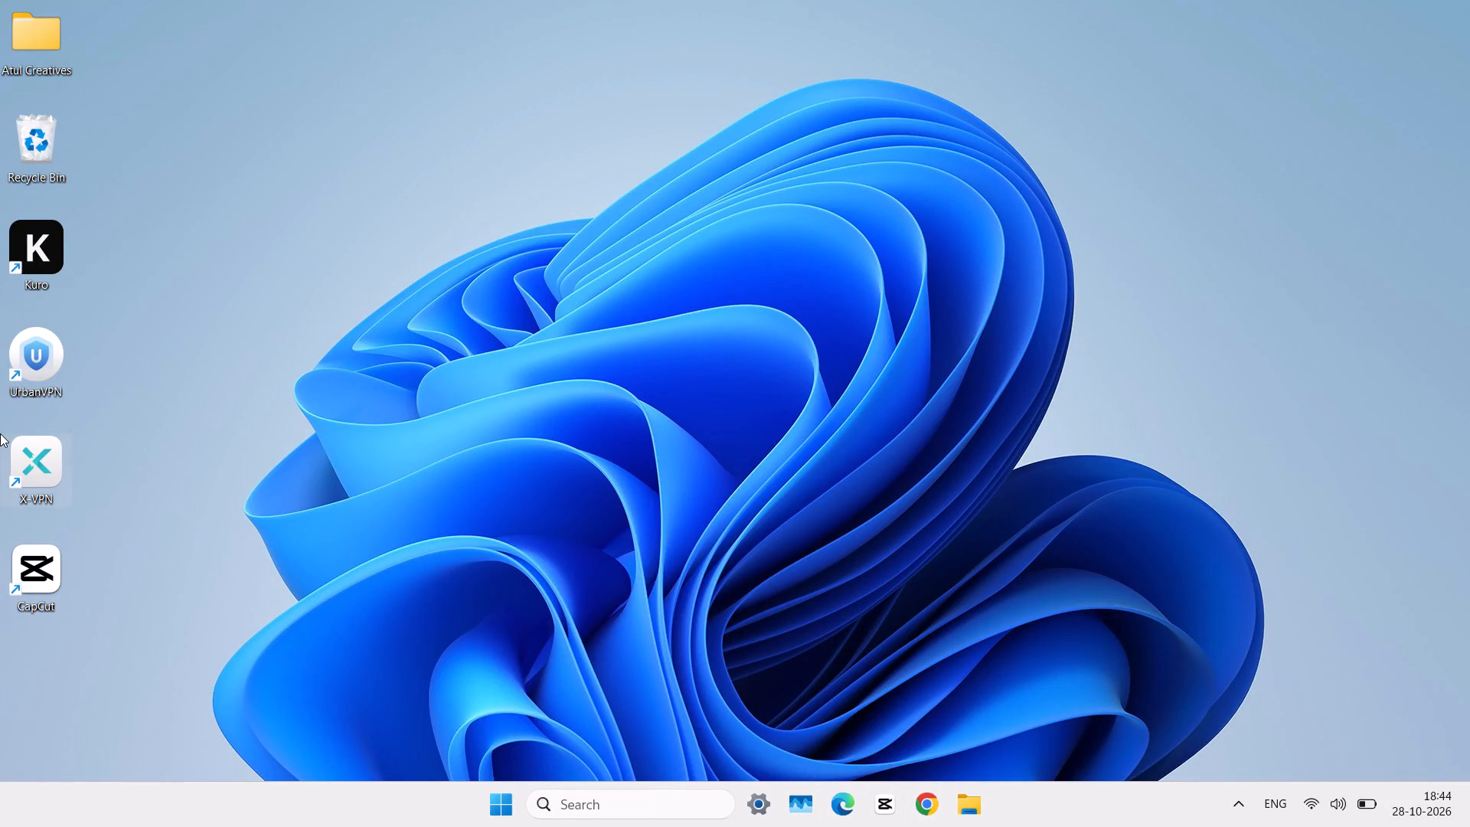
# Open the Google Chrome browser.
pyautogui.doubleClick(929, 799)
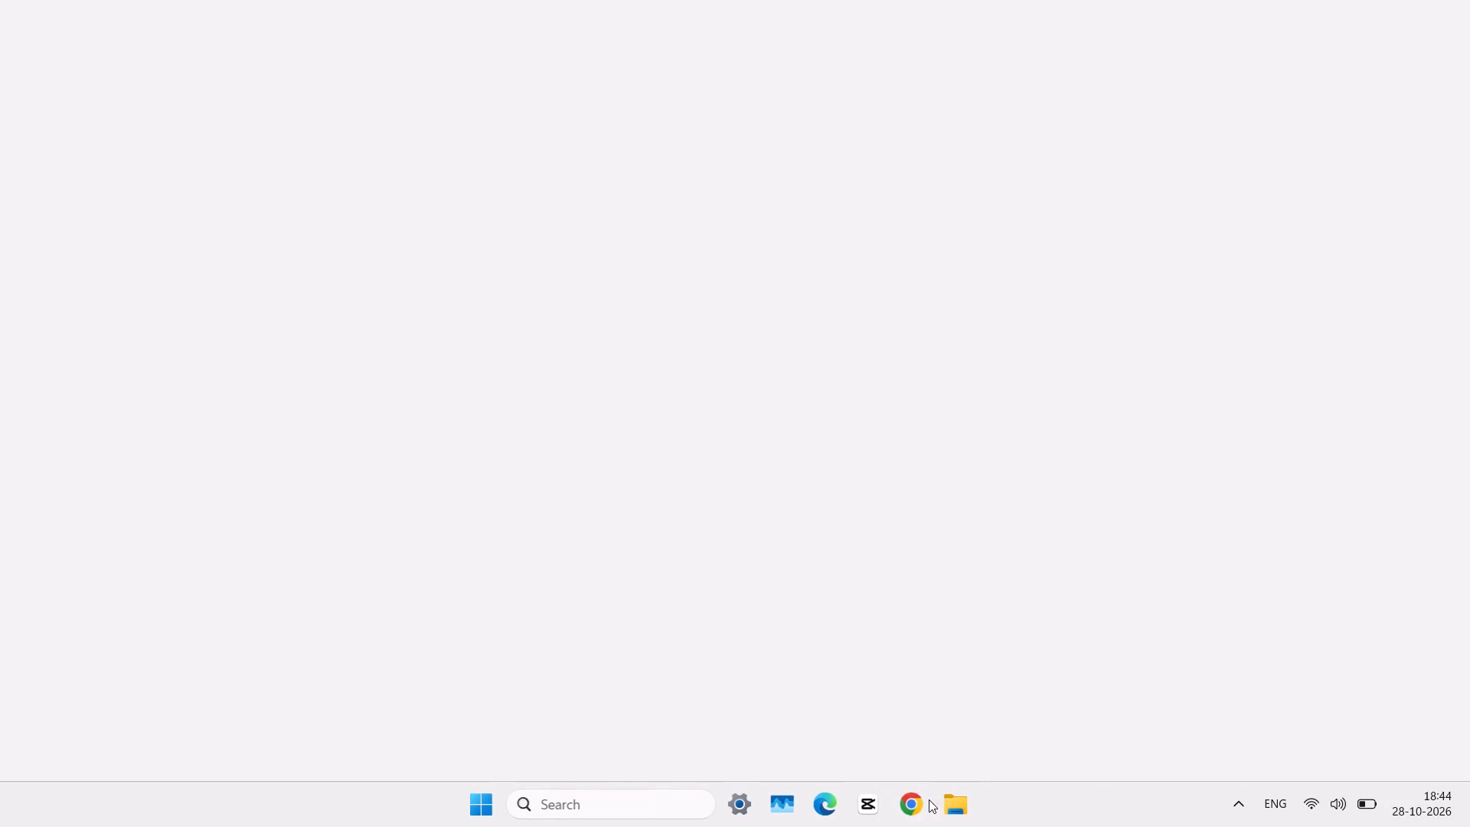
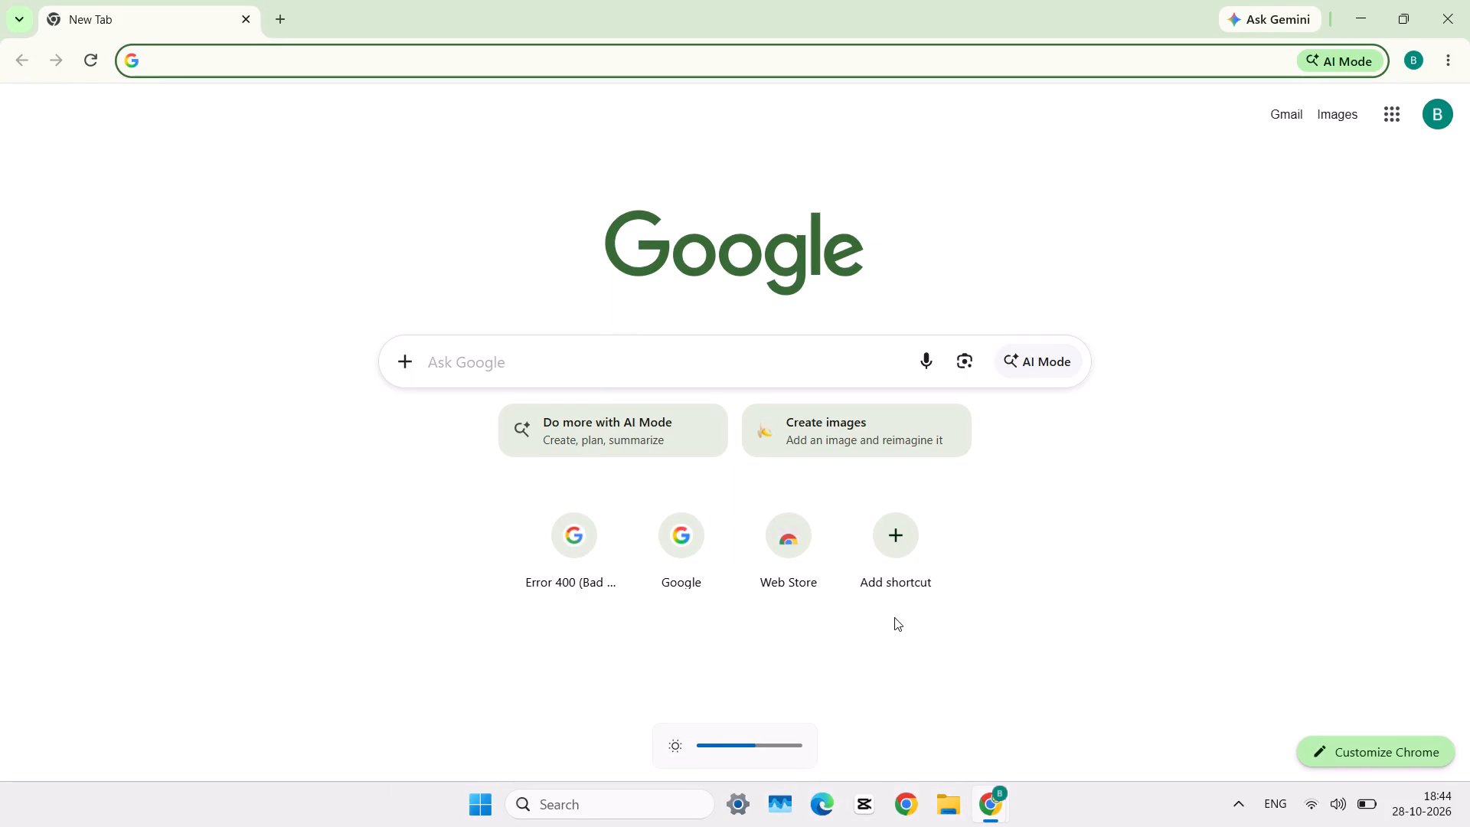
# Close the X-VPN window covering the new tab page.
pyautogui.click(584, 375)
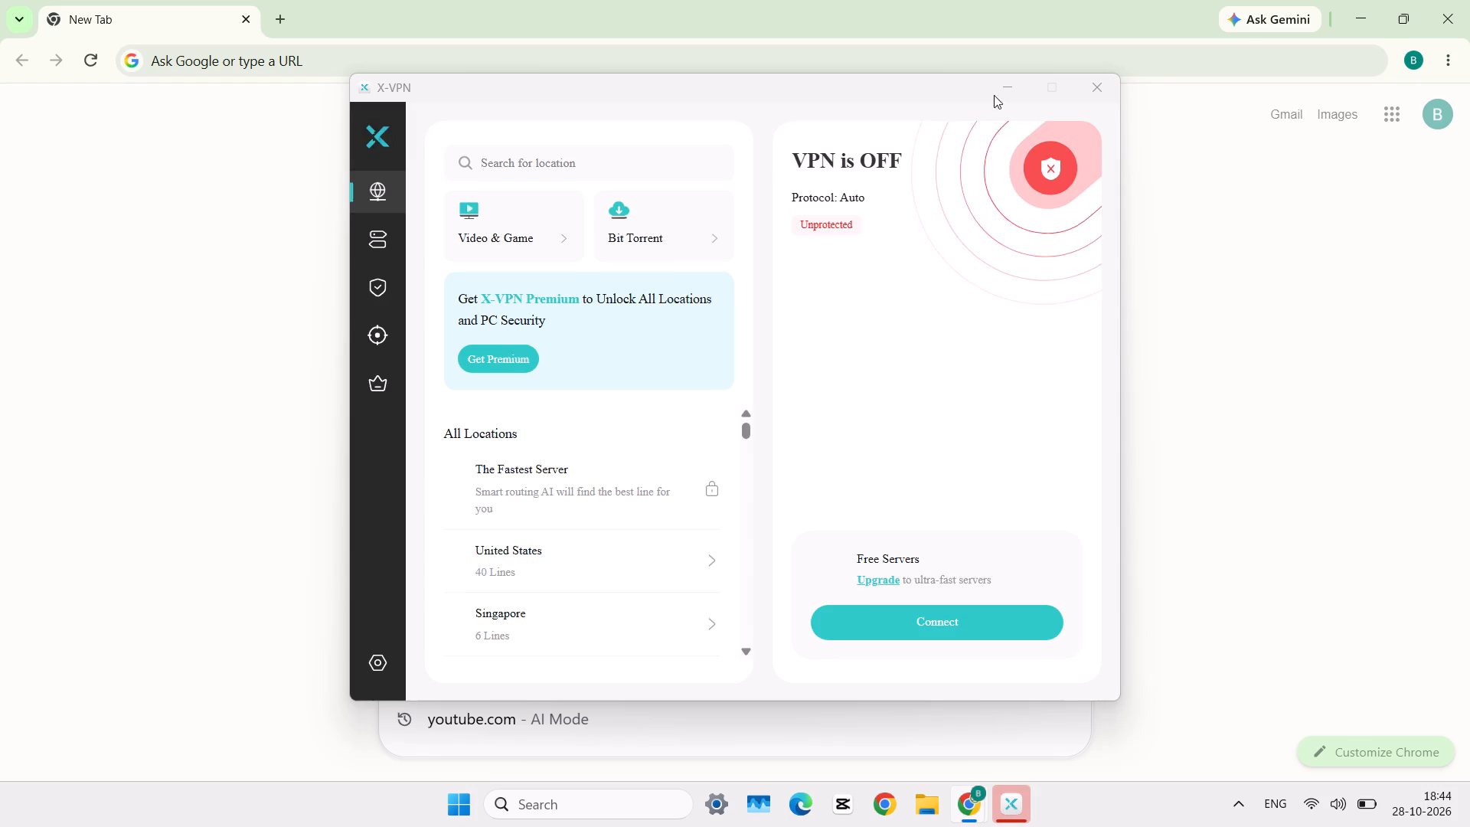
pyautogui.click(1078, 95)
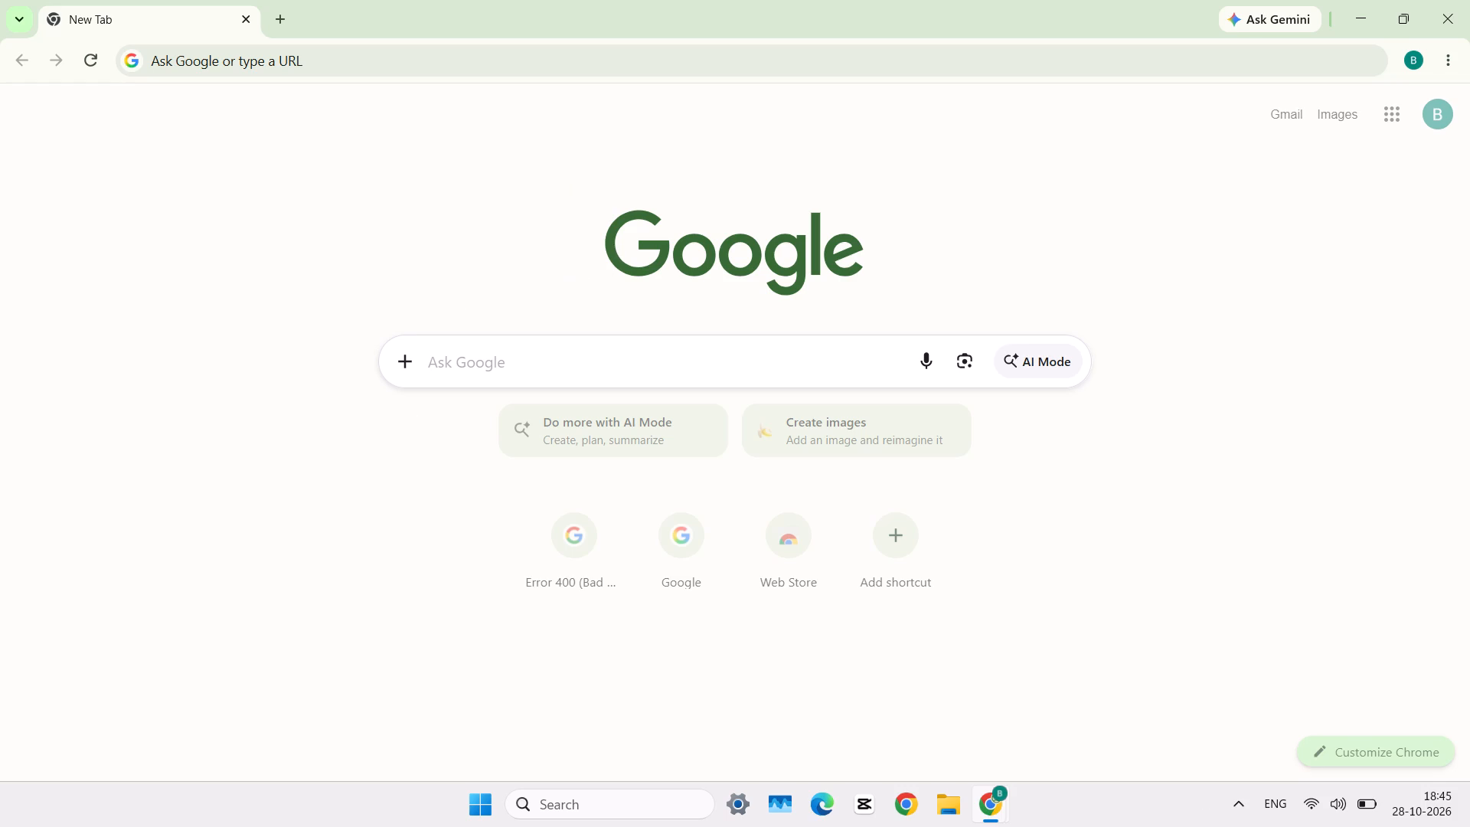
# Open the recent search suggestions in the Google search box on the new tab page.
pyautogui.click(557, 357)
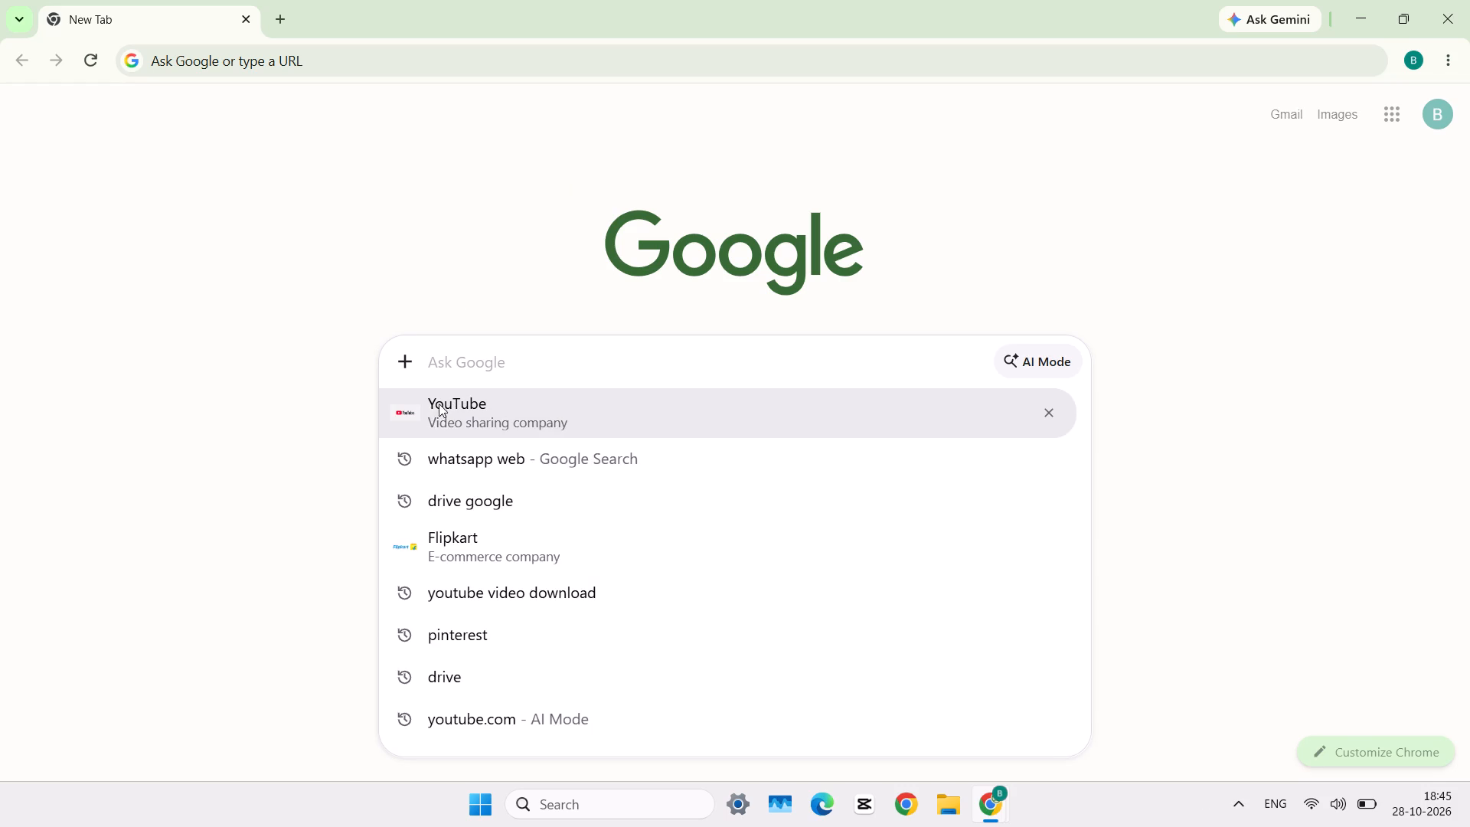
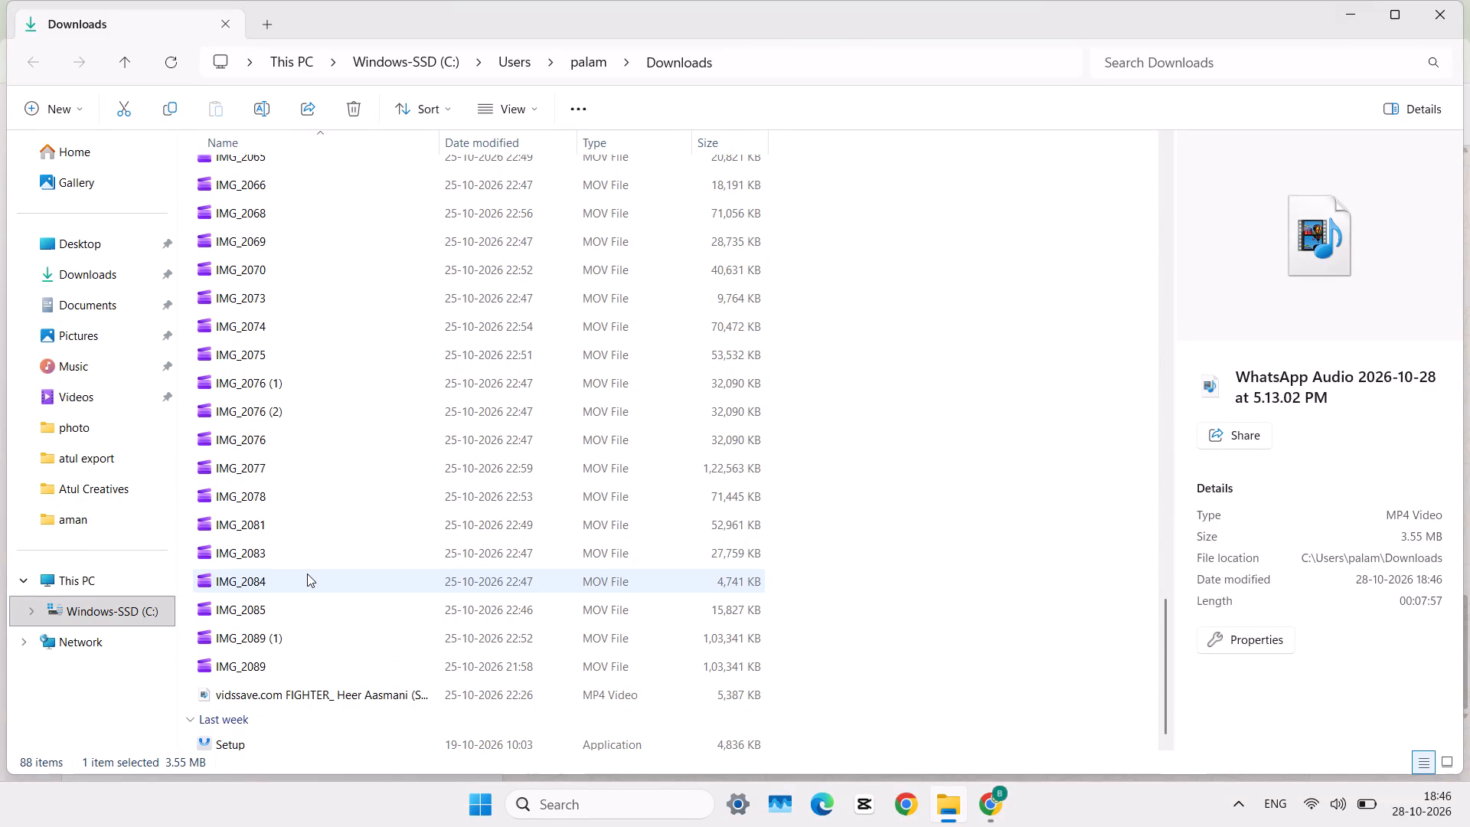
# In Downloads, cut all the Earlier this week files, from IMG_1938 through the vidssave.com FIGHTER video.
pyautogui.scroll(-2, 307, 574)
pyautogui.scroll(13, 307, 574)
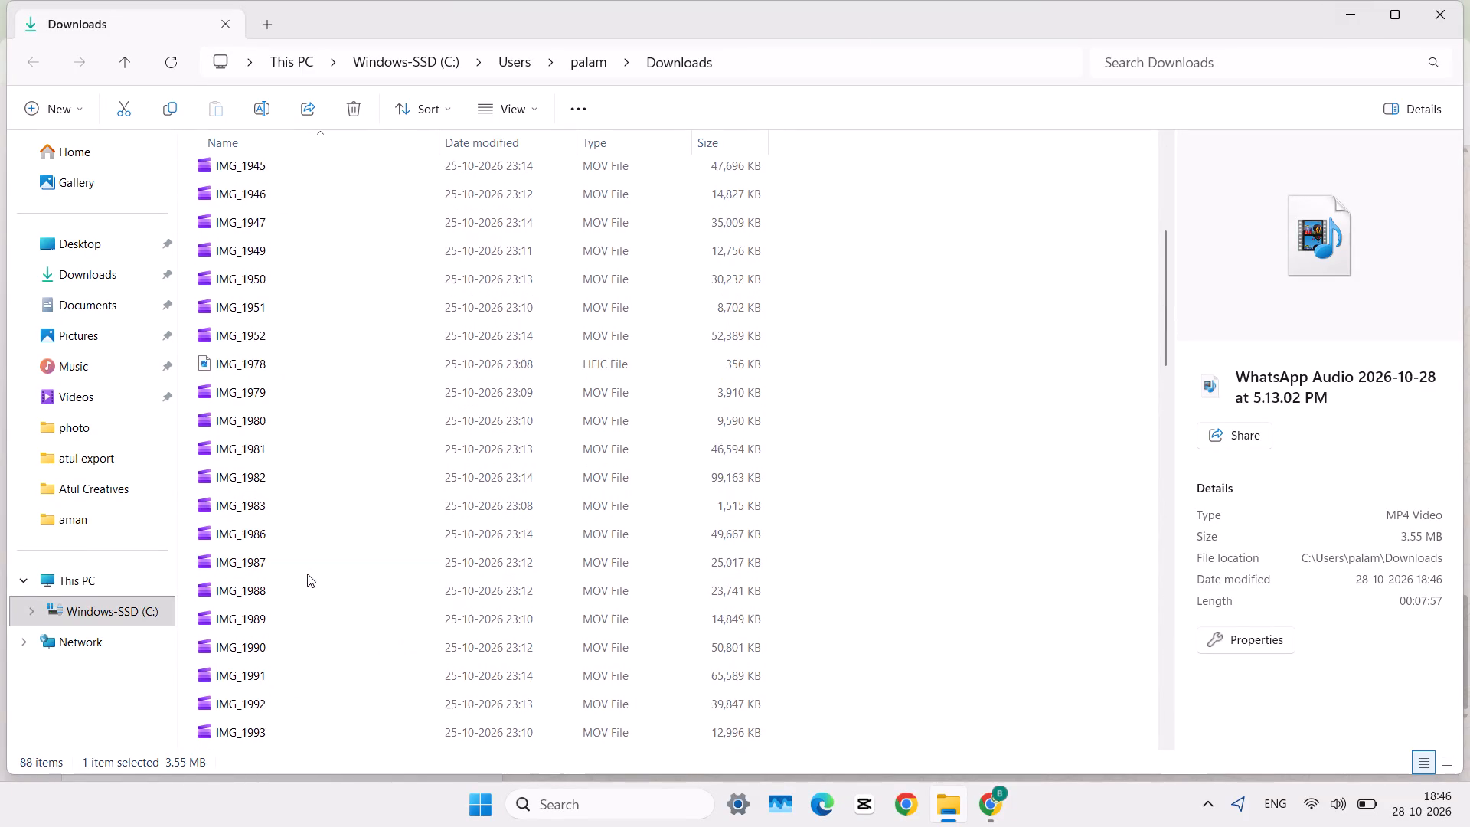
pyautogui.scroll(6, 307, 574)
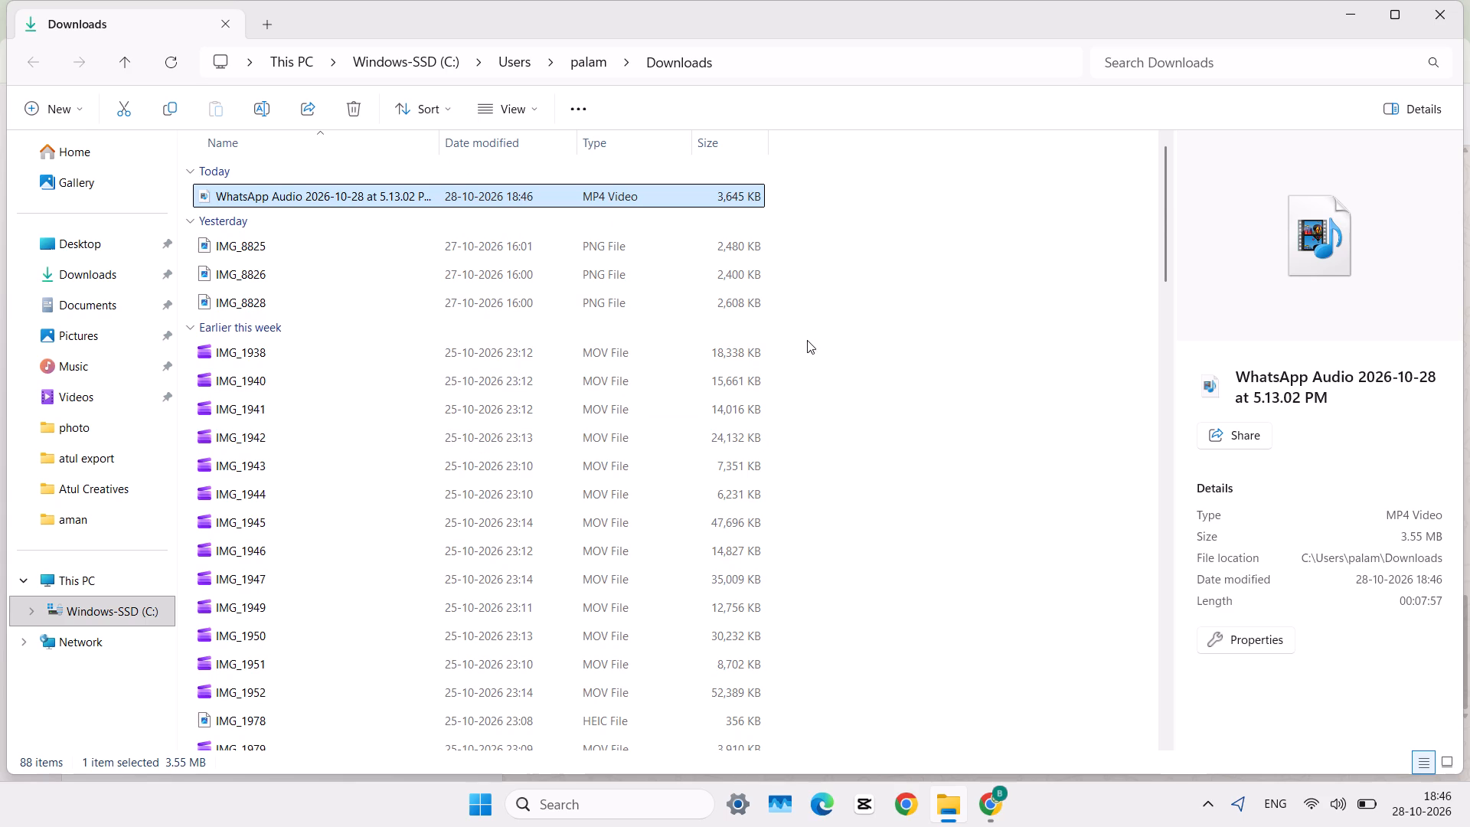
pyautogui.moveTo(806, 340); pyautogui.dragTo(274, 826)
pyautogui.scroll(2, 367, 652)
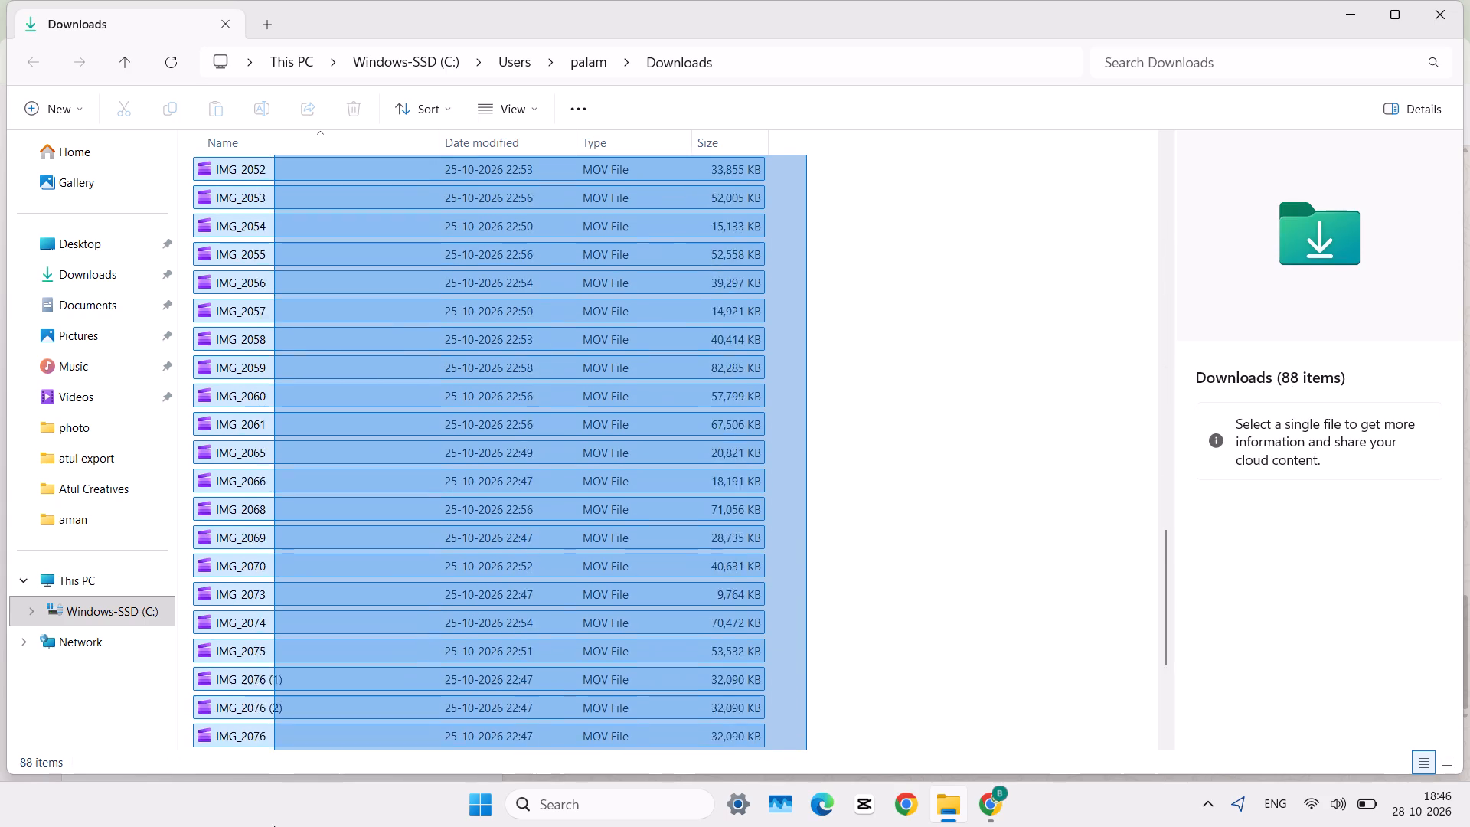
pyautogui.moveTo(274, 826); pyautogui.dragTo(216, 691)
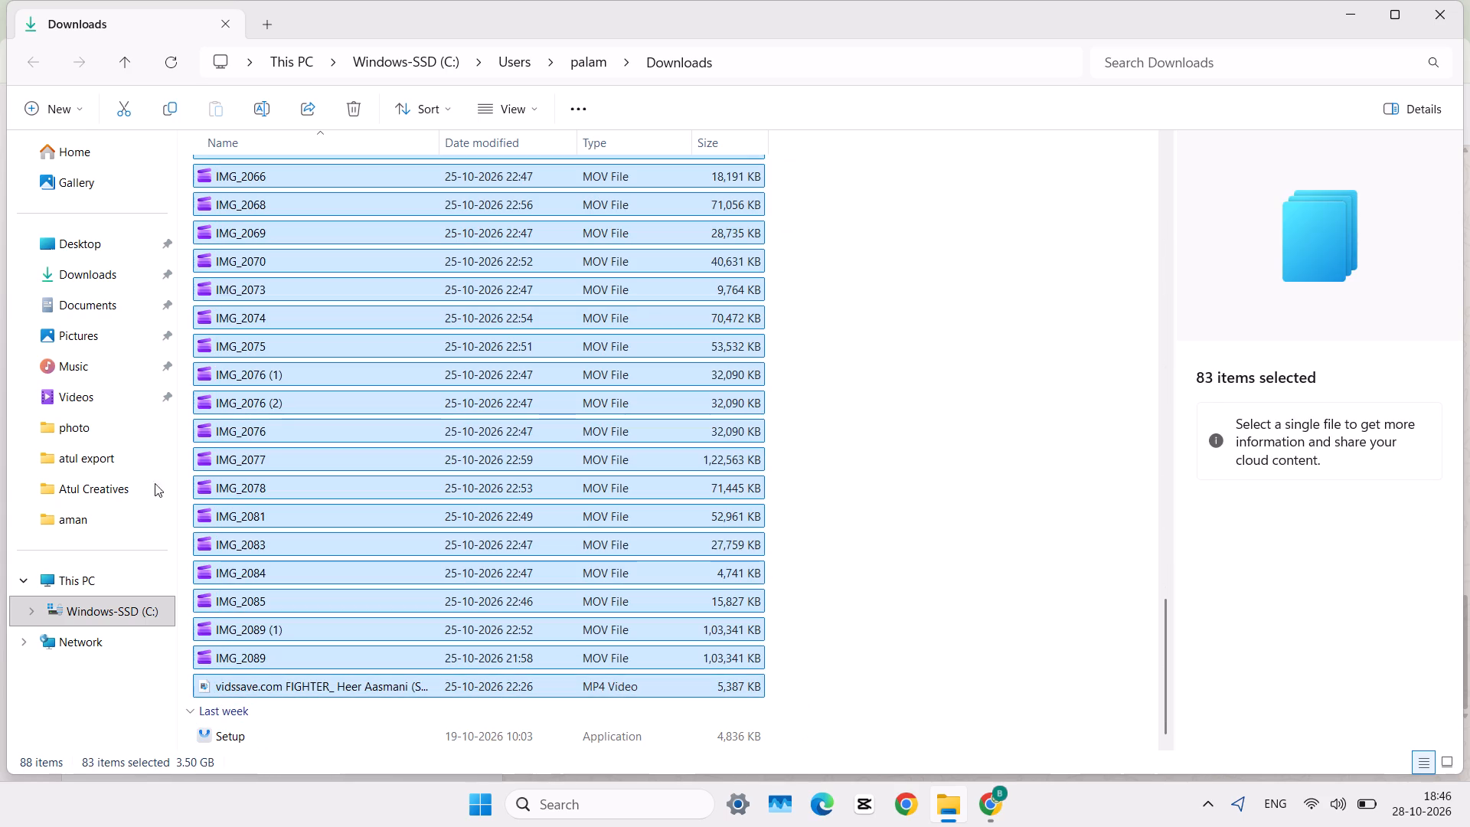
pyautogui.click(124, 105)
# Paste the cut files into the AIR SHOW folder inside Atul Creatives on the Desktop.
pyautogui.click(90, 251)
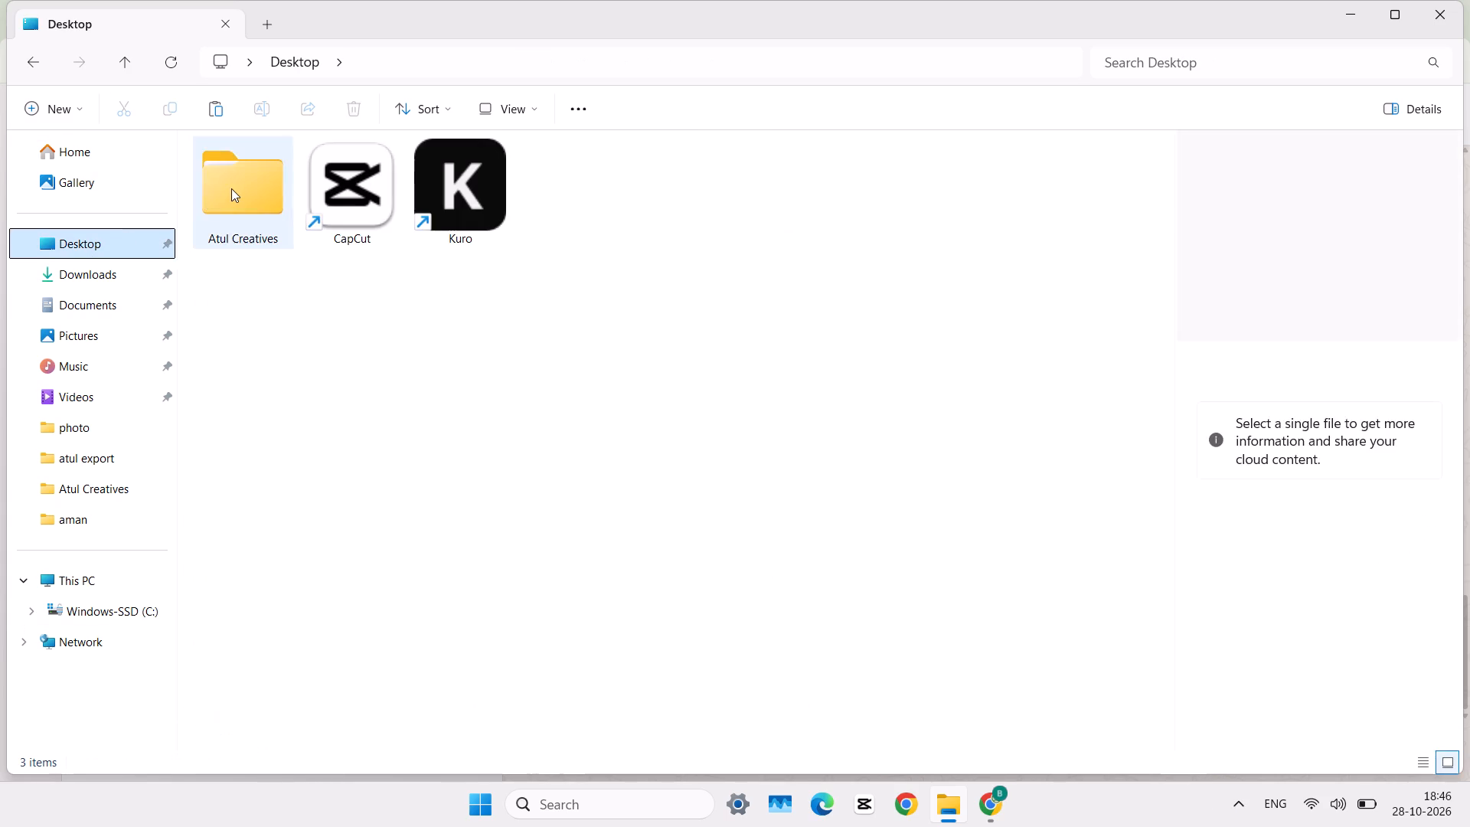
pyautogui.doubleClick(232, 189)
pyautogui.click(214, 221)
pyautogui.moveTo(214, 221); pyautogui.dragTo(217, 126)
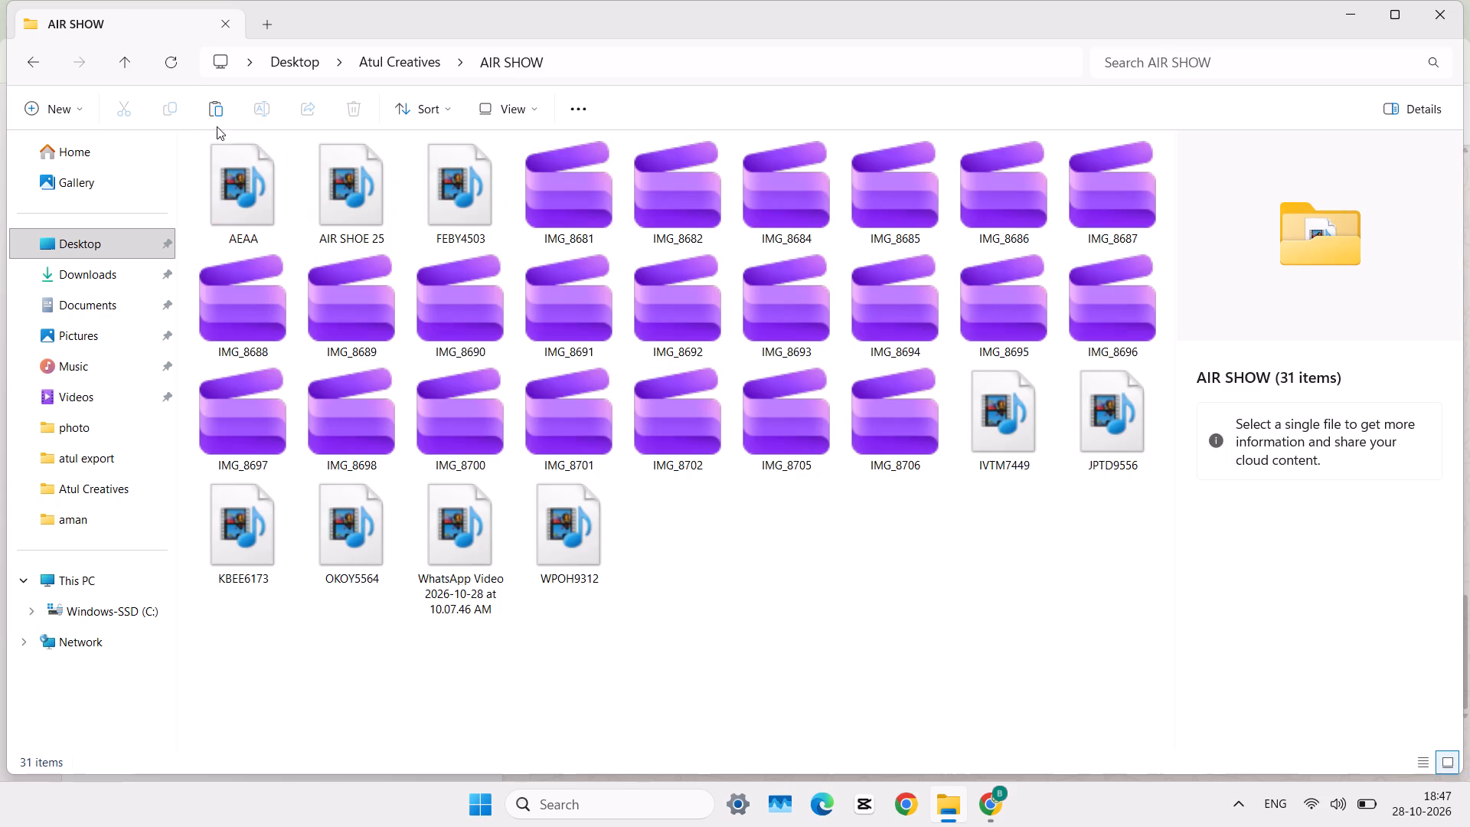
pyautogui.moveTo(217, 126); pyautogui.dragTo(217, 108)
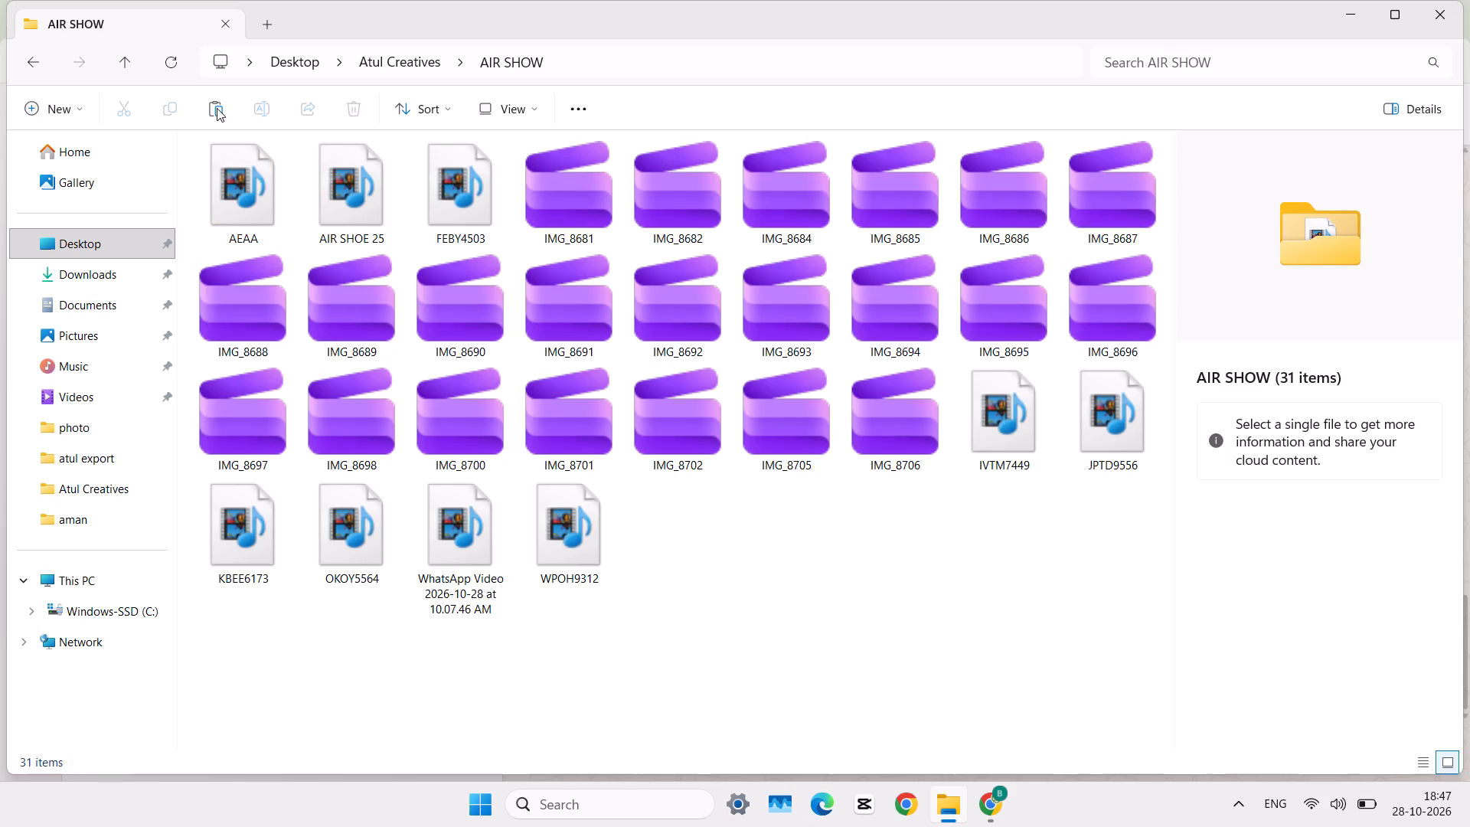
pyautogui.click(212, 103)
pyautogui.scroll(1, 589, 317)
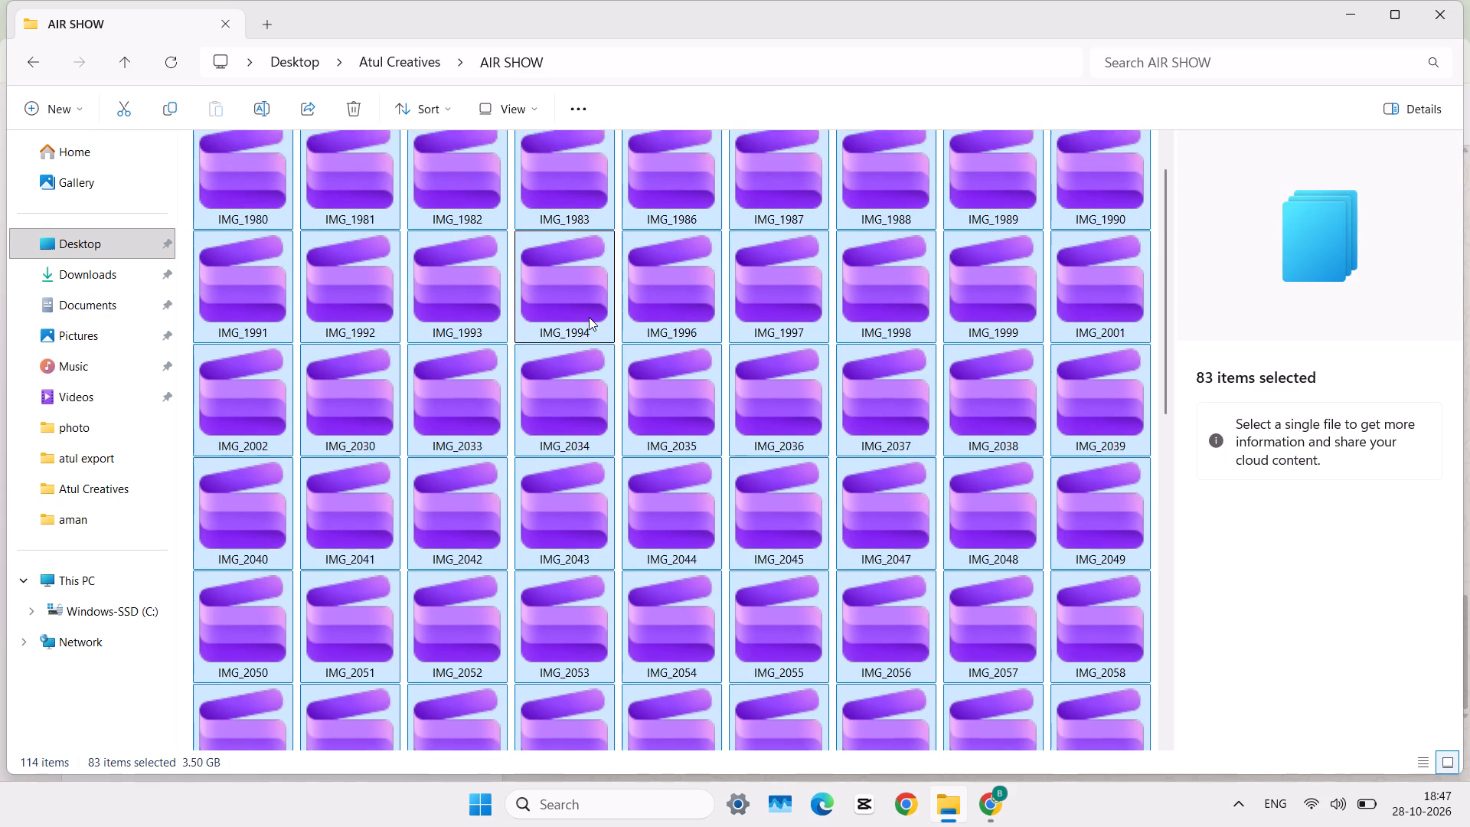
# Play the WhatsApp Audio 2026-10-19 file in the maggi folder of Atul Creatives, and close the player.
pyautogui.click(25, 57)
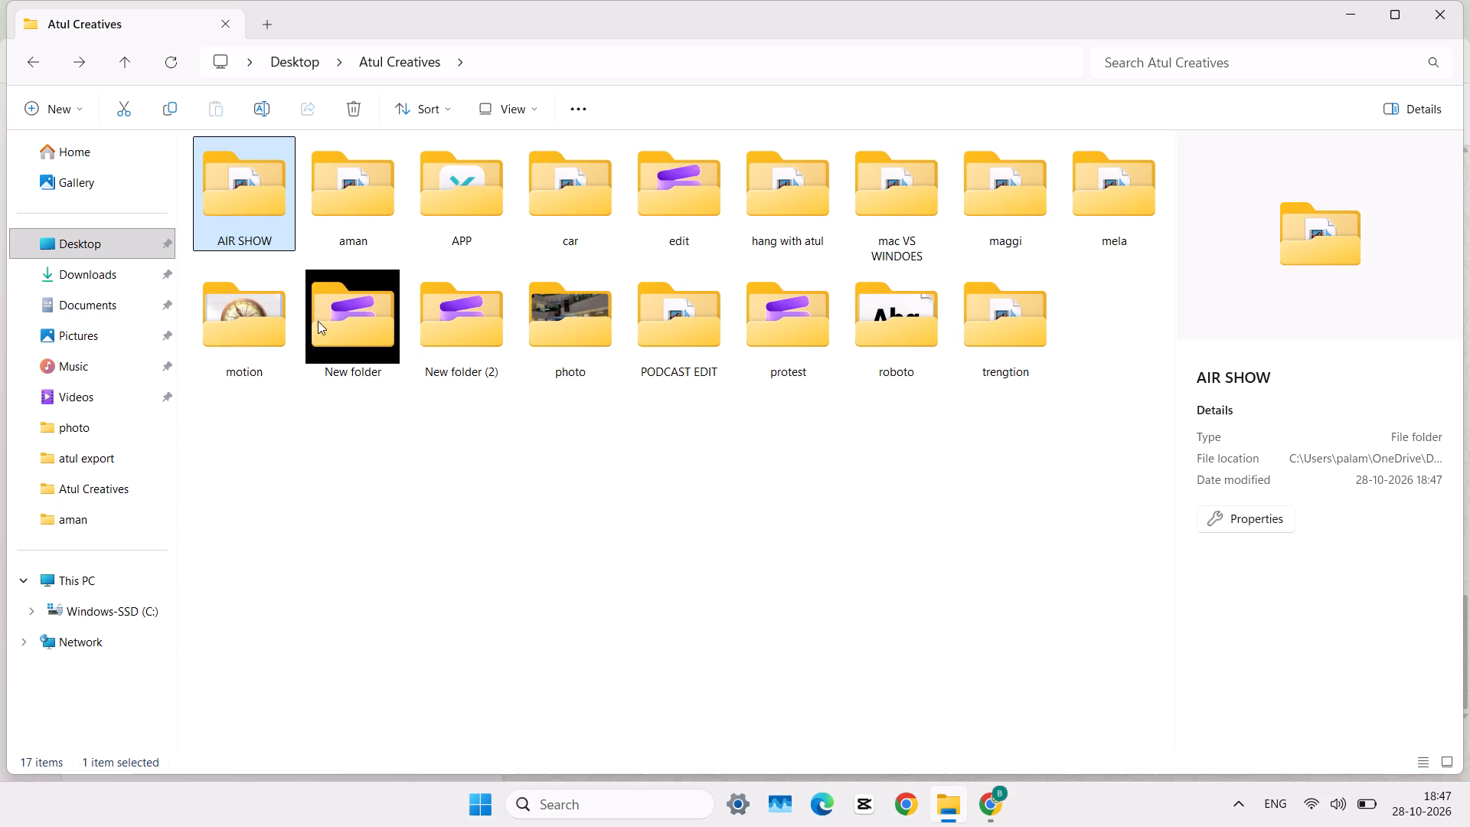
pyautogui.doubleClick(1014, 191)
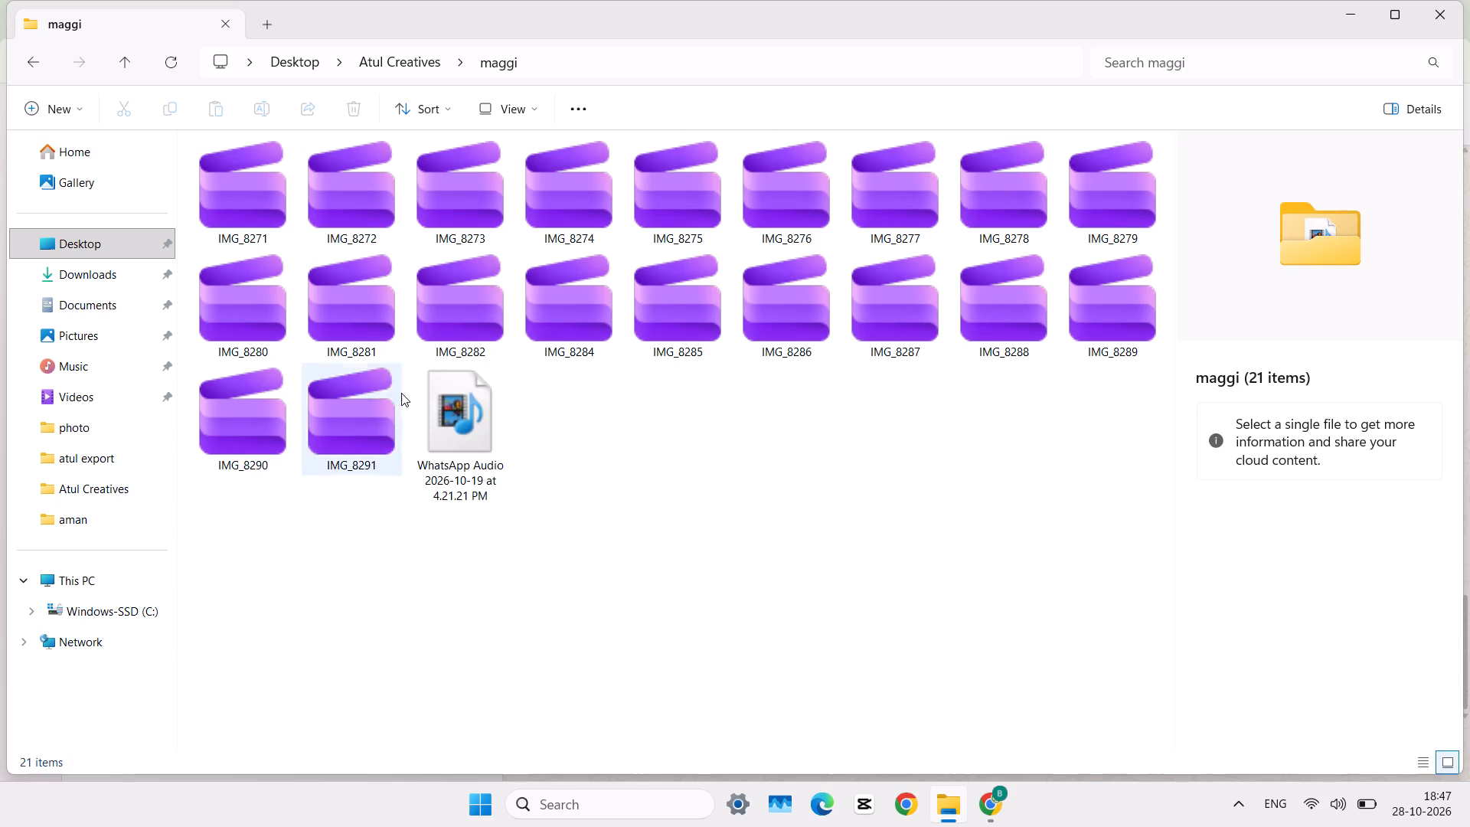
pyautogui.doubleClick(430, 423)
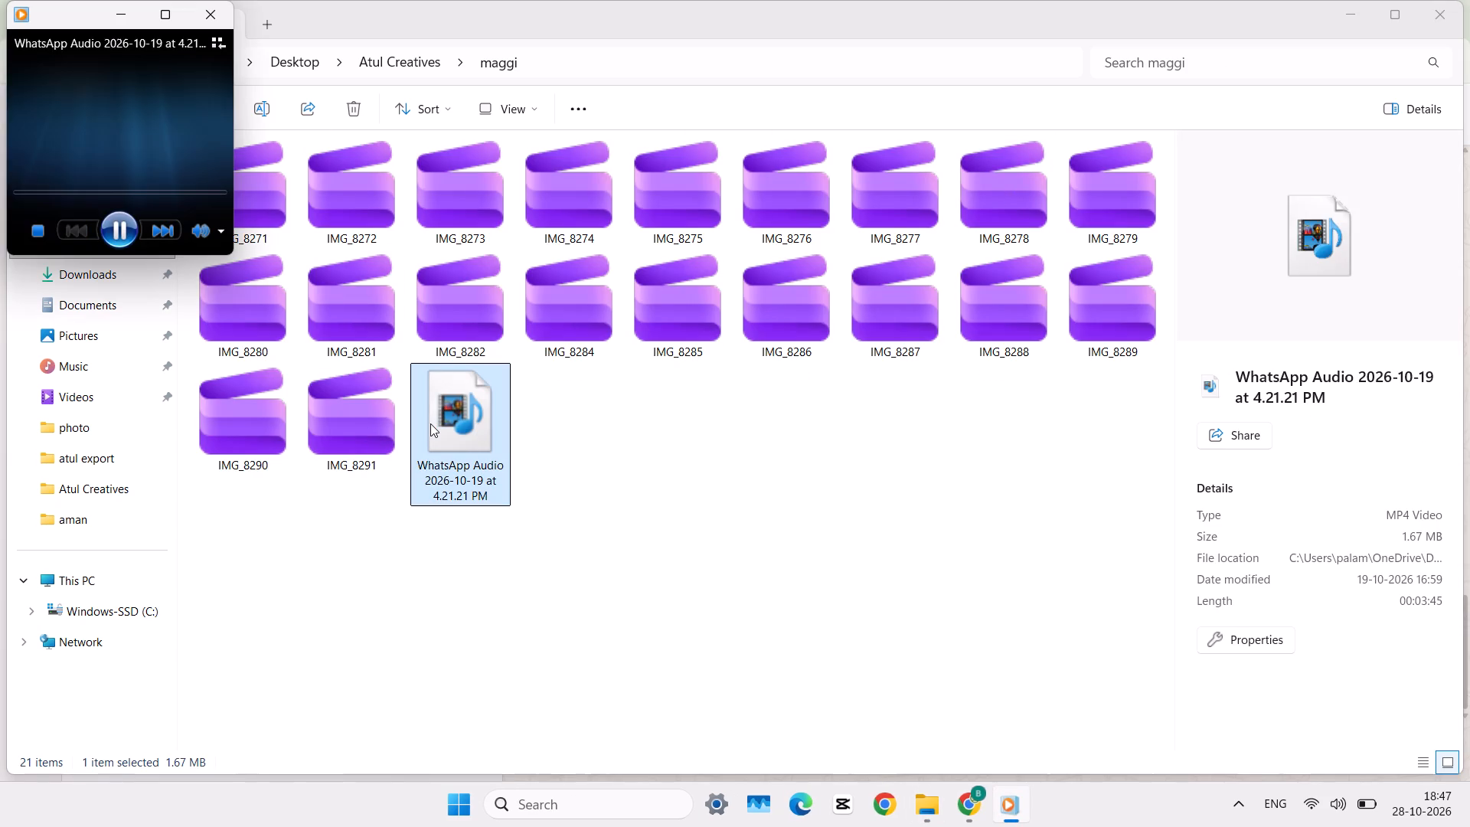
pyautogui.click(211, 20)
# Play the IMG_8708 video from New folder inside Atul Creatives.
pyautogui.click(21, 63)
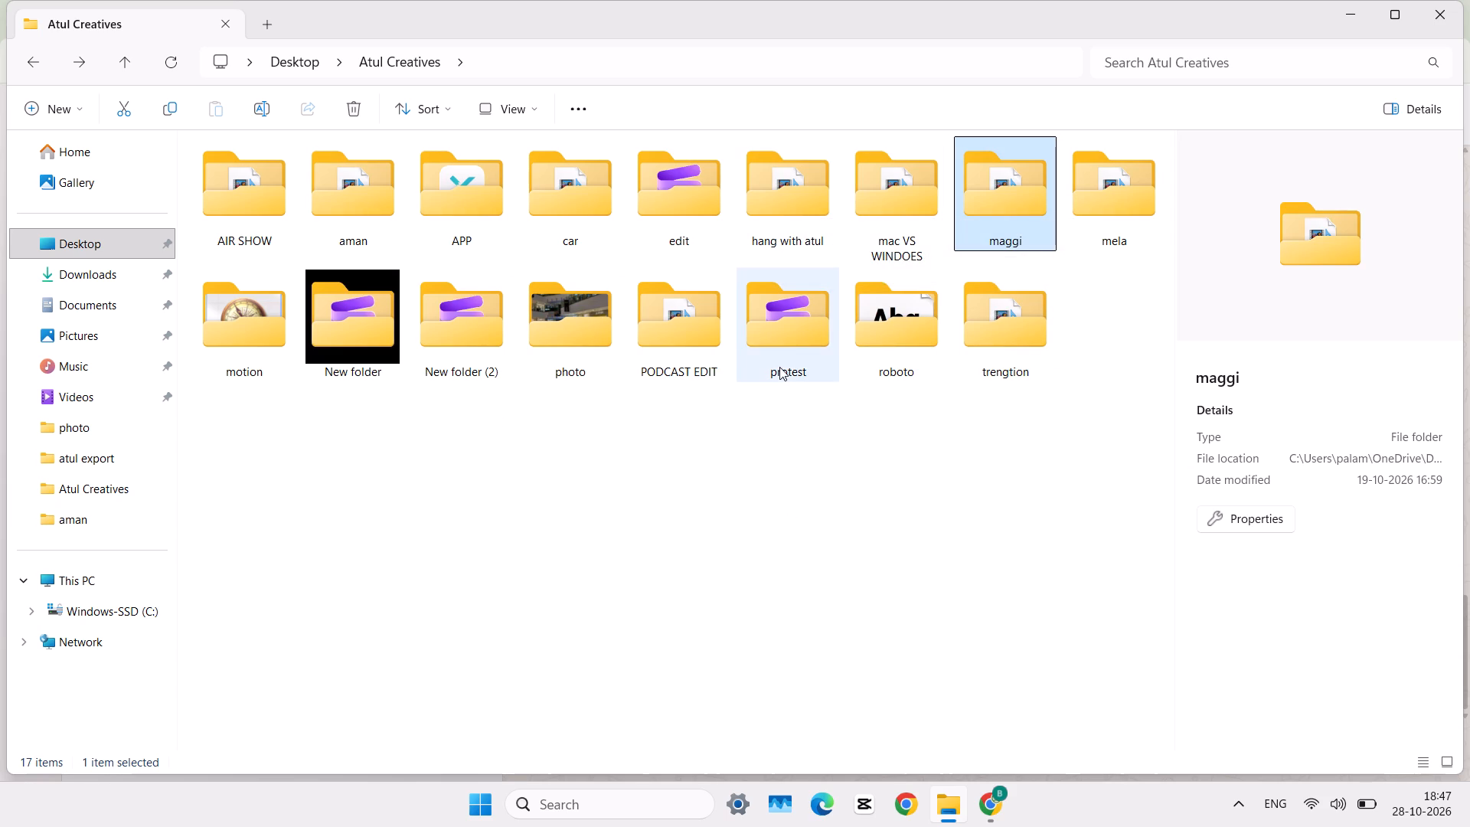
pyautogui.doubleClick(305, 337)
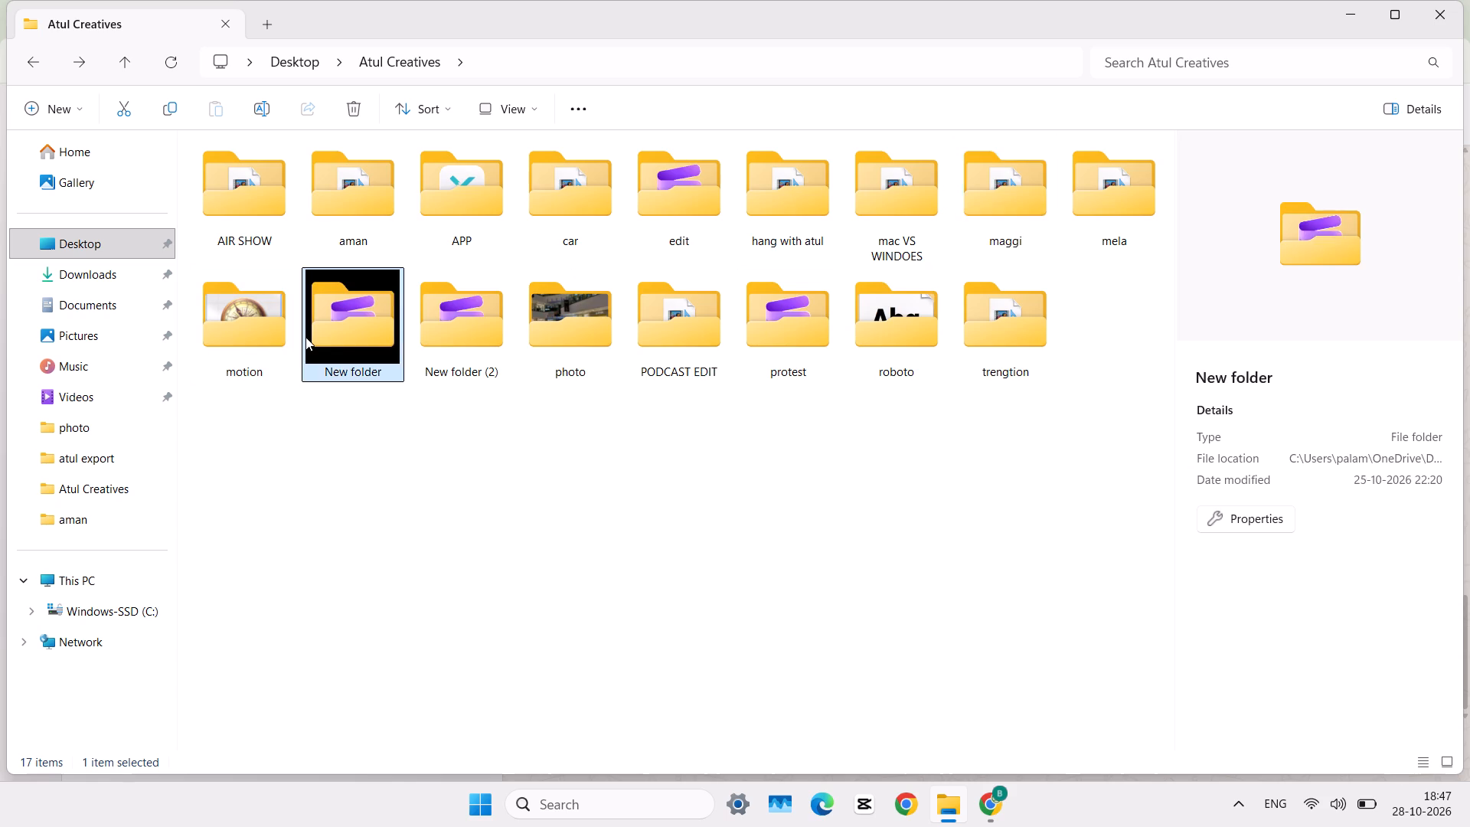
pyautogui.scroll(-4, 286, 223)
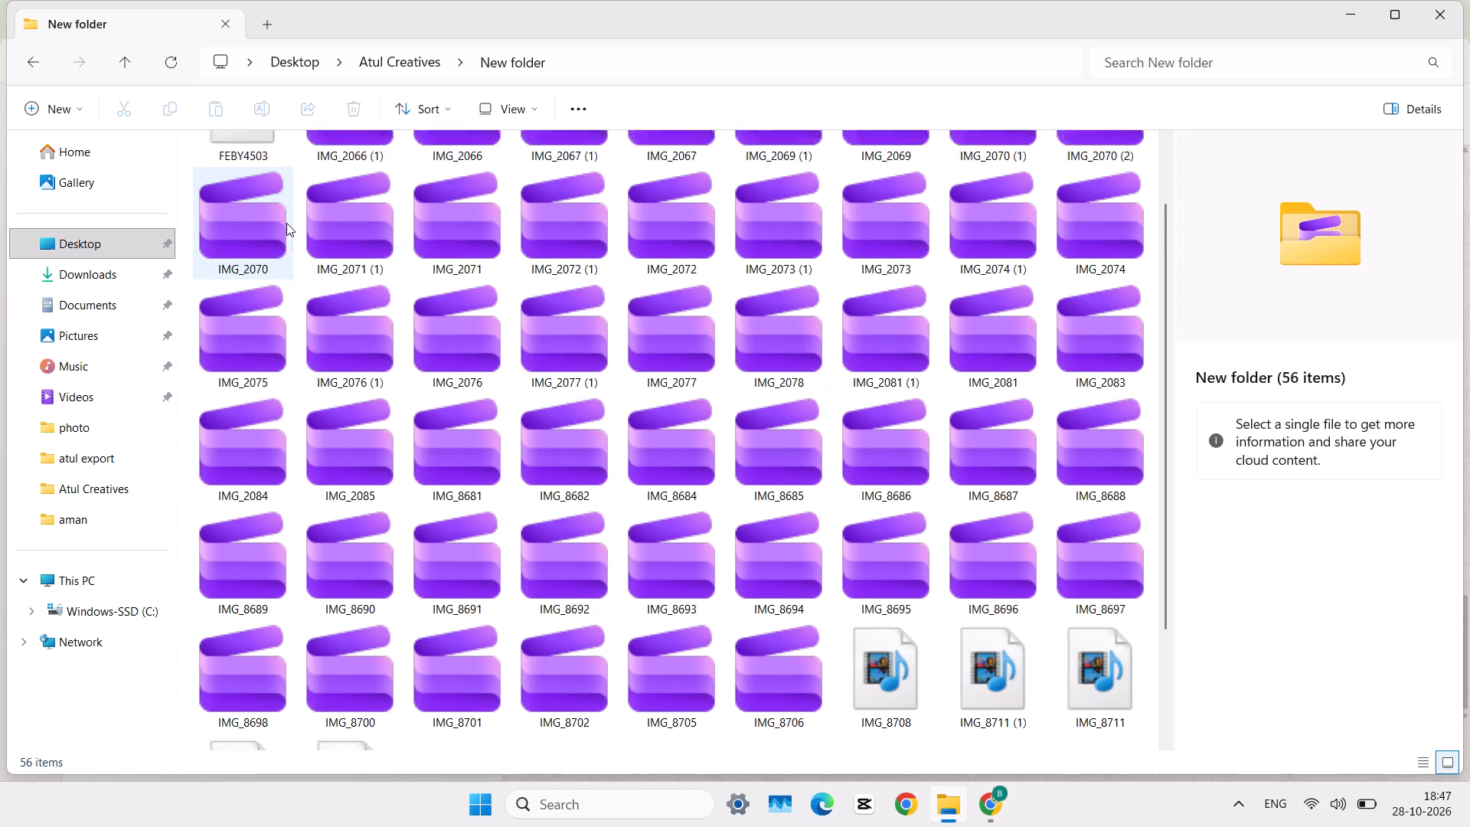
pyautogui.scroll(-2, 286, 223)
pyautogui.doubleClick(896, 533)
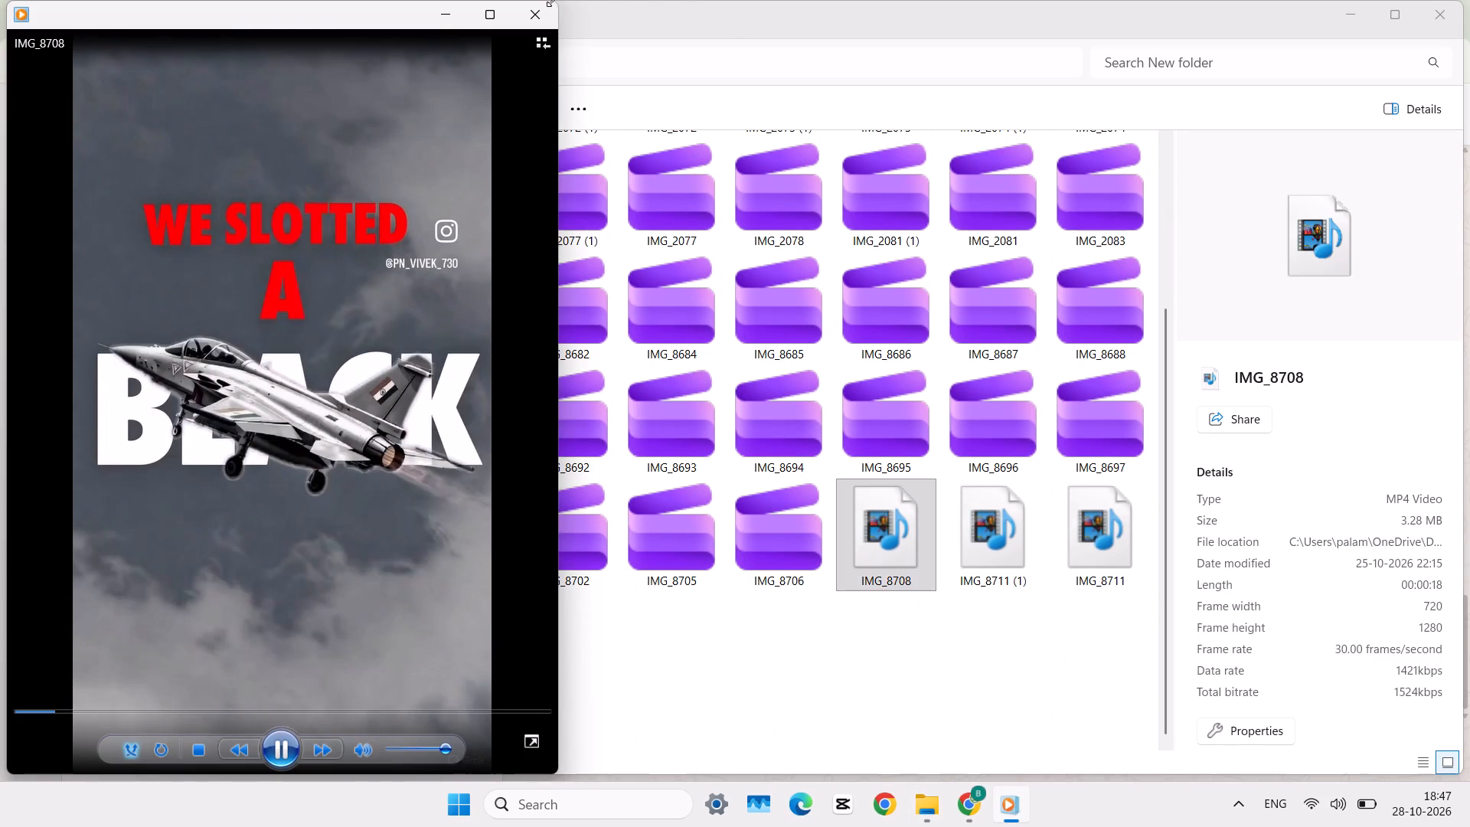
# Close the IMG_8708 preview and play the IMG_8711 video from New folder to check its content.
pyautogui.click(546, 9)
pyautogui.doubleClick(1116, 548)
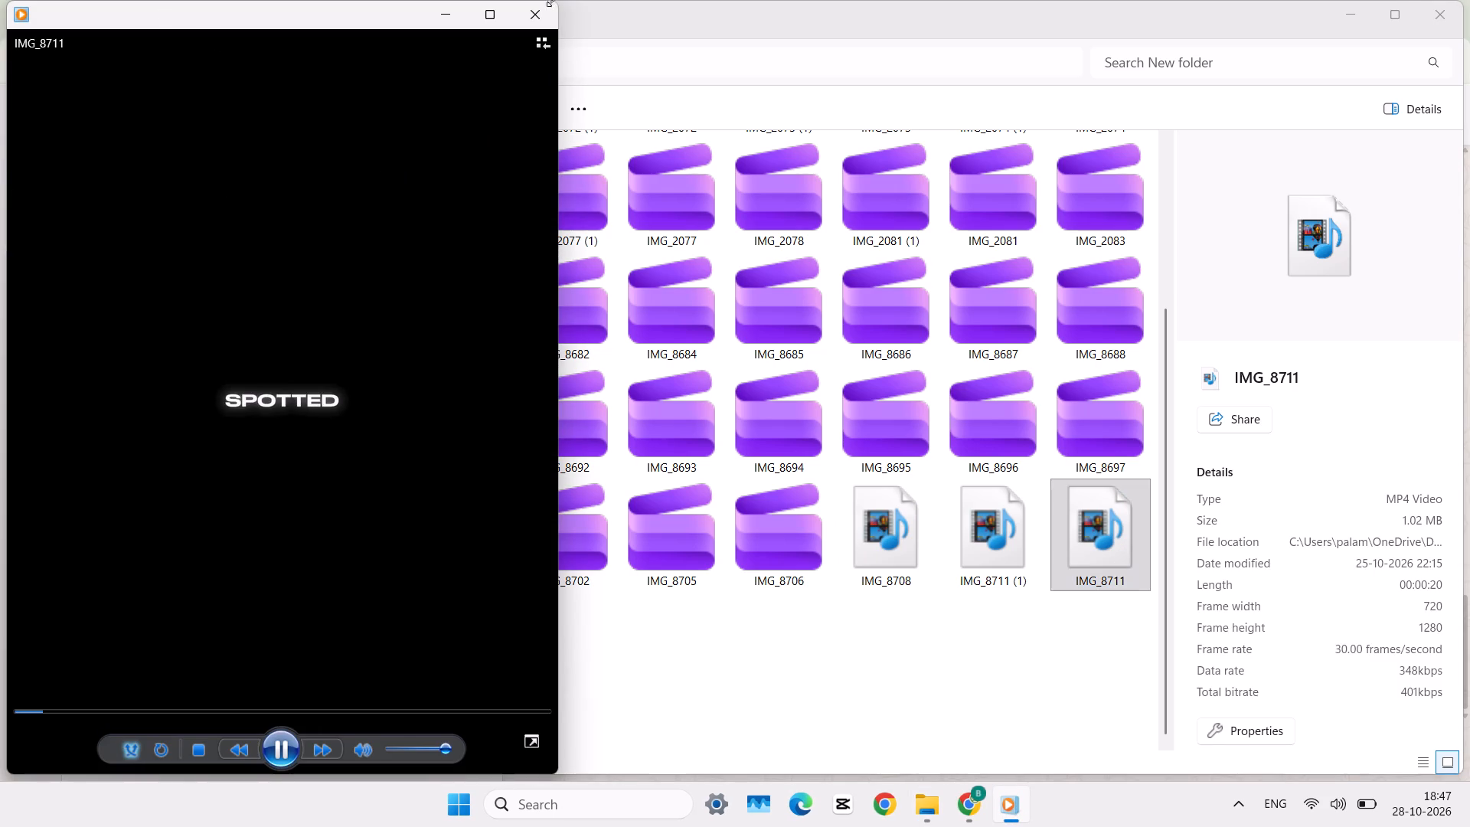
pyautogui.click(547, 7)
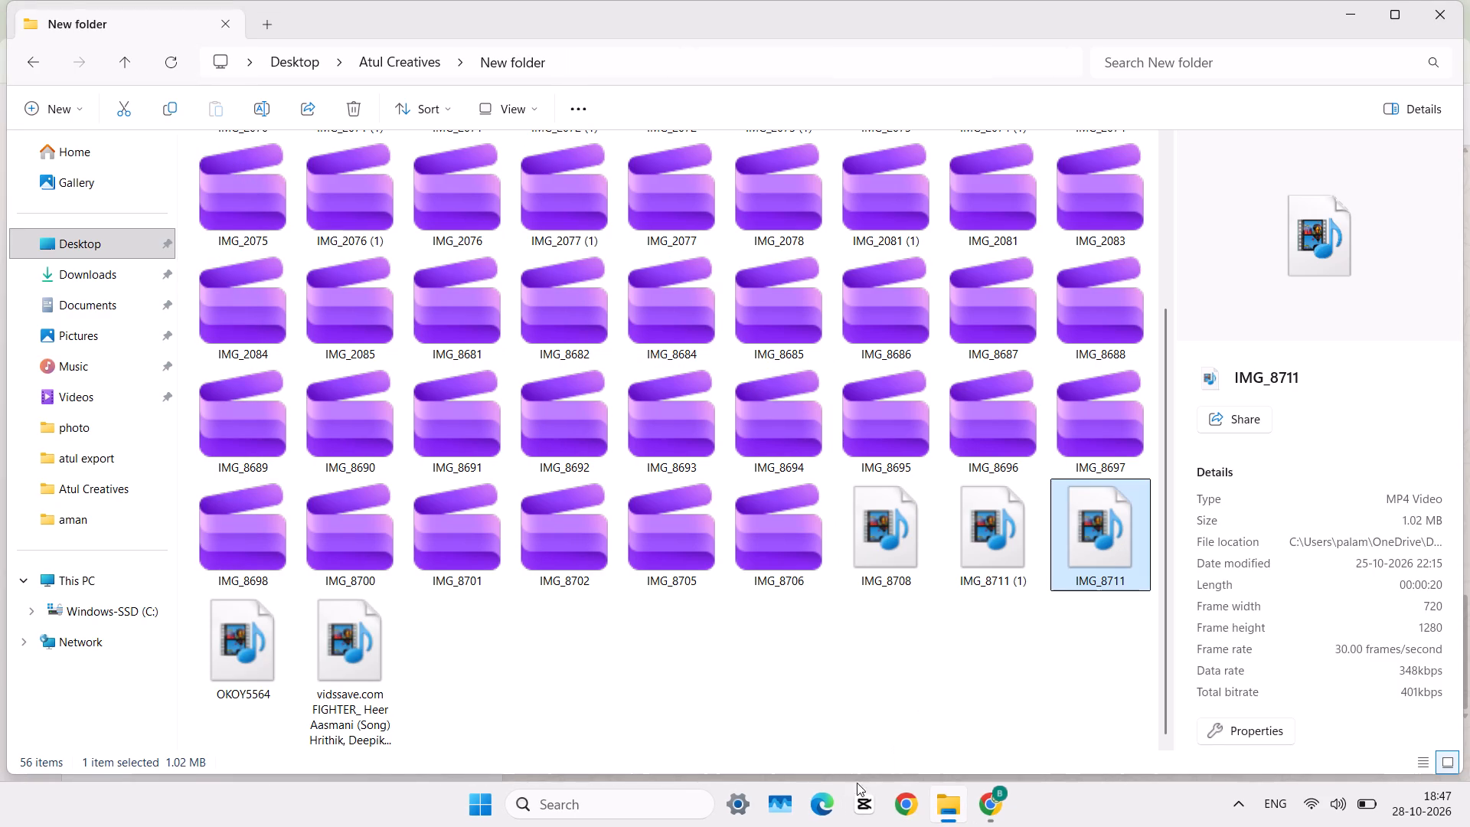
# Launch CapCut, dismiss the environment test and open the existing project 1026.
pyautogui.doubleClick(858, 797)
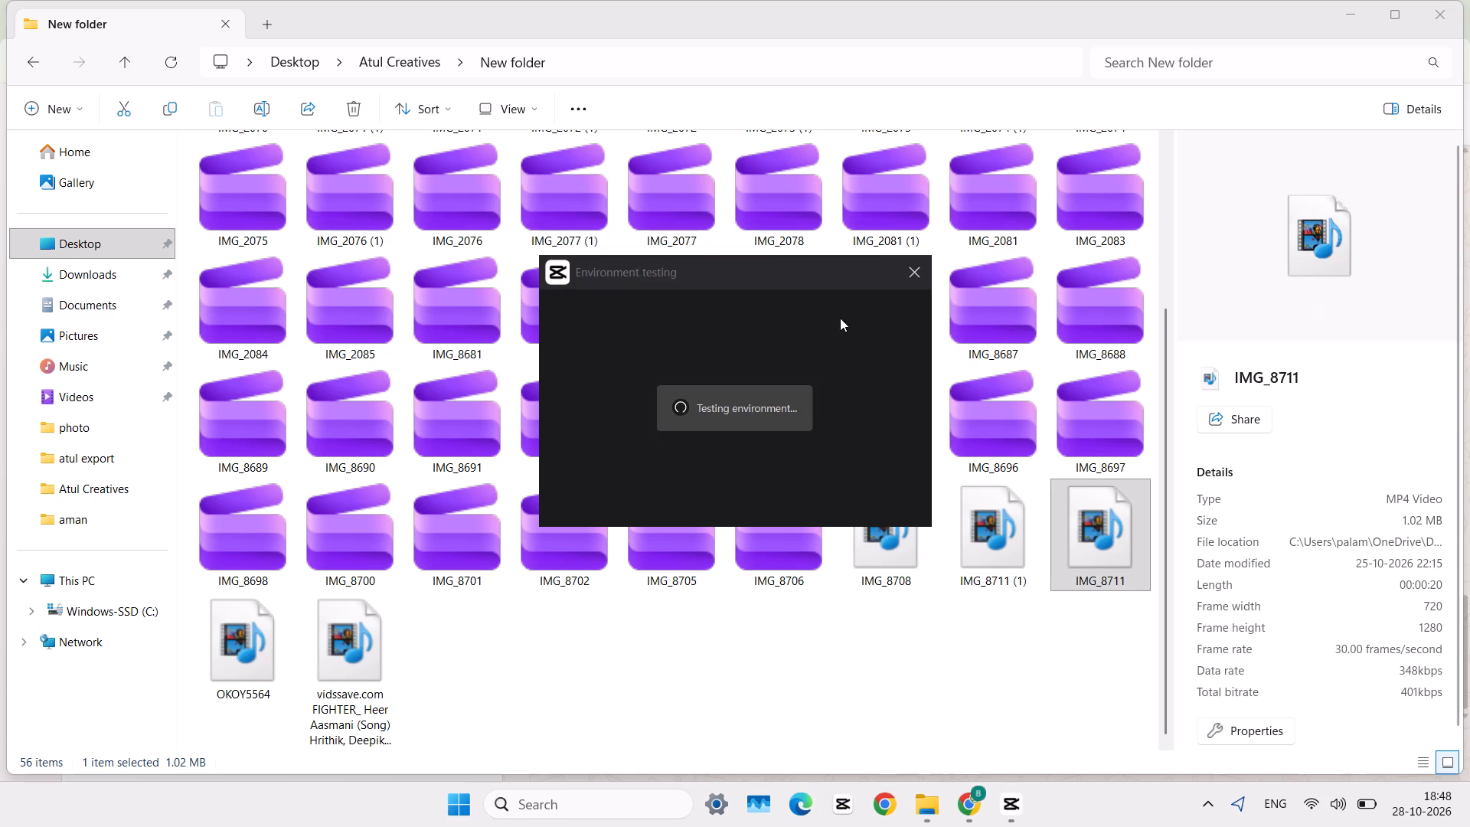
pyautogui.click(916, 263)
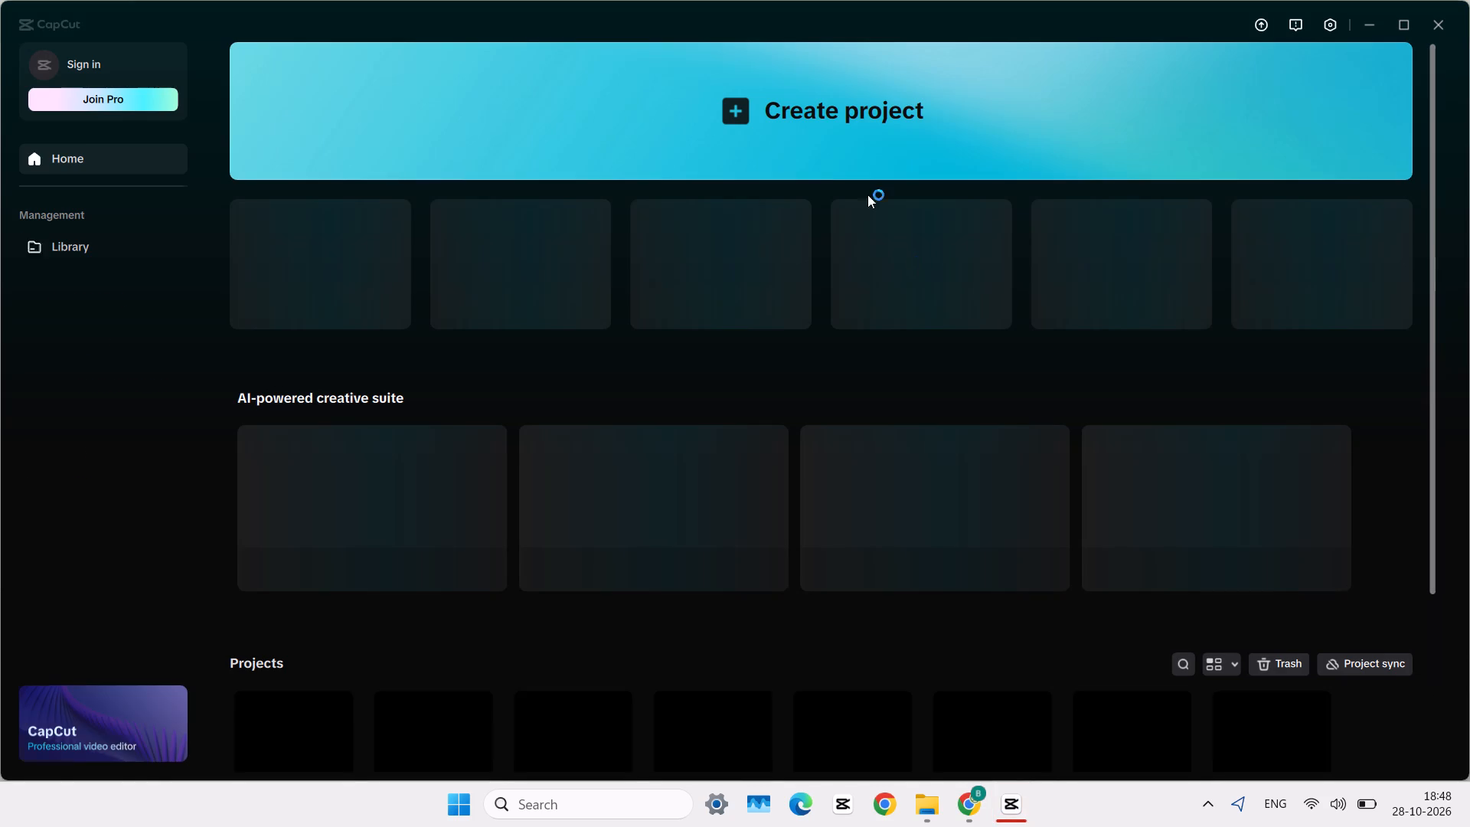
pyautogui.scroll(-6, 831, 262)
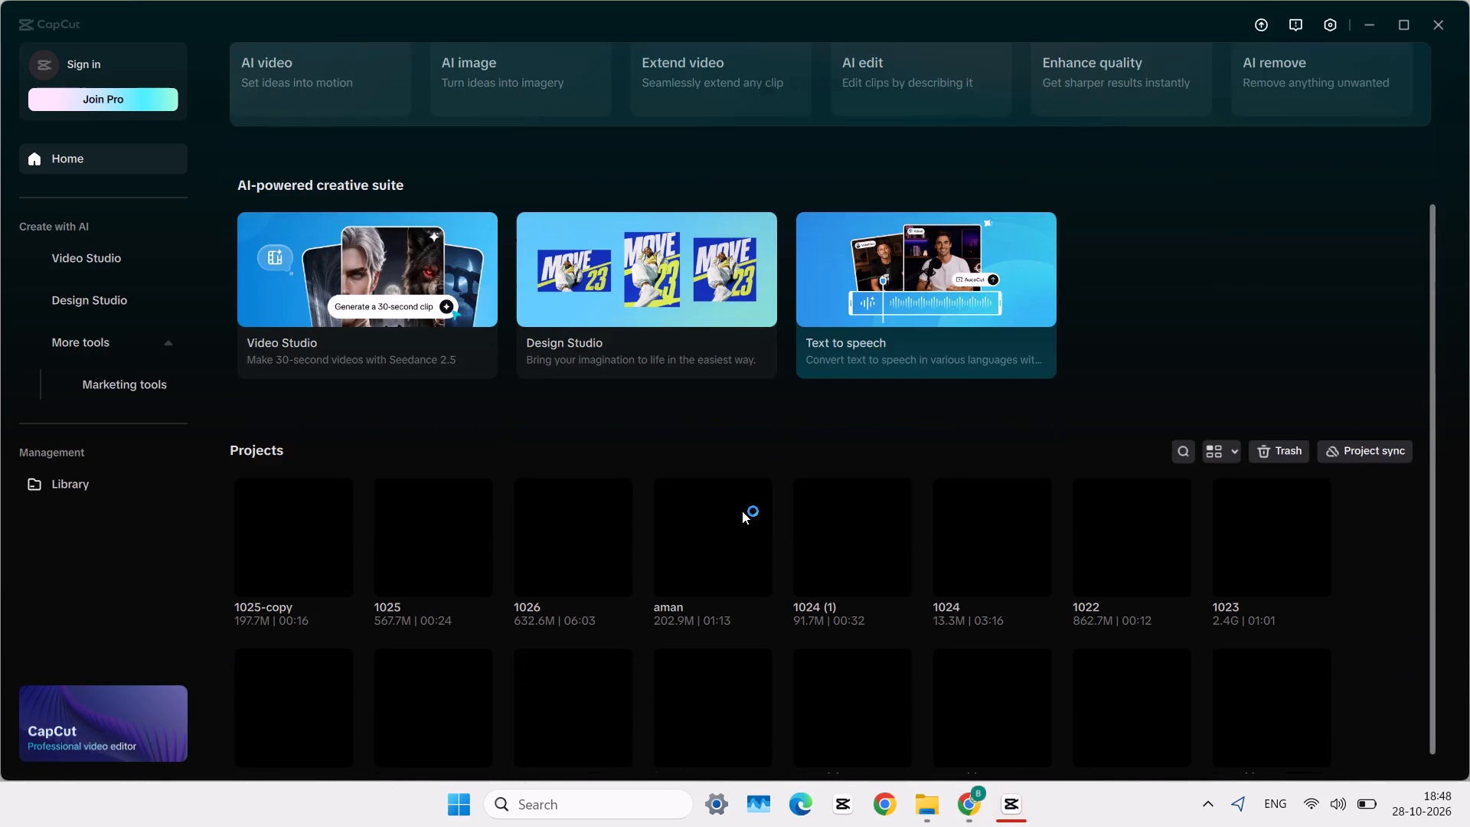
pyautogui.scroll(-3, 742, 511)
pyautogui.hscroll(-1, 742, 511)
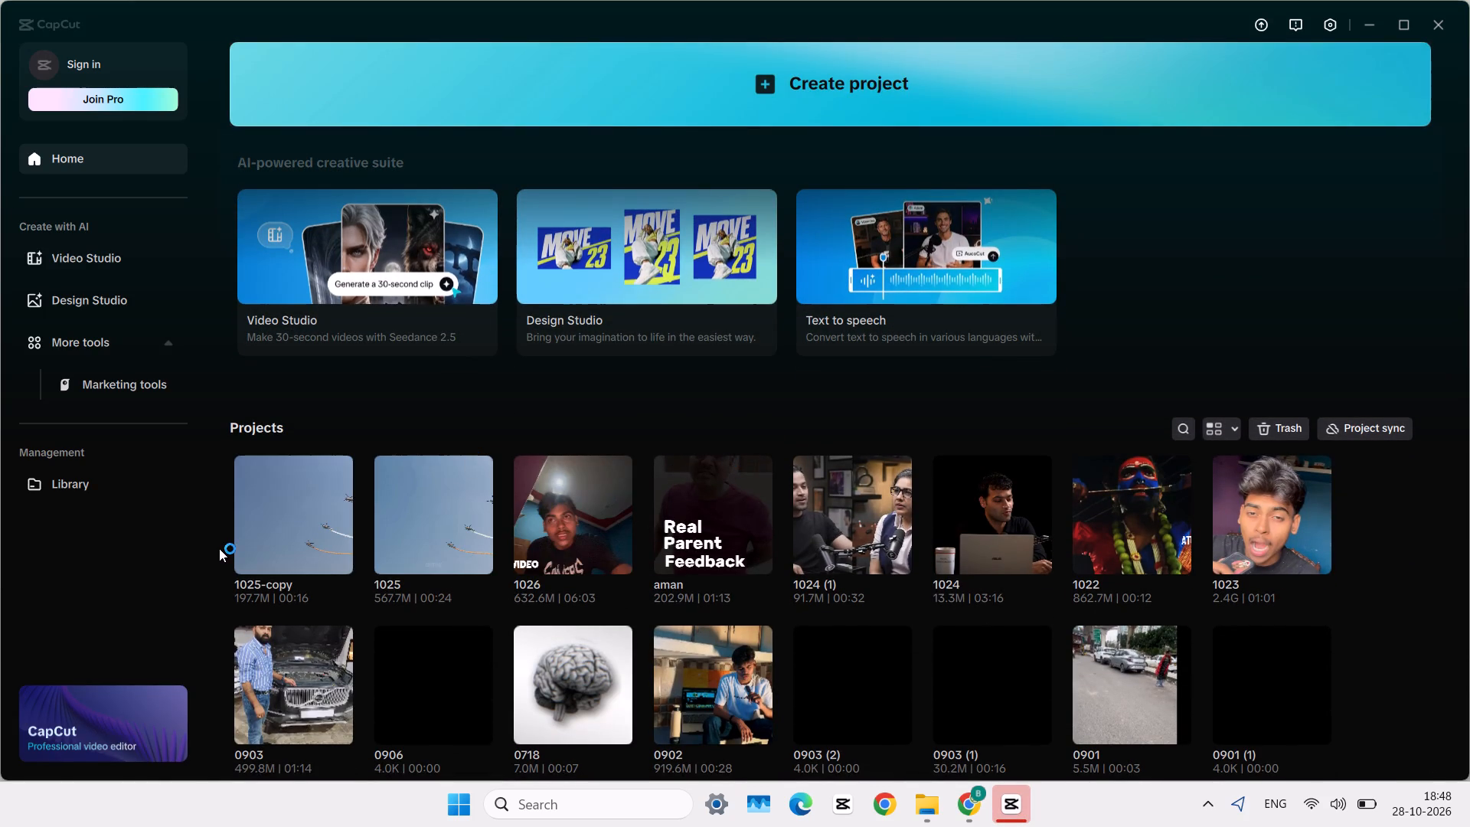
pyautogui.click(560, 477)
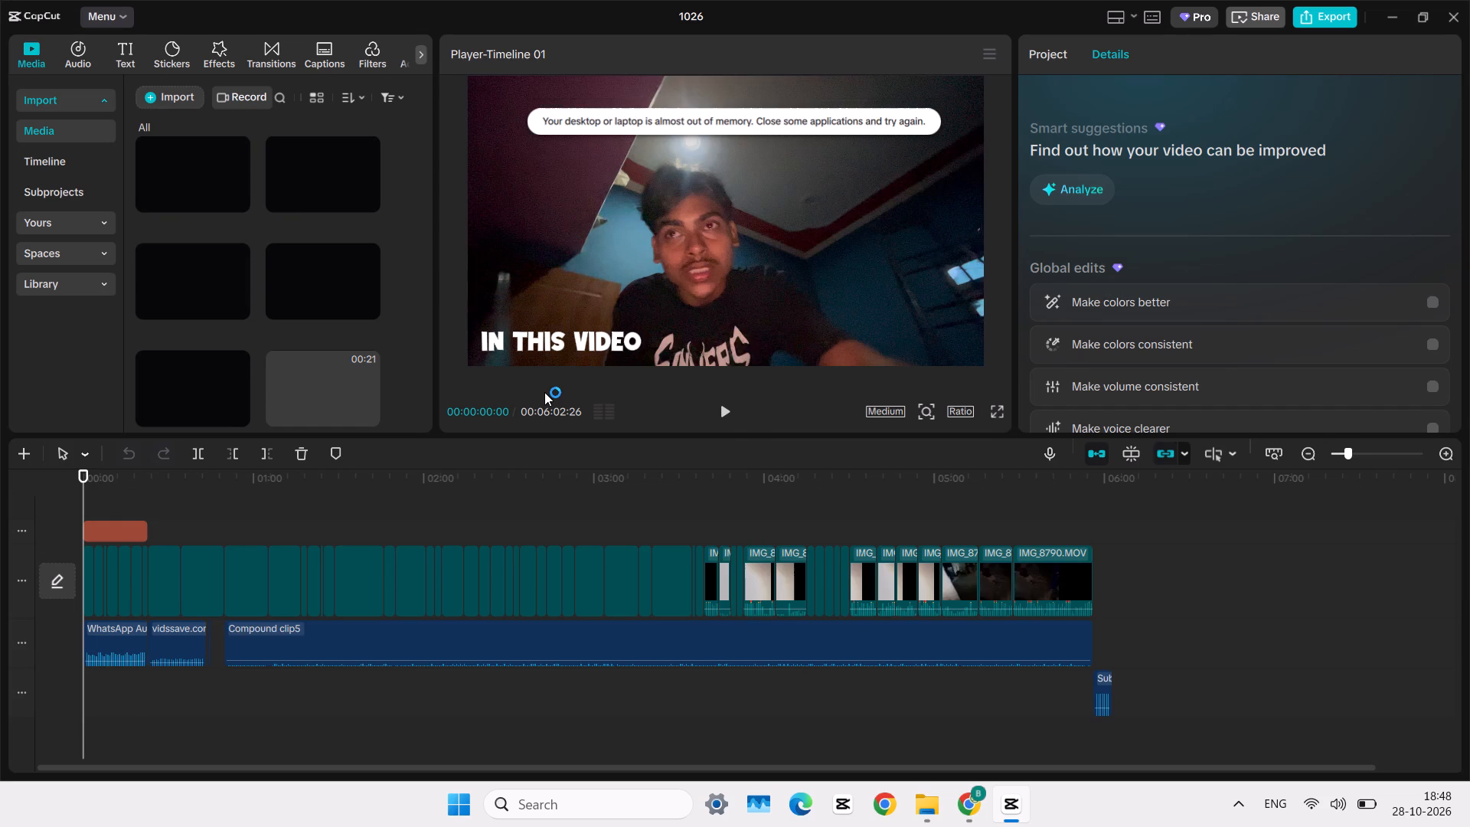
# Delete every clip, text and audio item from the timeline of project 1026.
pyautogui.keyDown('ctrl'); pyautogui.scroll(3, 640, 660); pyautogui.keyUp('ctrl')
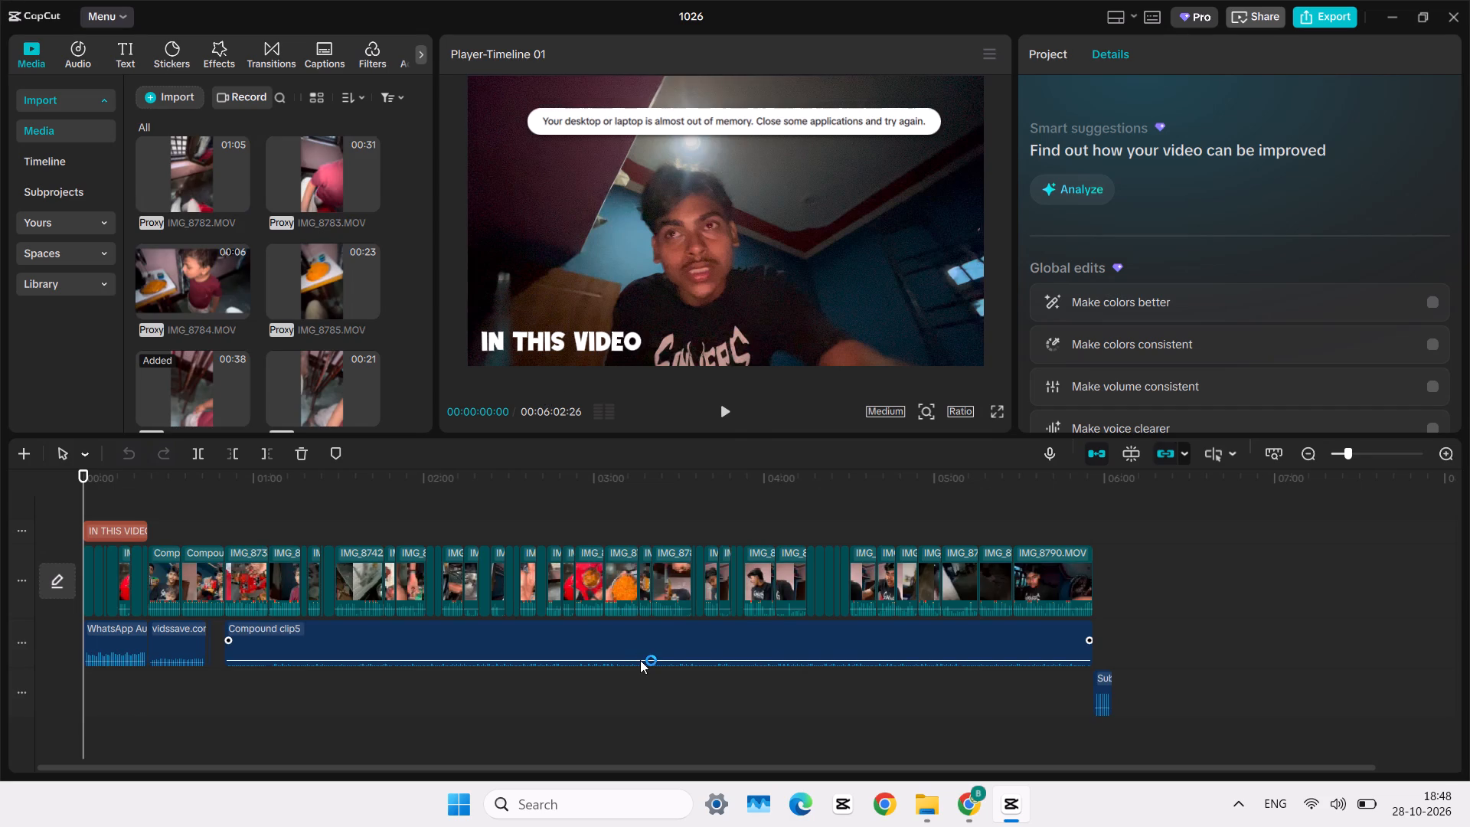
pyautogui.keyDown('ctrl'); pyautogui.scroll(8, 640, 660); pyautogui.keyUp('ctrl')
pyautogui.scroll(-1, 640, 660)
pyautogui.scroll(1, 640, 660)
pyautogui.keyDown('ctrl'); pyautogui.scroll(4, 640, 660); pyautogui.keyUp('ctrl')
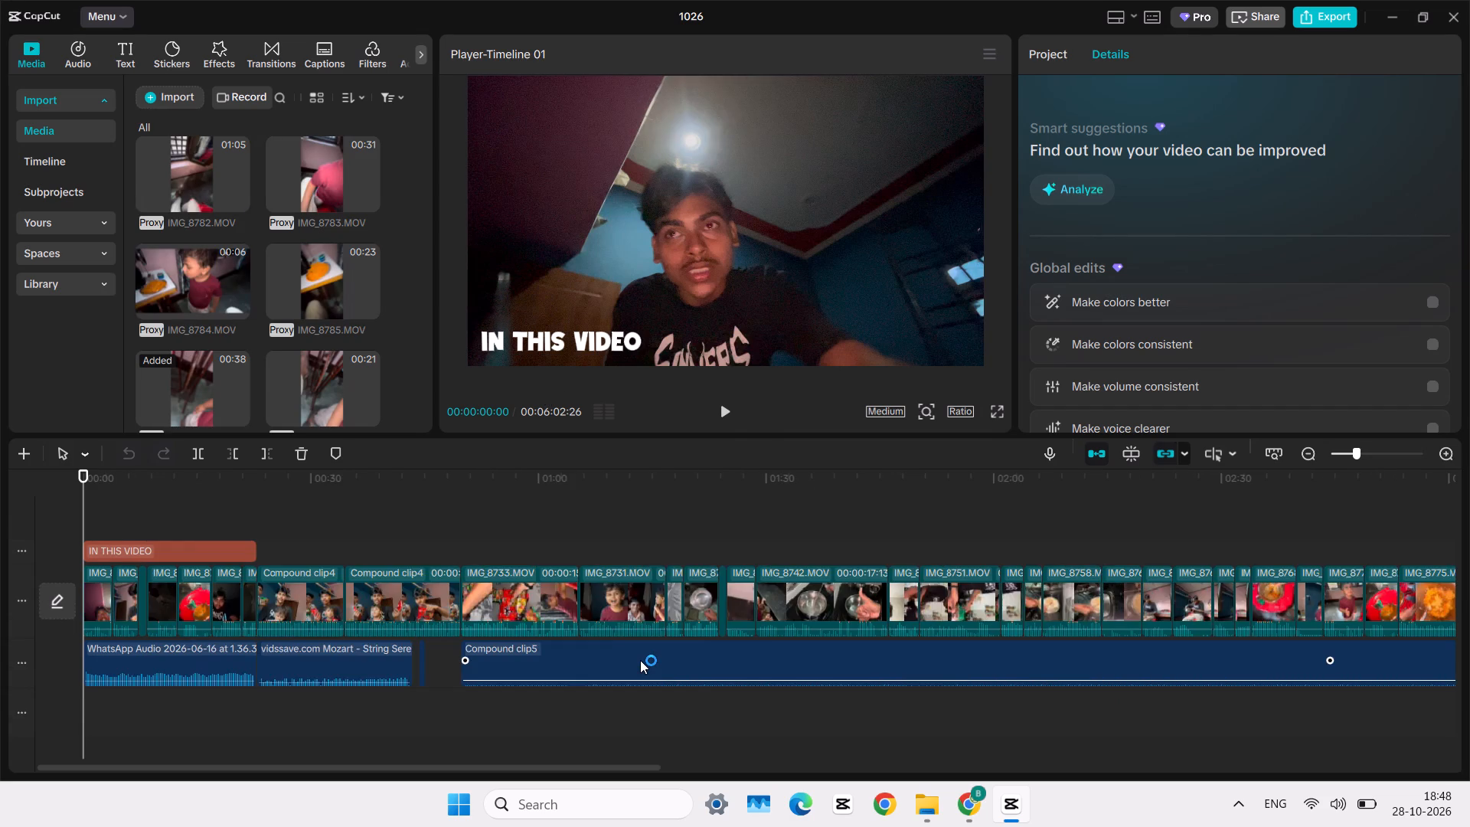
pyautogui.keyDown('ctrl'); pyautogui.scroll(7, 640, 660); pyautogui.keyUp('ctrl')
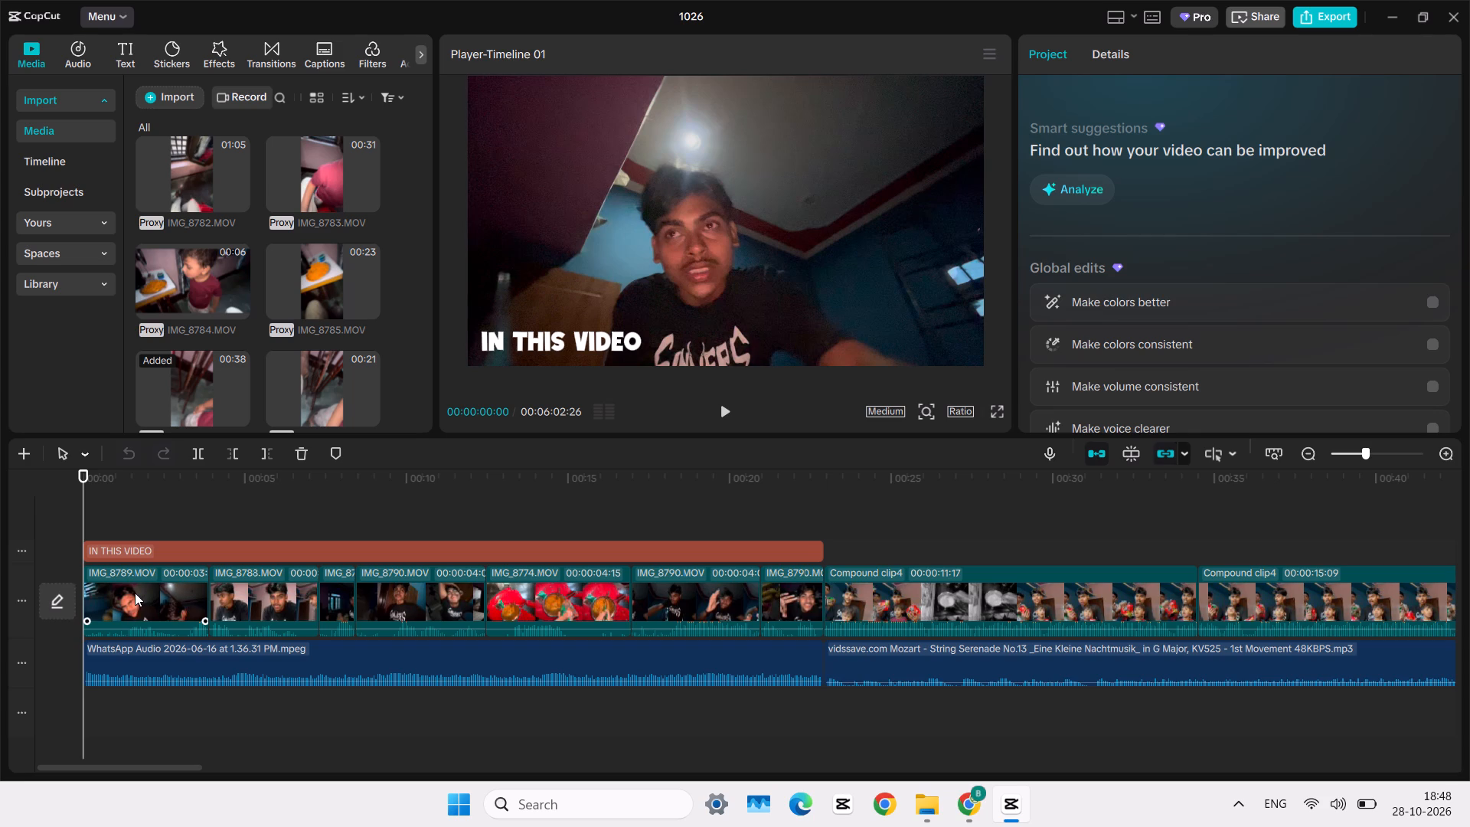
pyautogui.hotkey('ctrl', 'a')
pyautogui.press('Delete')
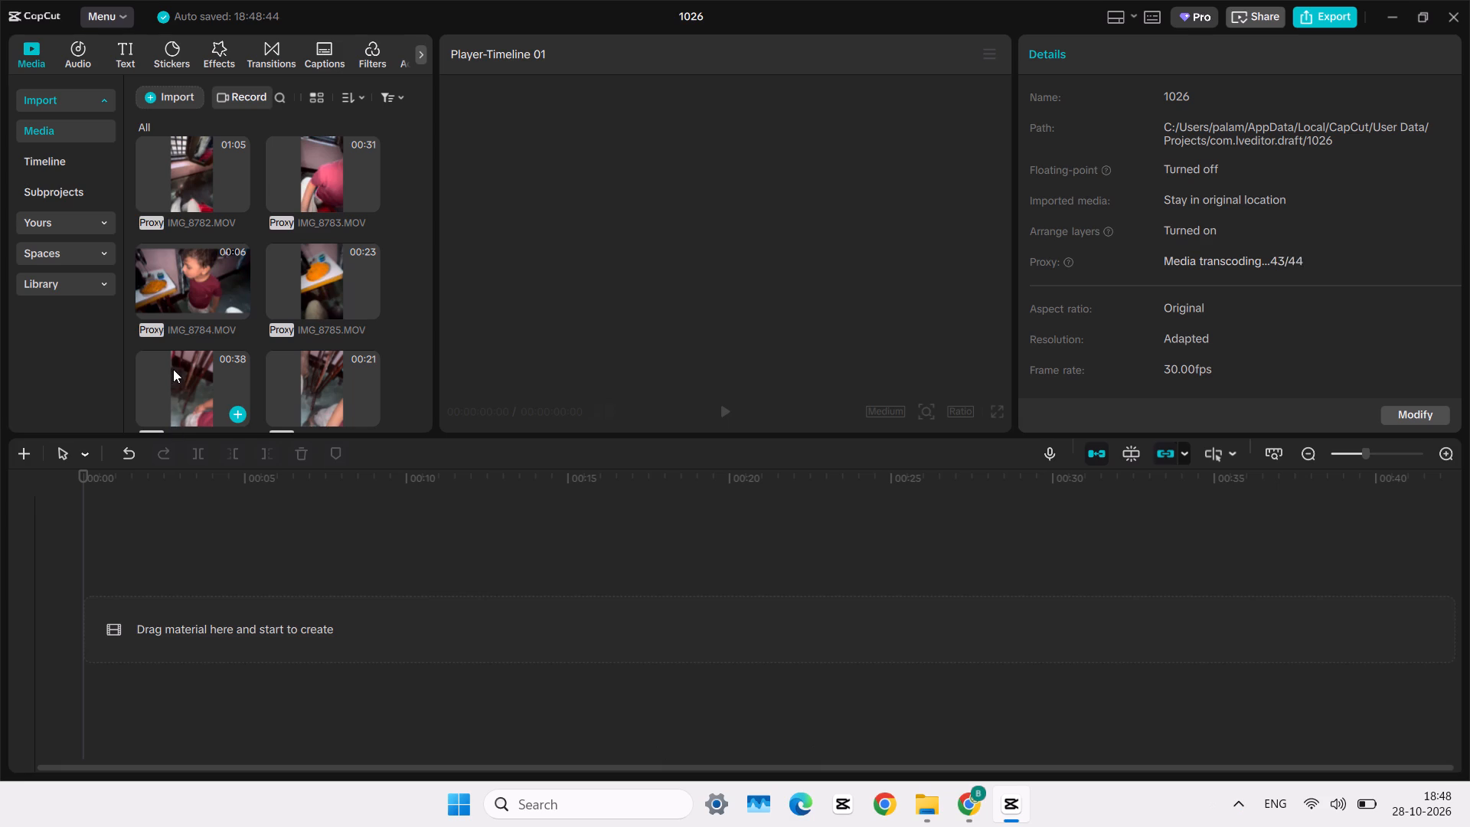
# Widen the imported-media area beside the player so it fits three thumbnails per row.
pyautogui.scroll(6, 193, 207)
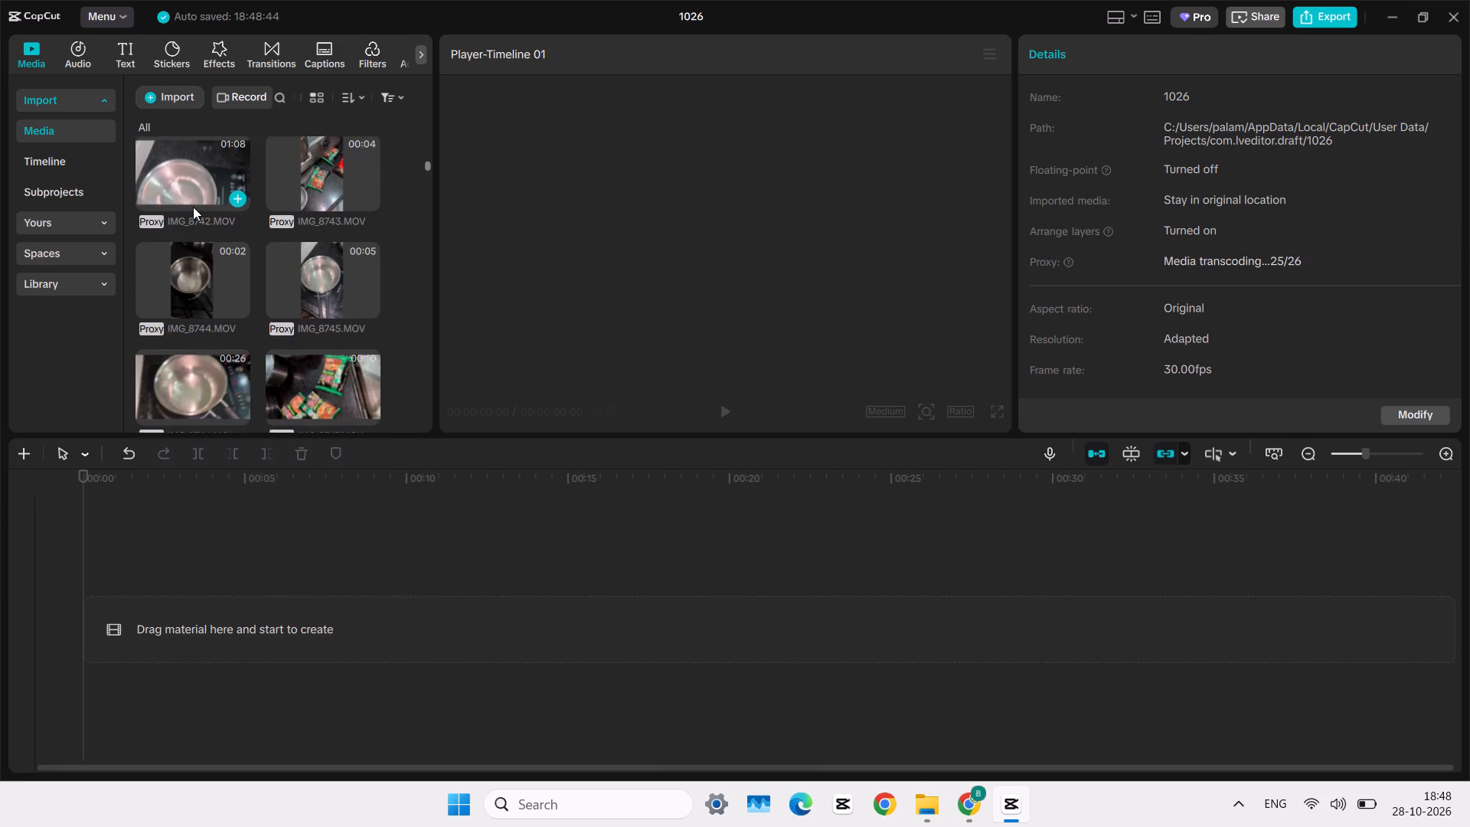
pyautogui.scroll(3, 193, 207)
pyautogui.moveTo(432, 224); pyautogui.dragTo(519, 230)
pyautogui.moveTo(441, 269); pyautogui.dragTo(478, 270)
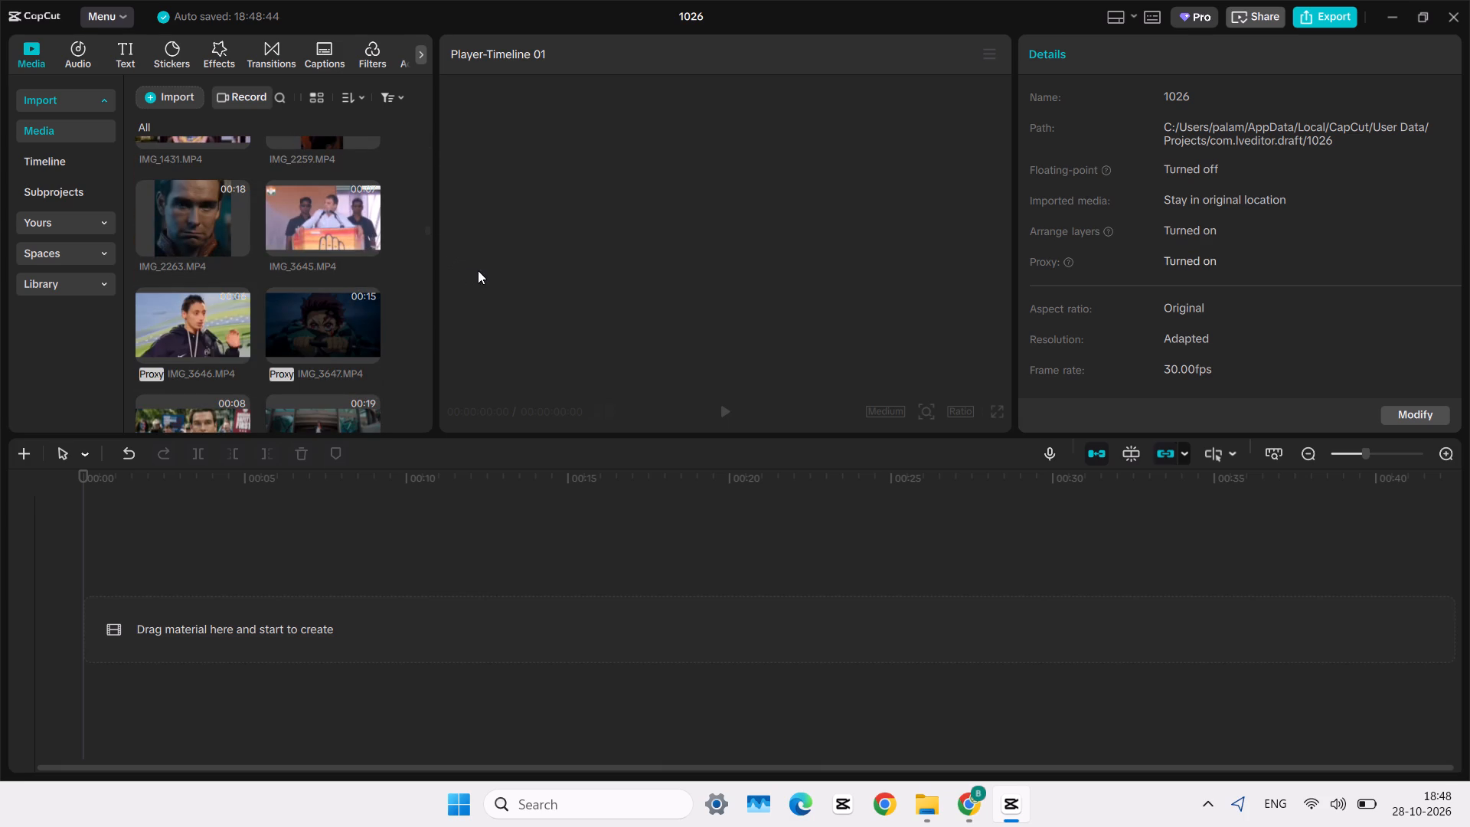
pyautogui.moveTo(478, 270); pyautogui.dragTo(493, 270)
pyautogui.moveTo(434, 281); pyautogui.dragTo(516, 285)
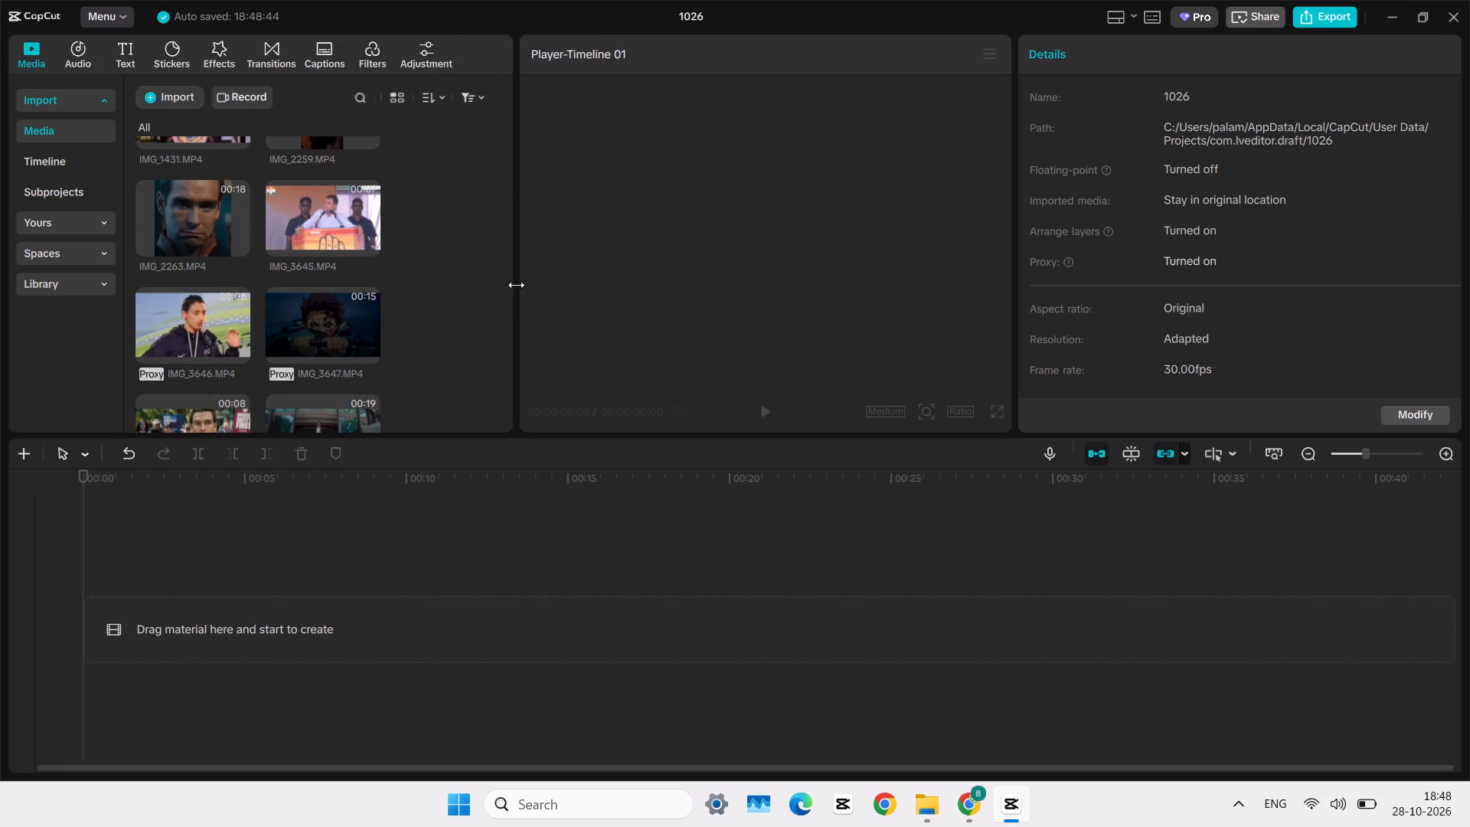
pyautogui.moveTo(516, 285); pyautogui.dragTo(530, 283)
# Look through the imported video and audio files of project 1026 to review which media it already holds.
pyautogui.scroll(20, 305, 288)
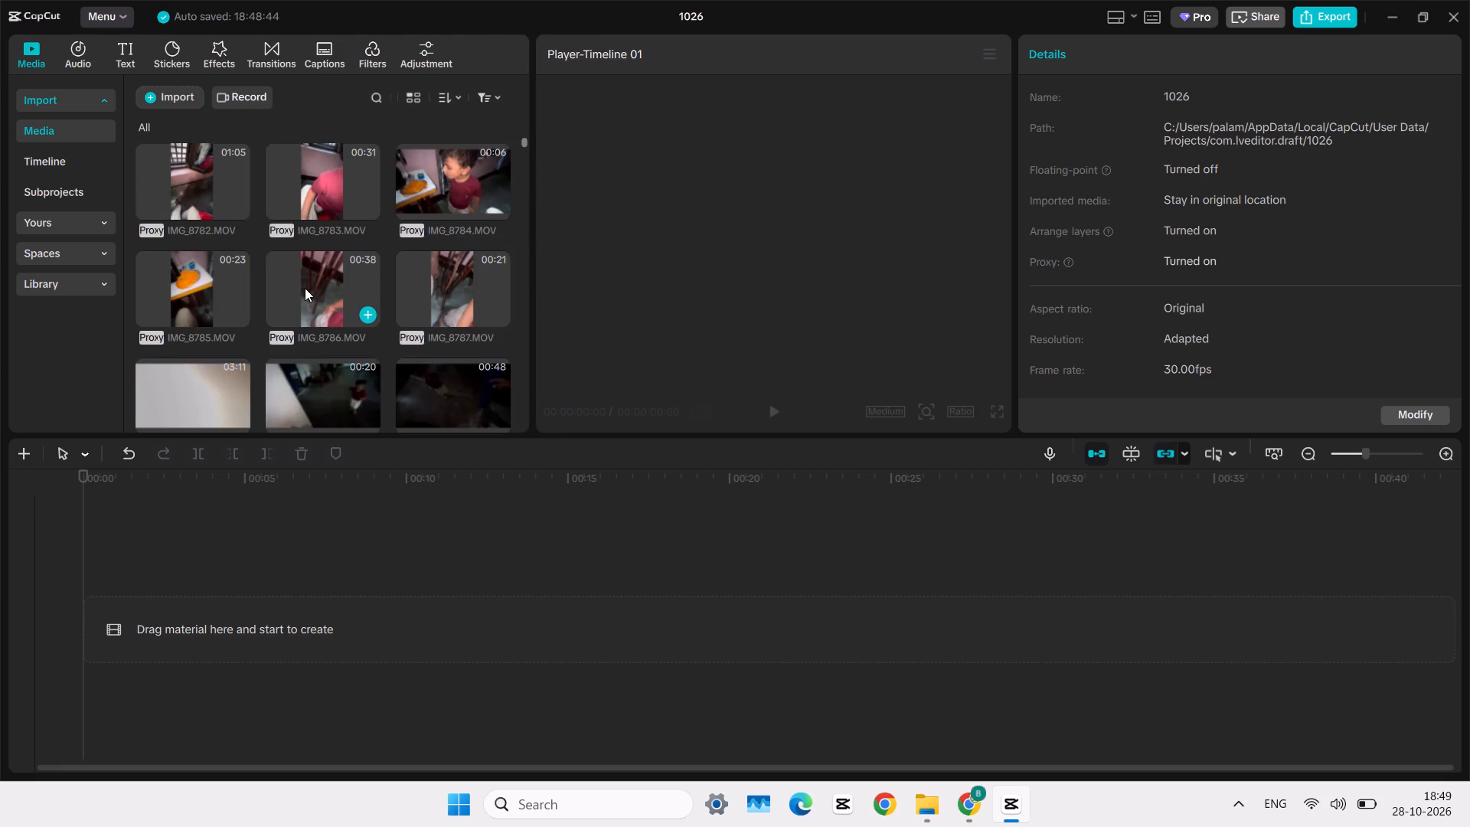
pyautogui.scroll(-8, 305, 288)
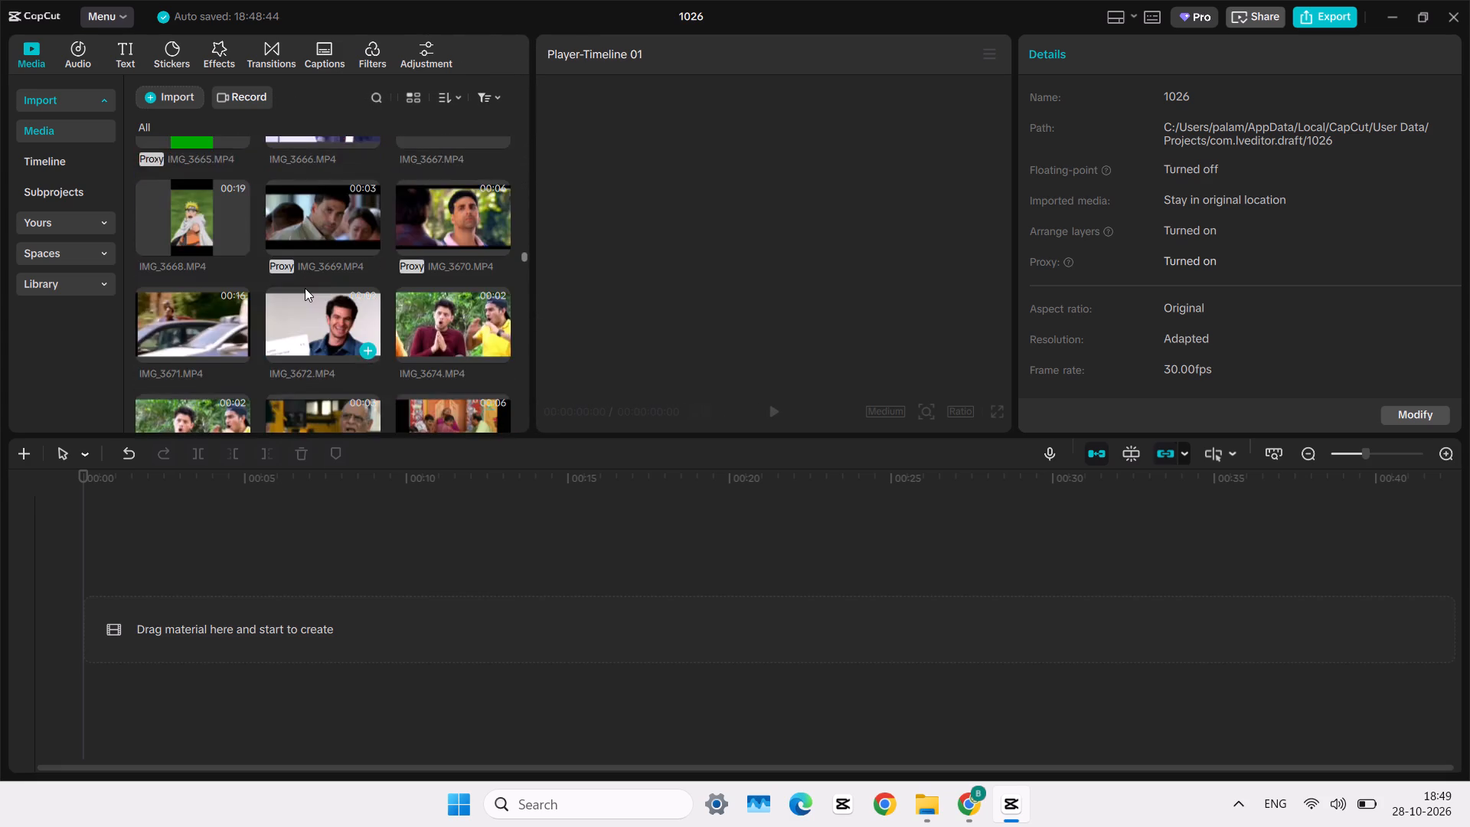
pyautogui.scroll(-2, 305, 288)
pyautogui.scroll(1, 305, 288)
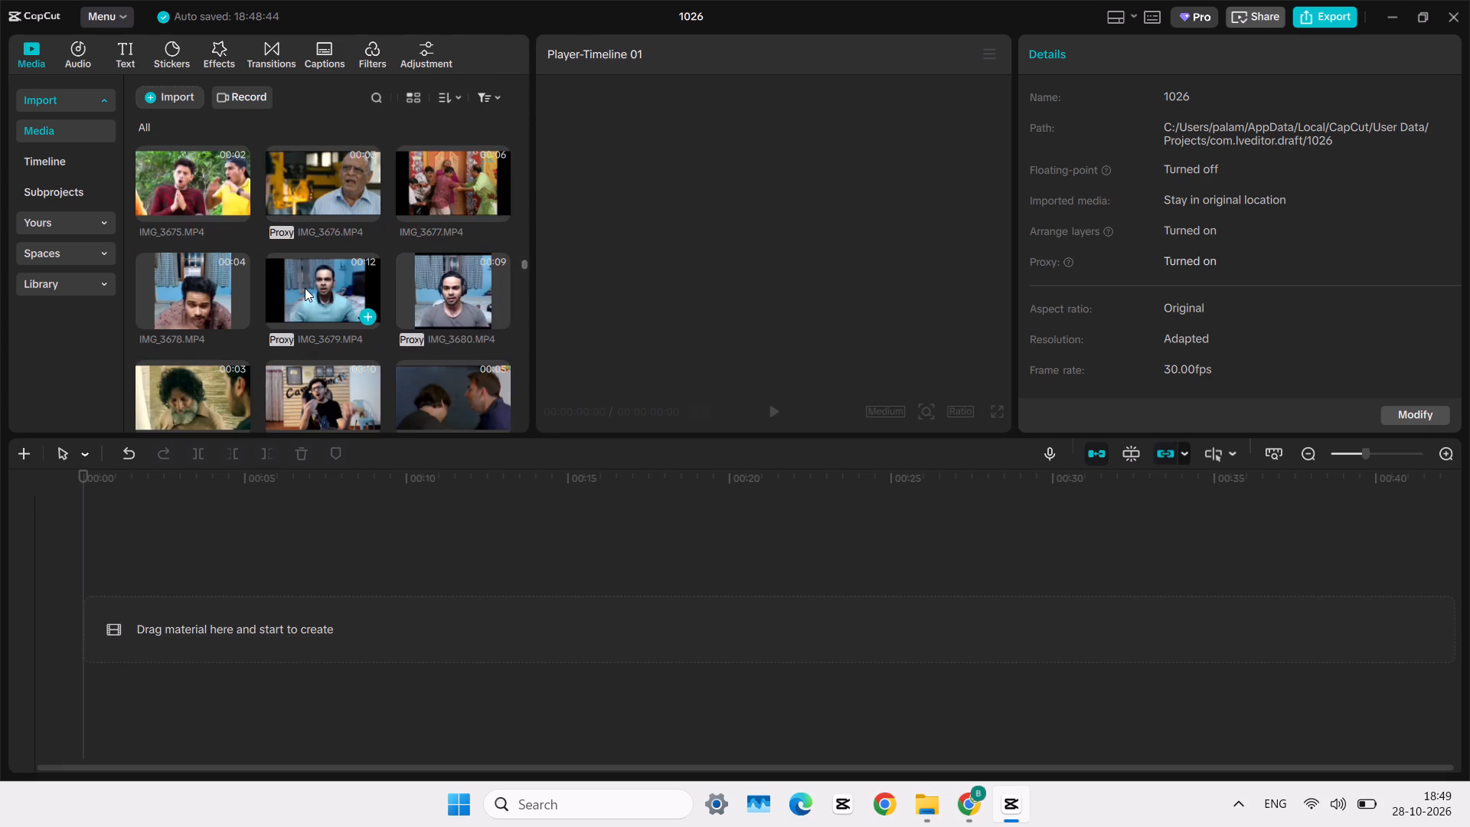
pyautogui.scroll(2, 305, 288)
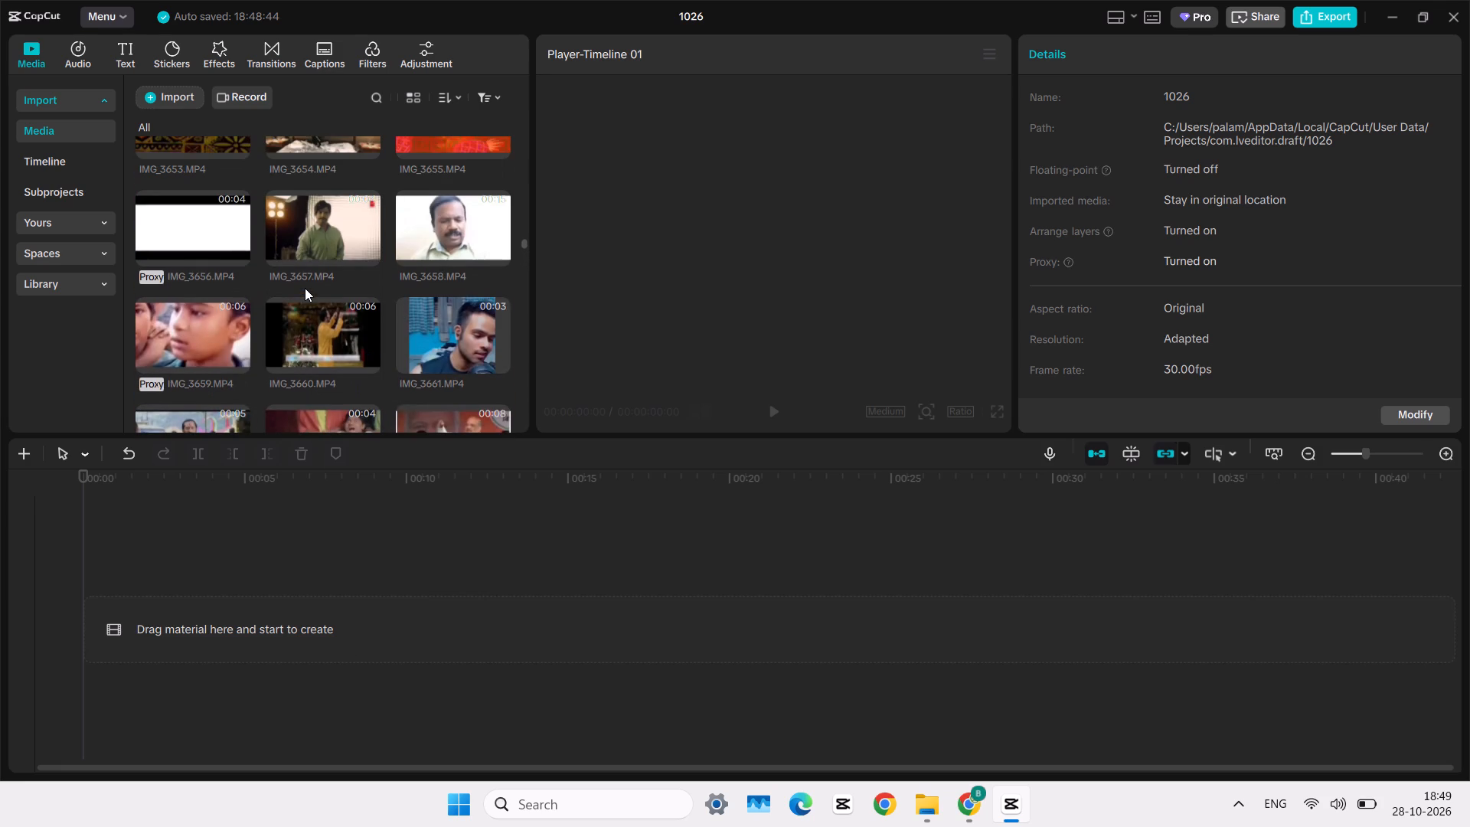
pyautogui.scroll(2, 305, 288)
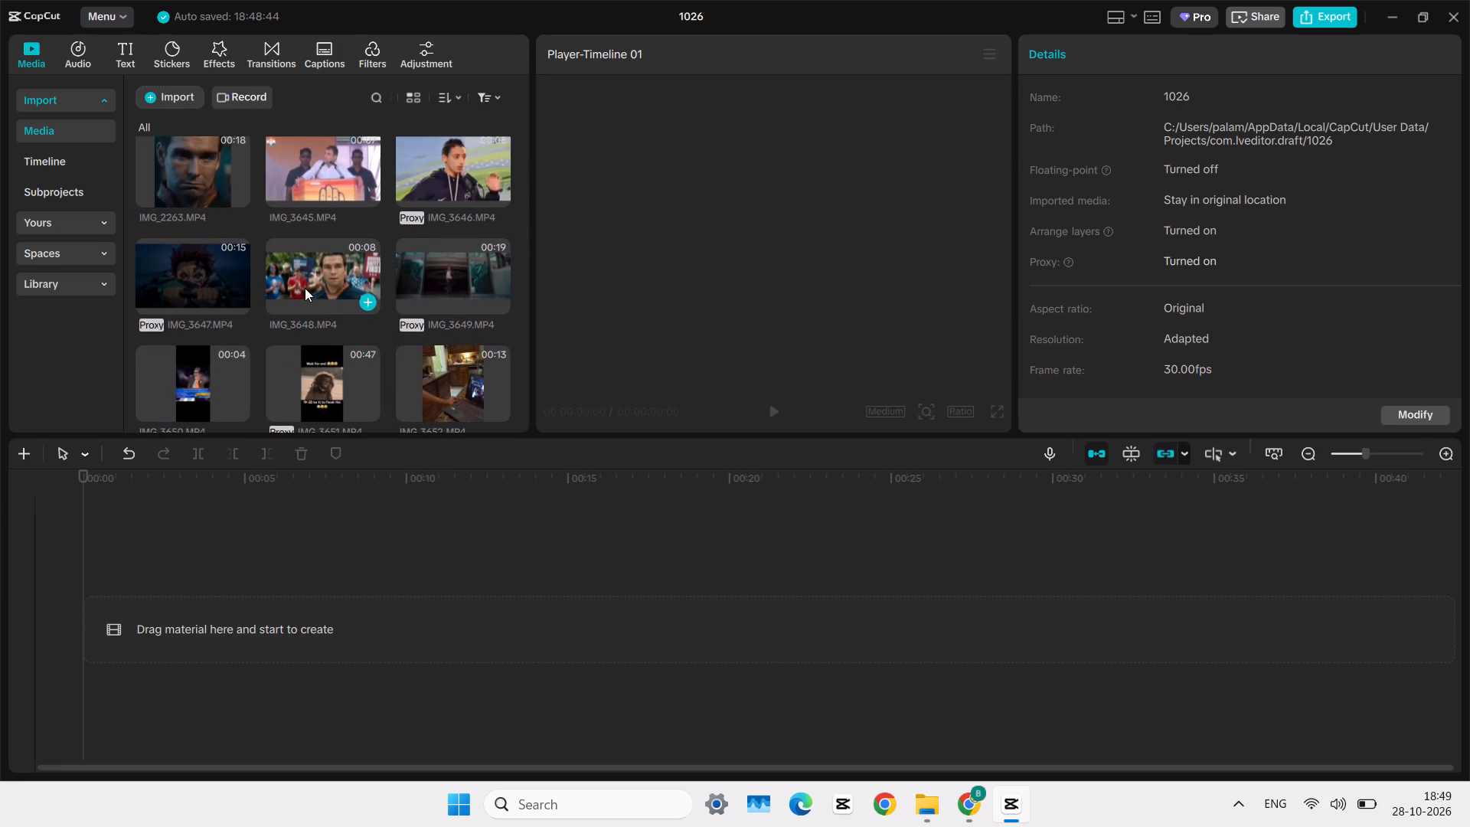
pyautogui.scroll(-5, 320, 322)
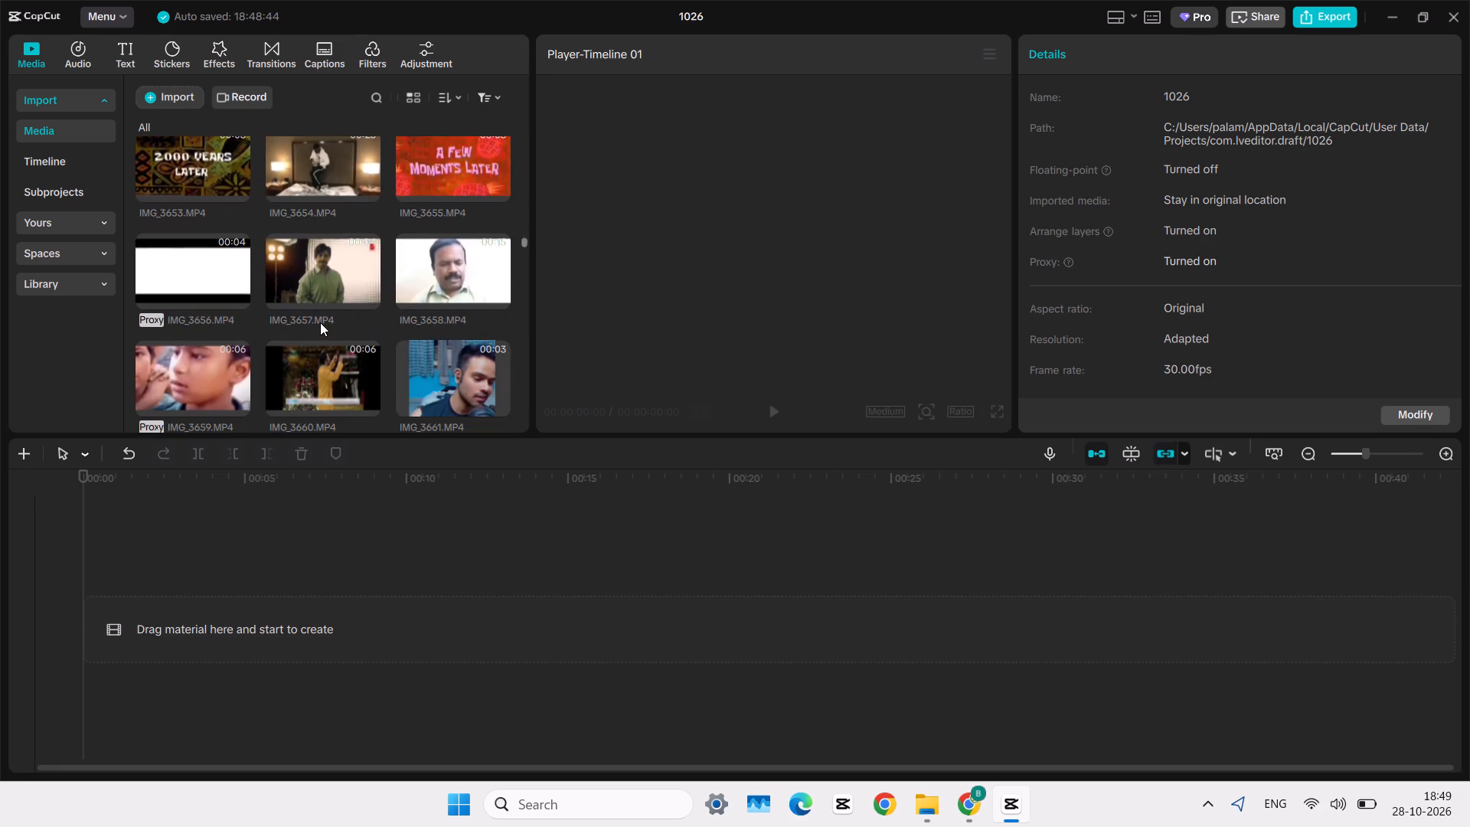
pyautogui.scroll(-7, 320, 322)
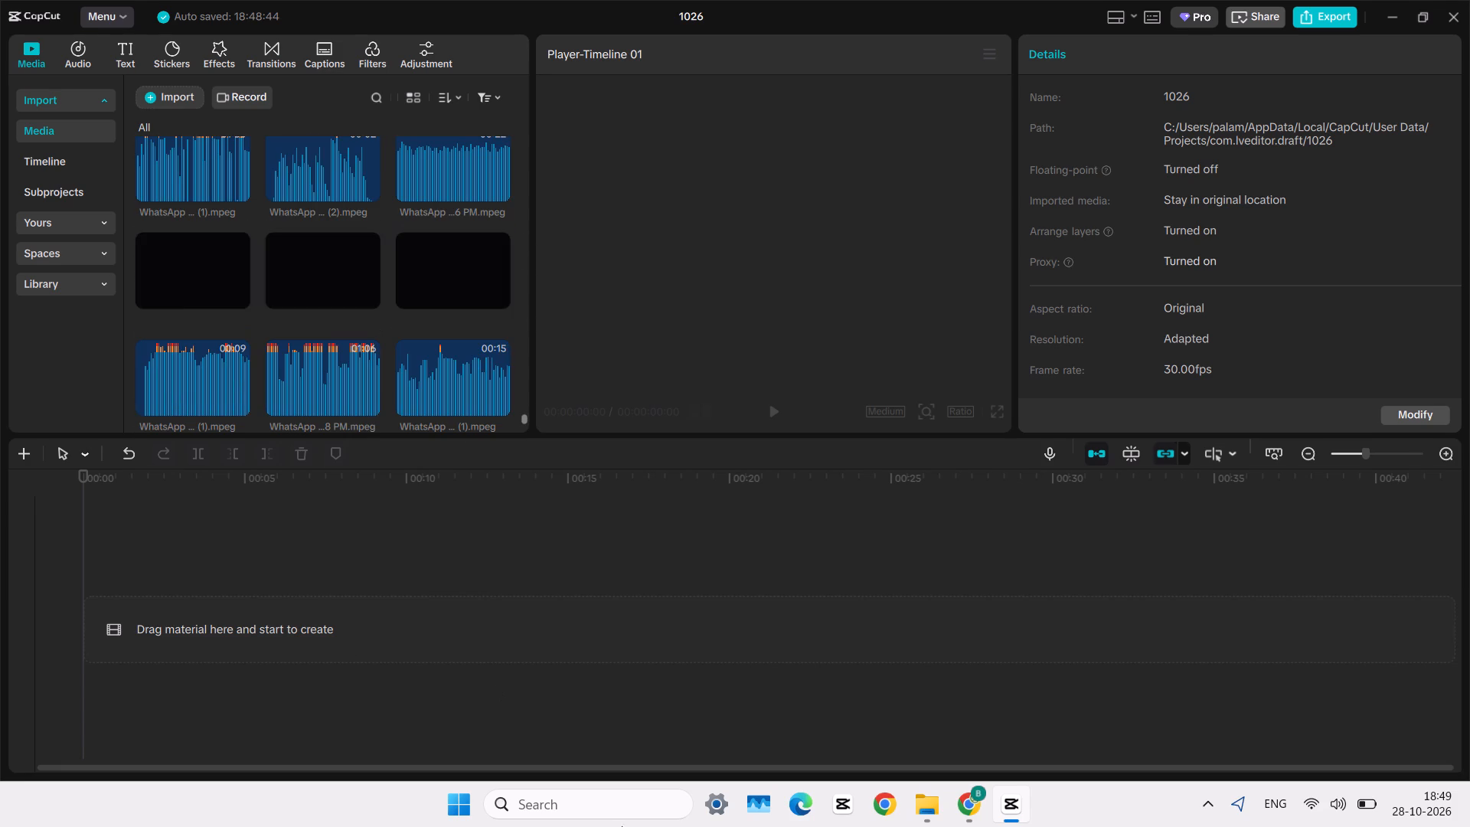
# Switch to File Explorer and bring IMG_8695, IMG_8696 and IMG_8697 from New folder into CapCut project 1026.
pyautogui.click(914, 803)
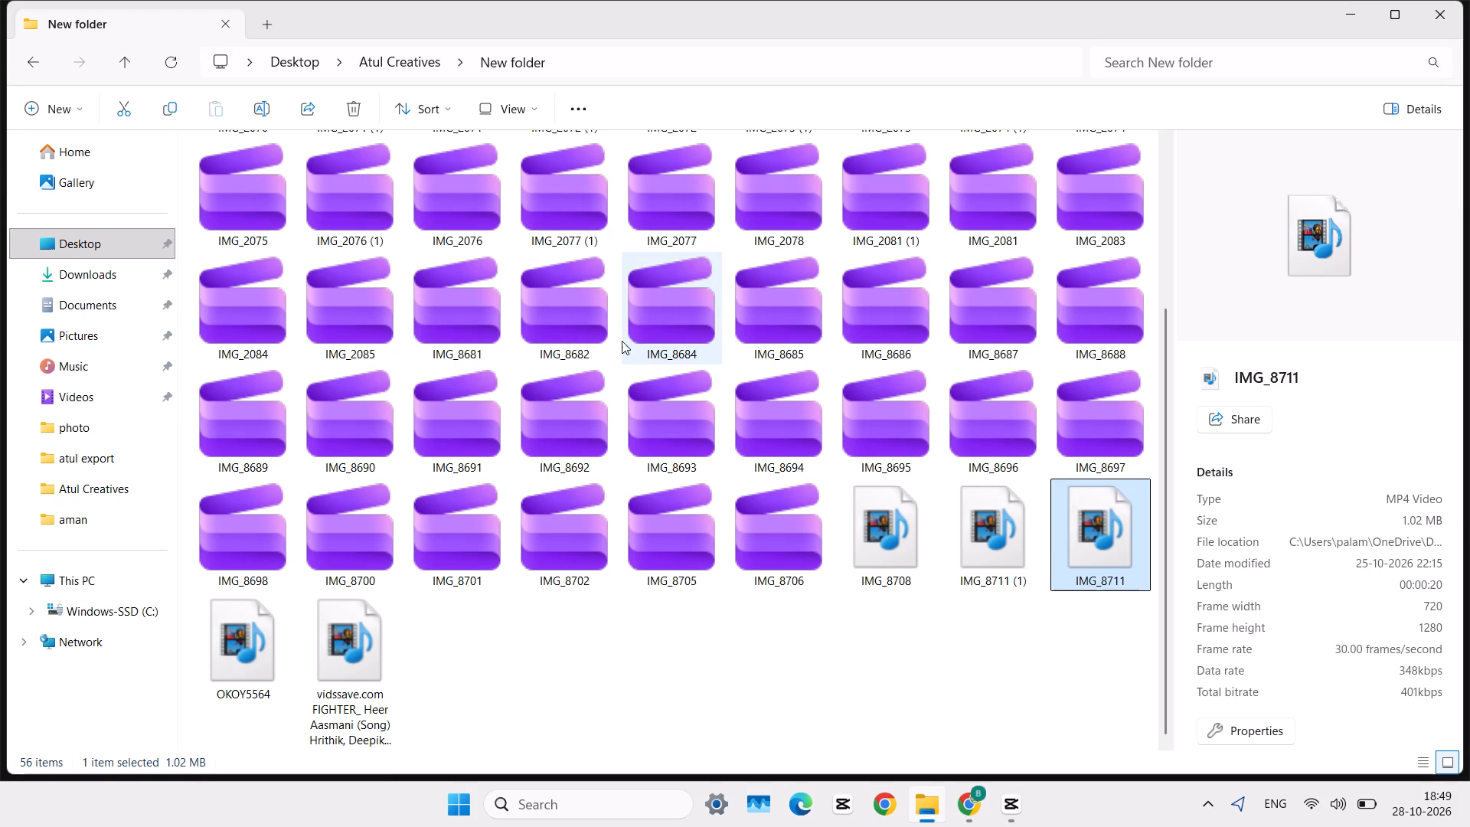
pyautogui.moveTo(1153, 402); pyautogui.dragTo(926, 433)
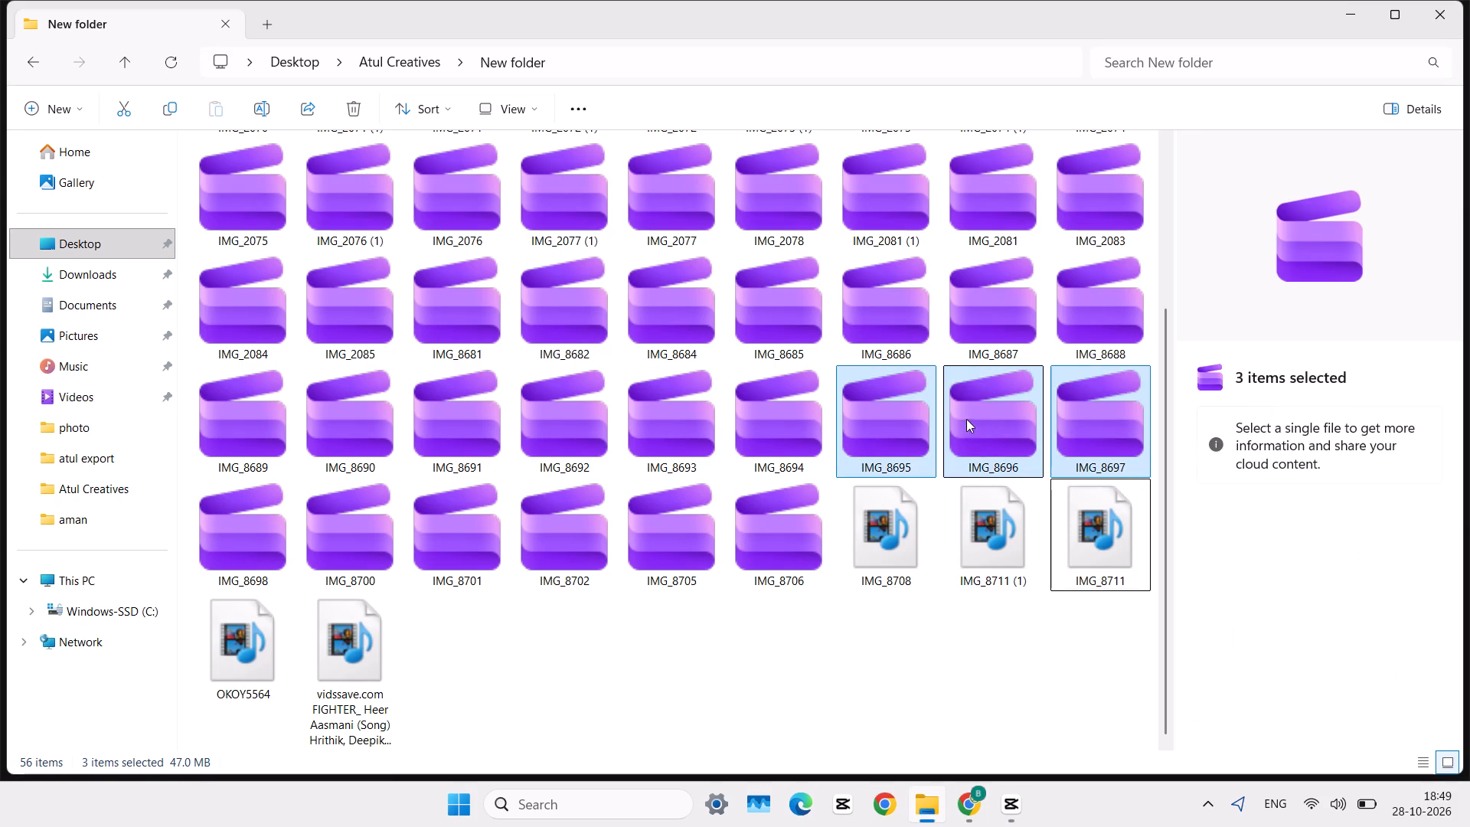
pyautogui.moveTo(987, 417); pyautogui.dragTo(1013, 806)
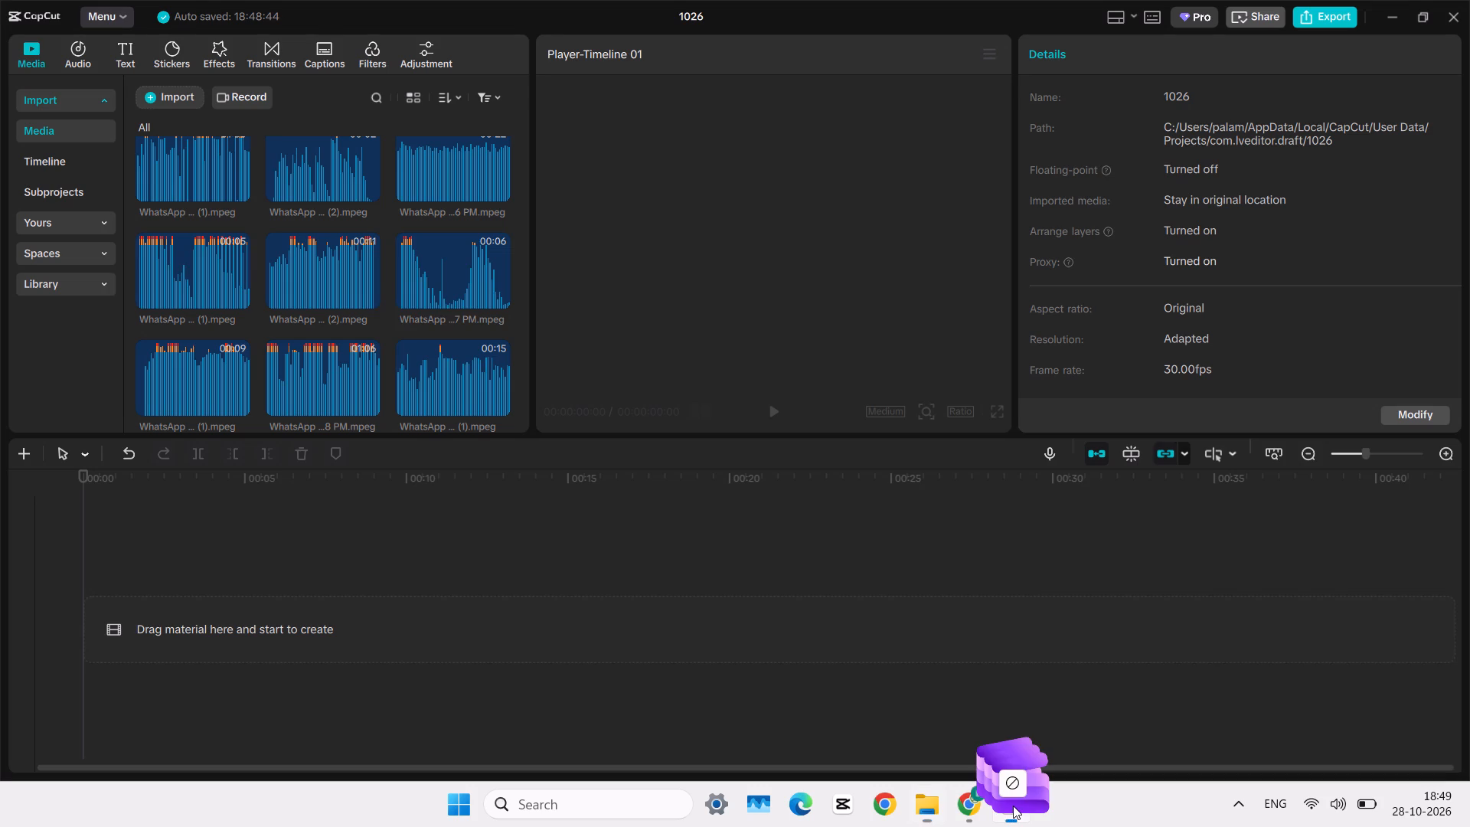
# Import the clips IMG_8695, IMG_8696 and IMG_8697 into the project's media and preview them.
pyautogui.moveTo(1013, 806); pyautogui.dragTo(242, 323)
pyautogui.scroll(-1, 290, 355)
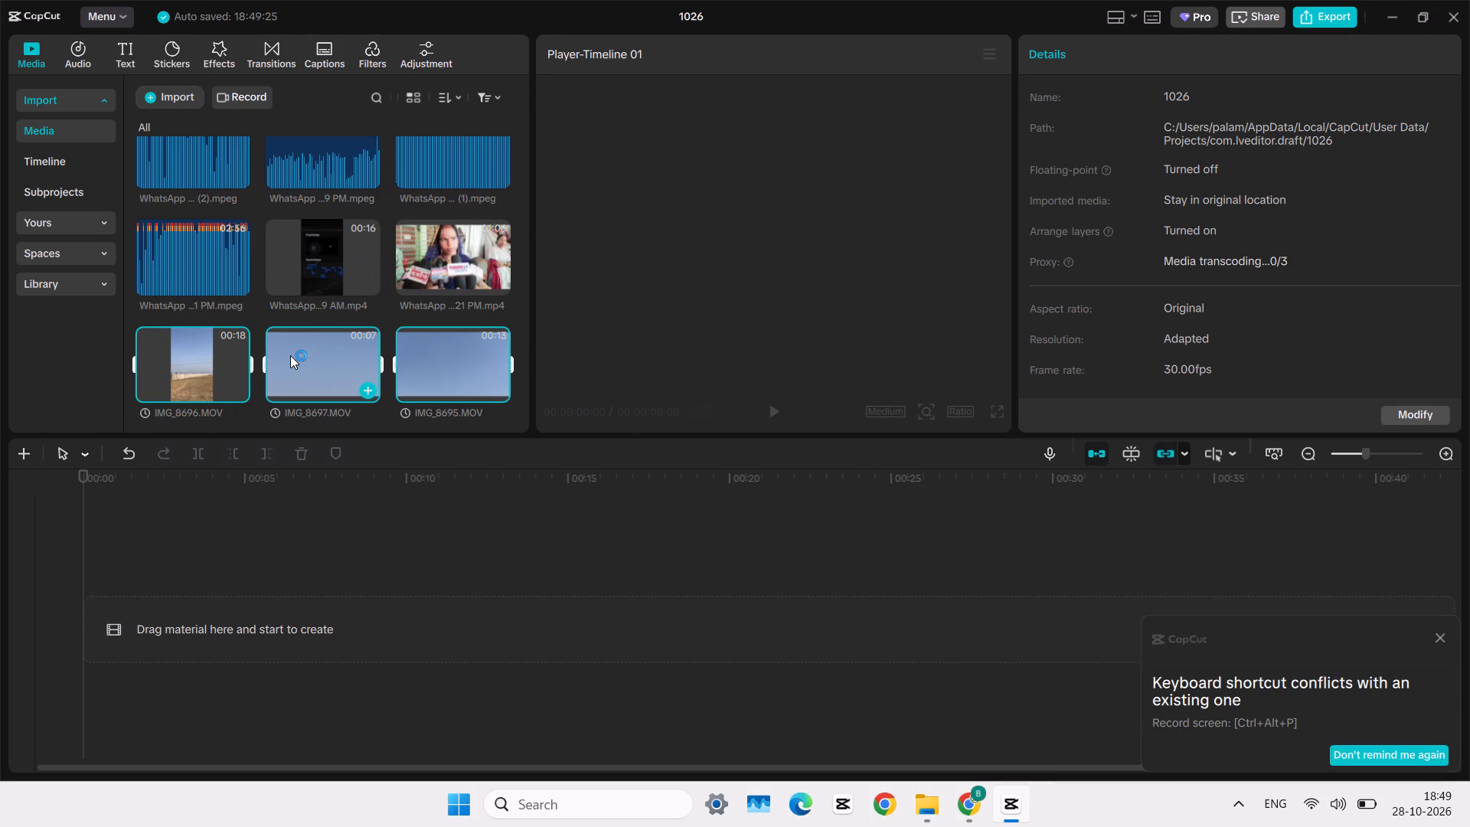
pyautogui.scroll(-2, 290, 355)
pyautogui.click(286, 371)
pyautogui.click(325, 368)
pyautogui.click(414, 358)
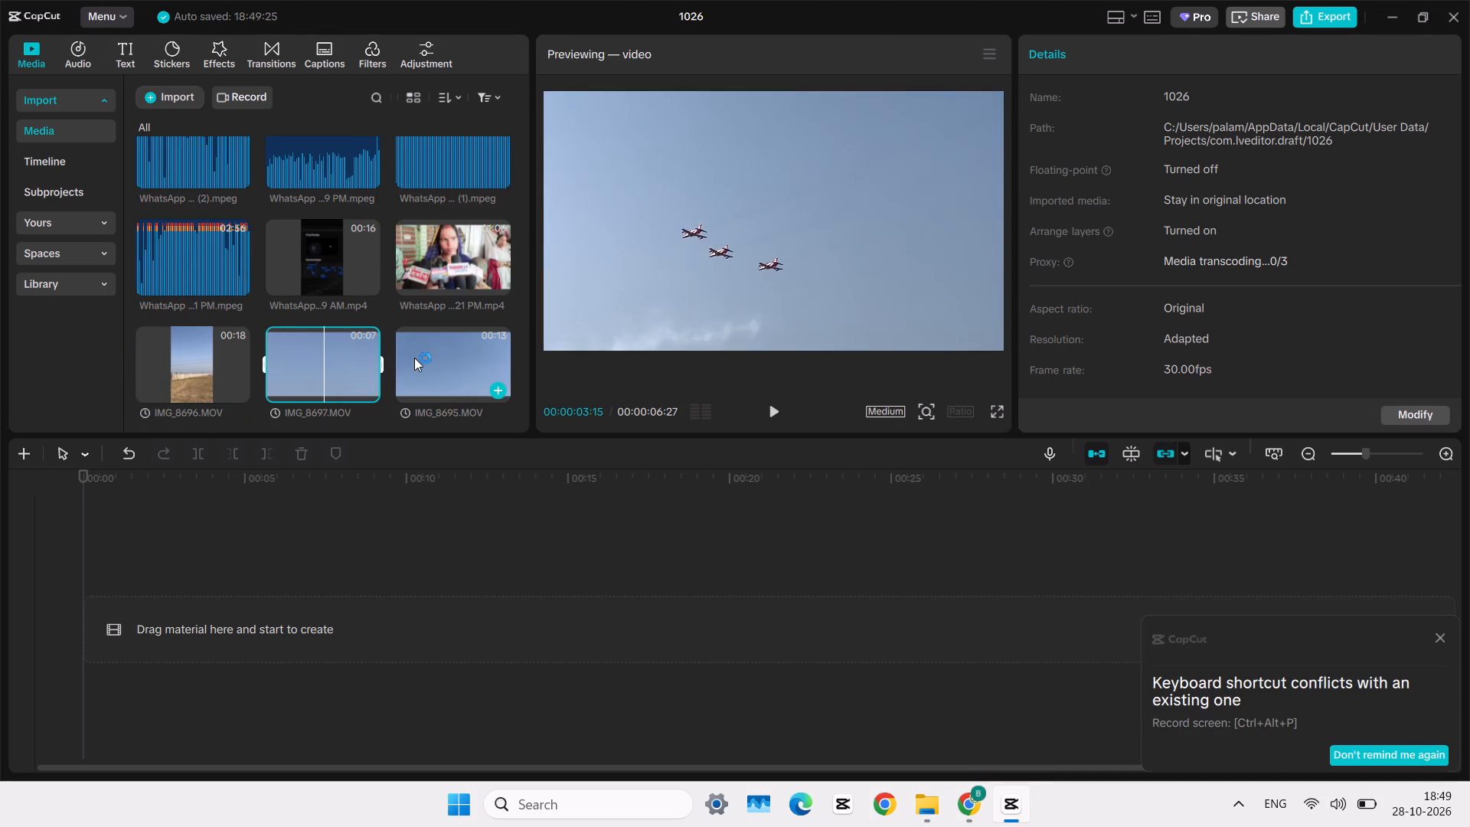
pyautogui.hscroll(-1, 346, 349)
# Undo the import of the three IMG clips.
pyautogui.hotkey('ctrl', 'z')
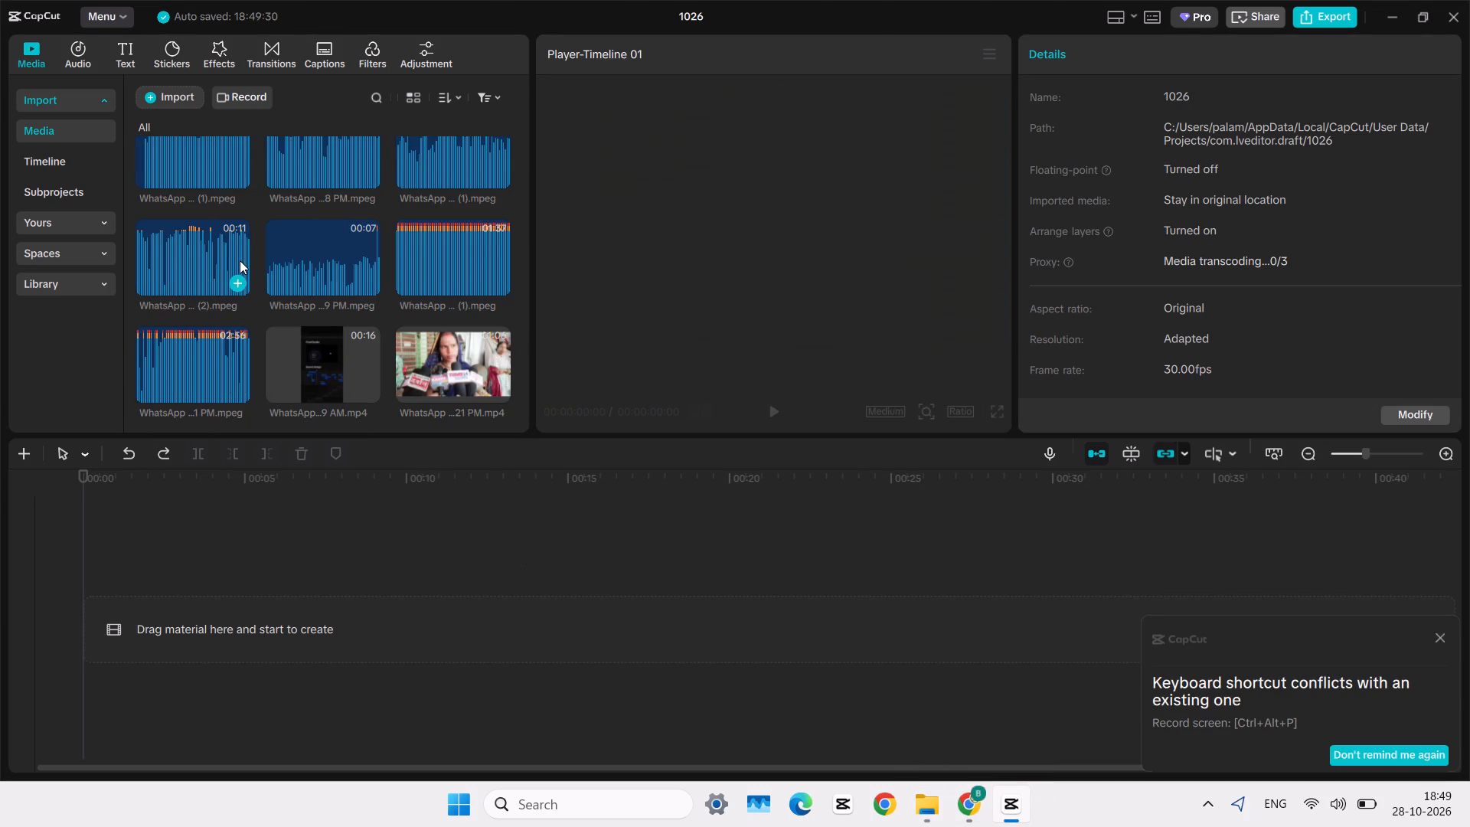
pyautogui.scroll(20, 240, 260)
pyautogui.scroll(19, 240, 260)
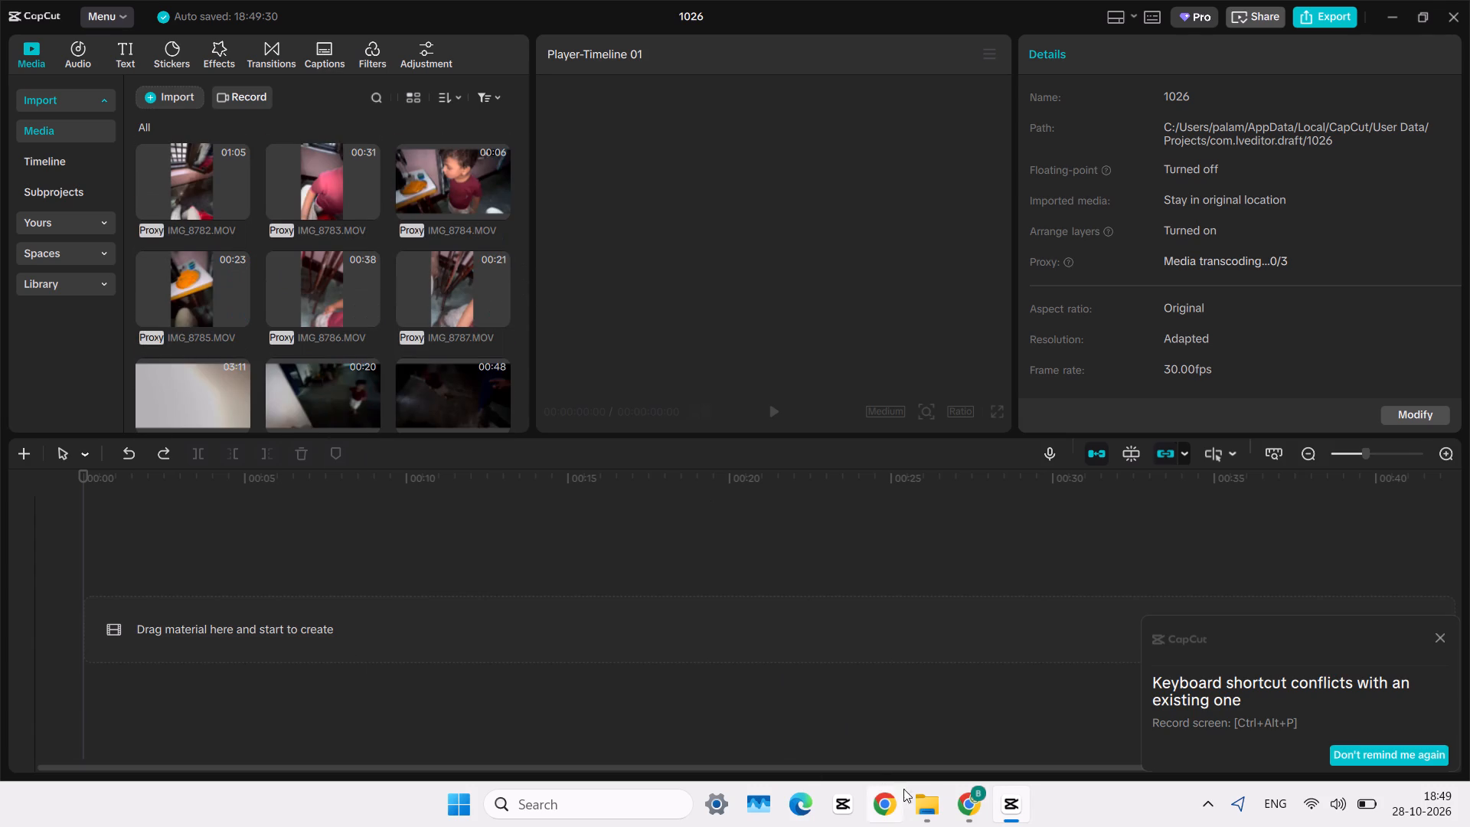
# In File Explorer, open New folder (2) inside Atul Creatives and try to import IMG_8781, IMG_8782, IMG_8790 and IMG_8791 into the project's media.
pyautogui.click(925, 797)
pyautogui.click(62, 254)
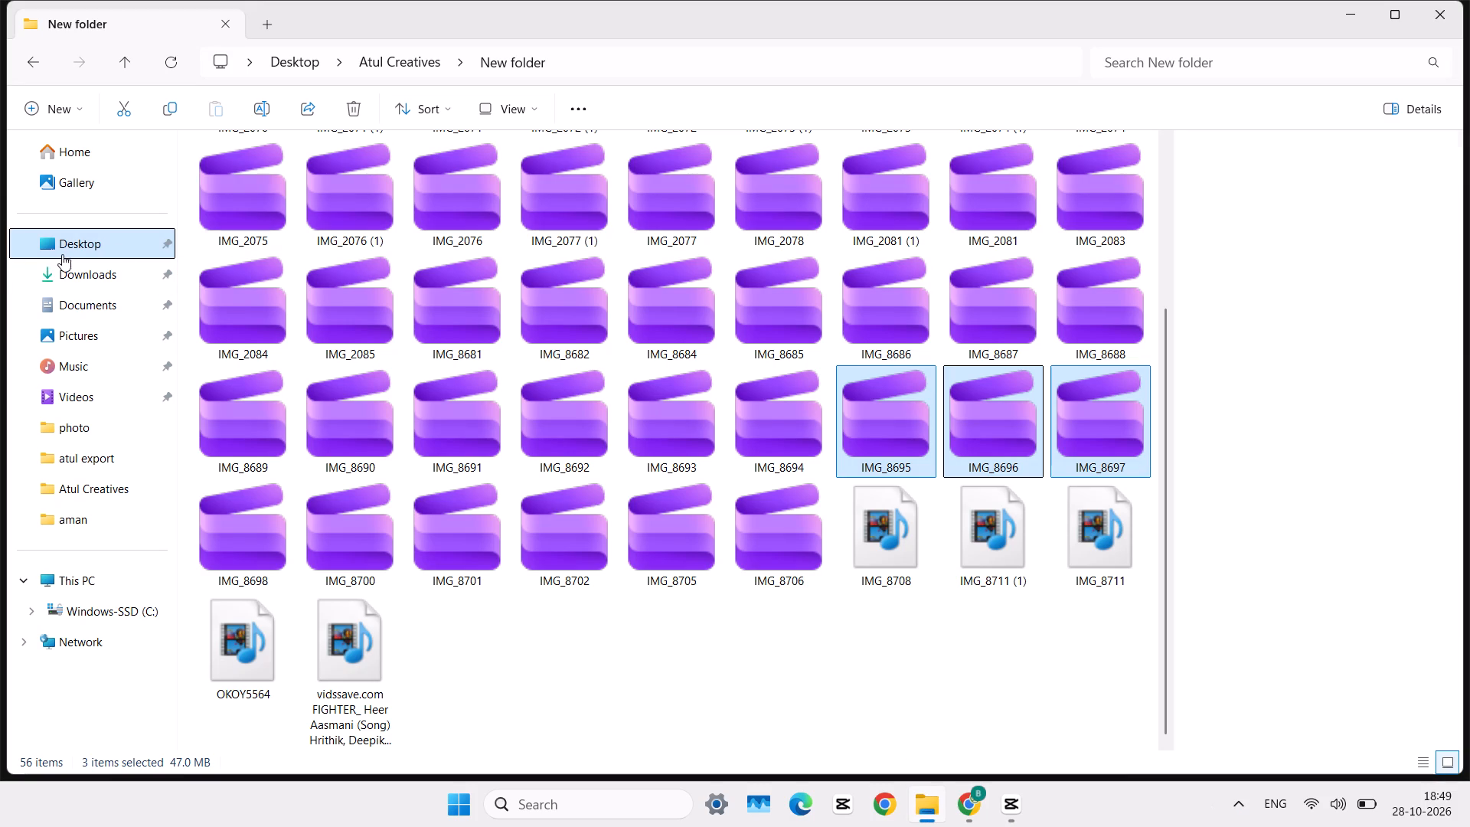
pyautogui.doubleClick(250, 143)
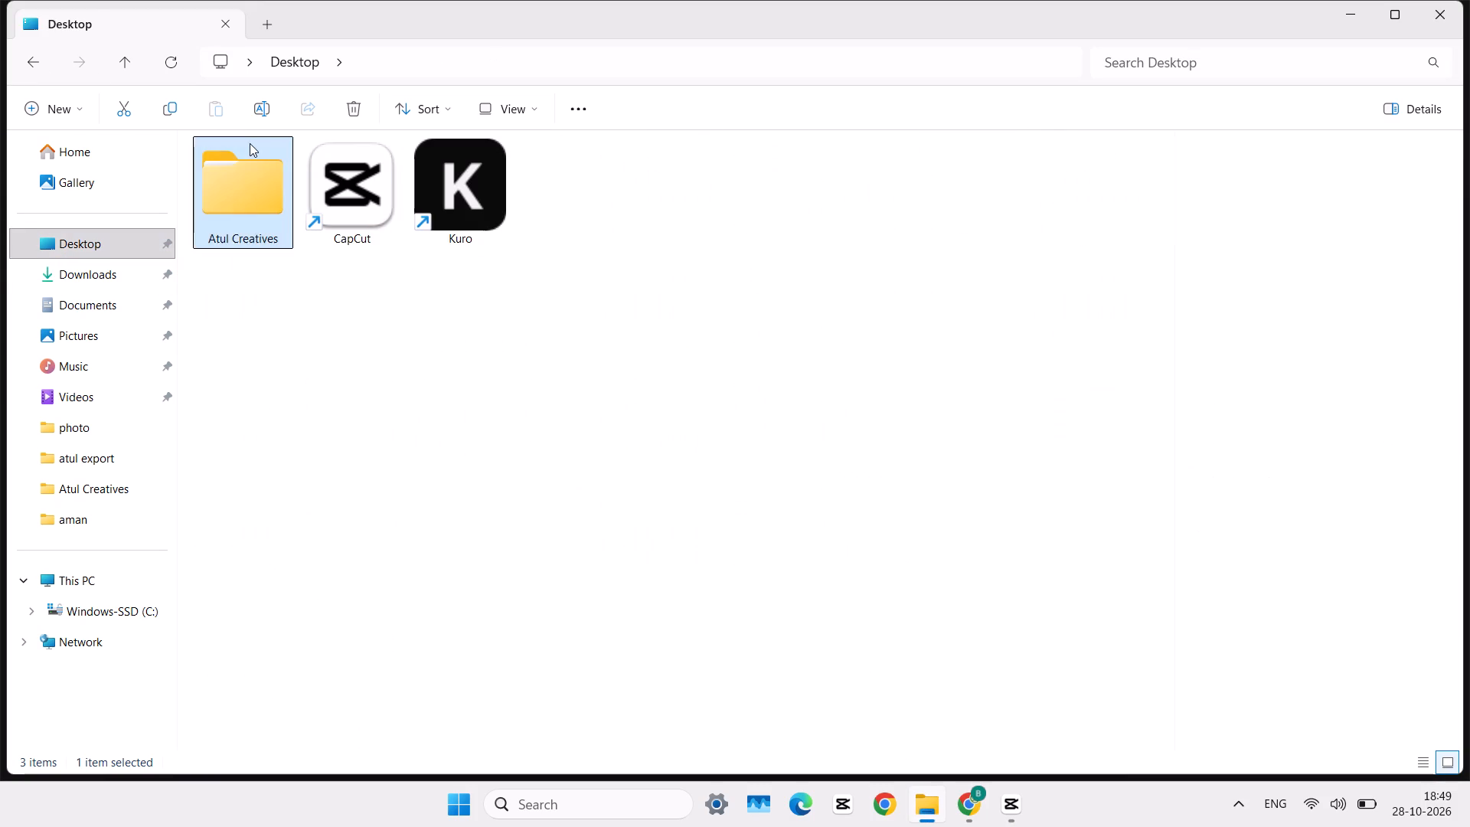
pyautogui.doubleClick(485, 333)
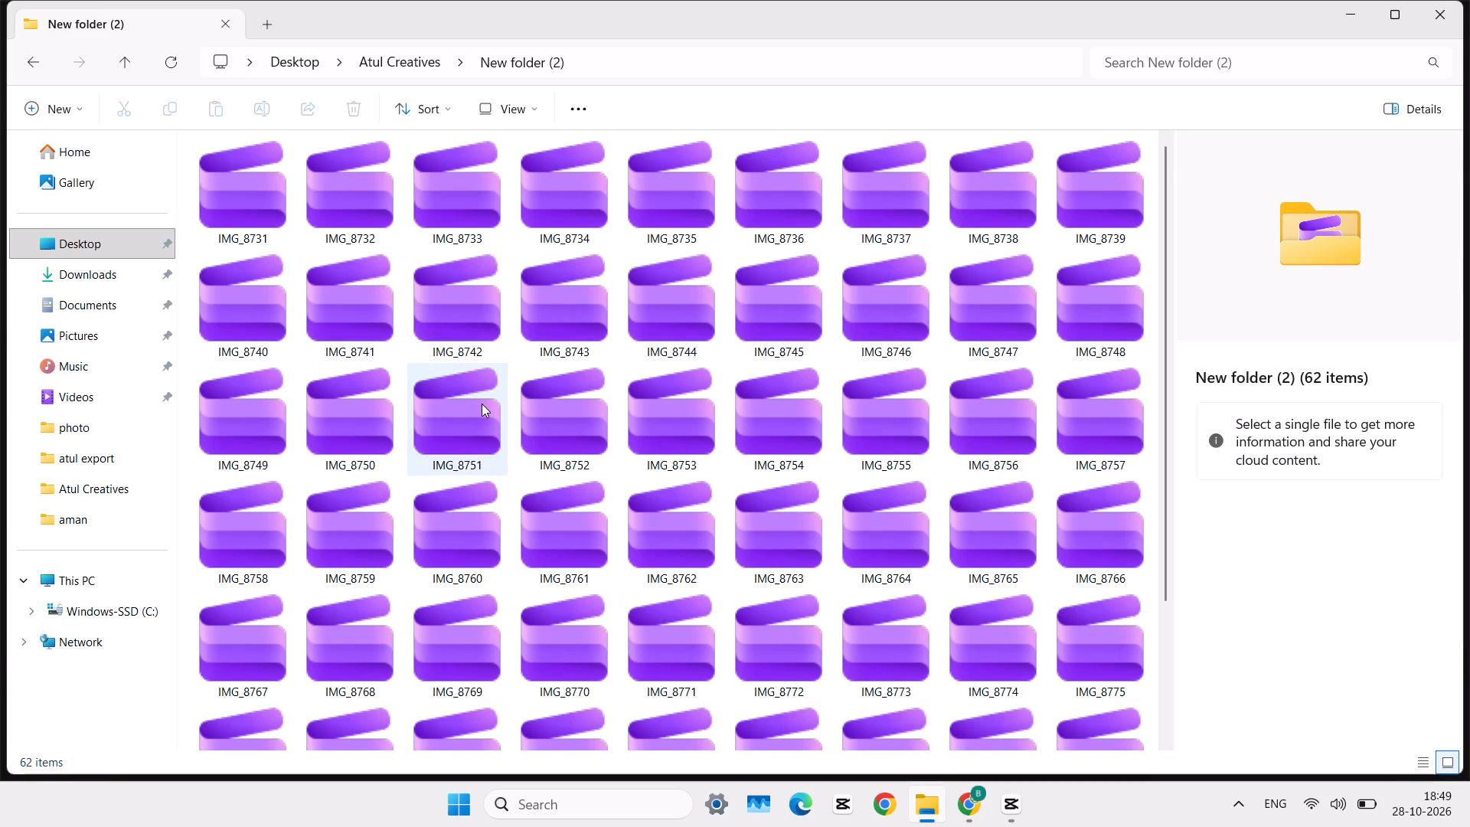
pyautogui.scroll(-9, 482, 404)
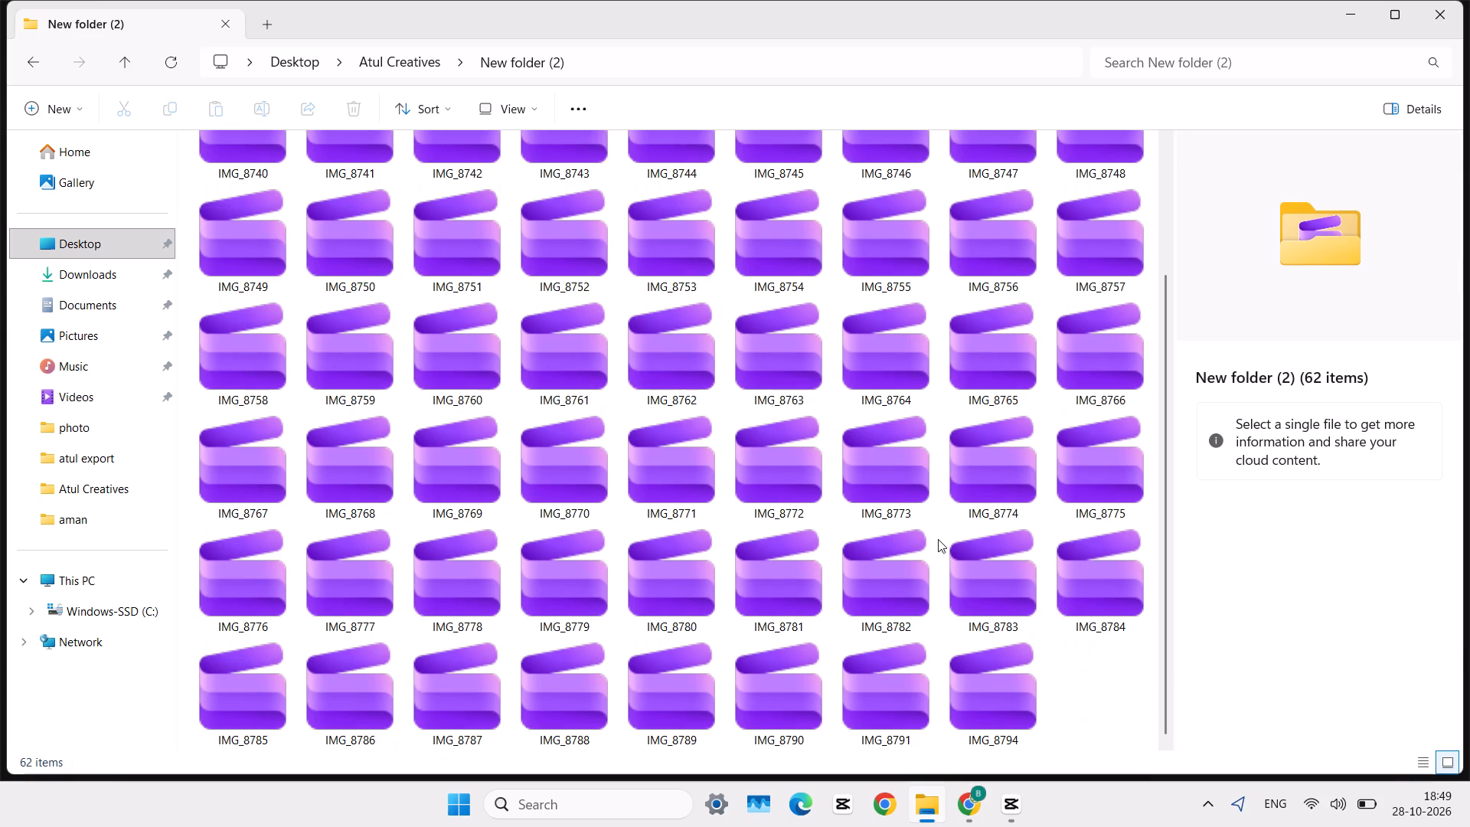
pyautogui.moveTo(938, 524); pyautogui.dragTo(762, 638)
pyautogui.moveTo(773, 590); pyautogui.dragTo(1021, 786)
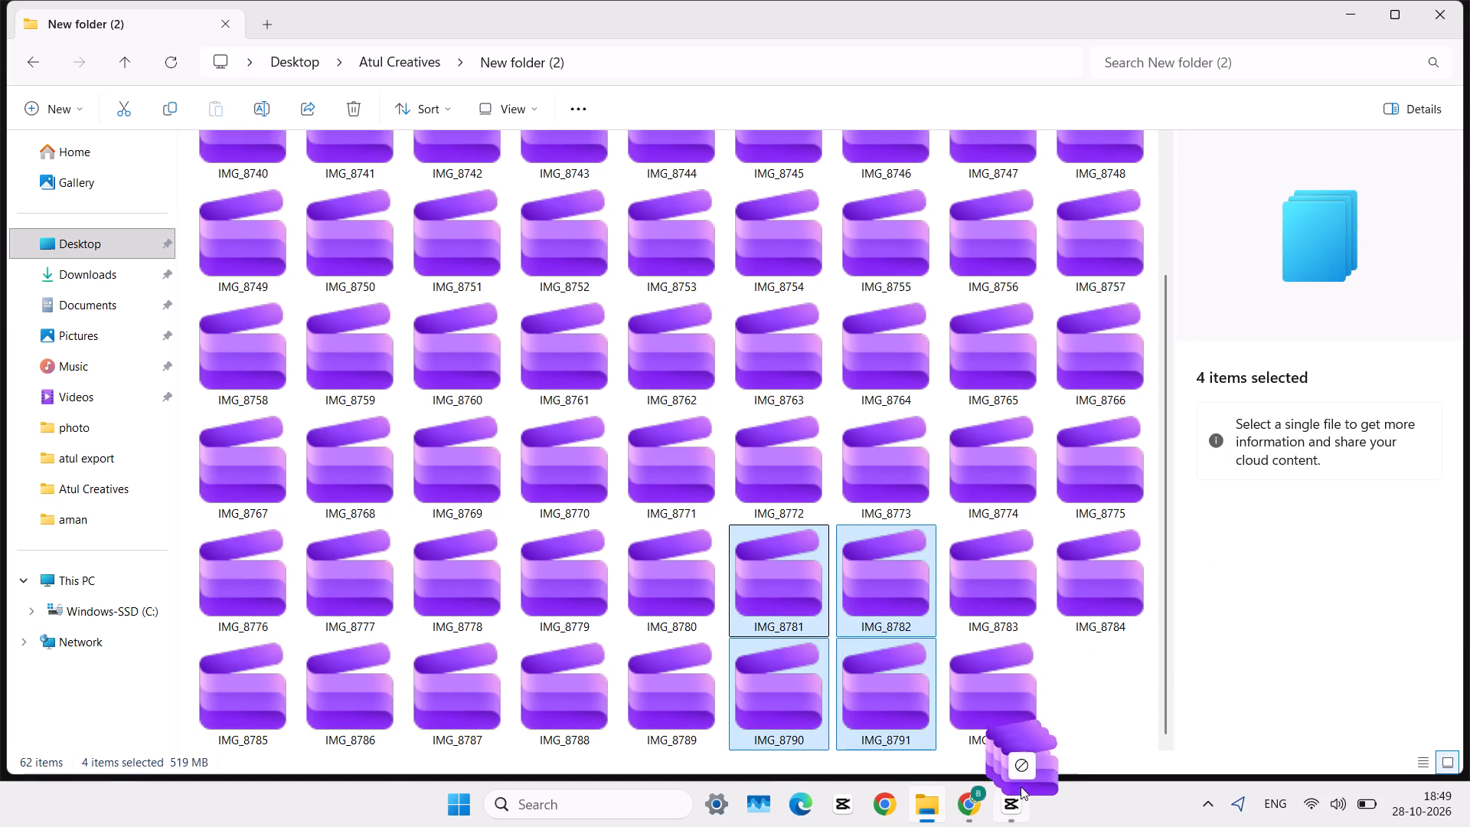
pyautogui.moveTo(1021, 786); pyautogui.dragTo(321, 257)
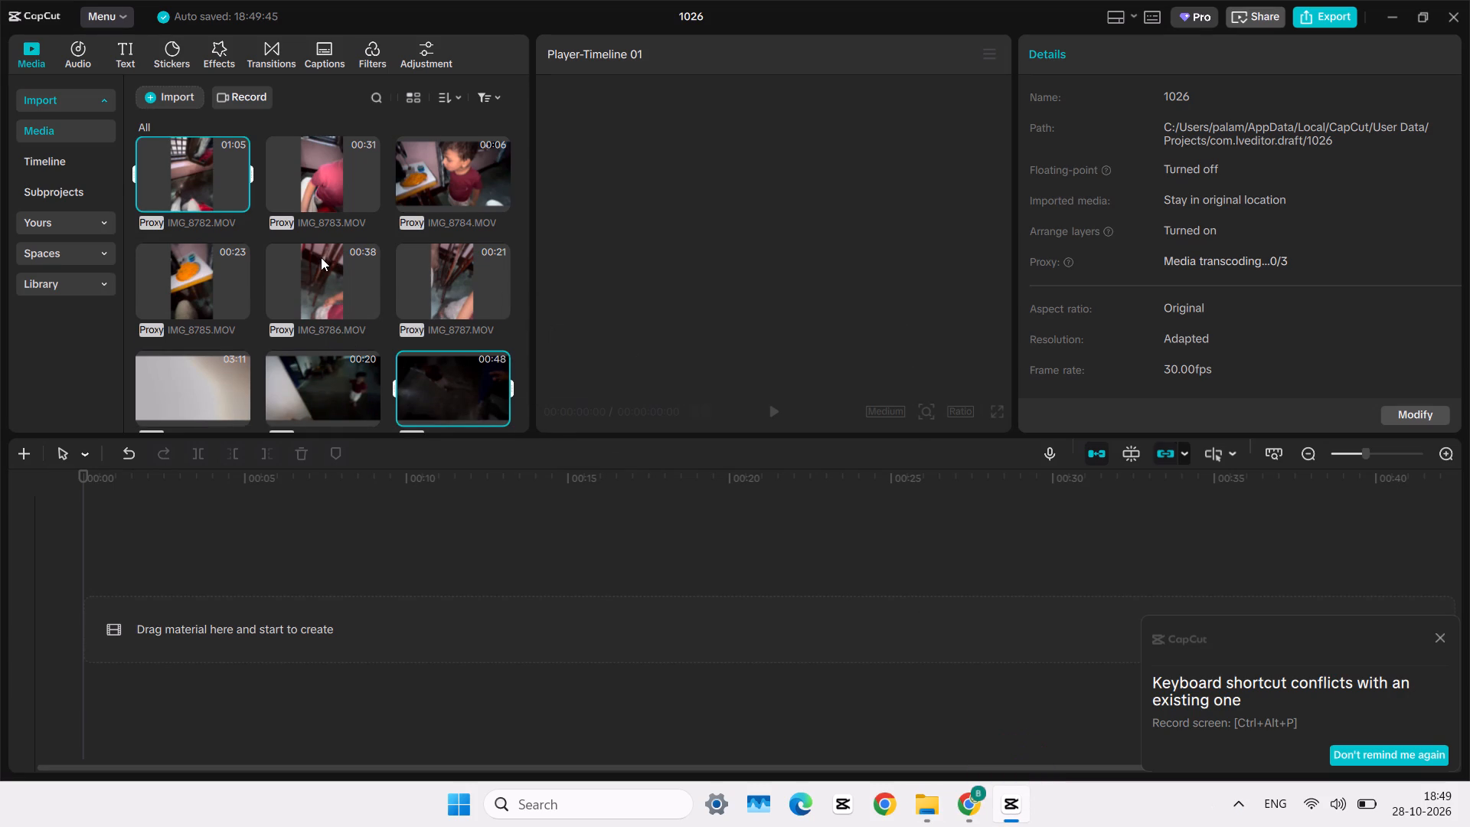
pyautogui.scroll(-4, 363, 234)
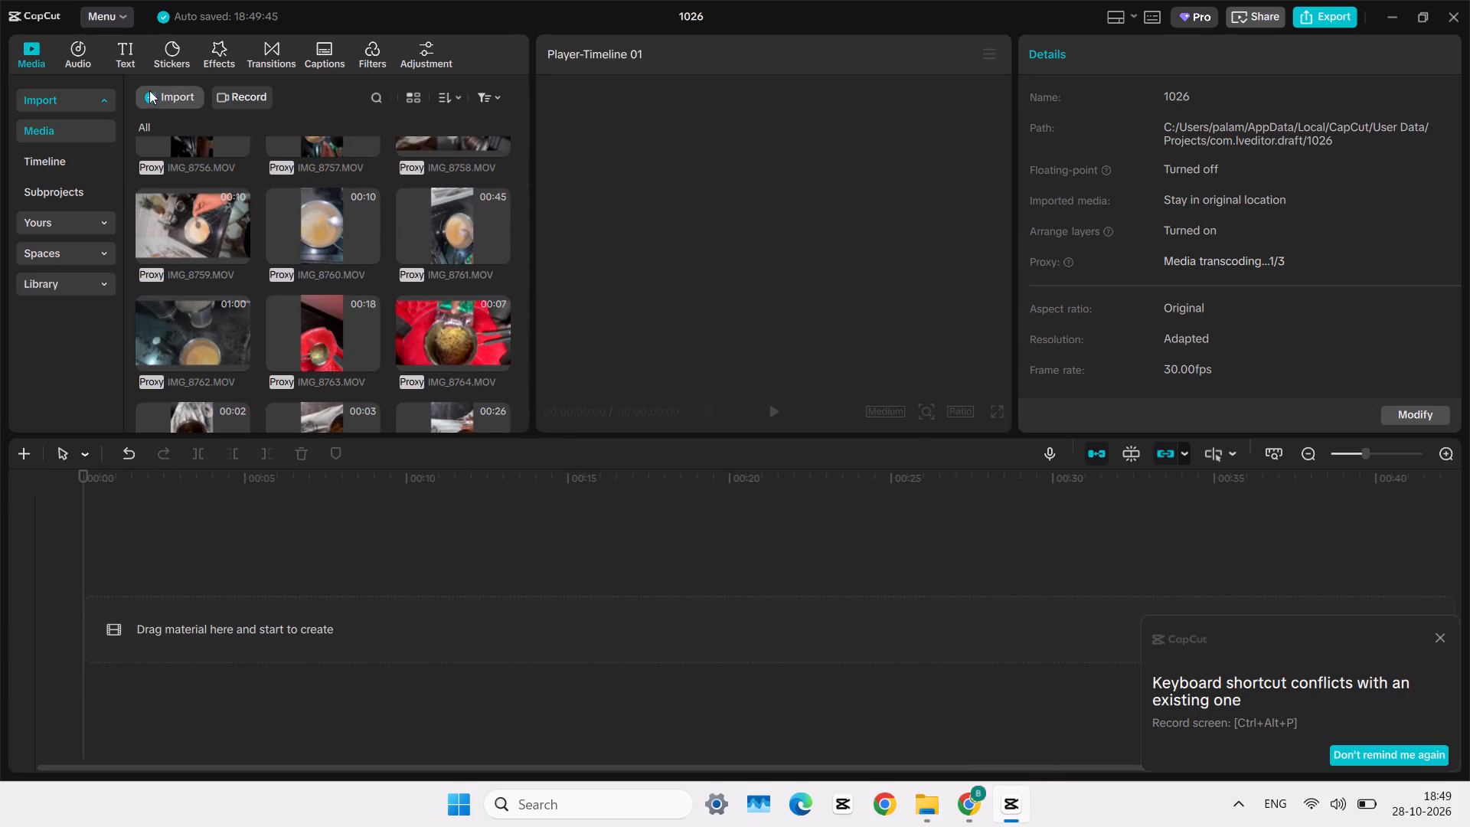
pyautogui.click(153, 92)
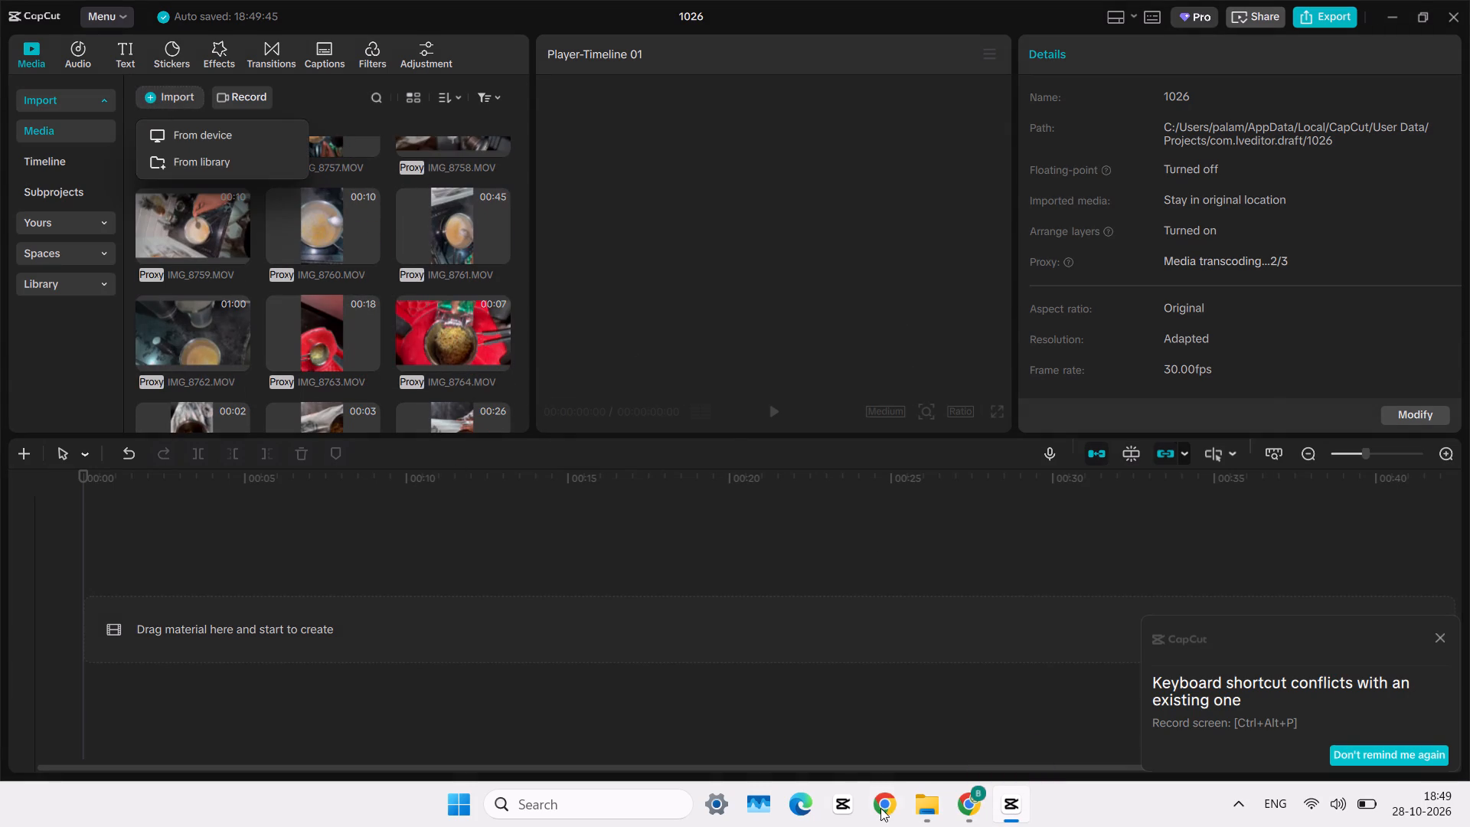
# In File Explorer, move the file WhatsApp Audio 2026-10-28 at 5.13.02 PM from Downloads into New folder (2) inside Atul Creatives.
pyautogui.click(917, 813)
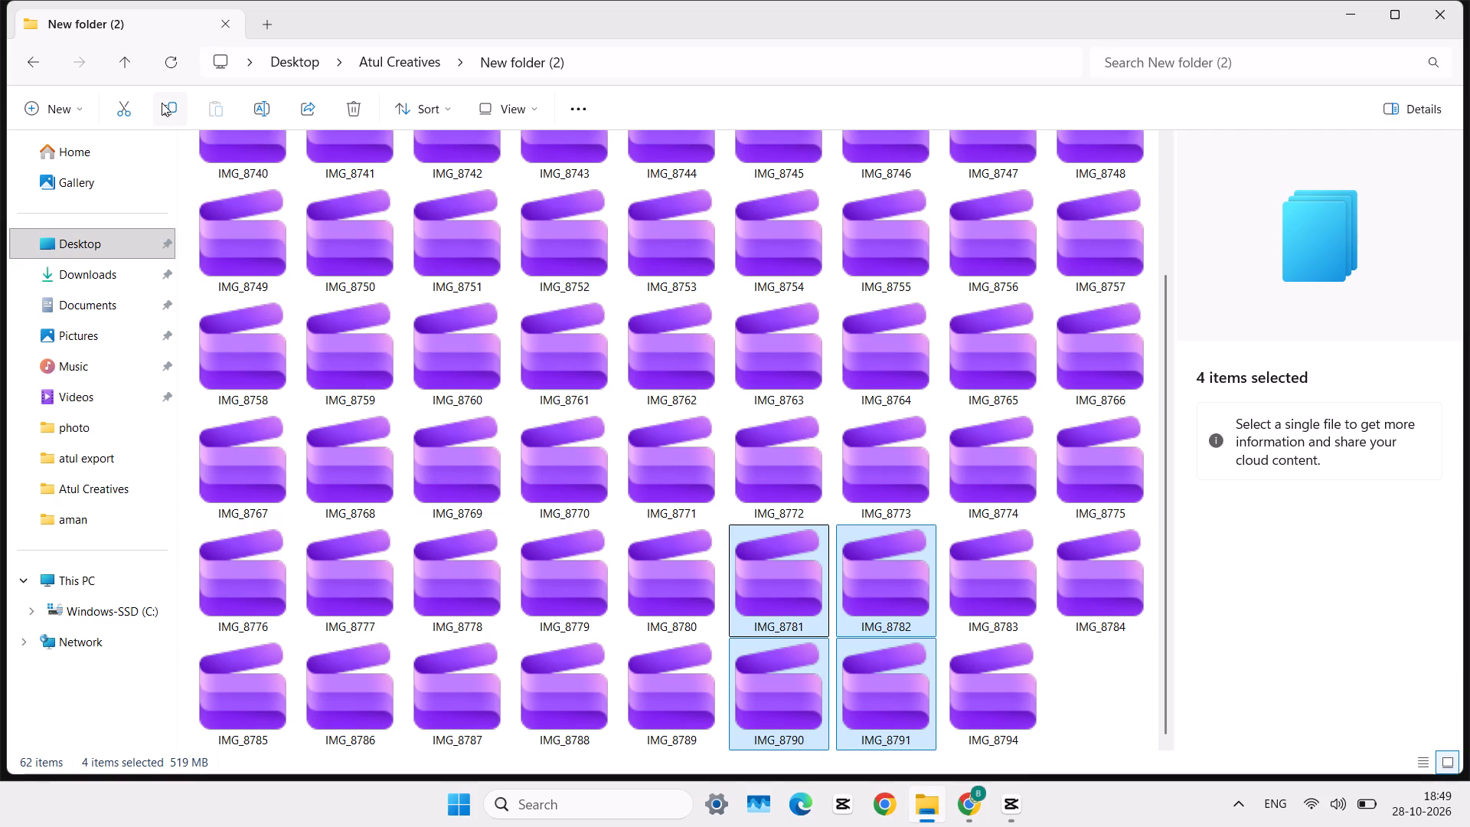
pyautogui.click(84, 274)
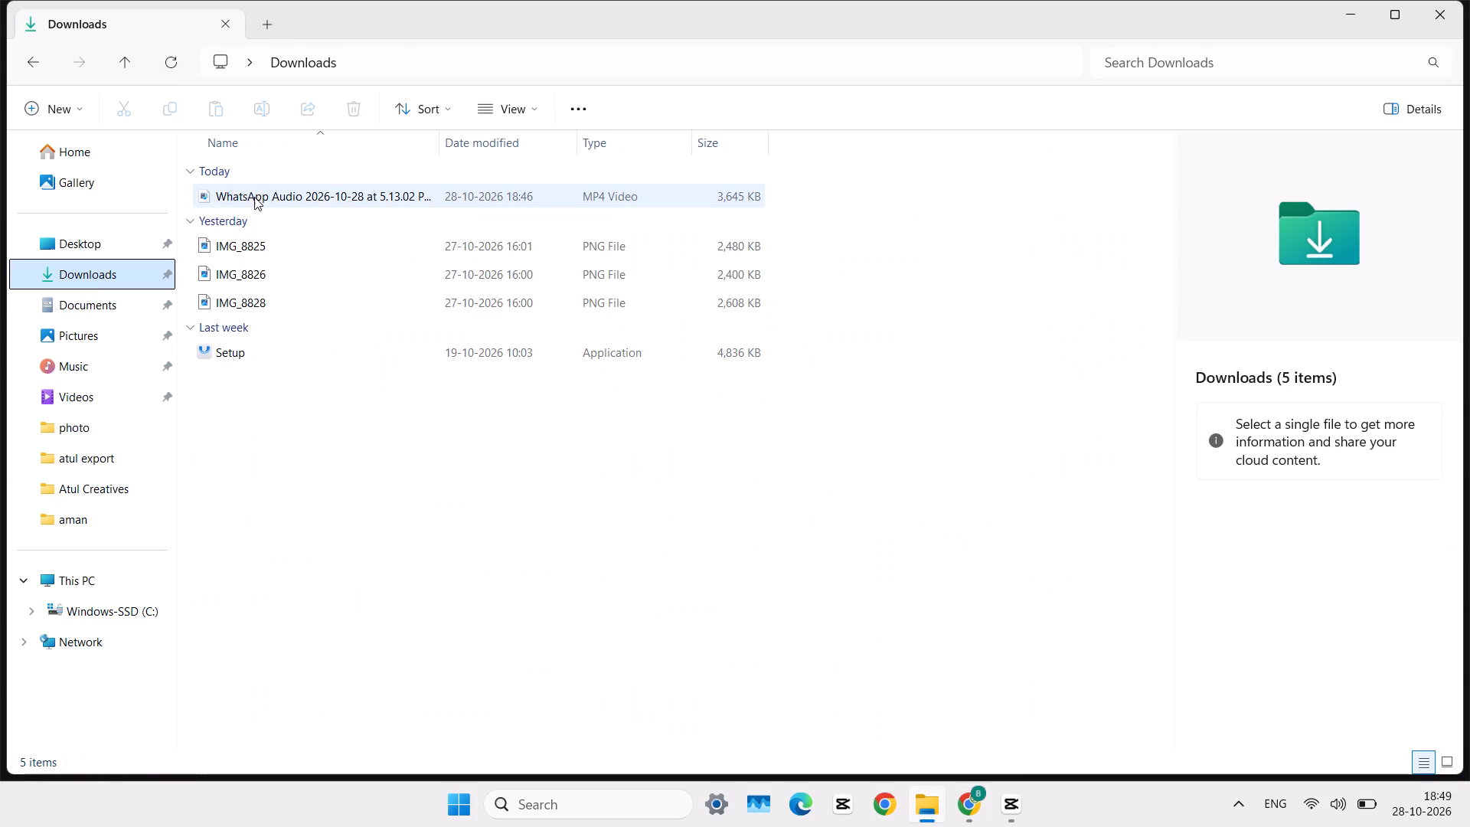
pyautogui.click(255, 196)
pyautogui.click(132, 113)
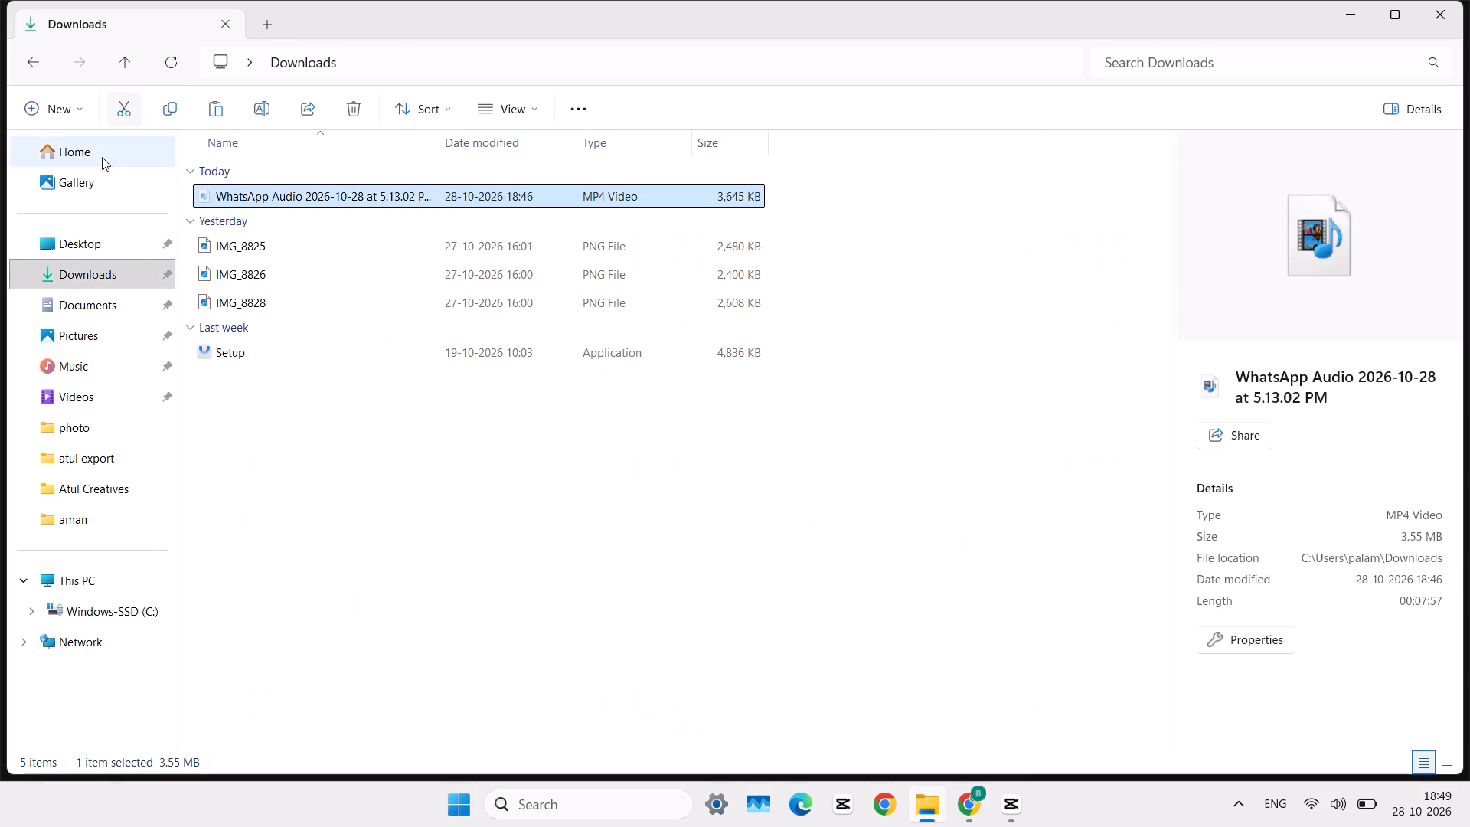
pyautogui.click(94, 248)
pyautogui.doubleClick(238, 178)
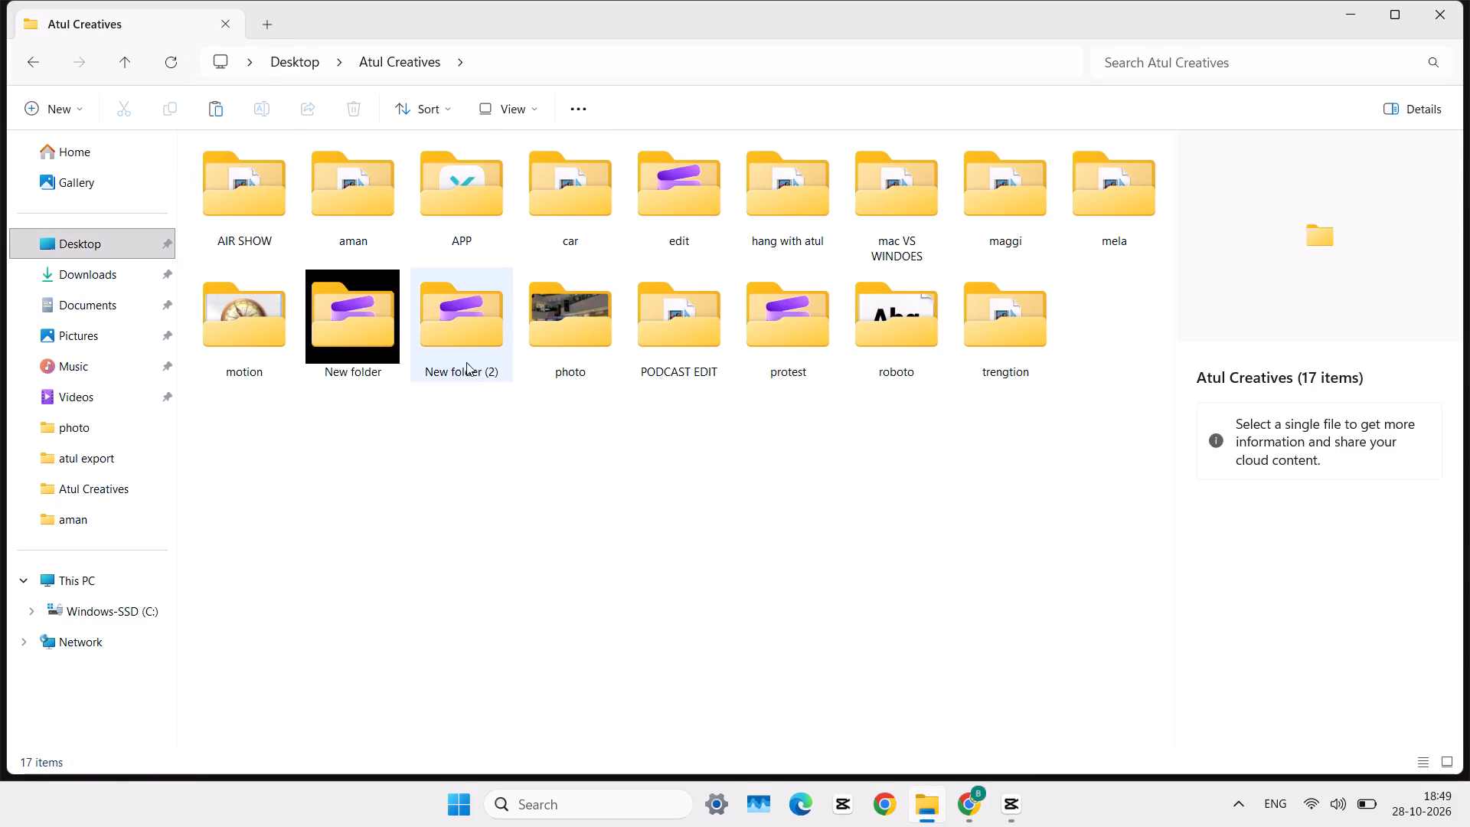
pyautogui.doubleClick(437, 332)
pyautogui.click(226, 102)
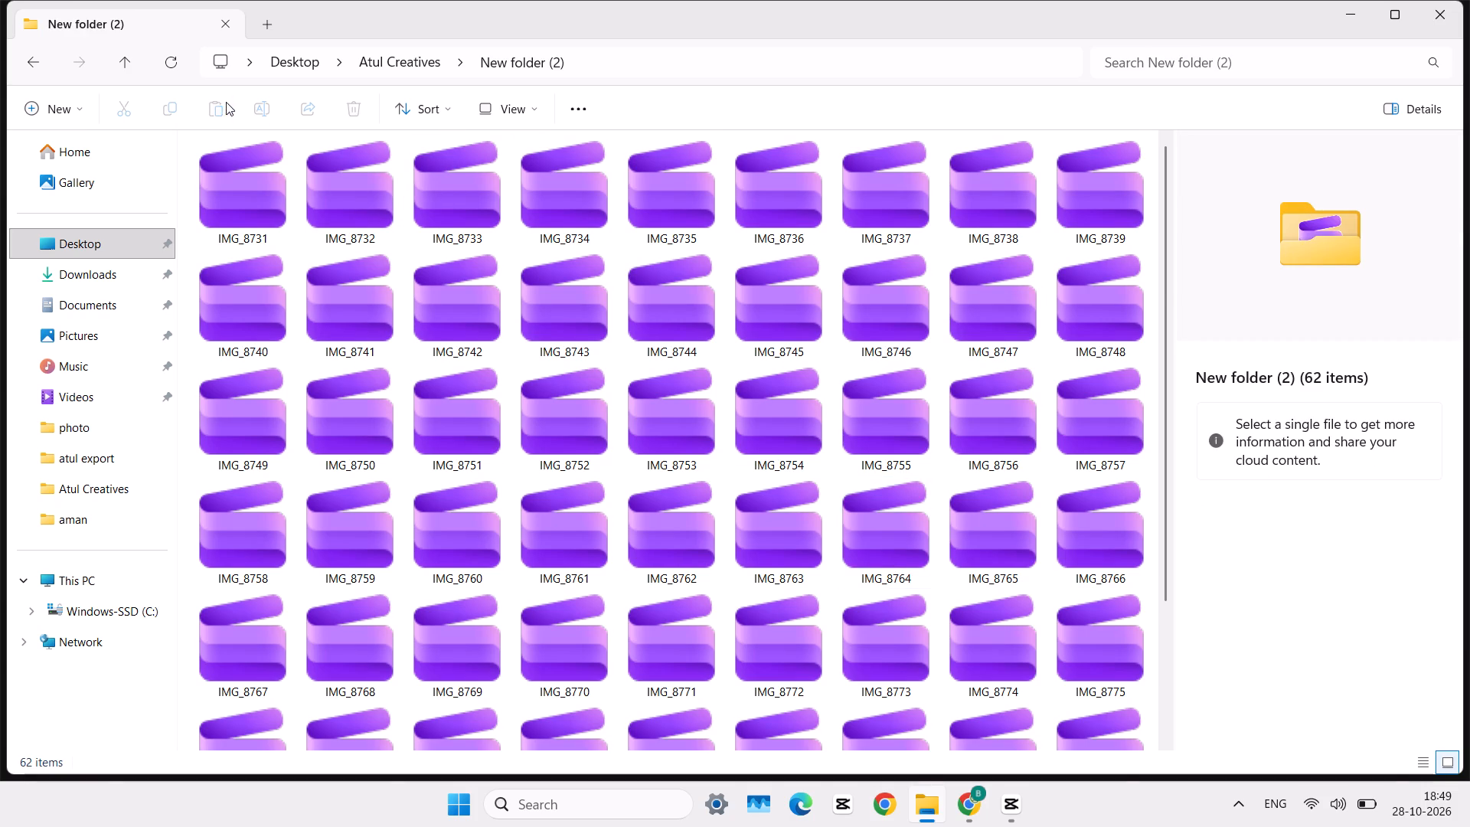
# Import the moved WhatsApp audio file into CapCut project 1026 and place it at the start of the empty timeline.
pyautogui.moveTo(1092, 691); pyautogui.dragTo(993, 798)
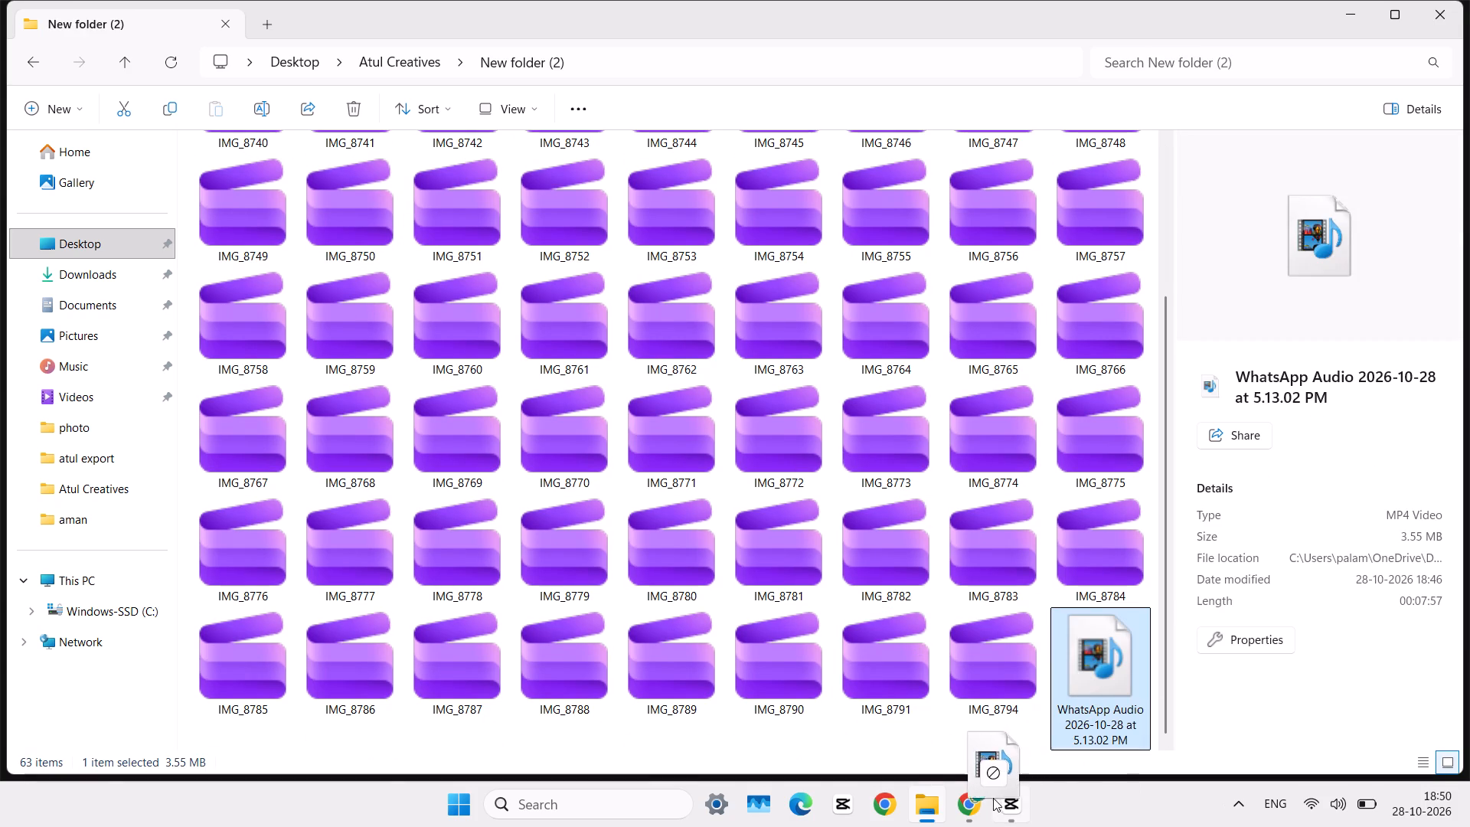
pyautogui.moveTo(993, 798); pyautogui.dragTo(284, 315)
pyautogui.moveTo(201, 341); pyautogui.dragTo(198, 691)
# Play the WhatsApp audio clip from the beginning of the timeline and examine its waveform.
pyautogui.click(211, 564)
pyautogui.keyDown('ctrl'); pyautogui.scroll(1, 211, 564); pyautogui.keyUp('ctrl')
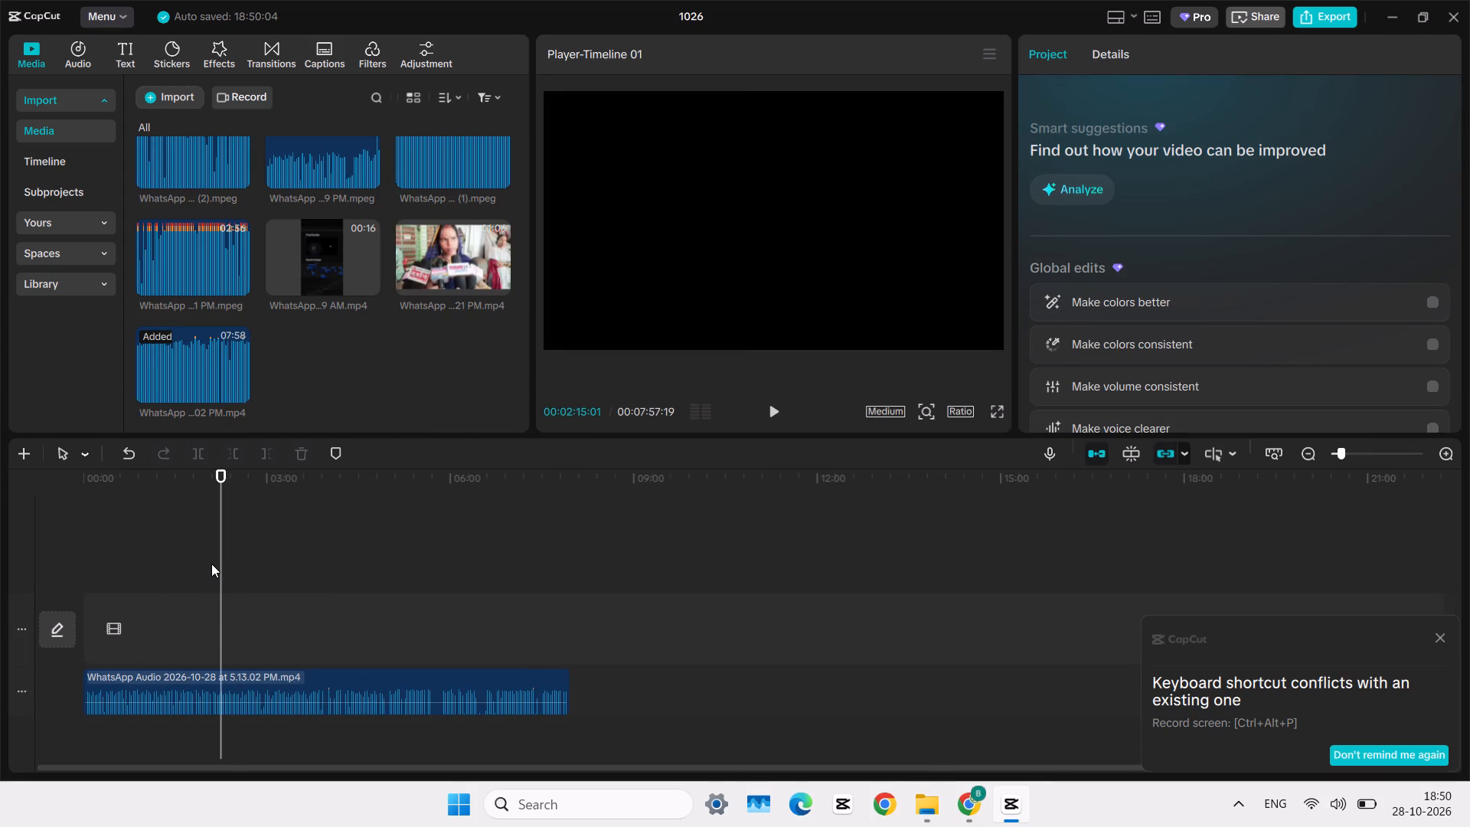
pyautogui.keyDown('ctrl'); pyautogui.scroll(16, 247, 631); pyautogui.keyUp('ctrl')
pyautogui.click(261, 593)
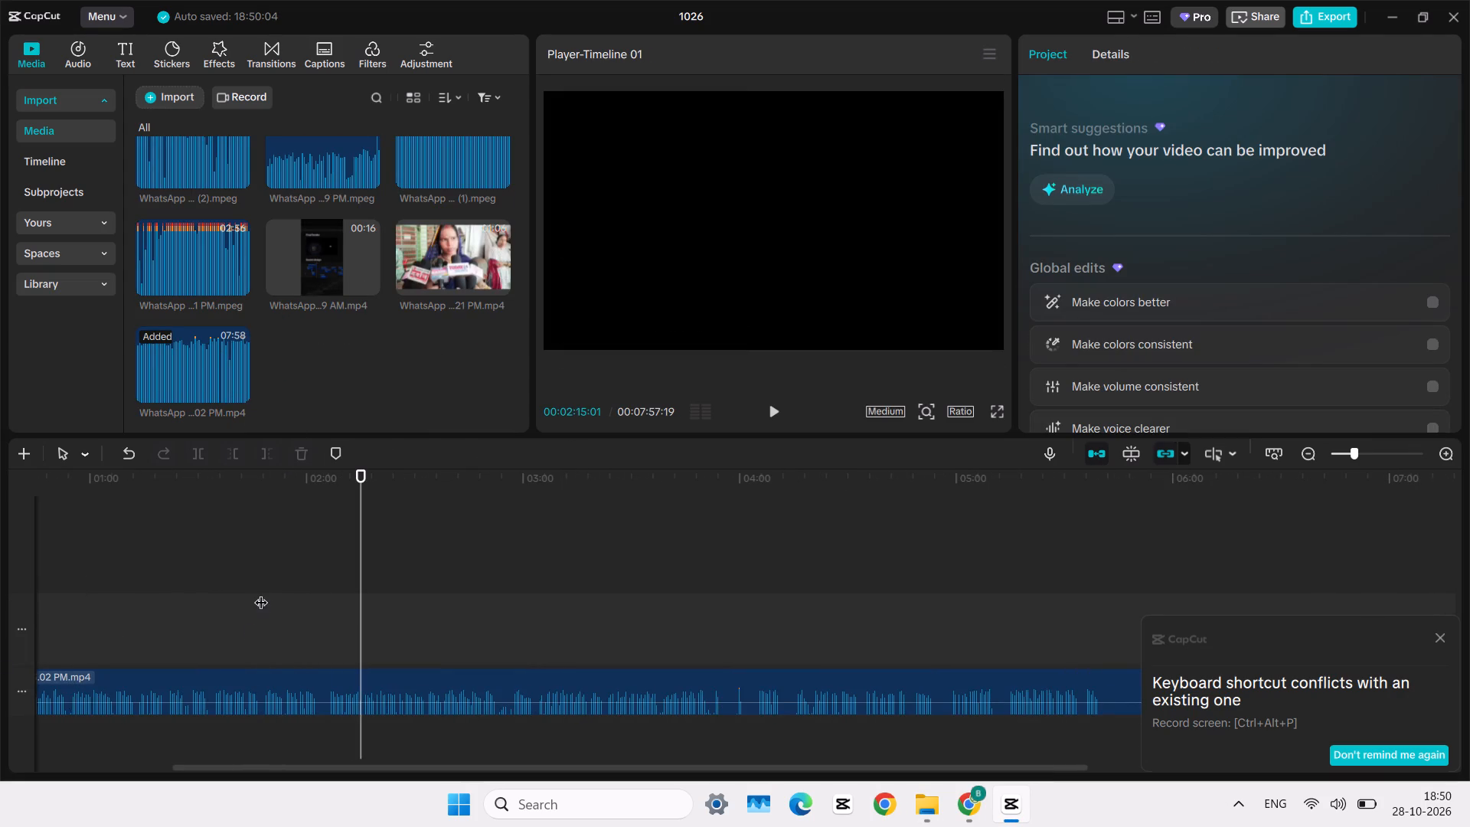
pyautogui.moveTo(261, 593); pyautogui.dragTo(0, 635)
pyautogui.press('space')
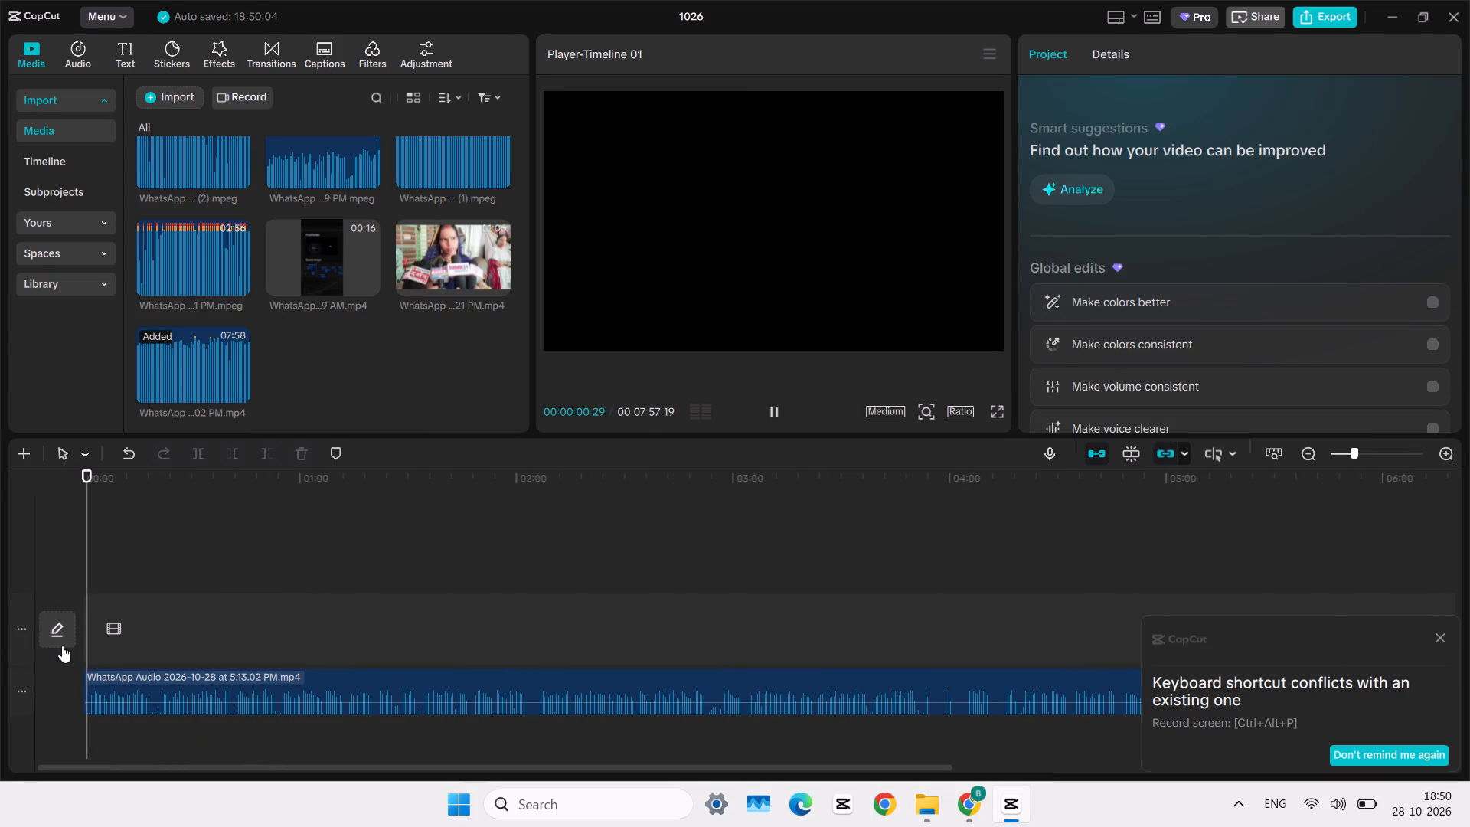
pyautogui.keyDown('ctrl'); pyautogui.scroll(10, 62, 646); pyautogui.keyUp('ctrl')
pyautogui.keyDown('ctrl'); pyautogui.scroll(11, 328, 639); pyautogui.keyUp('ctrl')
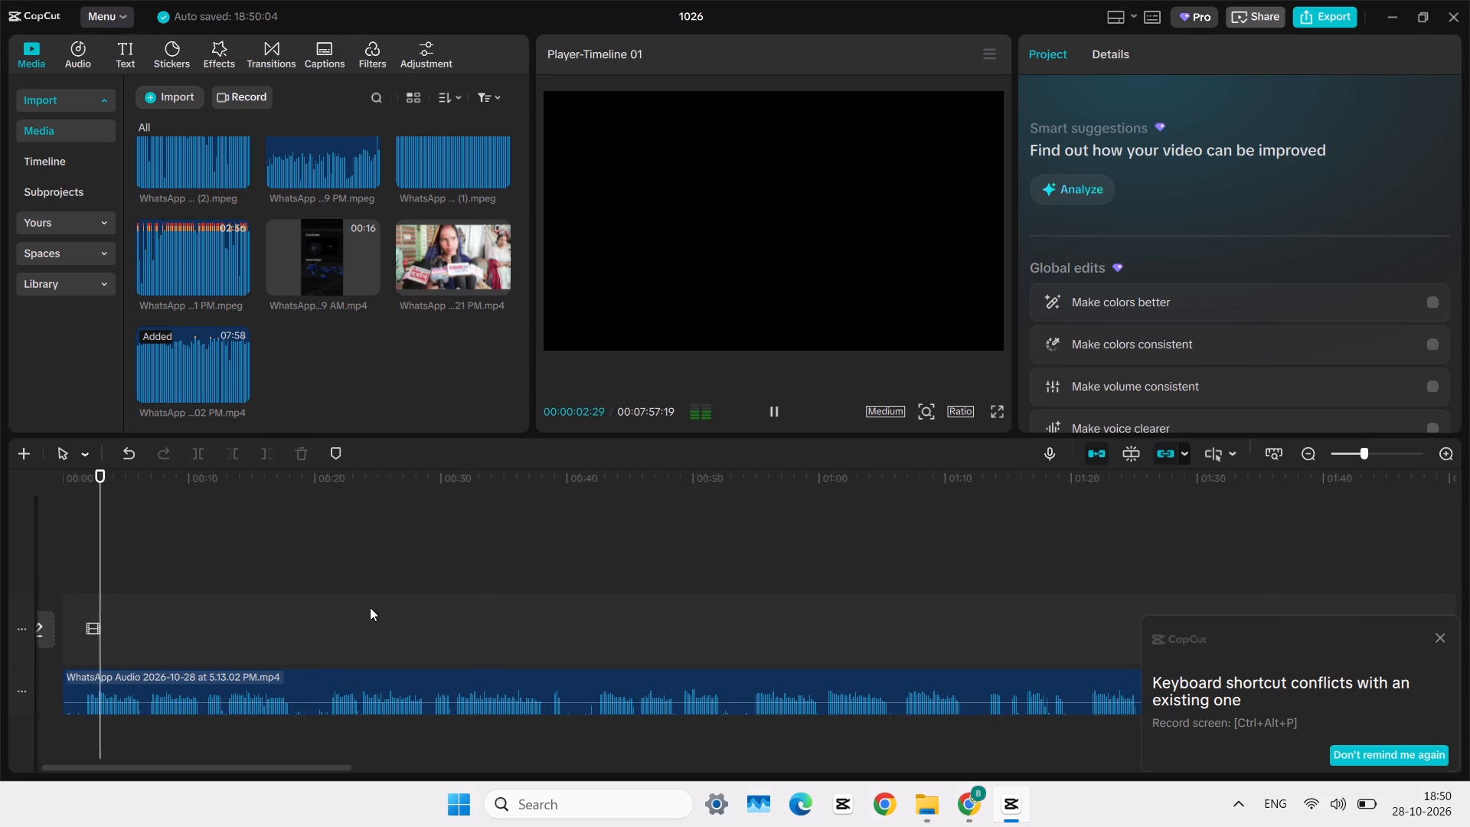
# Listen to the WhatsApp audio recording on the timeline at several points within roughly its first minute.
pyautogui.click(378, 605)
pyautogui.click(378, 605)
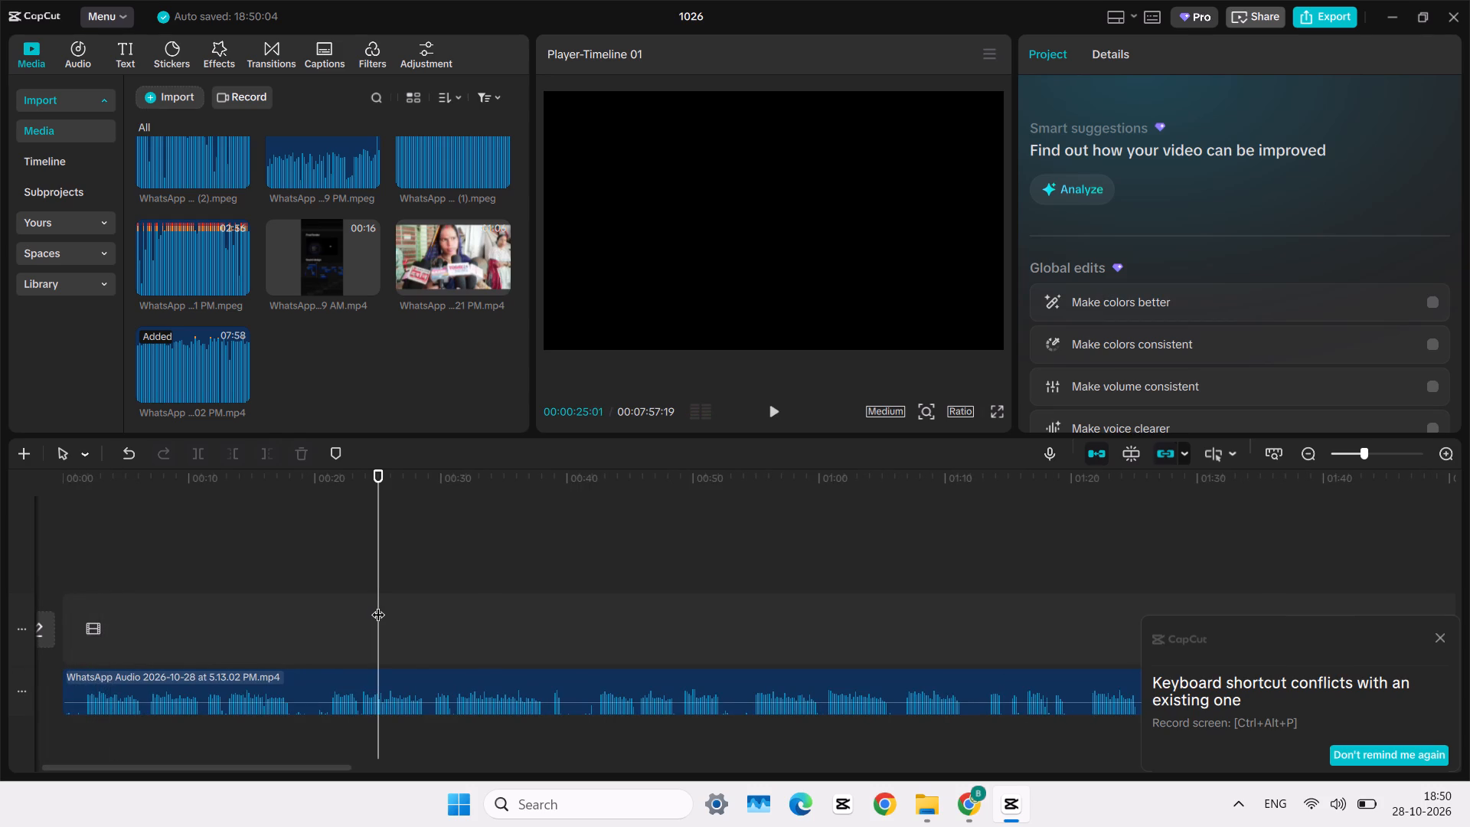
pyautogui.press('space')
pyautogui.click(591, 612)
pyautogui.press('space')
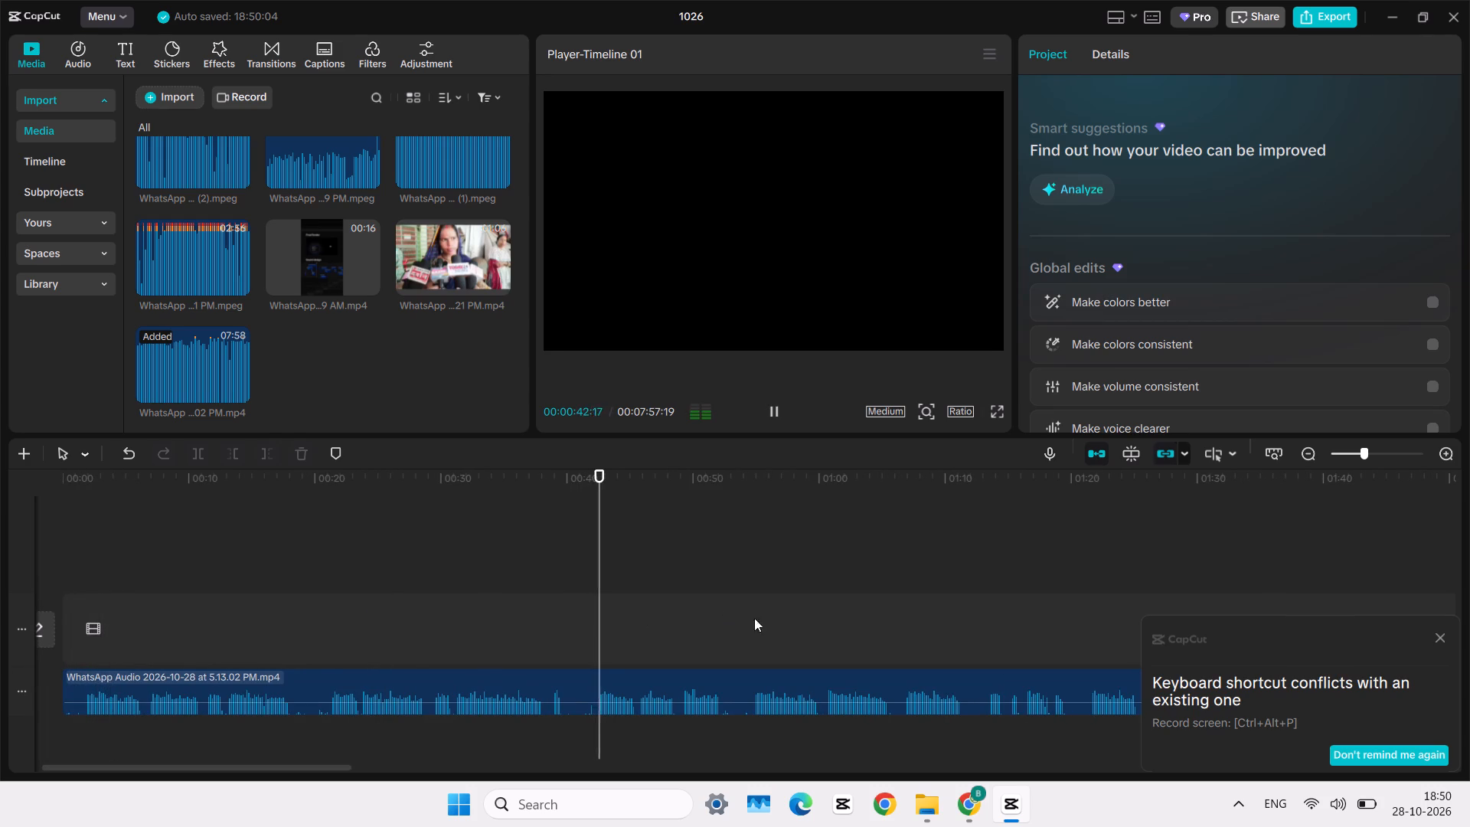
pyautogui.click(744, 629)
pyautogui.press('space')
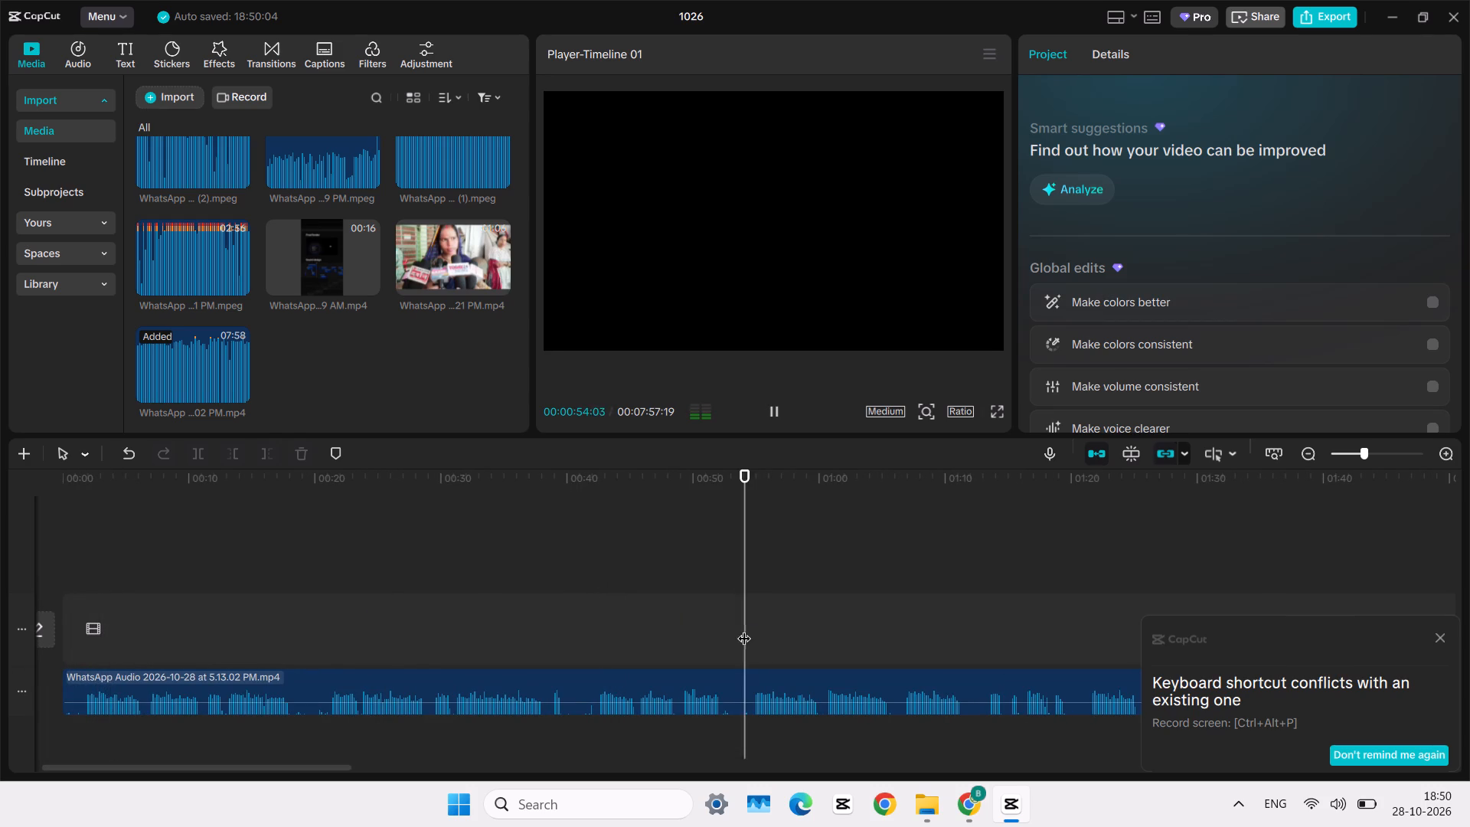
pyautogui.hscroll(-1, 848, 627)
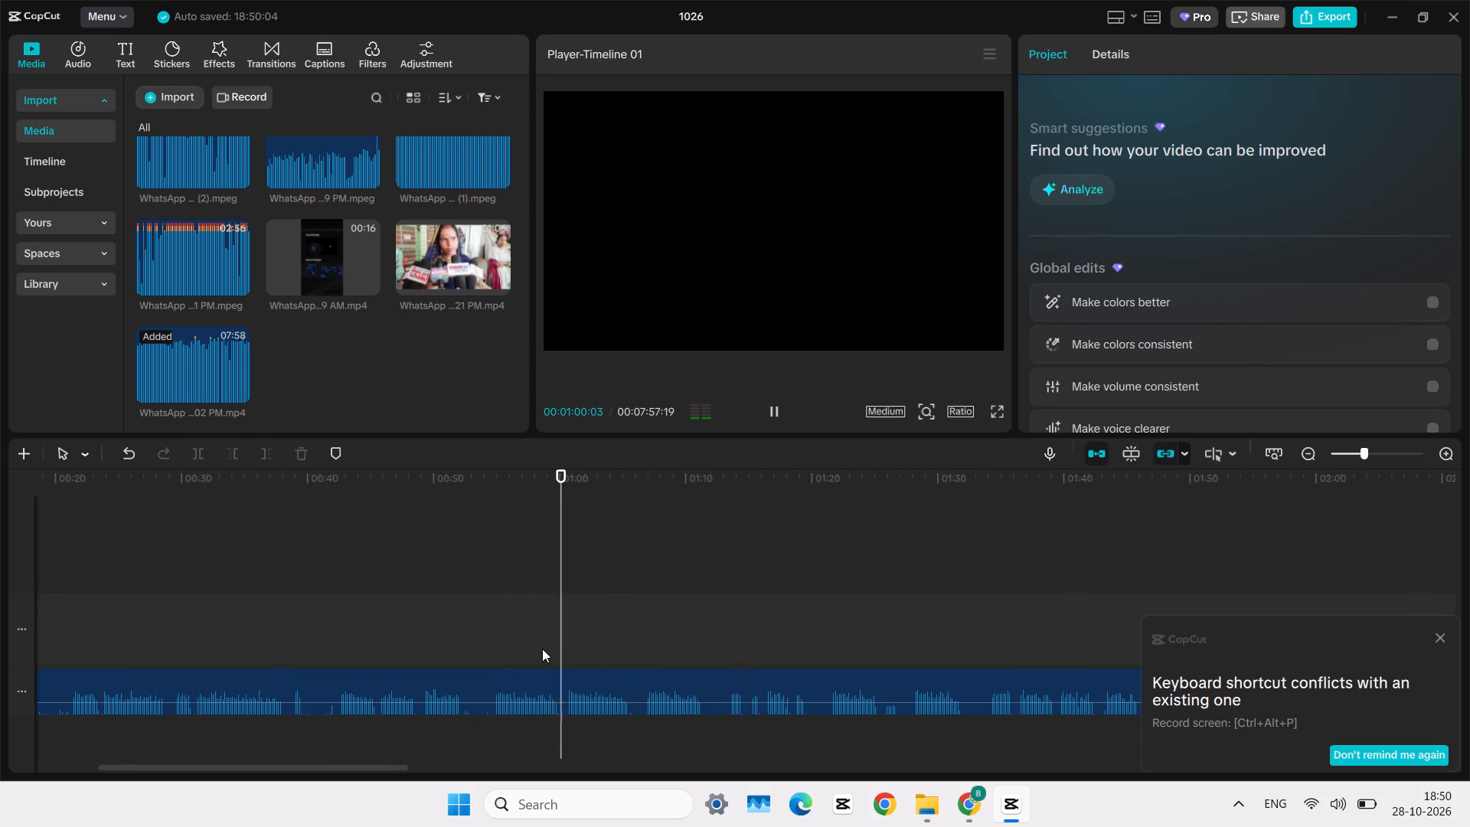
pyautogui.keyDown('ctrl'); pyautogui.scroll(9, 542, 649); pyautogui.keyUp('ctrl')
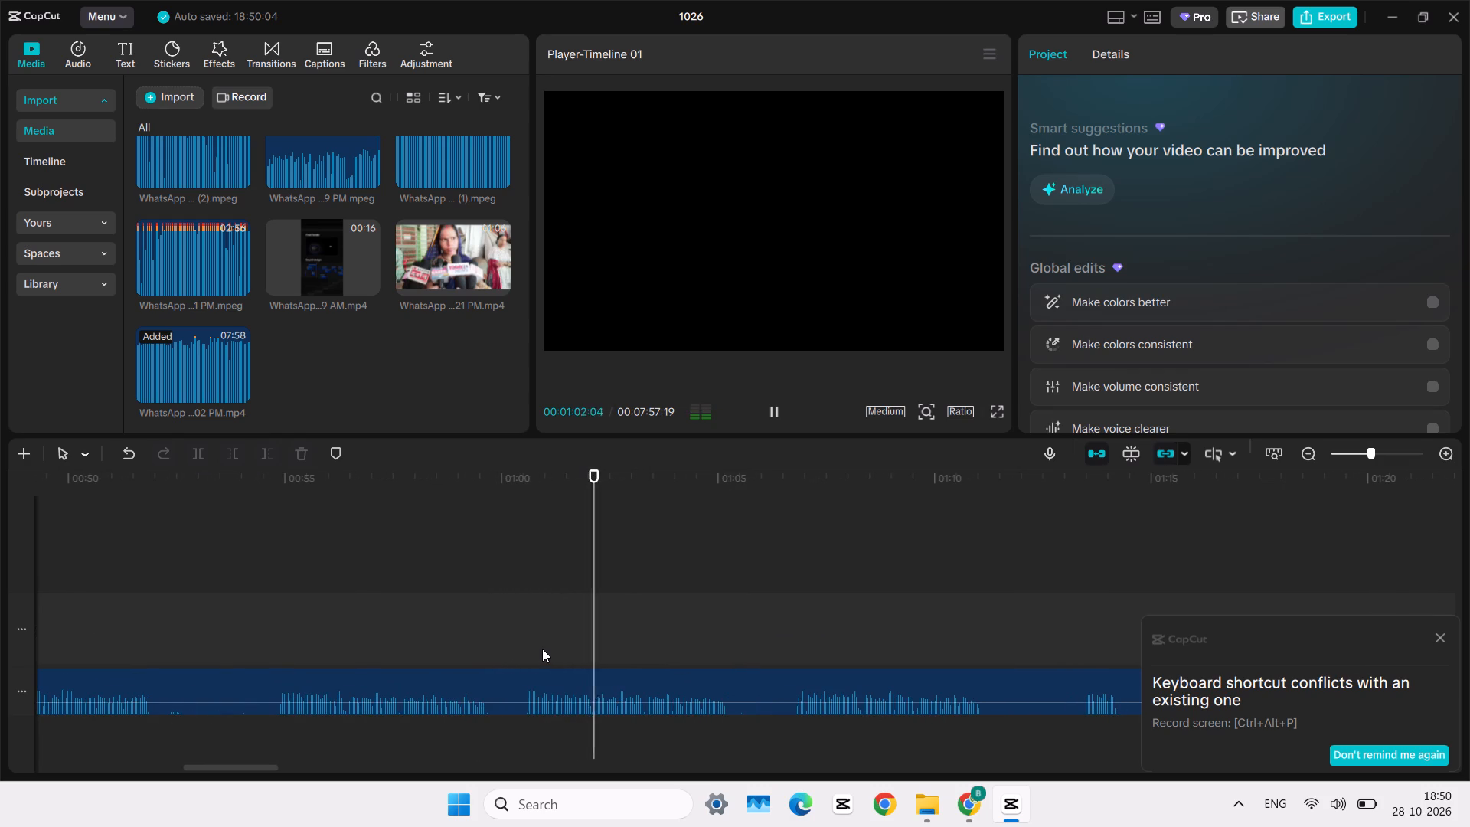
pyautogui.click(542, 649)
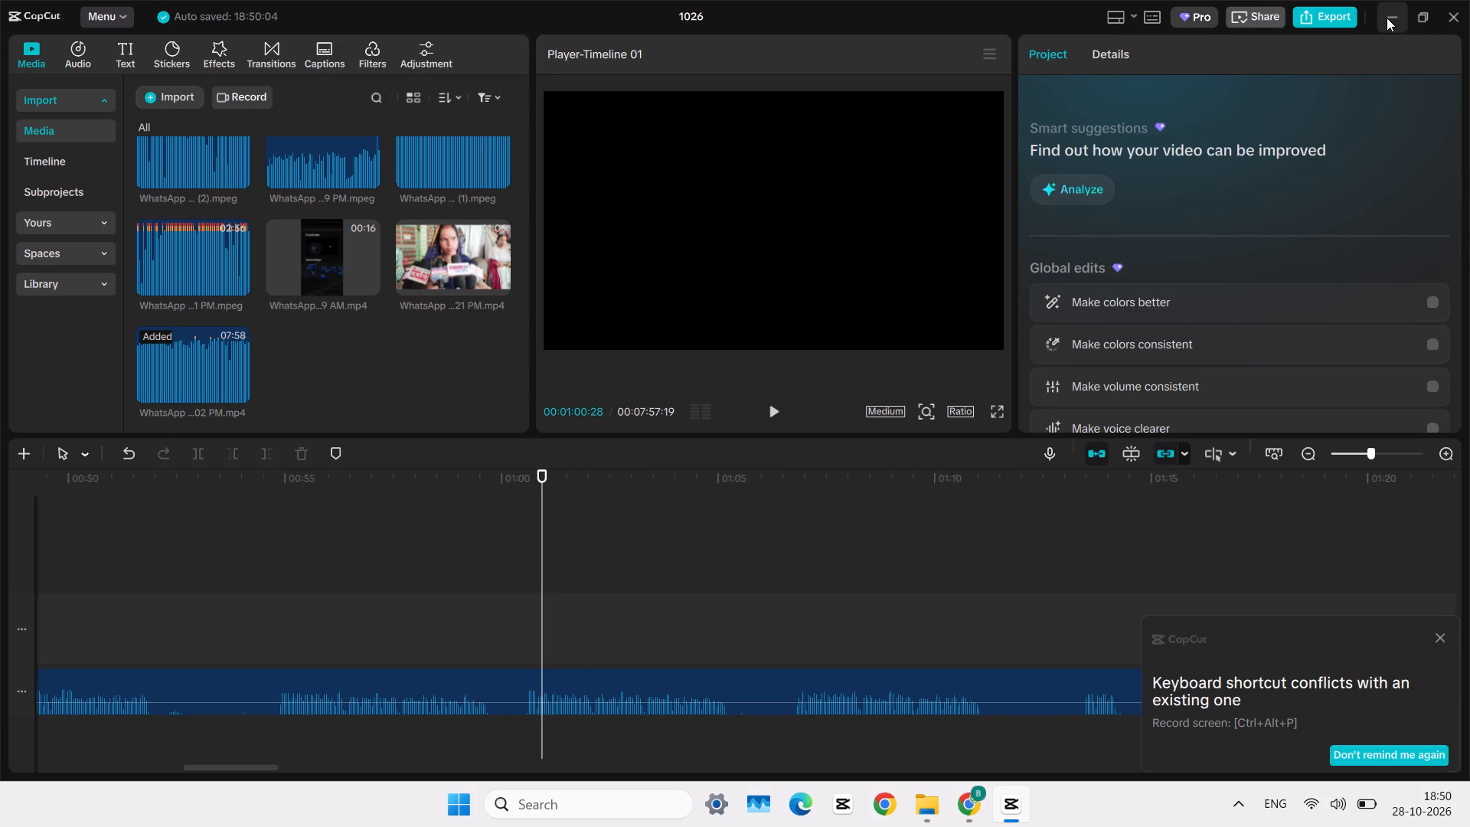
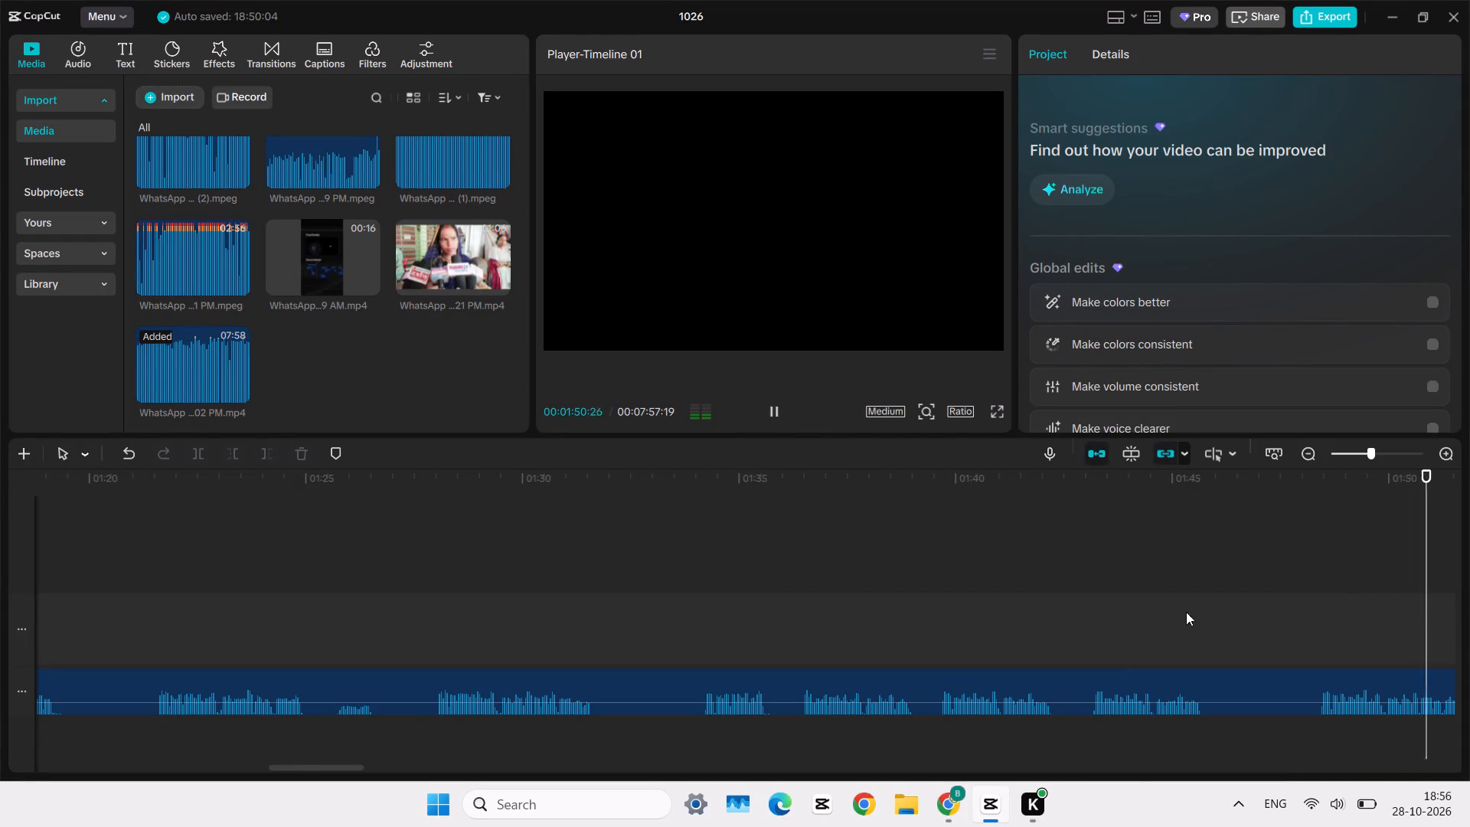
# Review the WhatsApp audio recording around 1:50 and 1:07, and place the playhead at 00:01:00:15, just before a spoken passage.
pyautogui.hscroll(-1, 1207, 613)
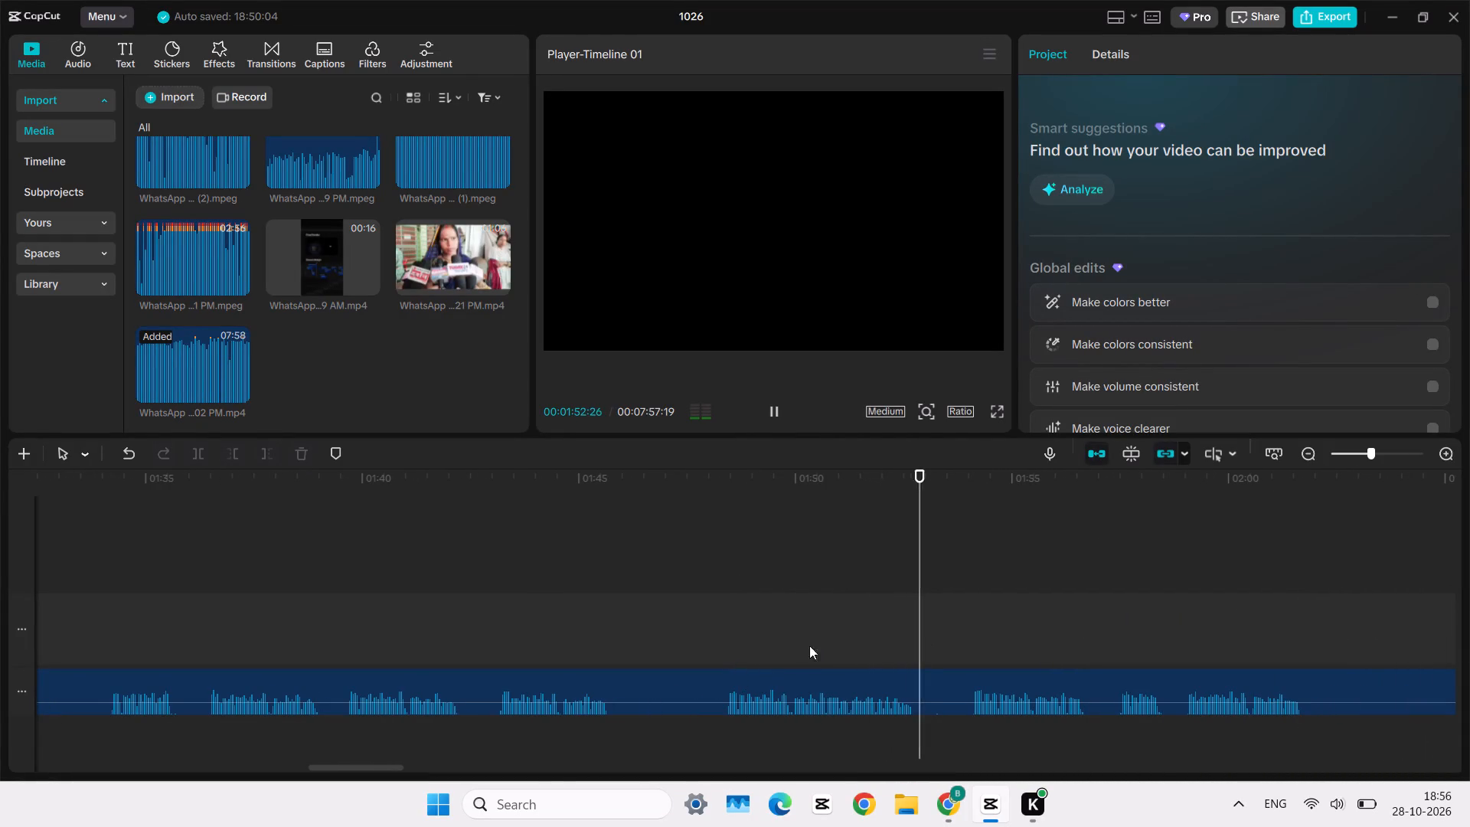
pyautogui.click(763, 649)
pyautogui.hscroll(2, 763, 649)
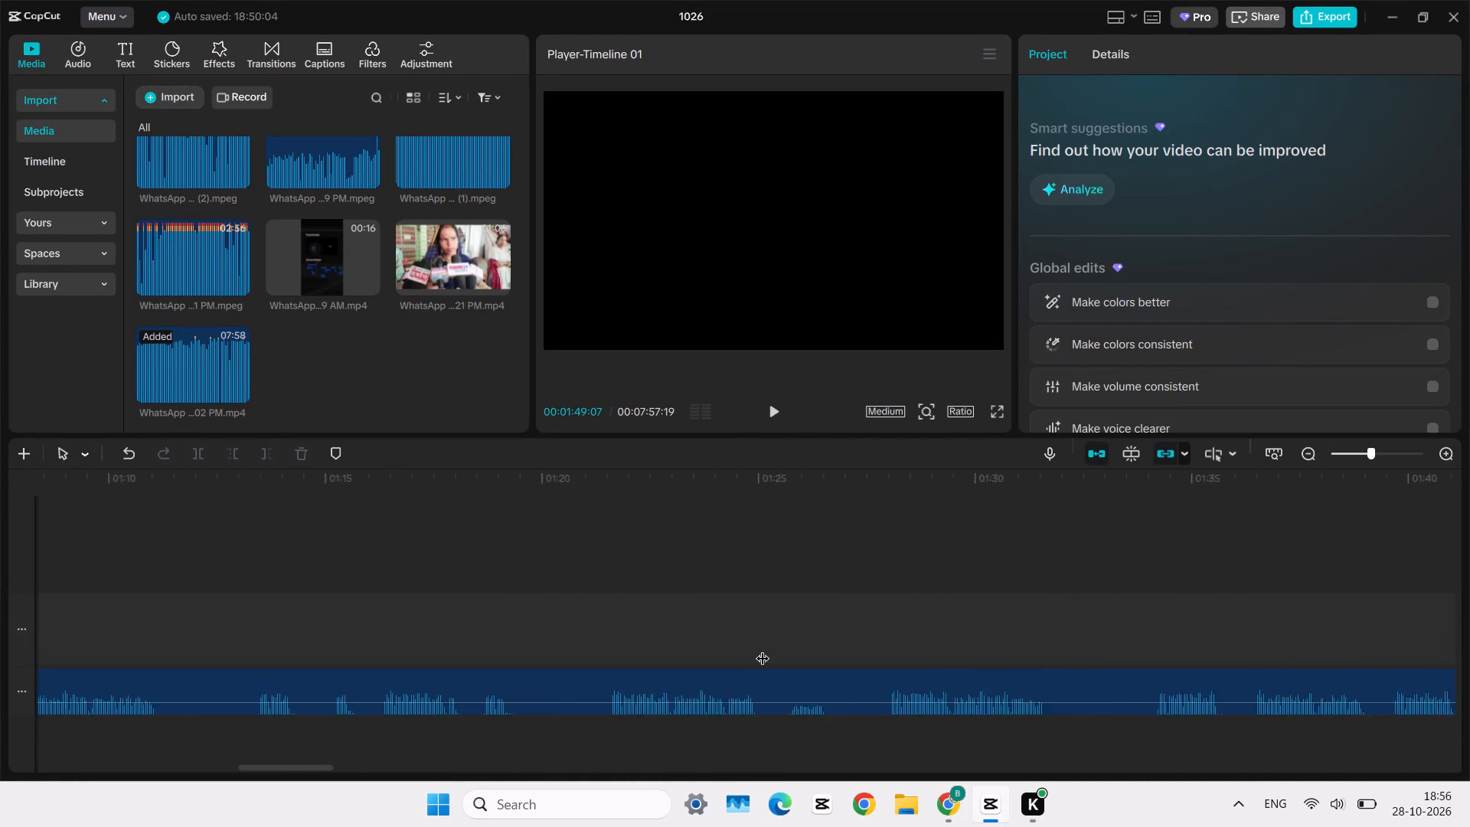
pyautogui.hscroll(1, 763, 649)
pyautogui.click(372, 646)
pyautogui.press('space')
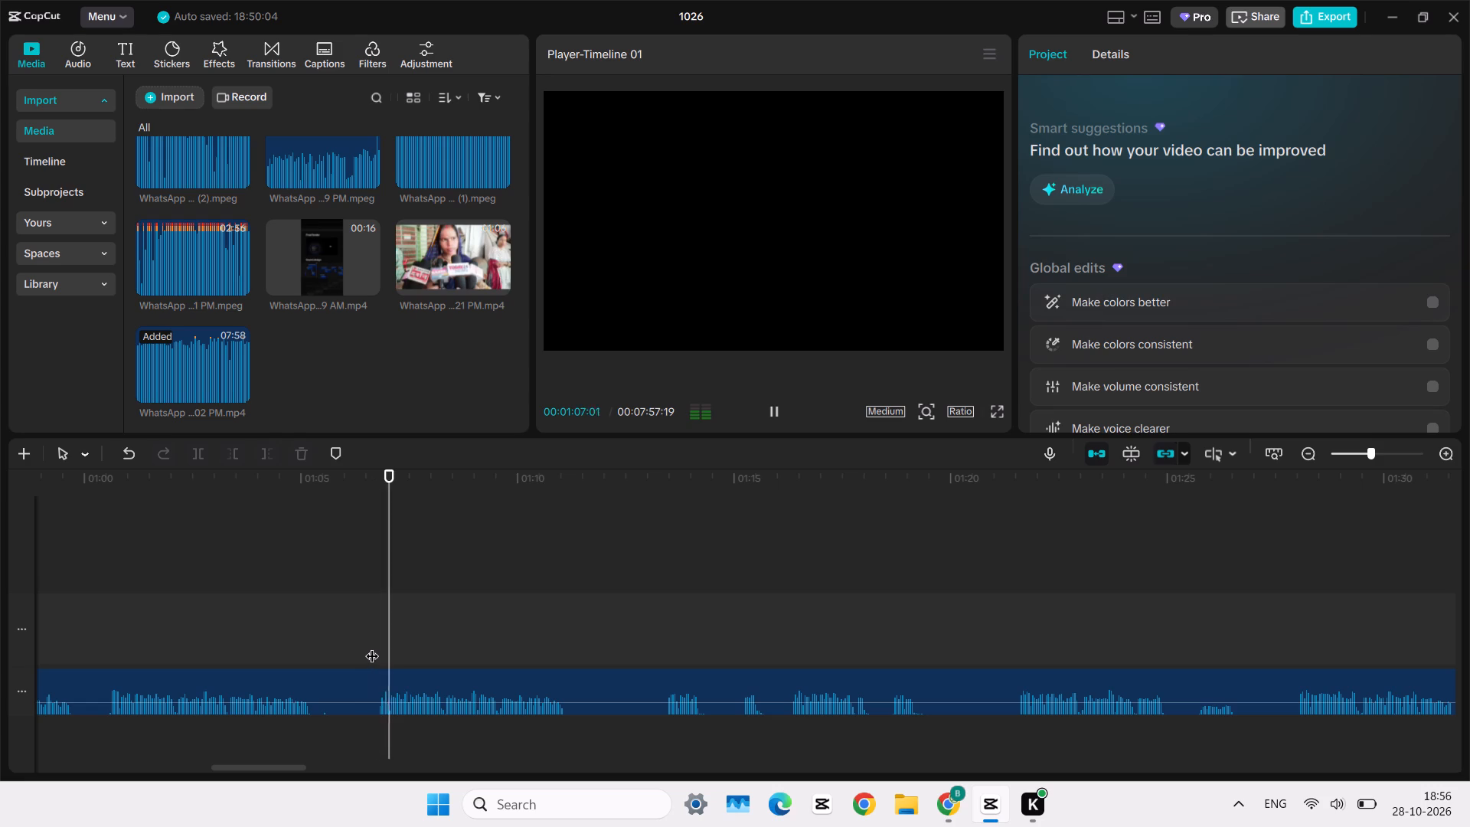
pyautogui.keyDown('ctrl'); pyautogui.scroll(9, 381, 647); pyautogui.keyUp('ctrl')
pyautogui.hscroll(1, 381, 647)
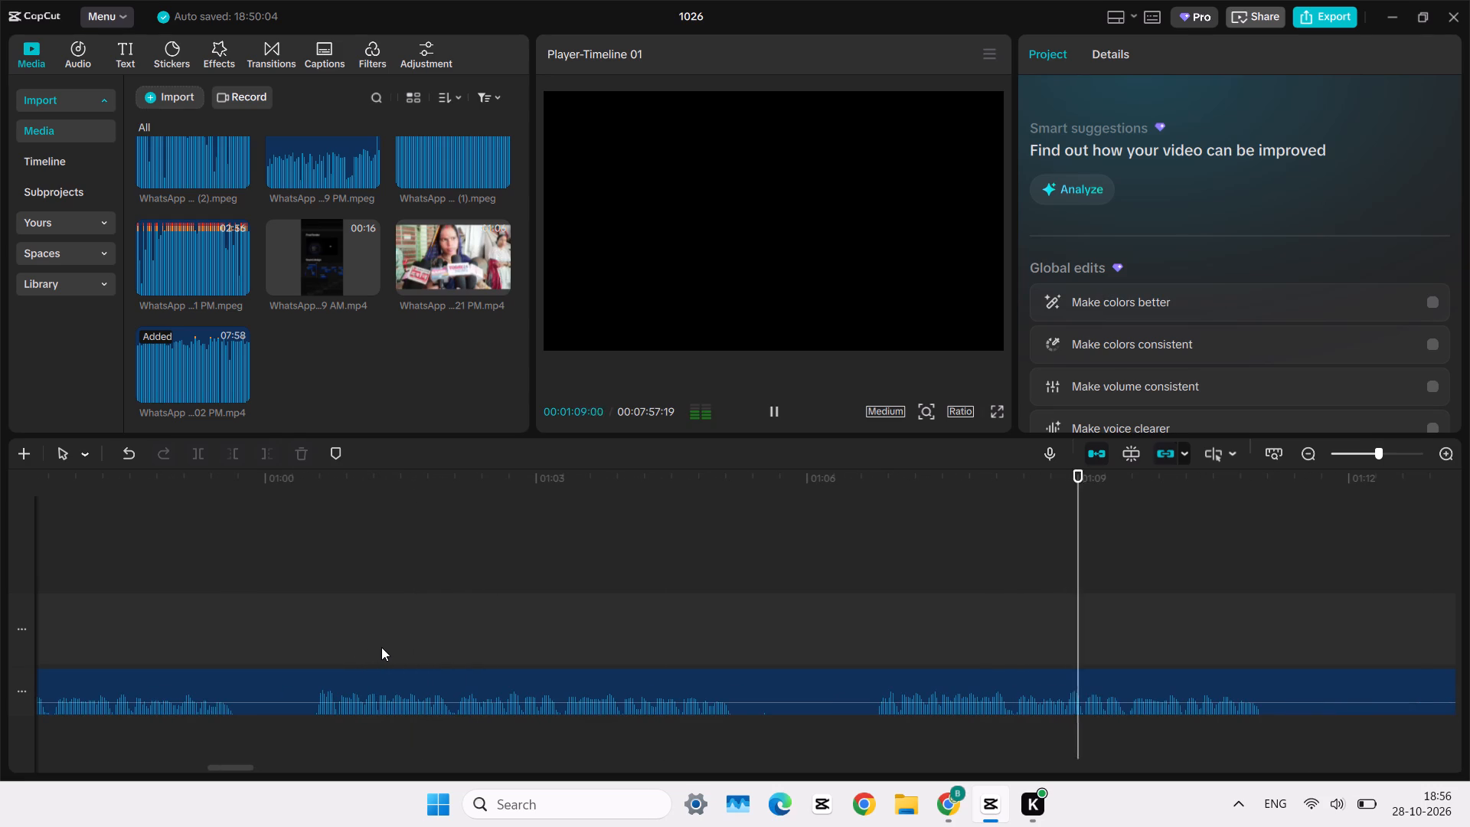
pyautogui.click(312, 639)
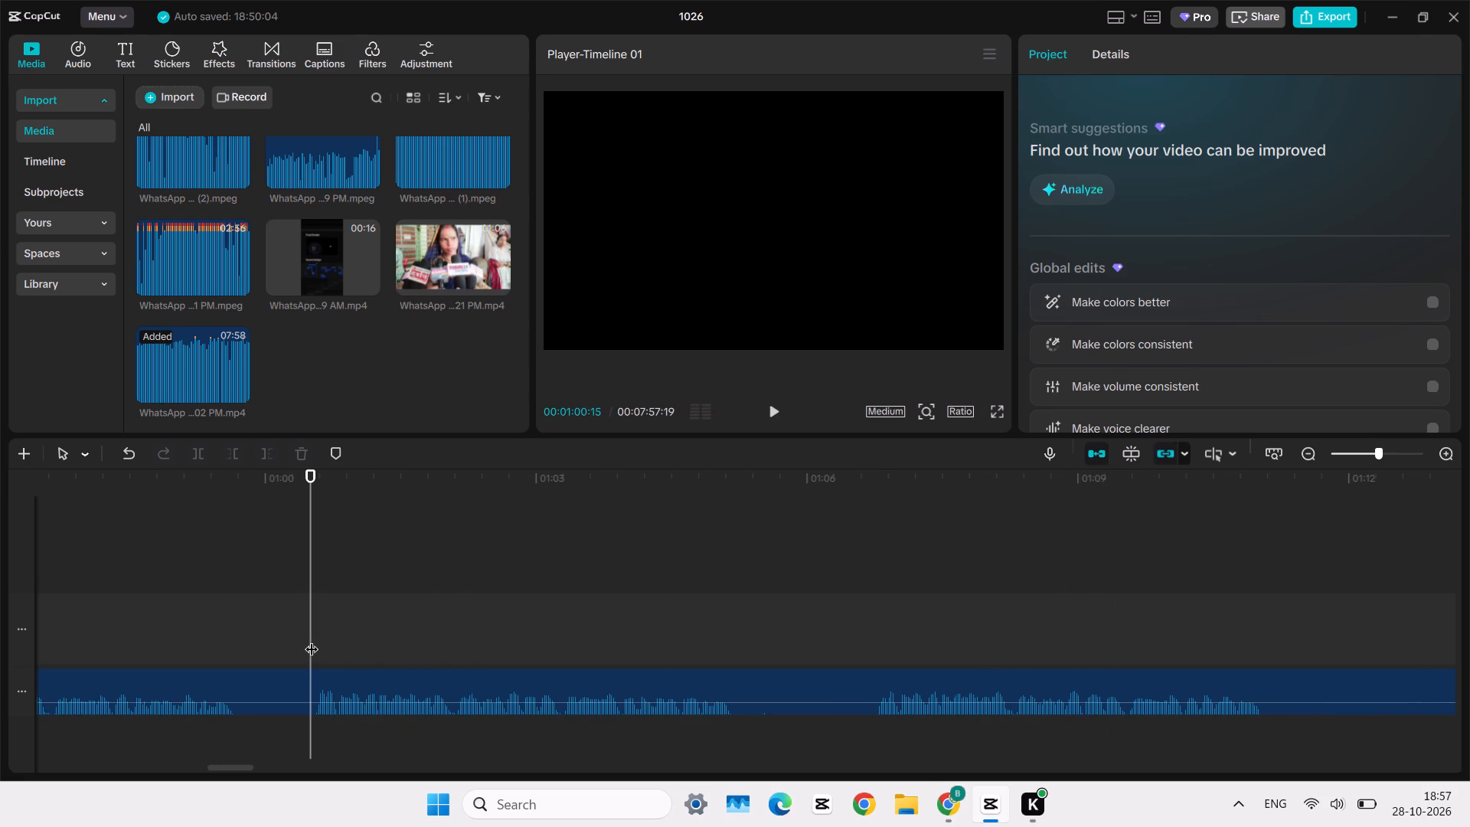
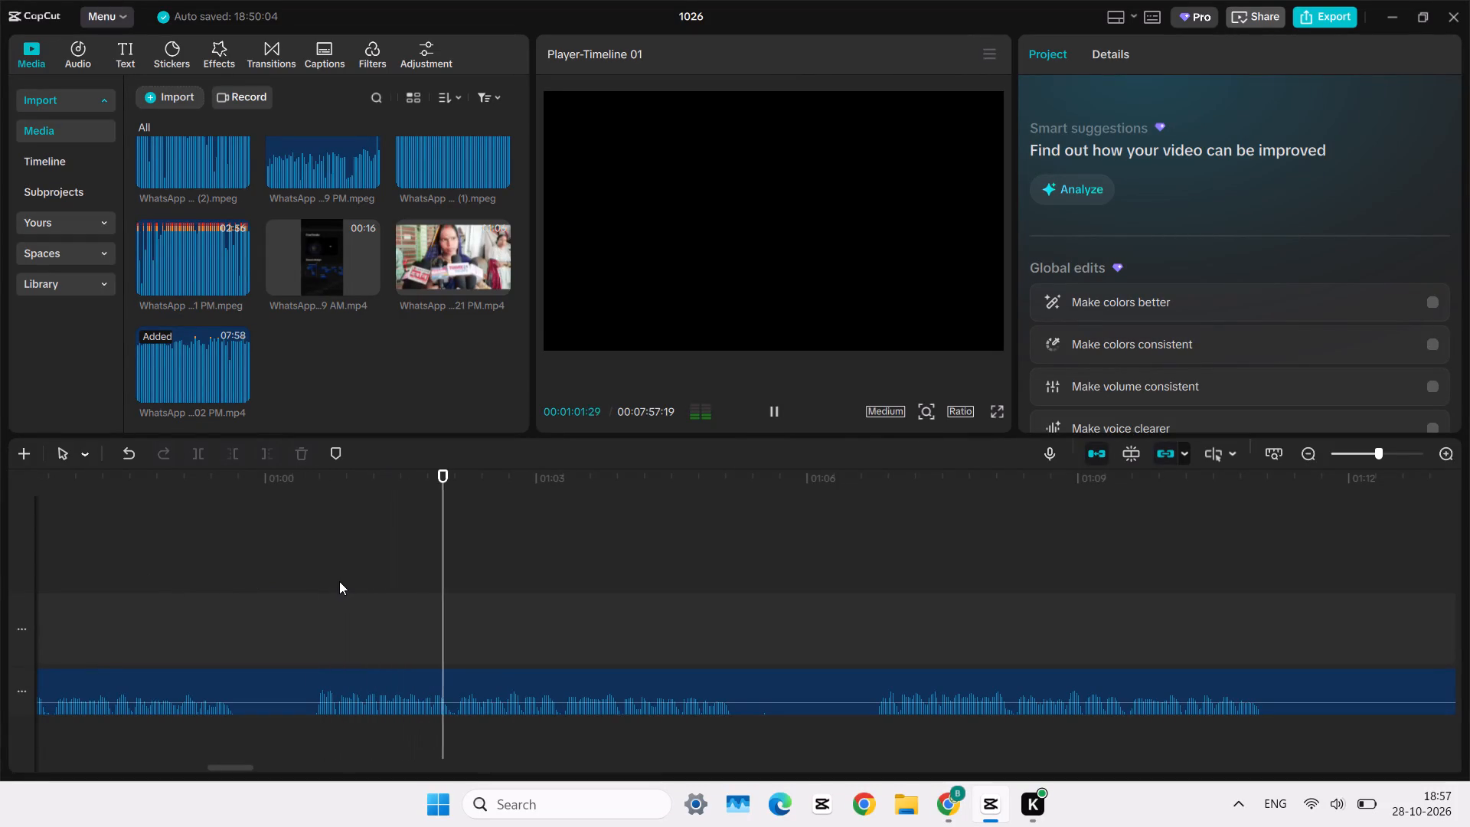
# Listen through the WhatsApp audio recording from about 1:01 to 1:34, sampling the spoken passages around 1:16, 1:28 and 1:34.
pyautogui.hscroll(1, 362, 567)
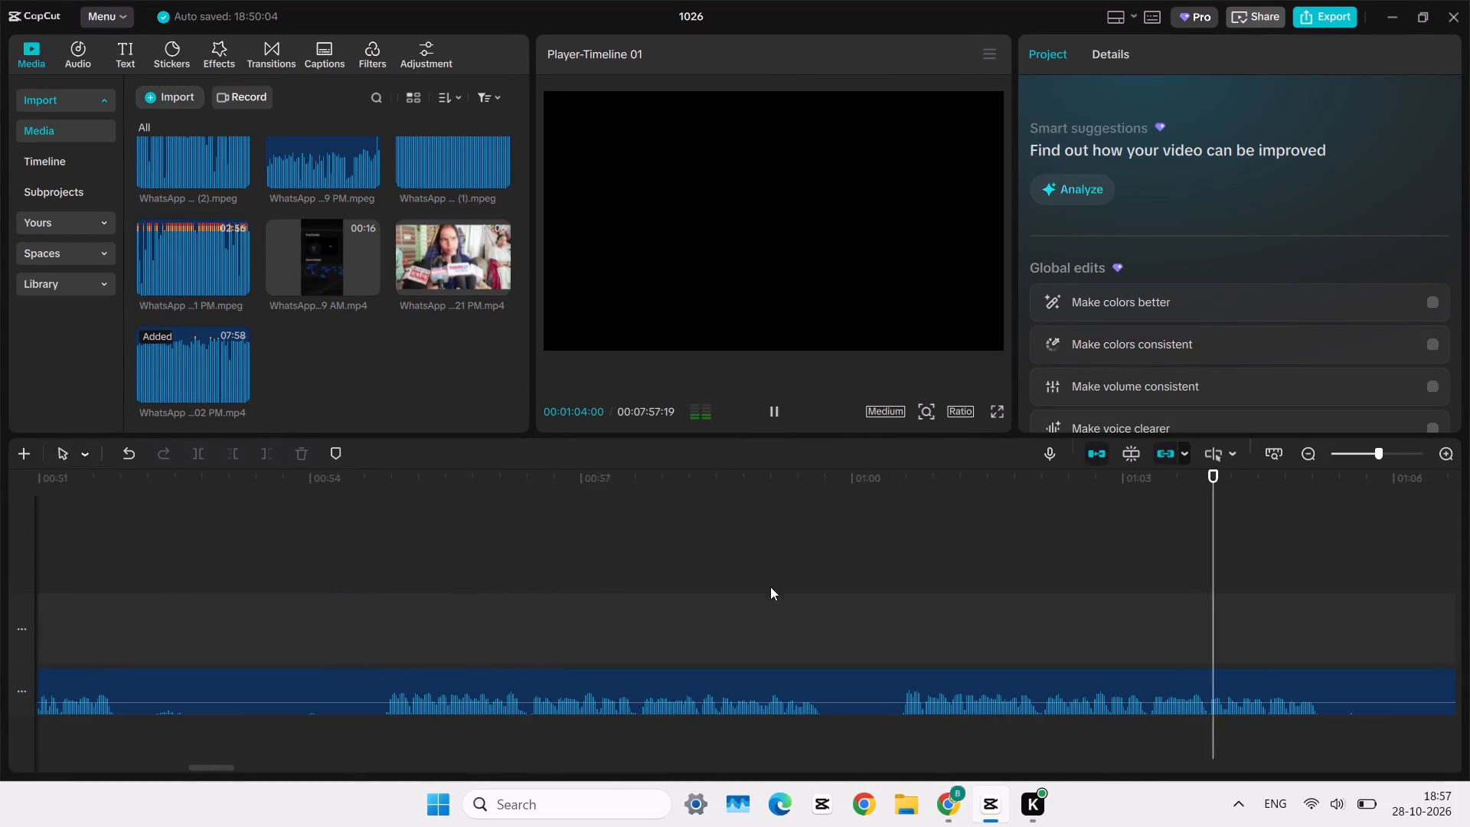
pyautogui.hscroll(-1, 879, 593)
pyautogui.hscroll(-1, 1134, 660)
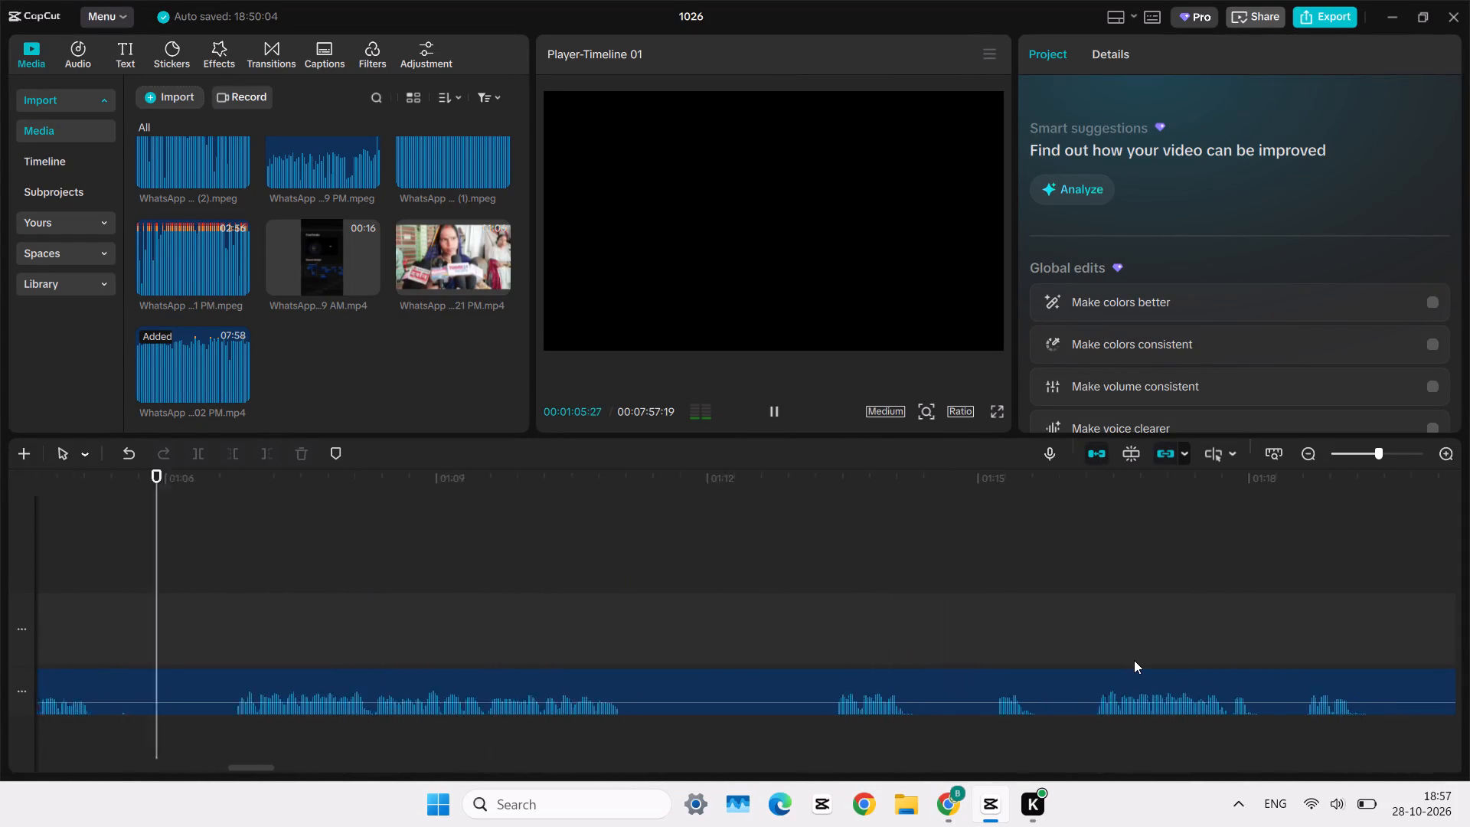
pyautogui.hscroll(-1, 1134, 660)
pyautogui.hscroll(-1, 1027, 662)
pyautogui.click(911, 639)
pyautogui.press('space')
pyautogui.hscroll(-1, 911, 639)
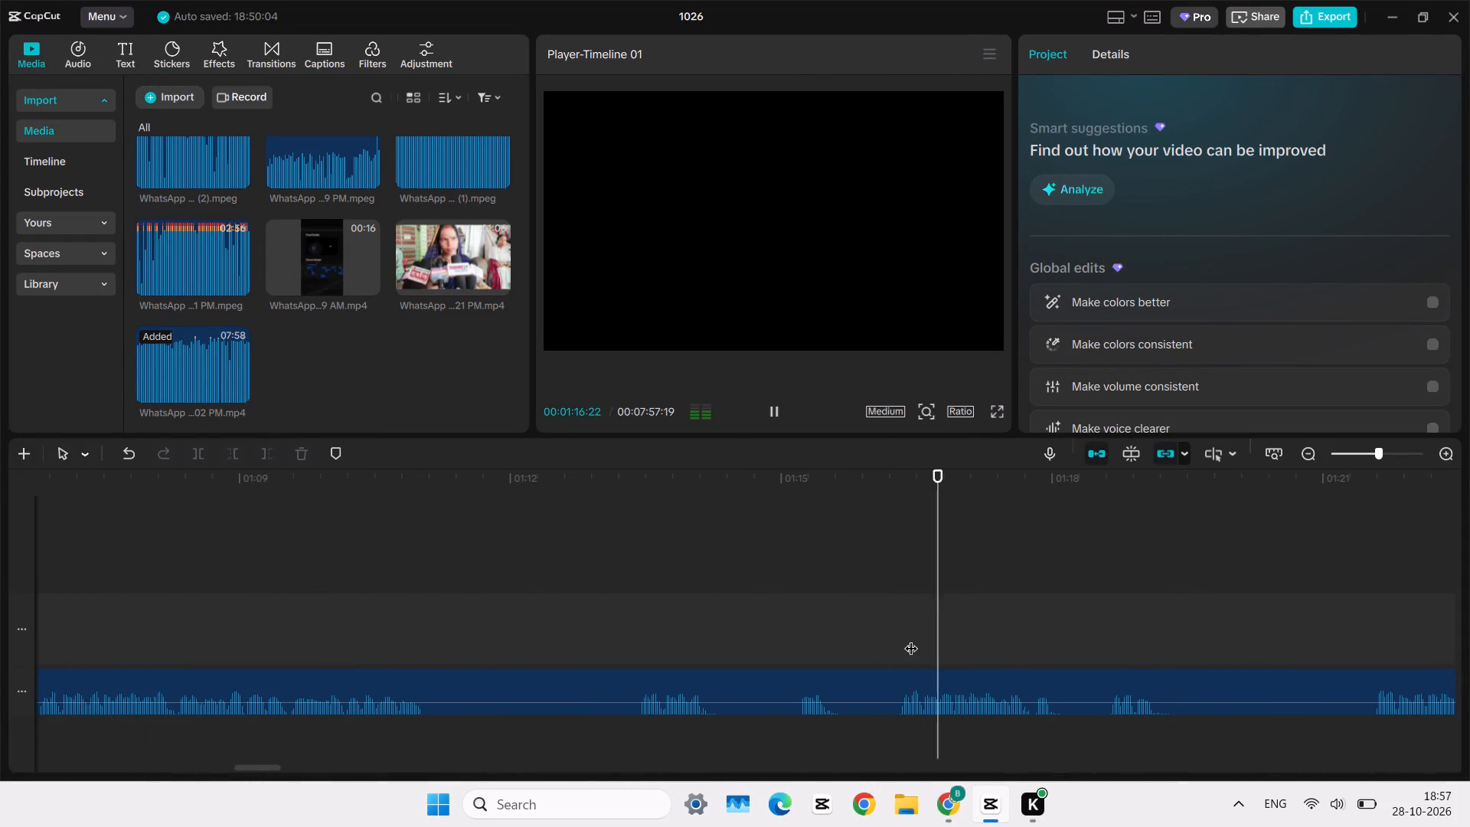
pyautogui.hscroll(-1, 911, 639)
pyautogui.click(1129, 637)
pyautogui.press('space')
pyautogui.keyDown('ctrl'); pyautogui.scroll(-2, 1129, 637); pyautogui.keyUp('ctrl')
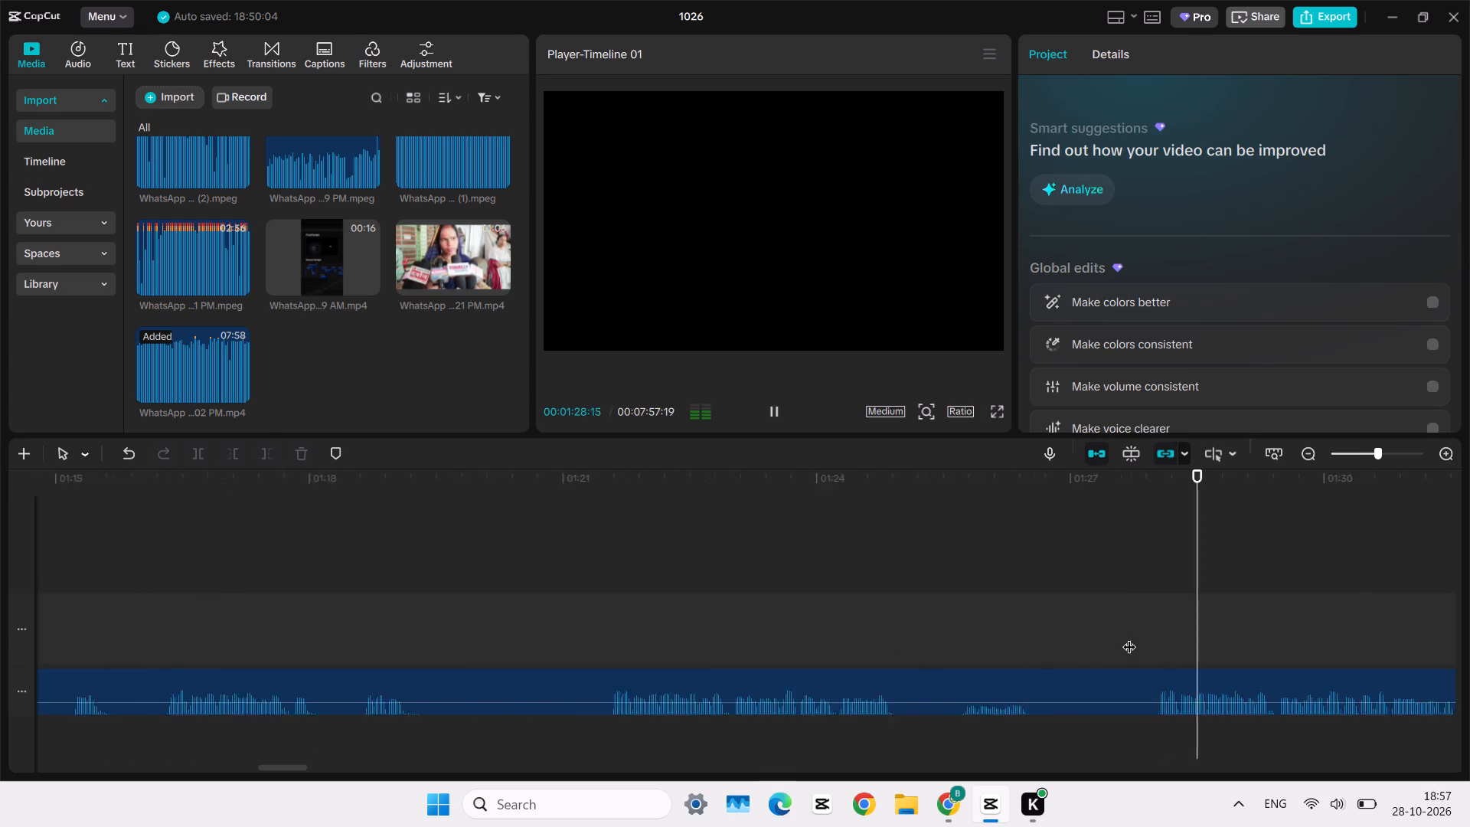
pyautogui.keyDown('ctrl'); pyautogui.scroll(-3, 1129, 637); pyautogui.keyUp('ctrl')
pyautogui.hscroll(-1, 1129, 637)
pyautogui.keyDown('ctrl'); pyautogui.scroll(8, 1129, 637); pyautogui.keyUp('ctrl')
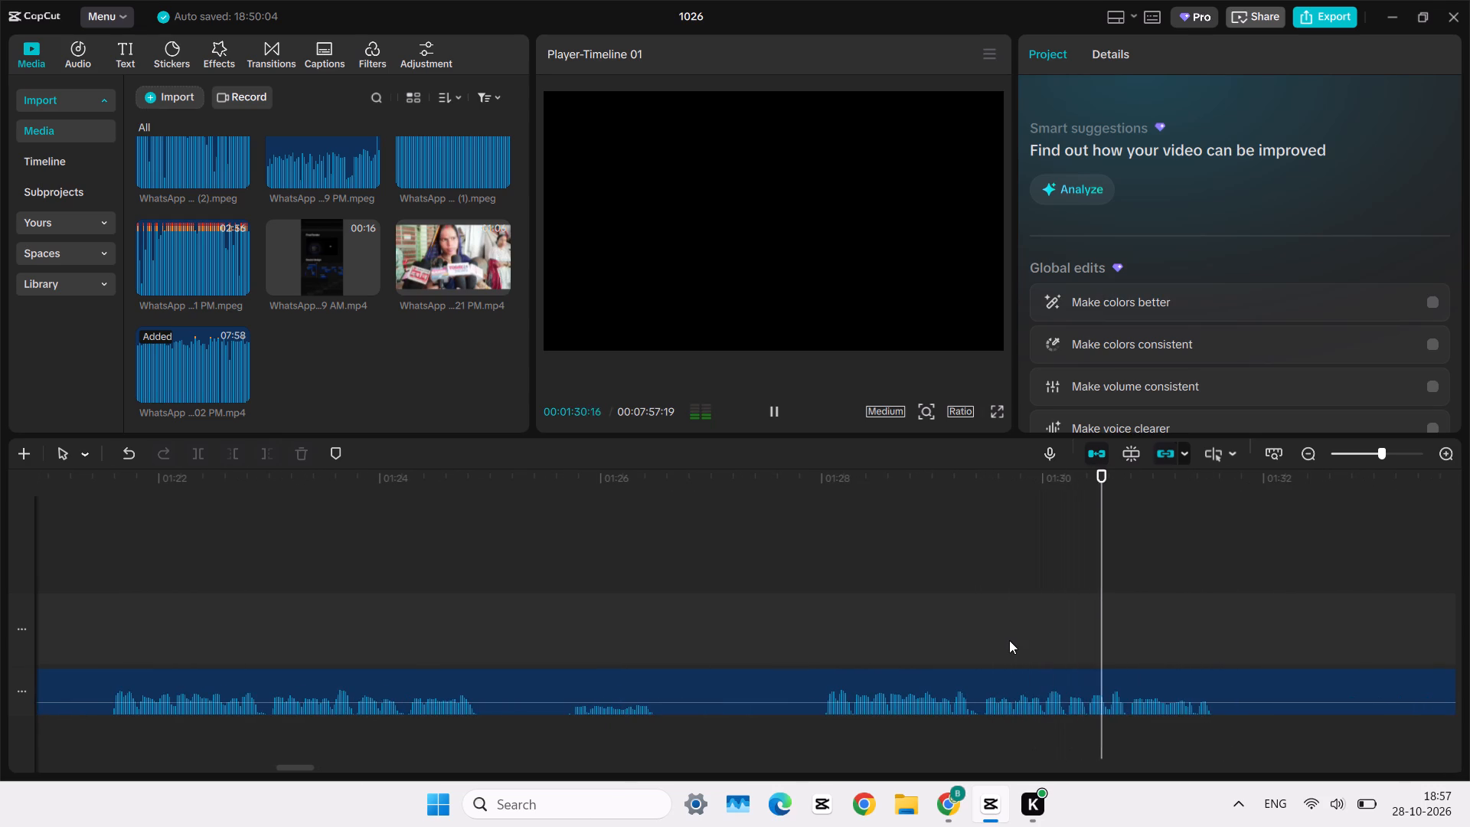
pyautogui.hscroll(-1, 1009, 640)
pyautogui.click(1018, 633)
pyautogui.press('space')
pyautogui.hscroll(-1, 1018, 633)
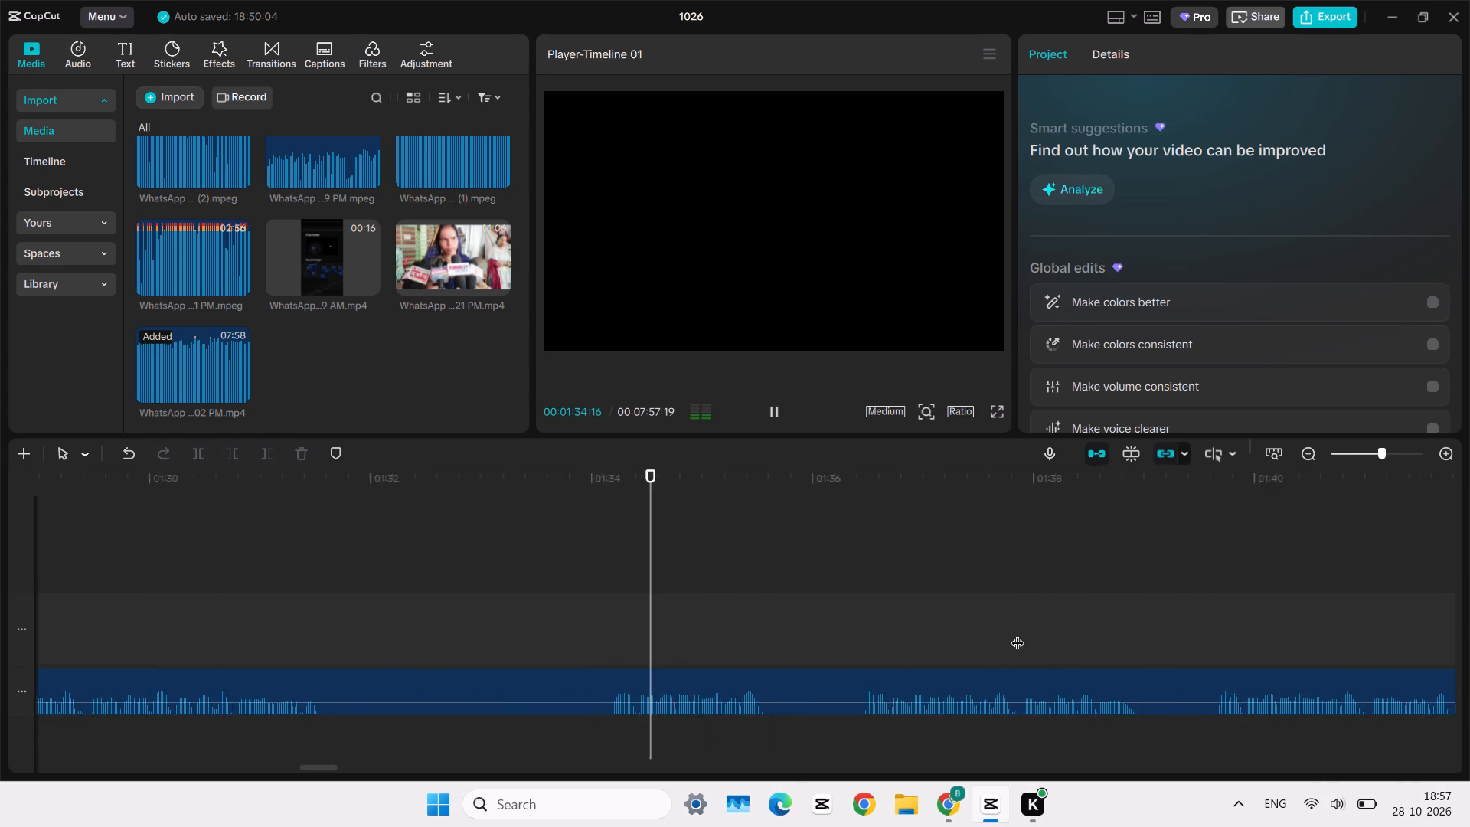
pyautogui.hscroll(-1, 1018, 633)
# Check the spoken passage near 1:39 and place the playhead at 00:01:39:19, just before it starts.
pyautogui.click(1116, 637)
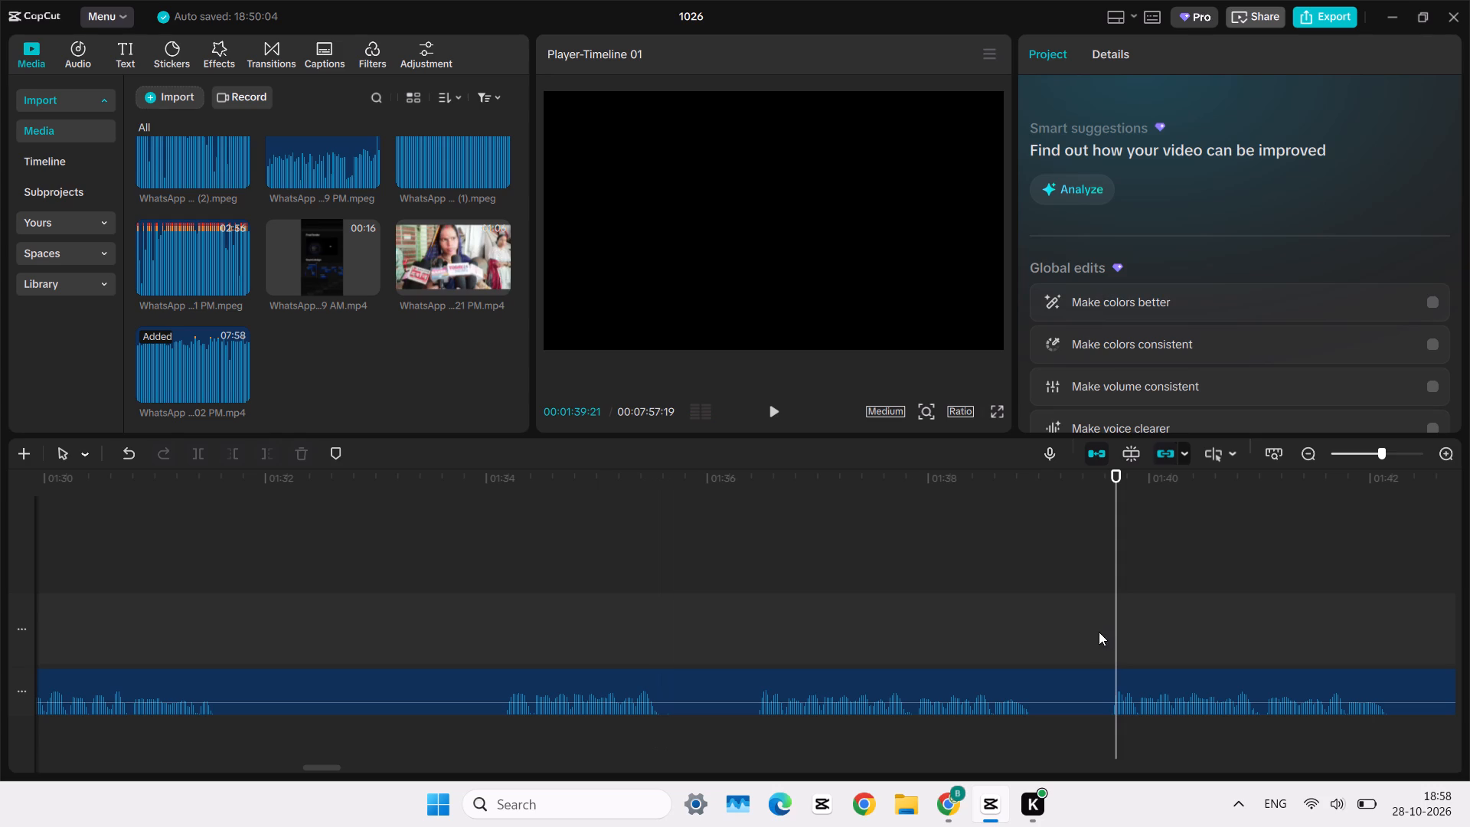
pyautogui.click(1099, 636)
pyautogui.press('space')
pyautogui.press('space')
pyautogui.click(1112, 643)
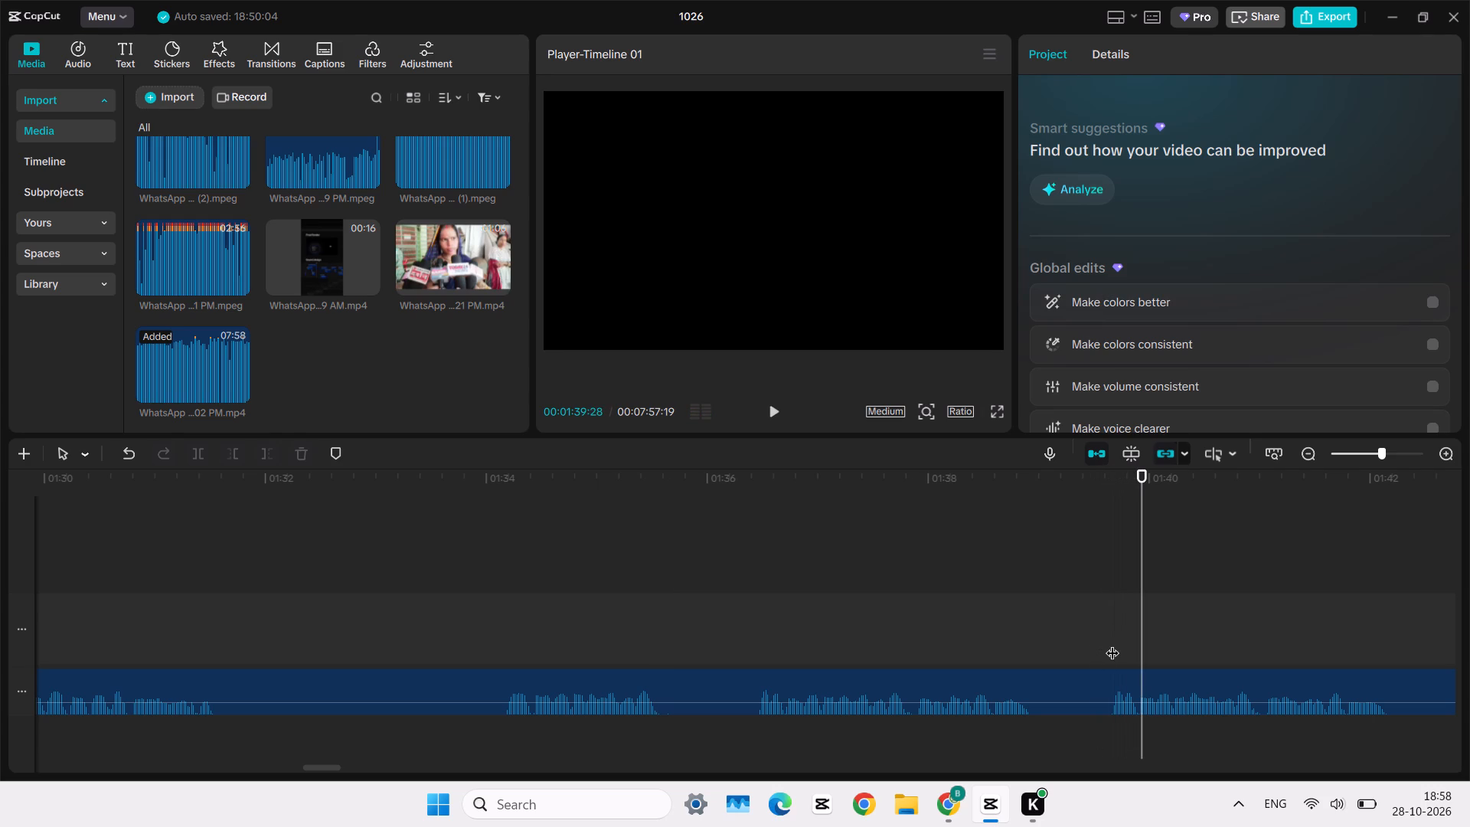
# Trim away everything in the WhatsApp audio clip before 00:01:39:19, just ahead of the spoken passage.
pyautogui.click(1112, 643)
pyautogui.scroll(1, 1112, 643)
pyautogui.hscroll(1, 1125, 629)
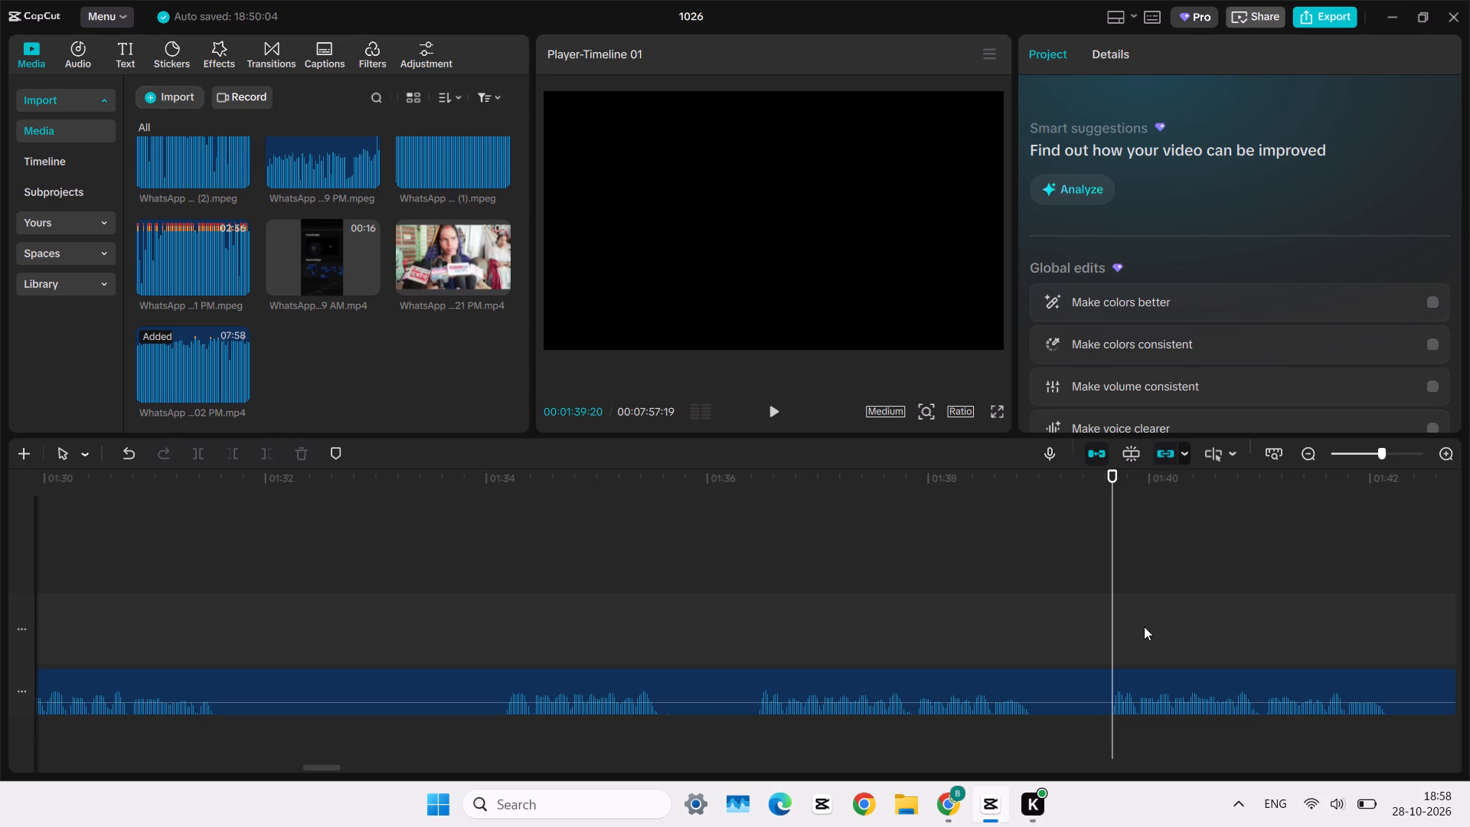
pyautogui.keyDown('ctrl'); pyautogui.scroll(4, 1142, 631); pyautogui.keyUp('ctrl')
pyautogui.hscroll(-1, 1076, 629)
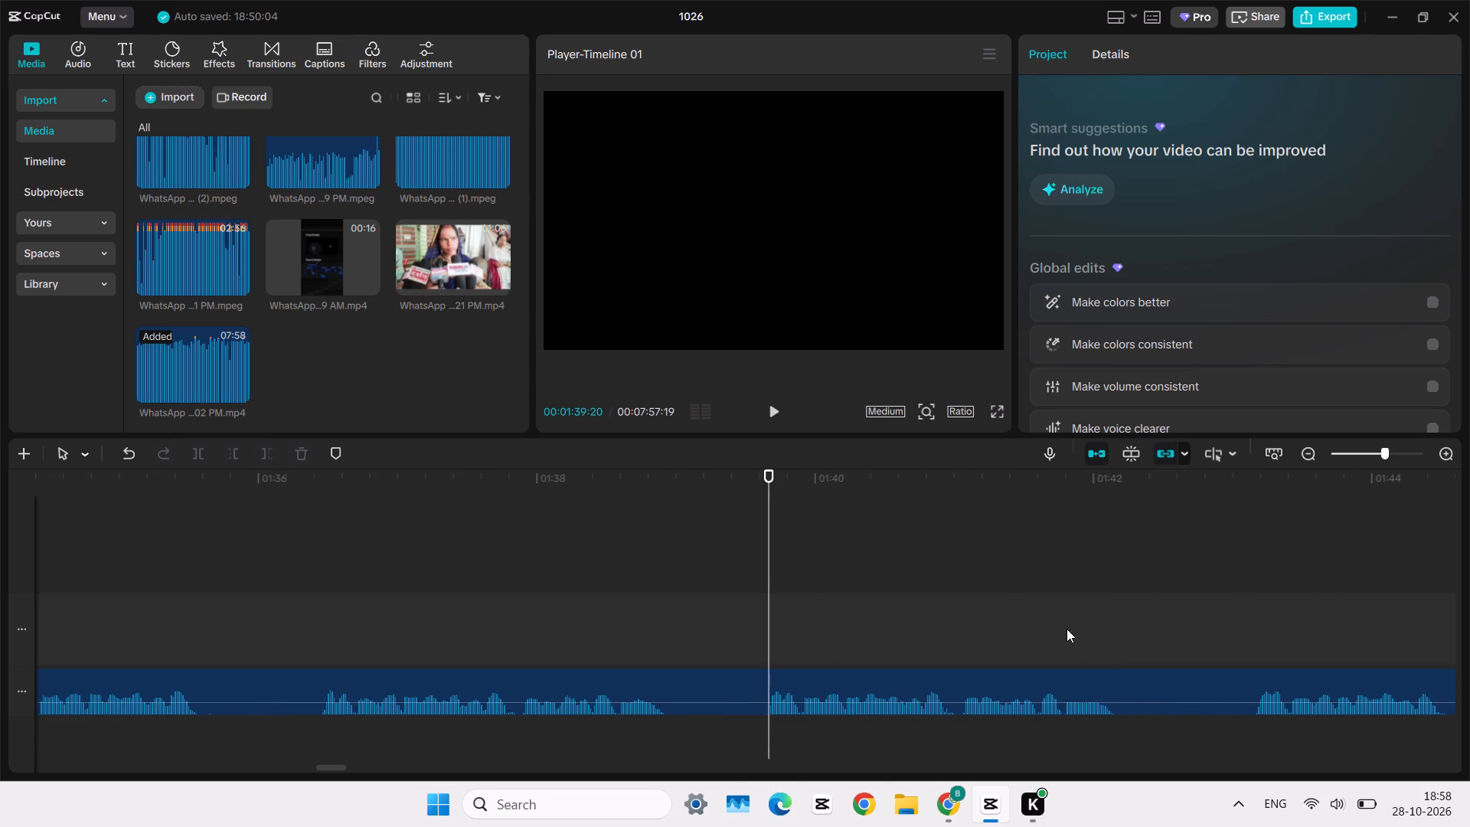
pyautogui.click(761, 604)
pyautogui.moveTo(761, 604); pyautogui.dragTo(761, 621)
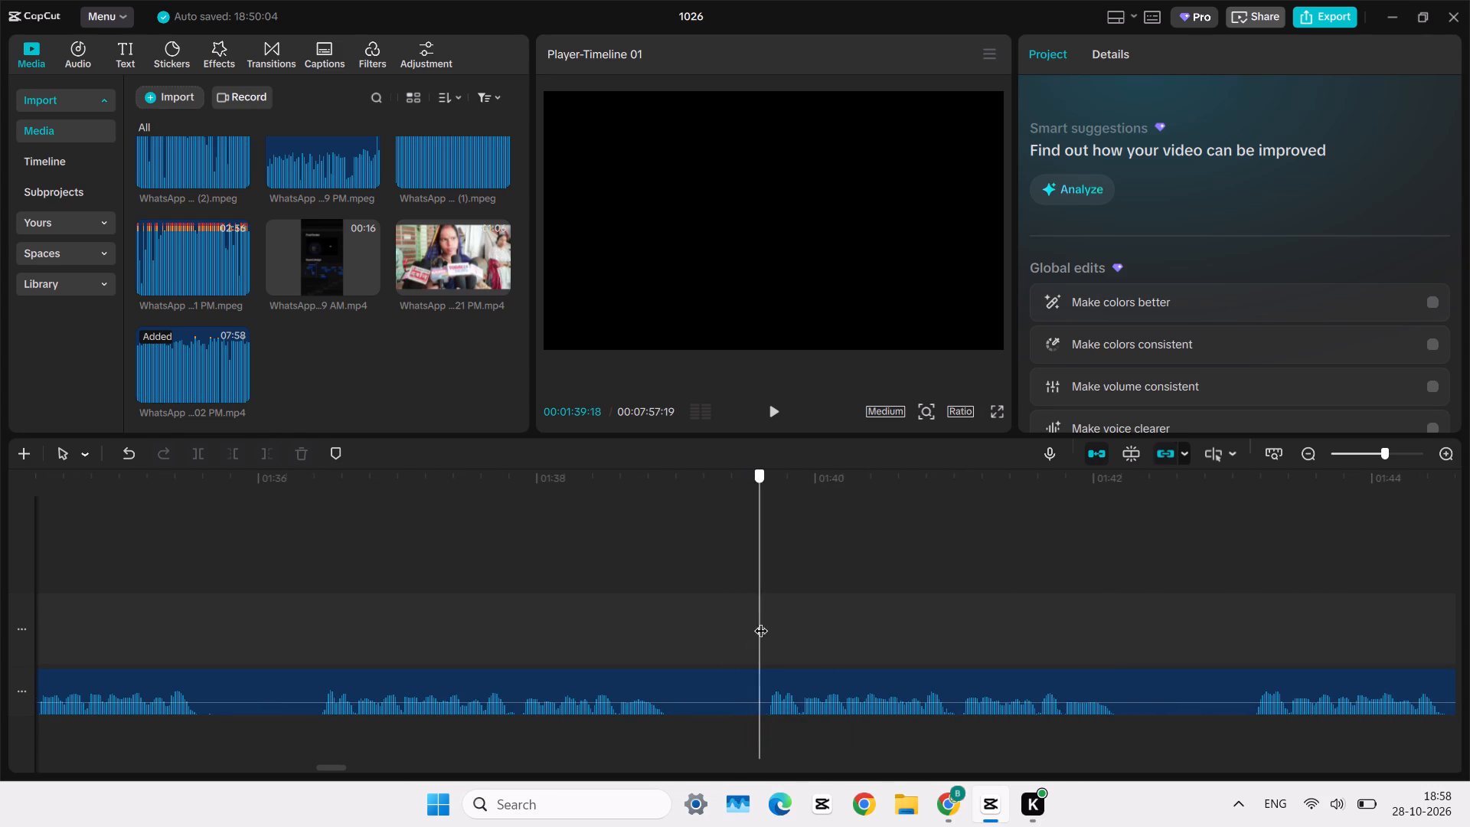
pyautogui.moveTo(761, 621); pyautogui.dragTo(766, 623)
pyautogui.keyDown('ctrl'); pyautogui.scroll(4, 766, 623); pyautogui.keyUp('ctrl')
pyautogui.doubleClick(766, 623)
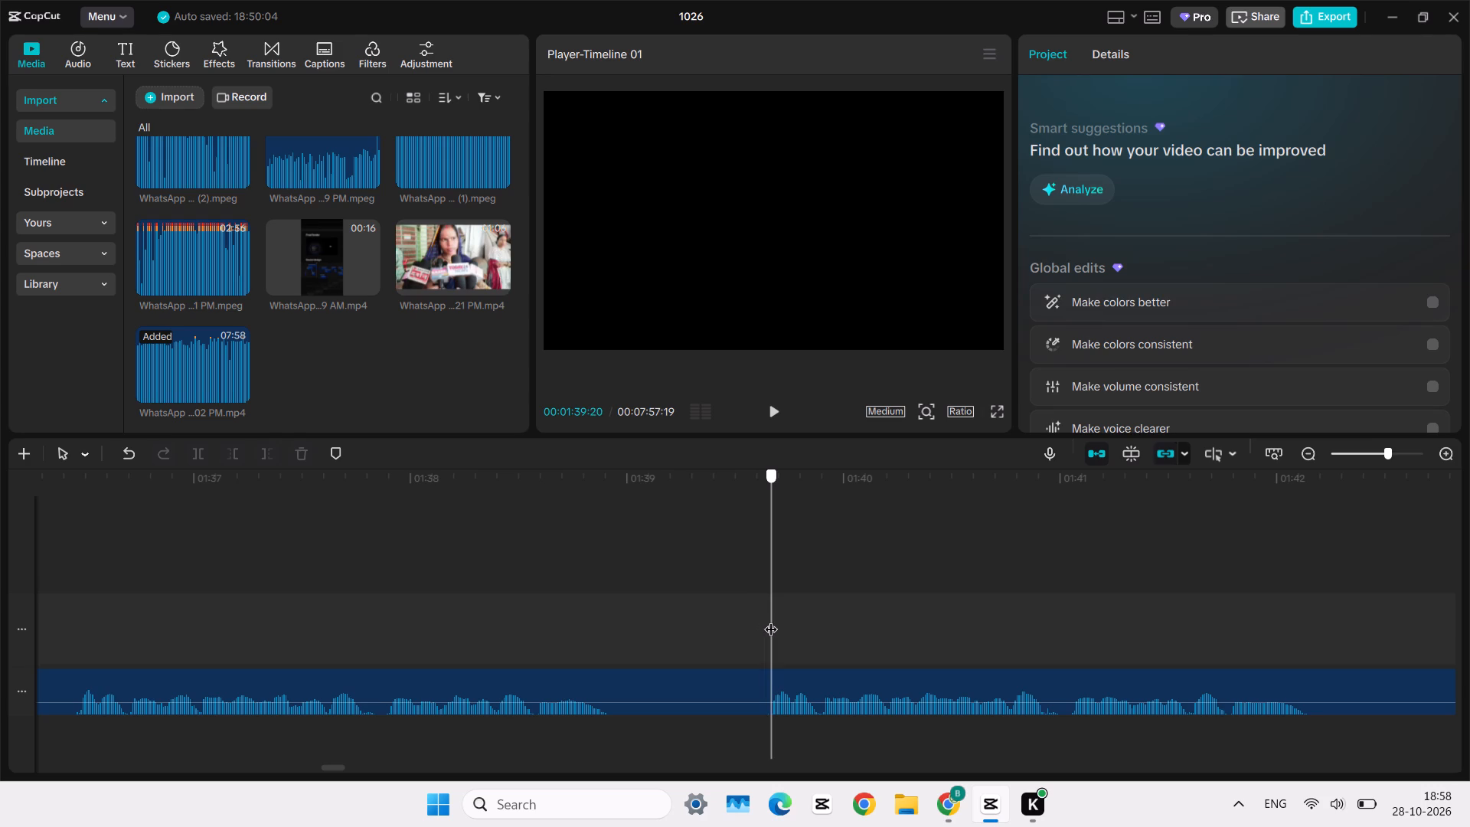
pyautogui.click(786, 688)
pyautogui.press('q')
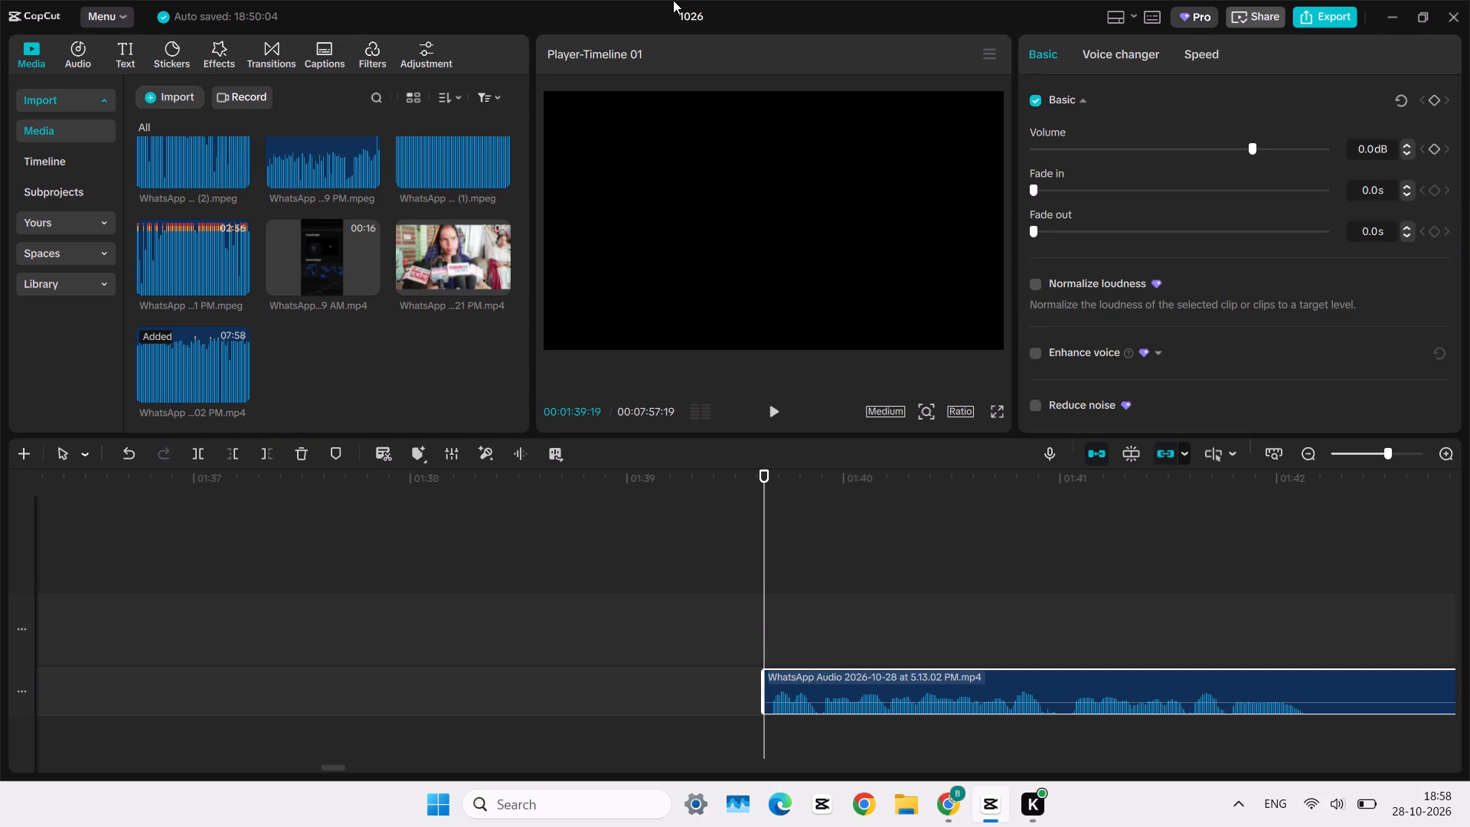
# Move the trimmed WhatsApp audio clip back to the very start of the timeline at 00:00.
pyautogui.moveTo(981, 681); pyautogui.dragTo(0, 770)
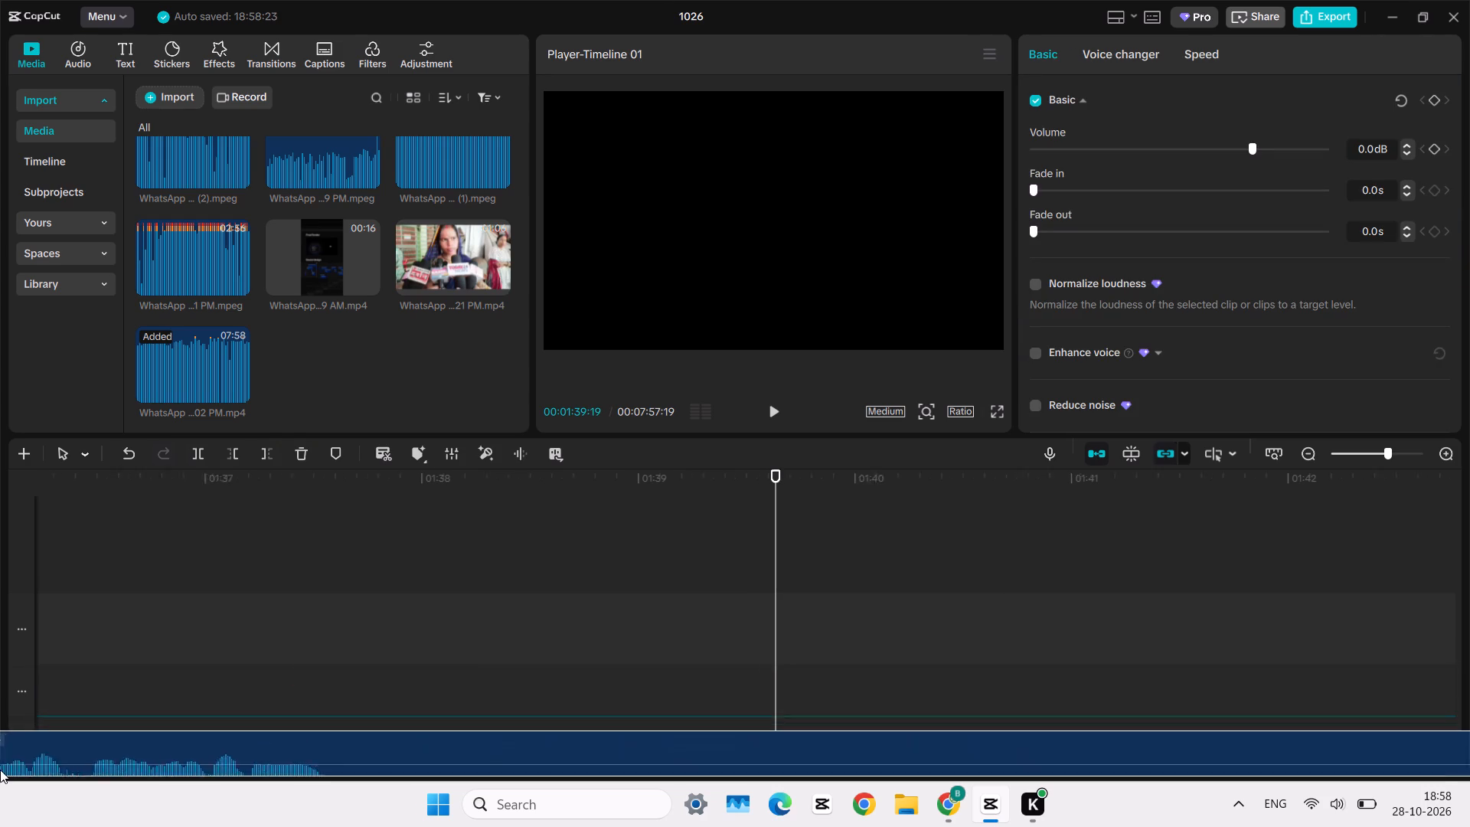
pyautogui.moveTo(0, 770); pyautogui.dragTo(0, 759)
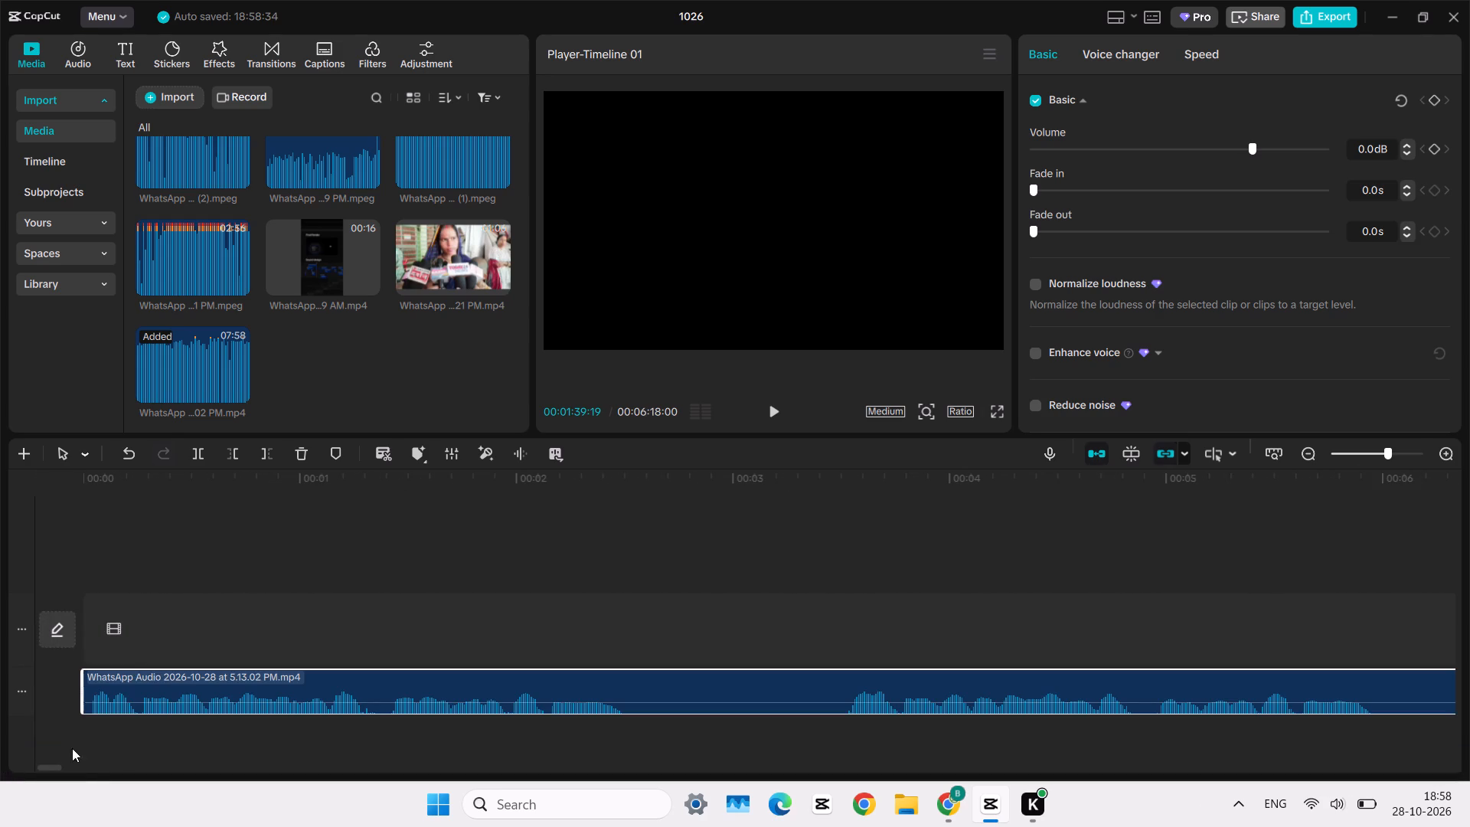
# Listen to the trimmed WhatsApp audio from the start of the timeline and the spoken passage beginning after about 8 seconds.
pyautogui.click(168, 580)
pyautogui.moveTo(168, 580); pyautogui.dragTo(0, 511)
pyautogui.press('space')
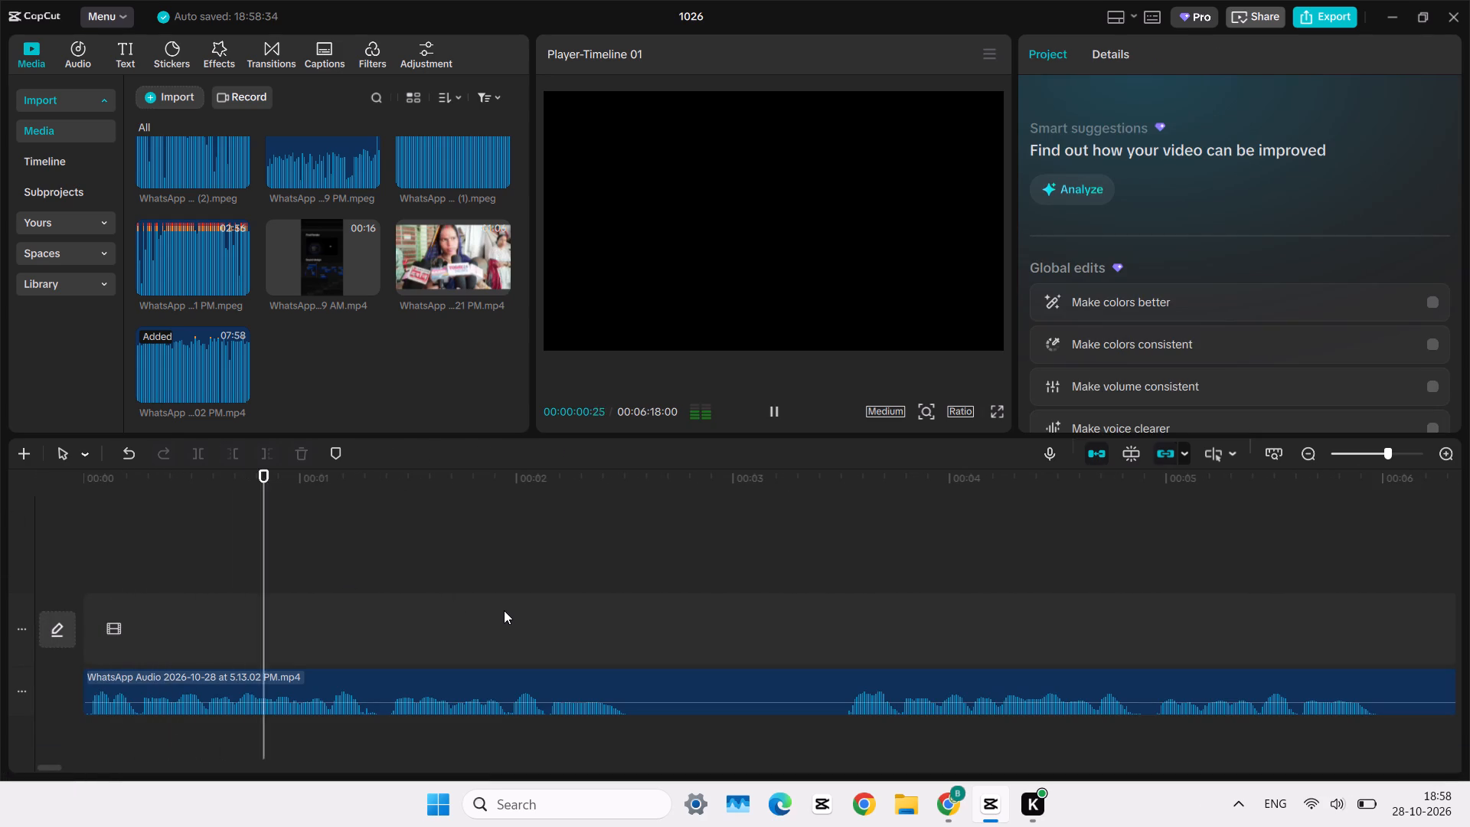
pyautogui.hscroll(-1, 504, 610)
pyautogui.keyDown('ctrl'); pyautogui.scroll(-3, 504, 610); pyautogui.keyUp('ctrl')
pyautogui.keyDown('ctrl'); pyautogui.scroll(4, 504, 610); pyautogui.keyUp('ctrl')
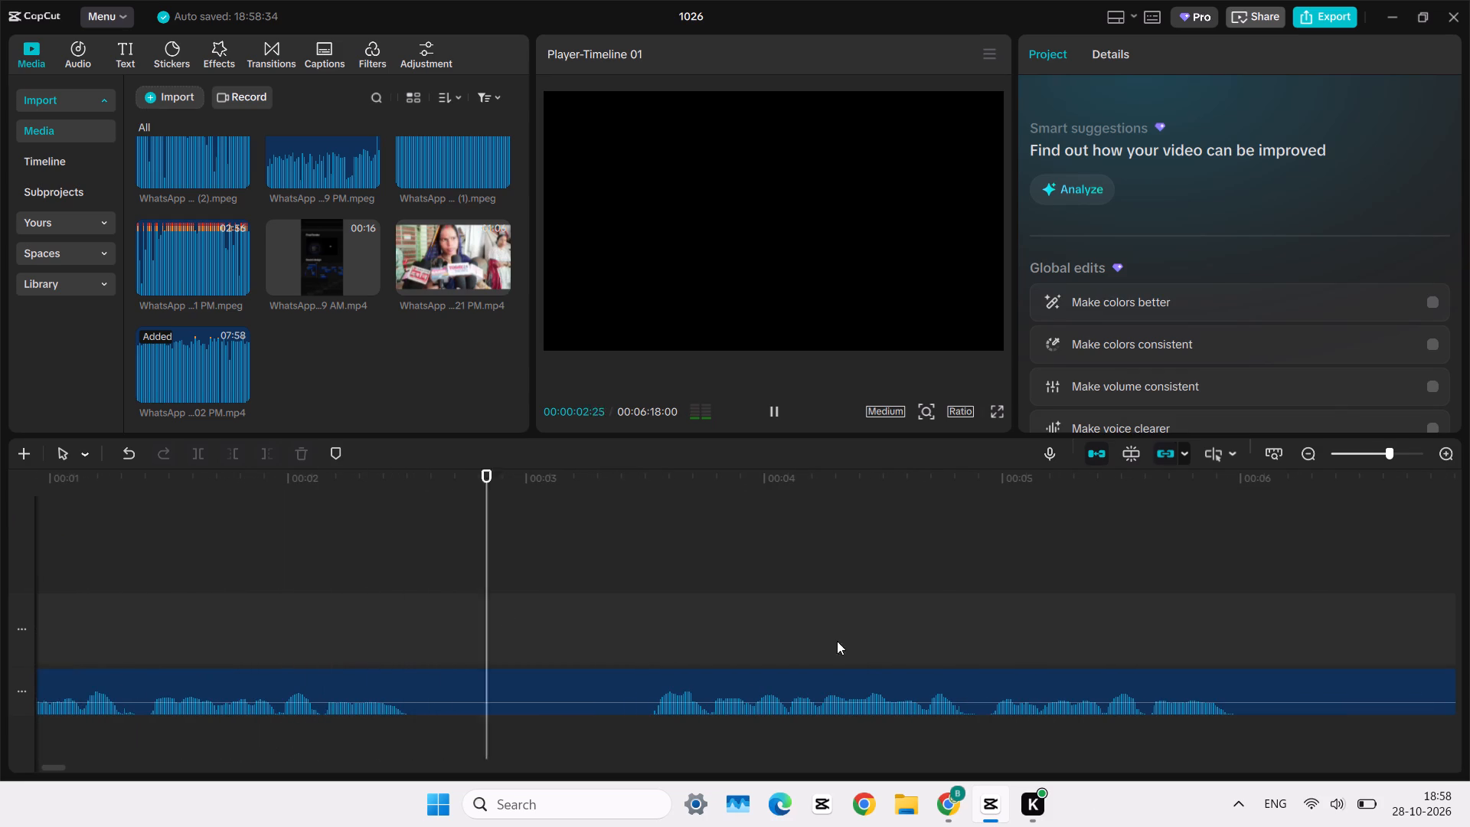
pyautogui.hscroll(-1, 854, 649)
pyautogui.hscroll(1, 854, 649)
pyautogui.keyDown('ctrl'); pyautogui.scroll(7, 857, 650); pyautogui.keyUp('ctrl')
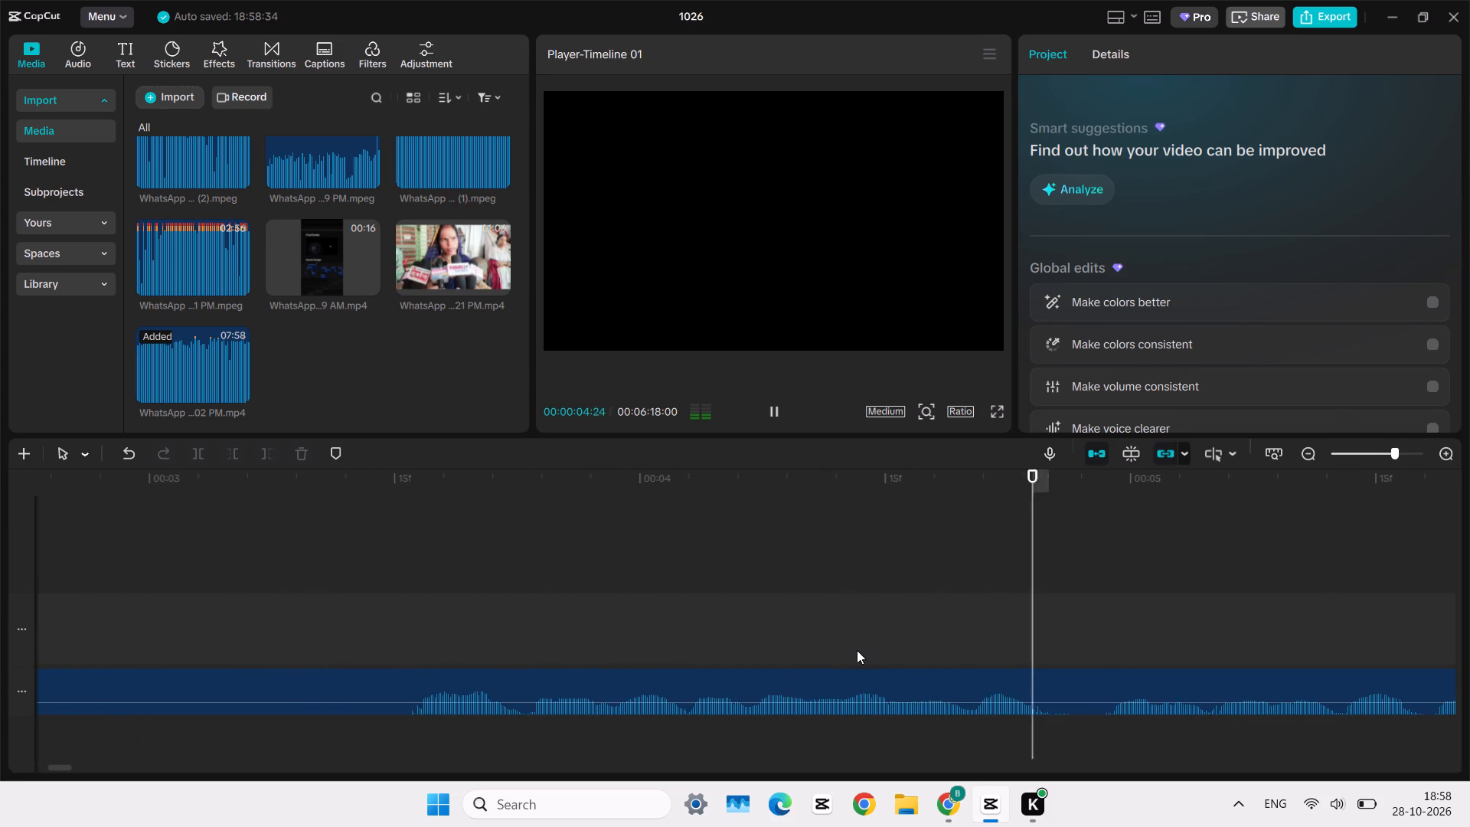
pyautogui.hscroll(-1, 732, 649)
pyautogui.keyDown('ctrl'); pyautogui.scroll(-8, 732, 649); pyautogui.keyUp('ctrl')
pyautogui.hscroll(-2, 732, 649)
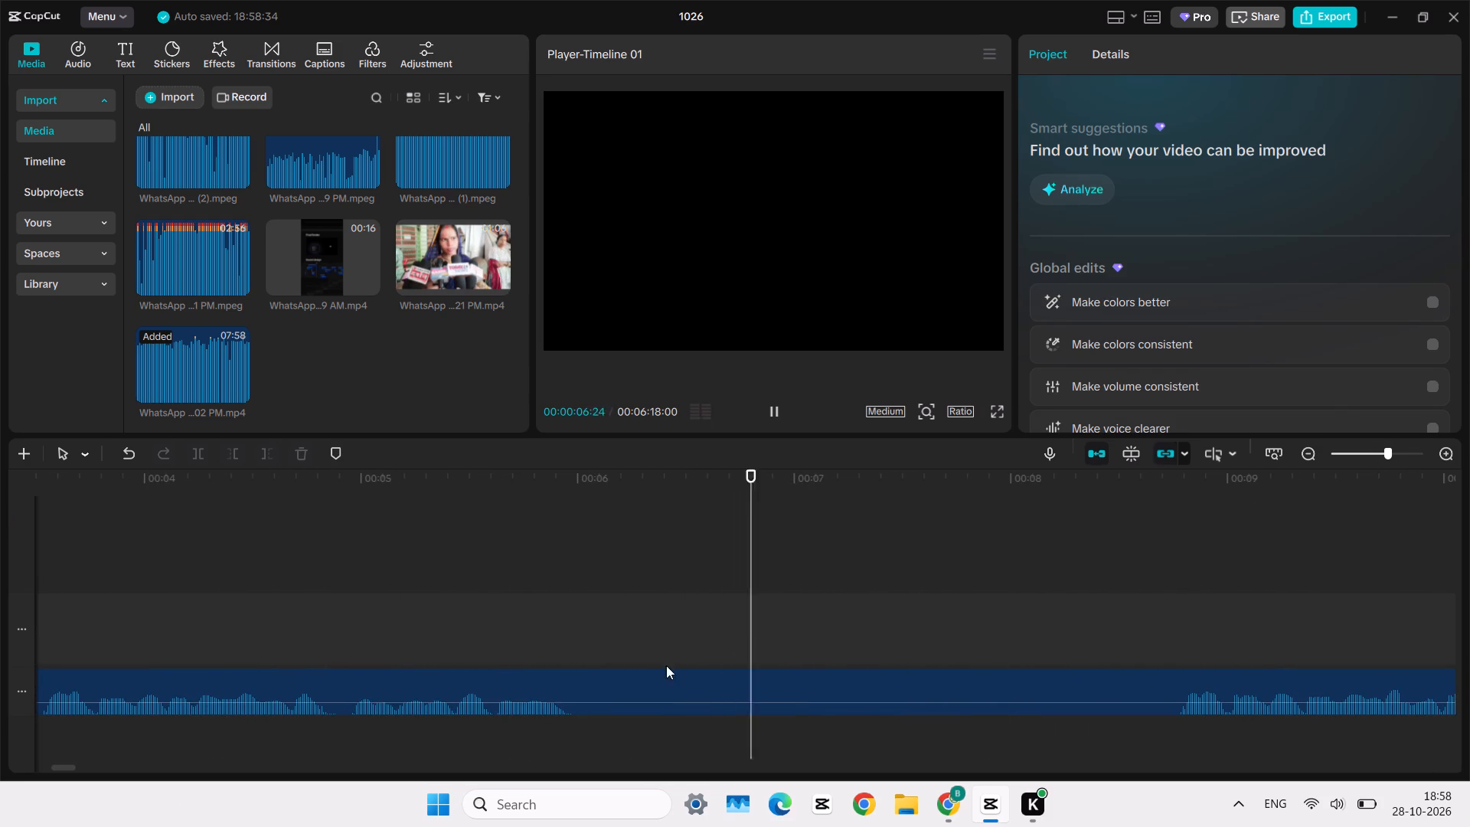
pyautogui.click(1157, 639)
pyautogui.press('space')
pyautogui.hscroll(-1, 1157, 639)
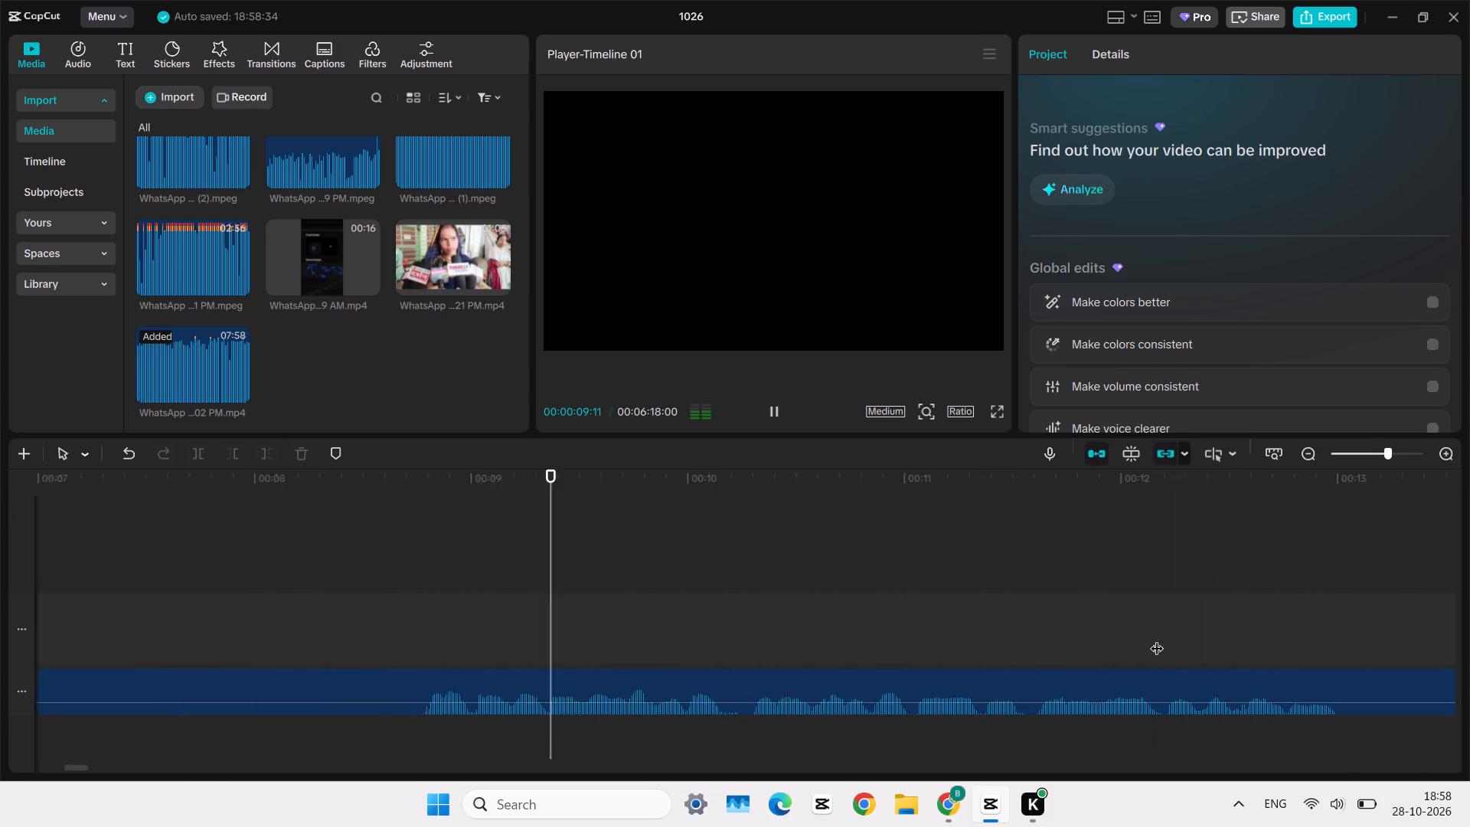
# Trim off the start of the WhatsApp audio clip up to 00:00:08:24, where the first spoken passage begins.
pyautogui.hscroll(-1, 1157, 639)
pyautogui.hscroll(-1, 1057, 636)
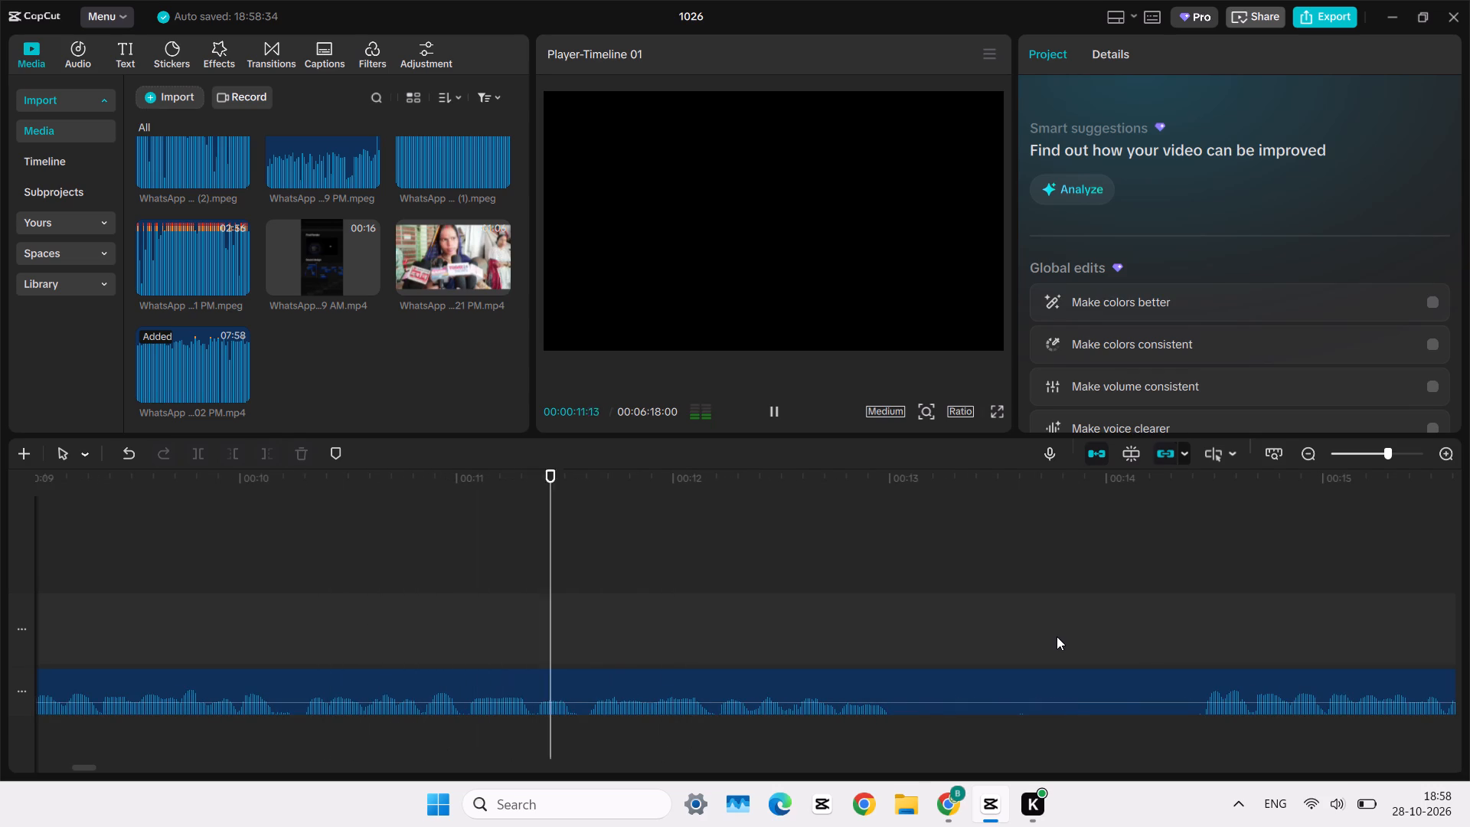
pyautogui.click(701, 638)
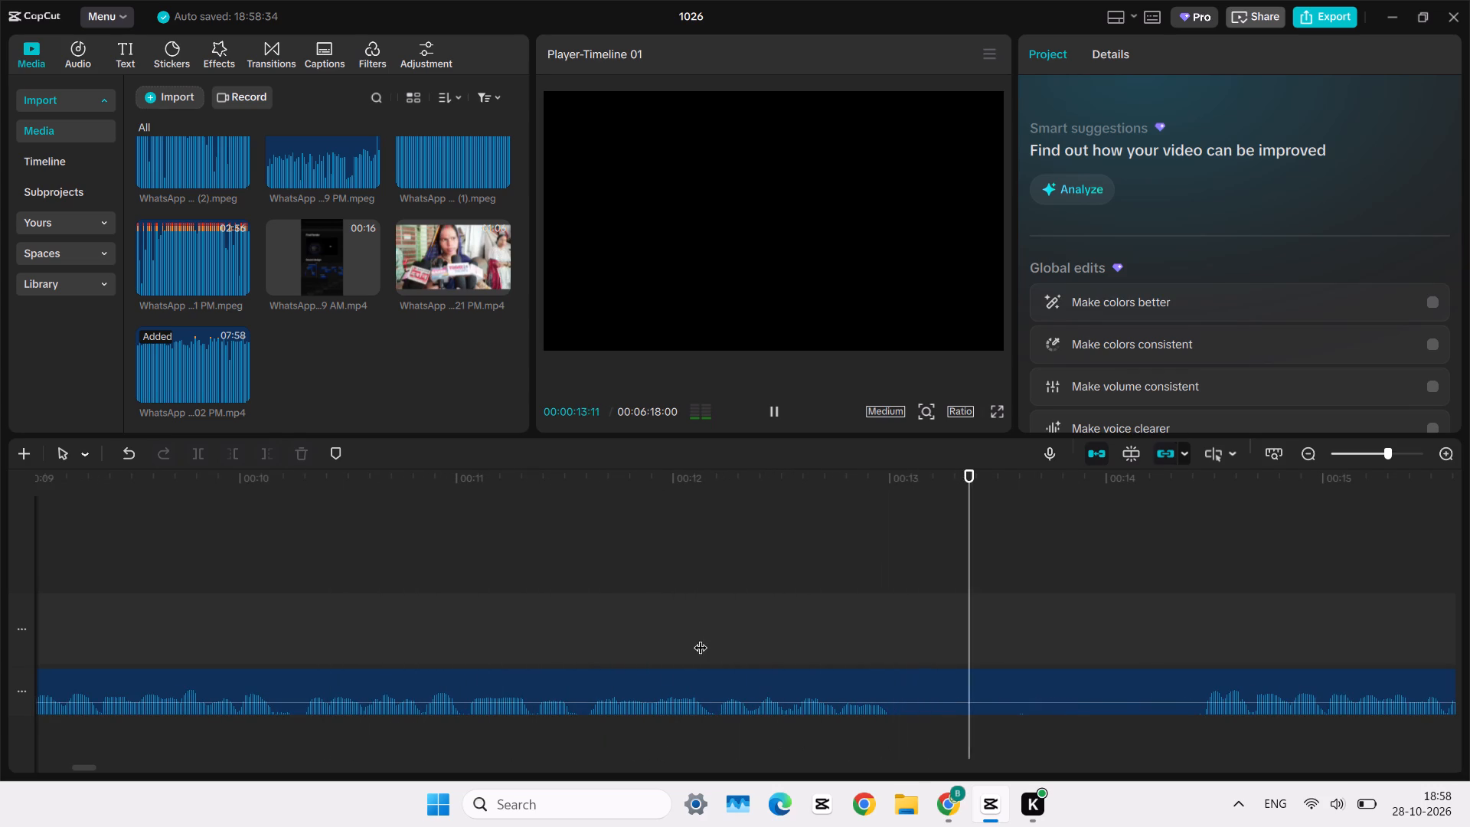
pyautogui.hscroll(1, 701, 638)
pyautogui.click(497, 629)
pyautogui.keyDown('ctrl'); pyautogui.scroll(9, 497, 629); pyautogui.keyUp('ctrl')
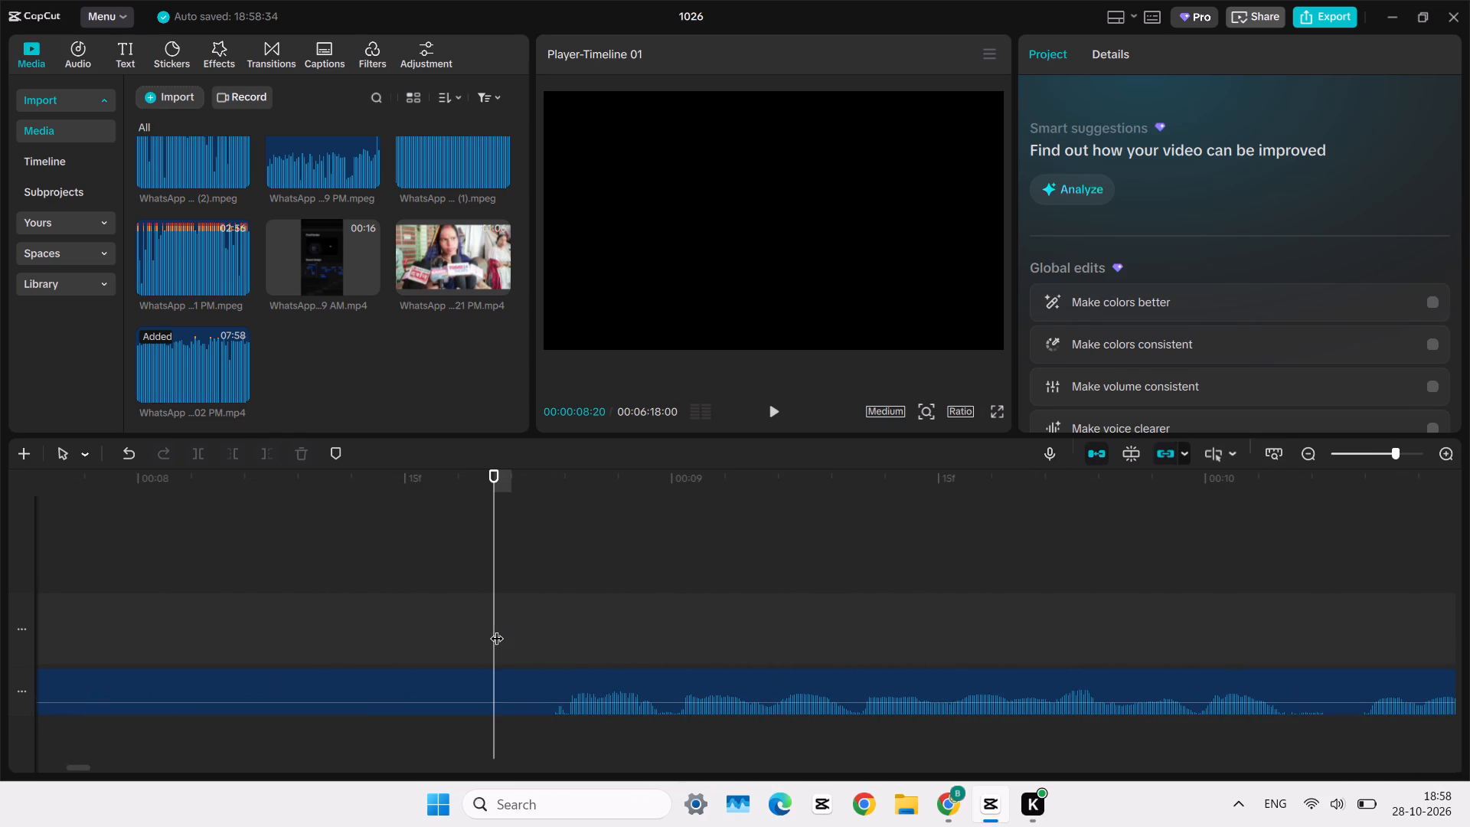
pyautogui.click(568, 640)
pyautogui.click(568, 640)
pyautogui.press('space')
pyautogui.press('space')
pyautogui.click(568, 640)
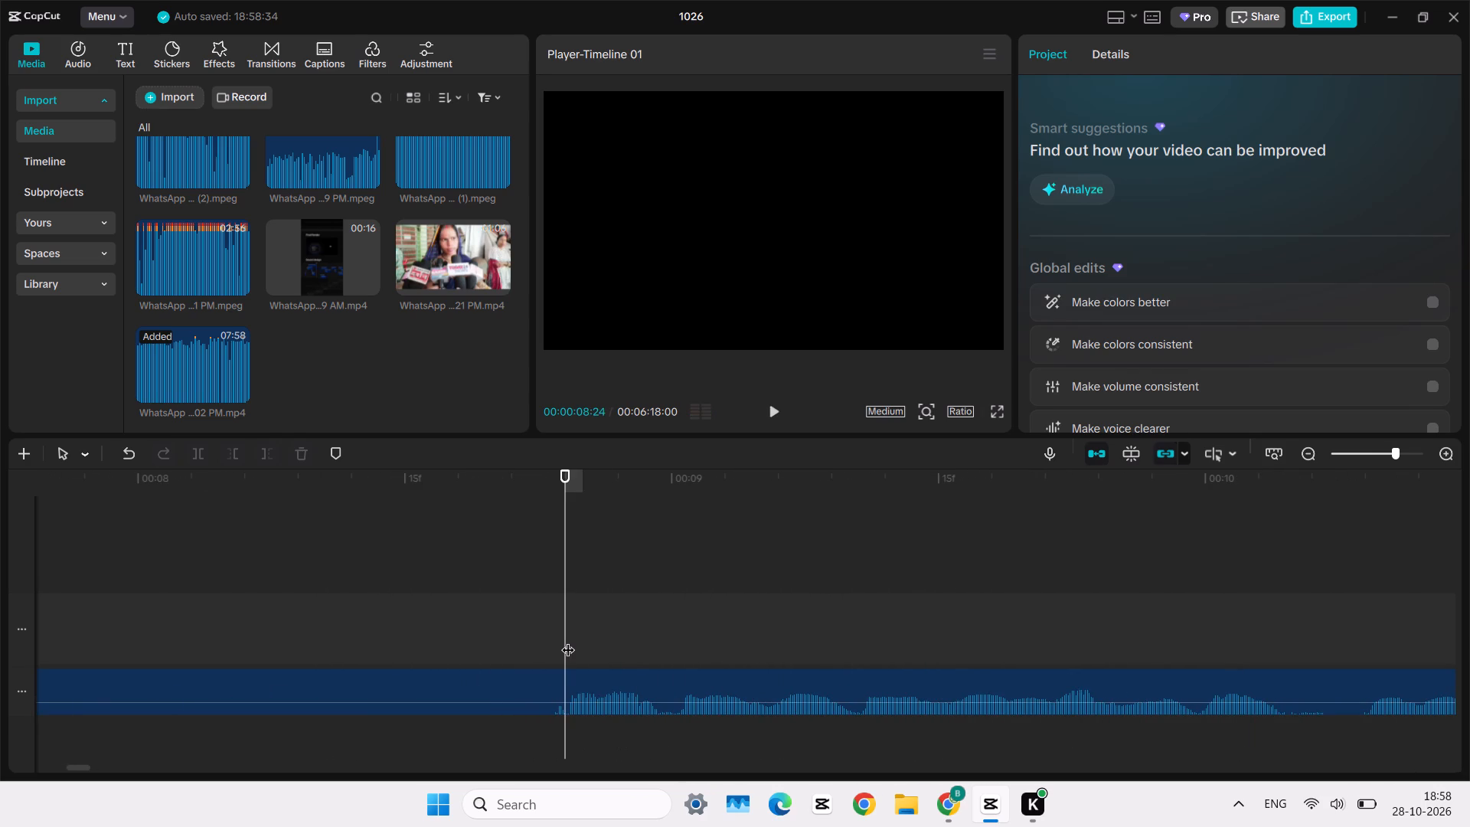
pyautogui.click(577, 698)
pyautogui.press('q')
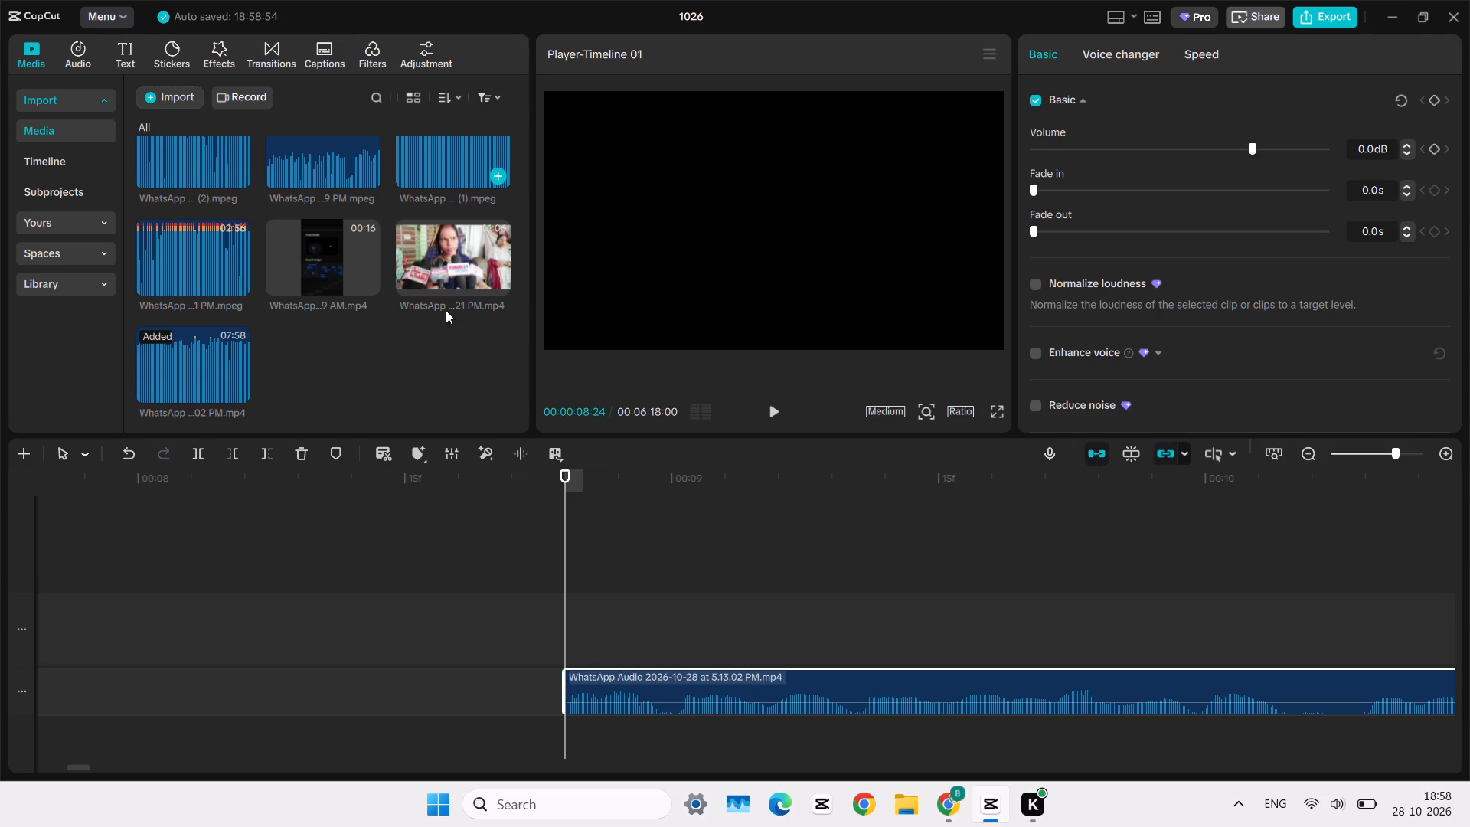
# Extend the start of the trimmed audio clip back to 00:00:08:23 to include the very beginning of the speech.
pyautogui.moveTo(564, 689); pyautogui.dragTo(552, 687)
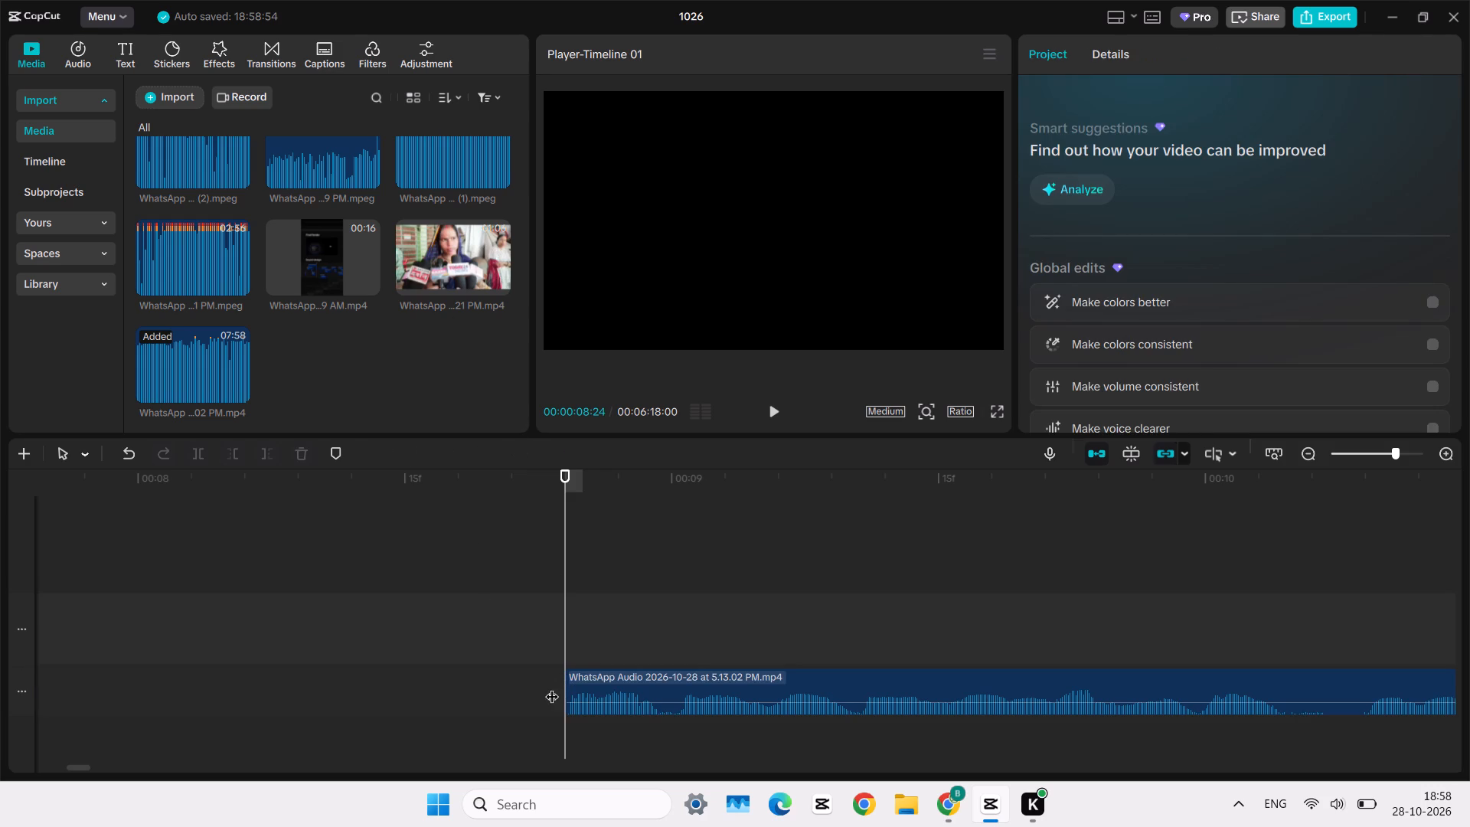
pyautogui.click(573, 685)
pyautogui.moveTo(567, 685); pyautogui.dragTo(512, 670)
pyautogui.moveTo(564, 676); pyautogui.dragTo(522, 666)
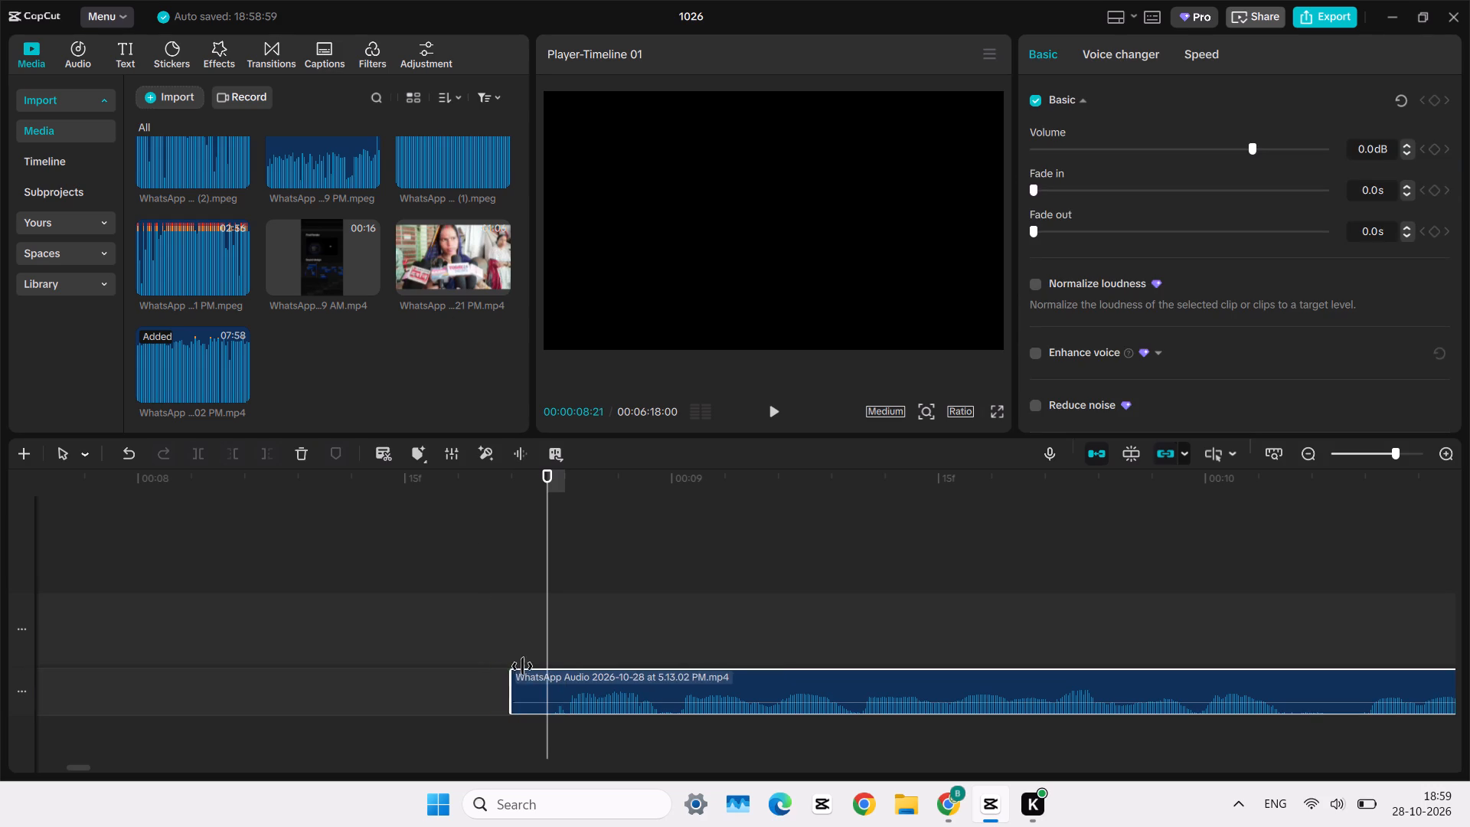
pyautogui.moveTo(522, 666); pyautogui.dragTo(544, 662)
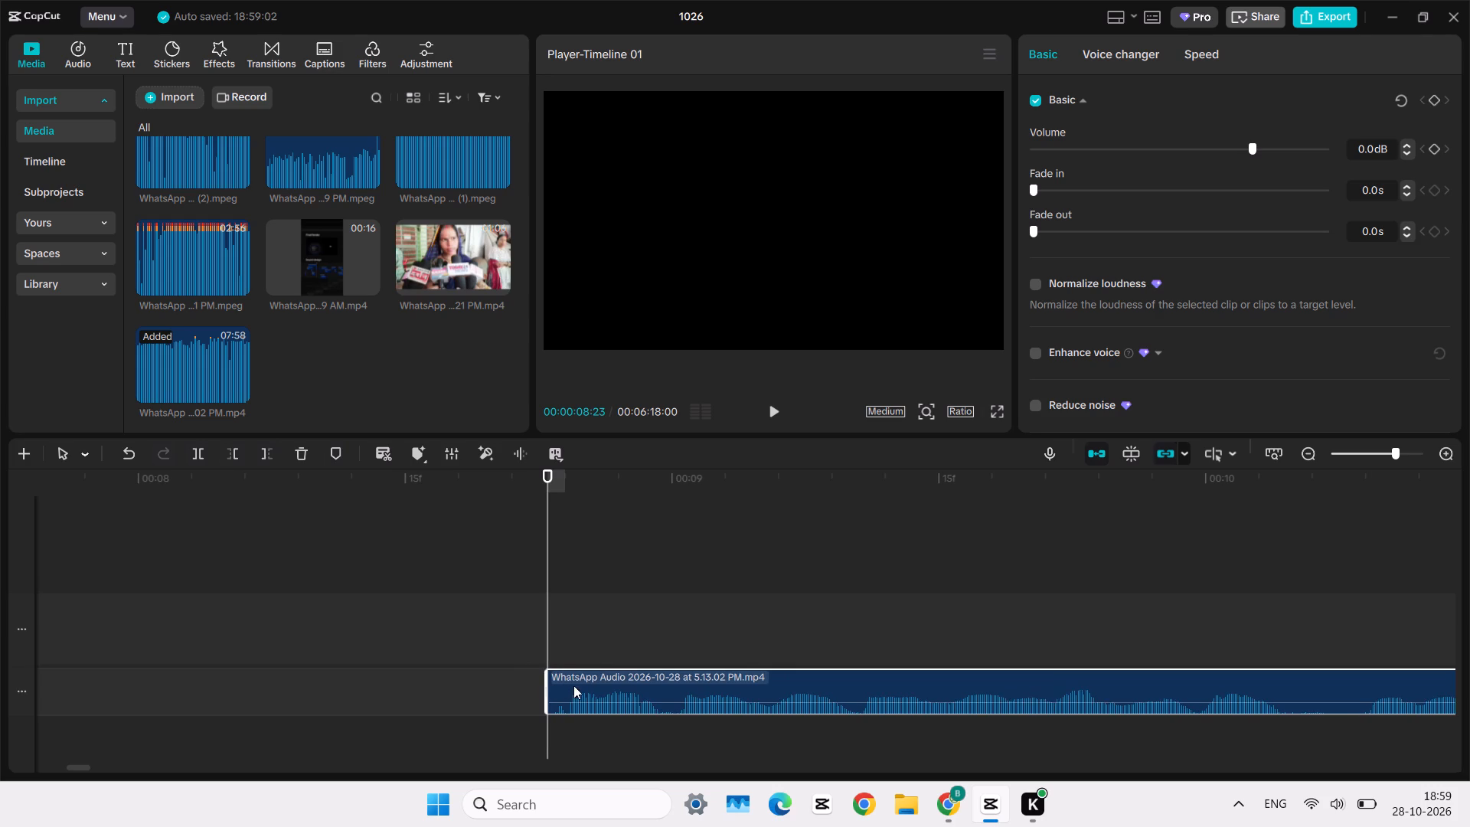
# Move the trimmed WhatsApp audio clip to the very start of the timeline at 00:00.
pyautogui.moveTo(573, 685); pyautogui.dragTo(0, 623)
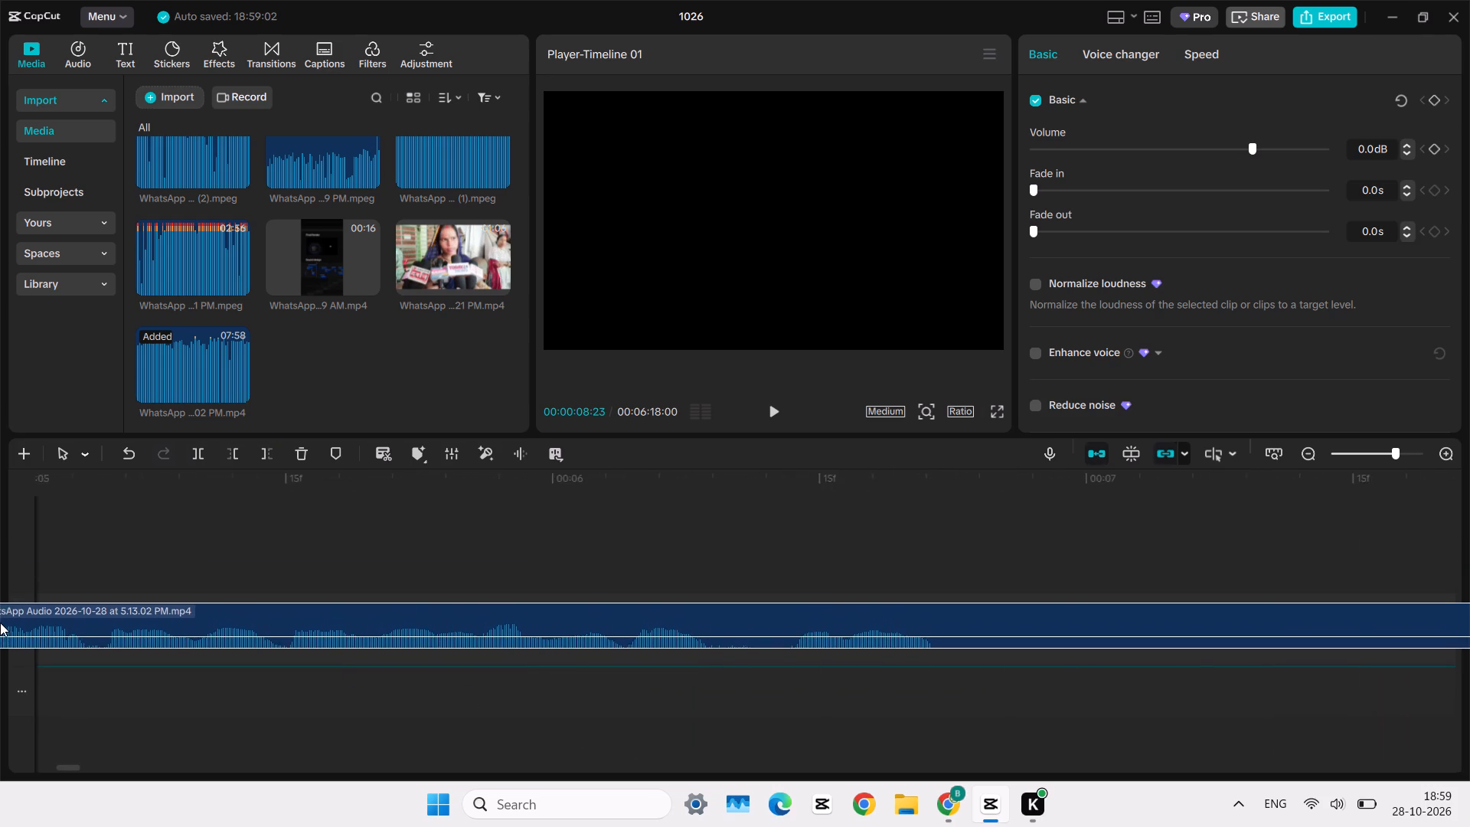
pyautogui.moveTo(0, 623); pyautogui.dragTo(1, 656)
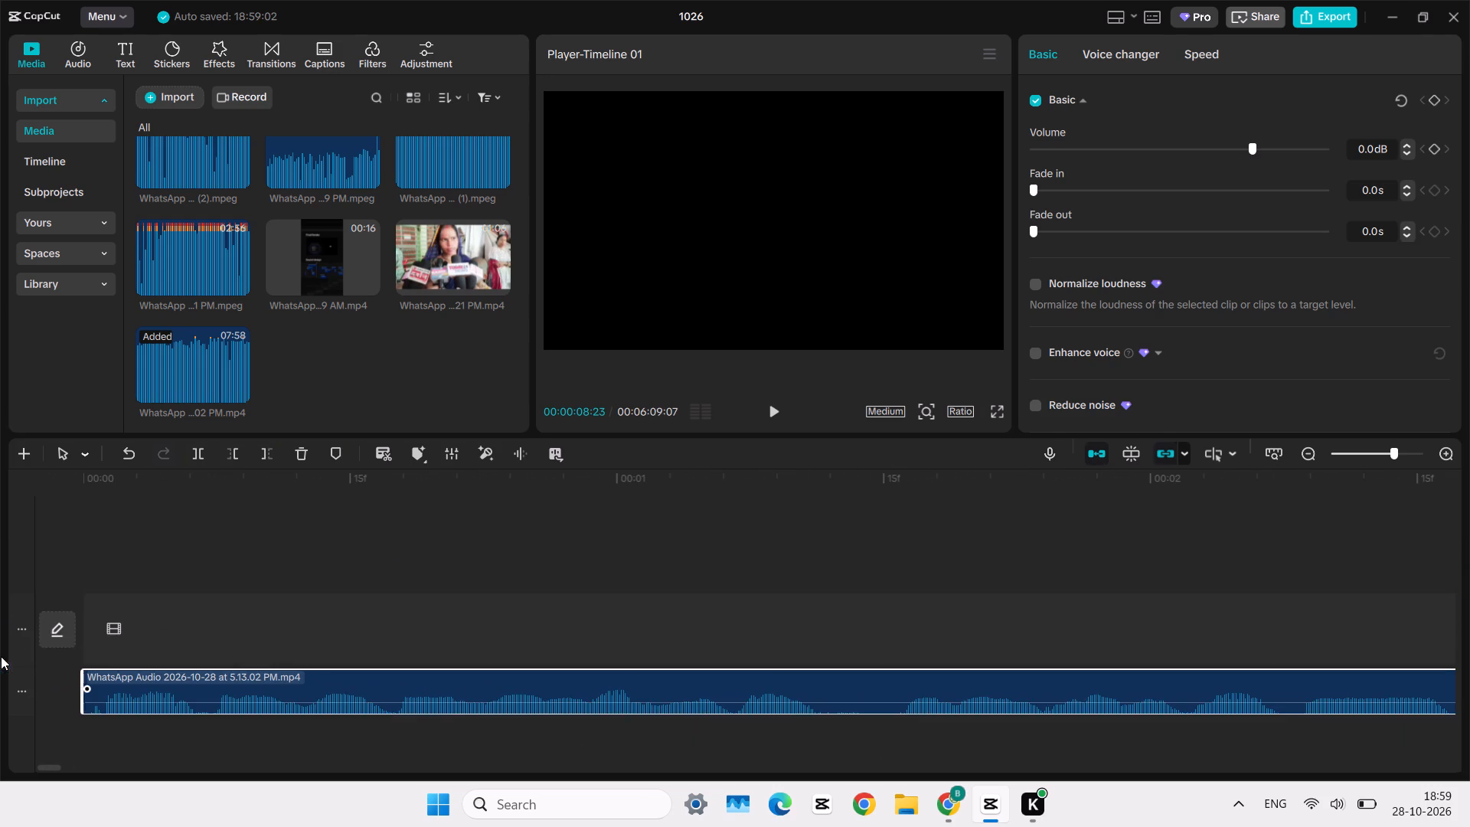
# Listen to the audio from the timeline start and place the playhead at 00:00:04:07, just after the first spoken passage ends.
pyautogui.click(241, 556)
pyautogui.moveTo(241, 556); pyautogui.dragTo(0, 556)
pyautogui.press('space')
pyautogui.hscroll(-1, 675, 667)
pyautogui.keyDown('ctrl'); pyautogui.scroll(-13, 675, 667); pyautogui.keyUp('ctrl')
pyautogui.hscroll(-1, 675, 667)
pyautogui.keyDown('ctrl'); pyautogui.scroll(6, 675, 667); pyautogui.keyUp('ctrl')
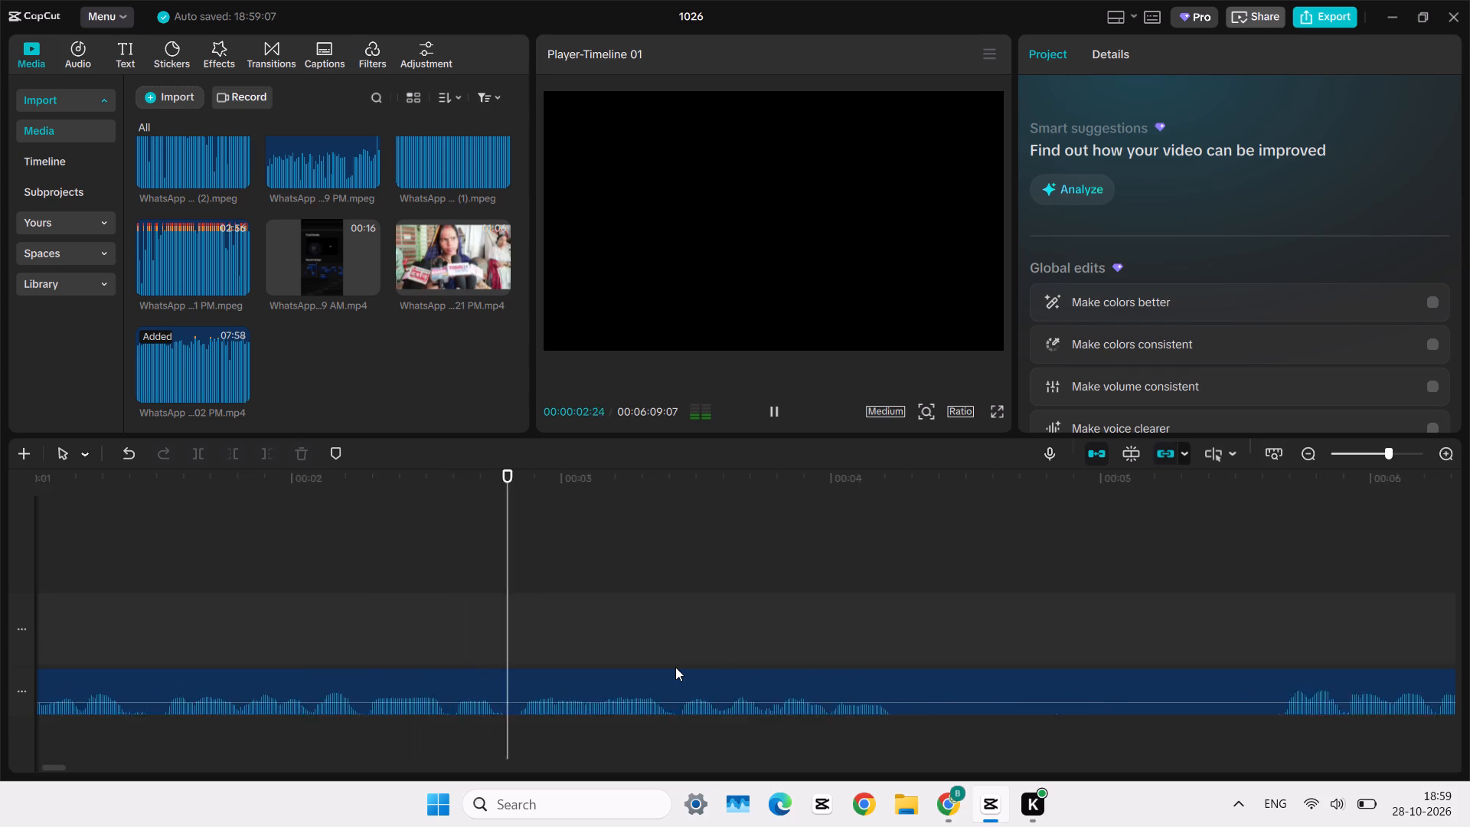
pyautogui.keyDown('ctrl'); pyautogui.scroll(5, 675, 667); pyautogui.keyUp('ctrl')
pyautogui.hscroll(-2, 859, 644)
pyautogui.click(250, 633)
pyautogui.moveTo(250, 633); pyautogui.dragTo(395, 641)
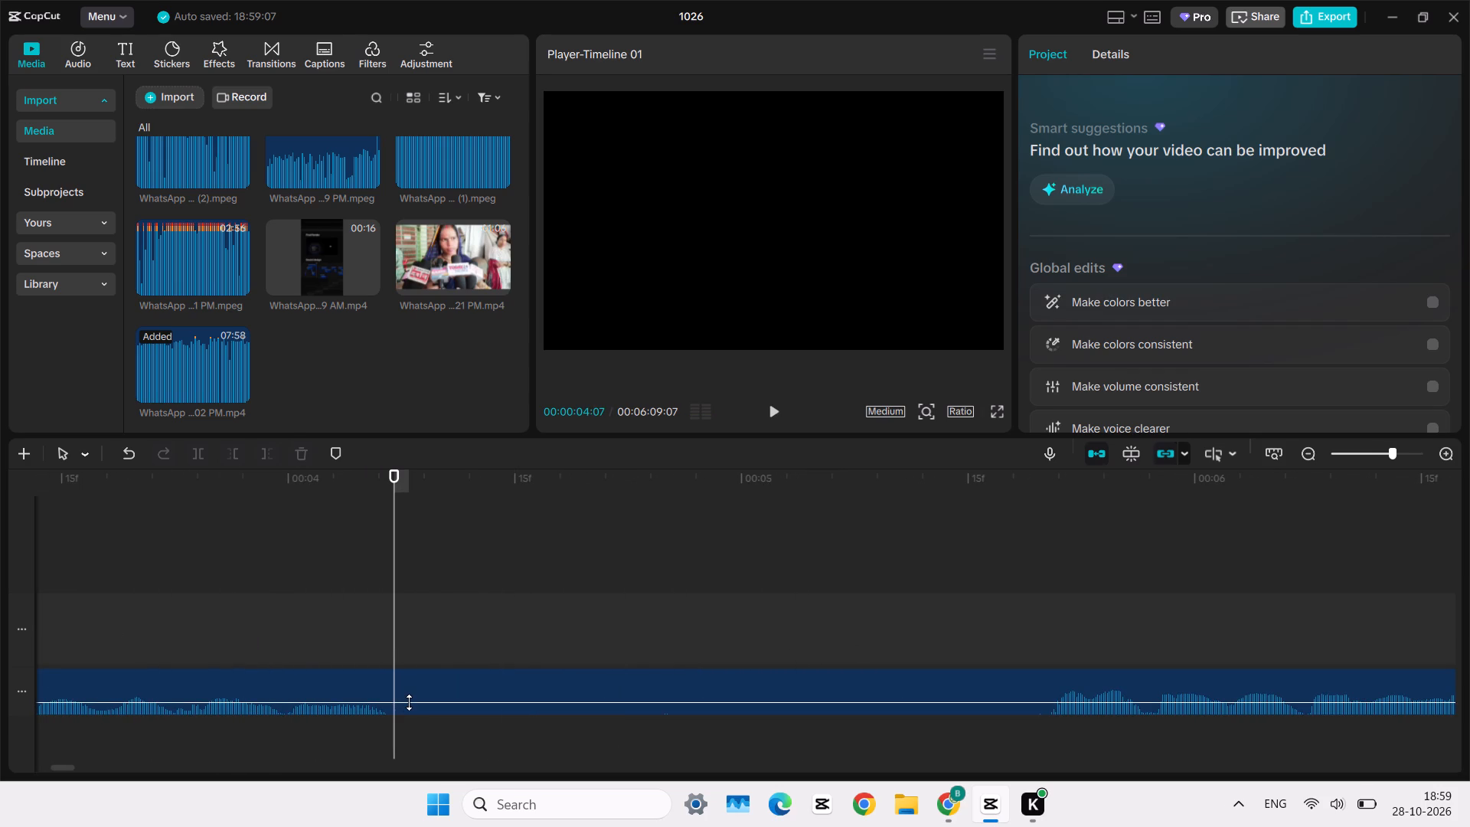
# Split the WhatsApp audio clip at 00:00:04:07, where the spoken passage ends and the silence begins.
pyautogui.click(409, 701)
pyautogui.hotkey('ctrl', 'b')
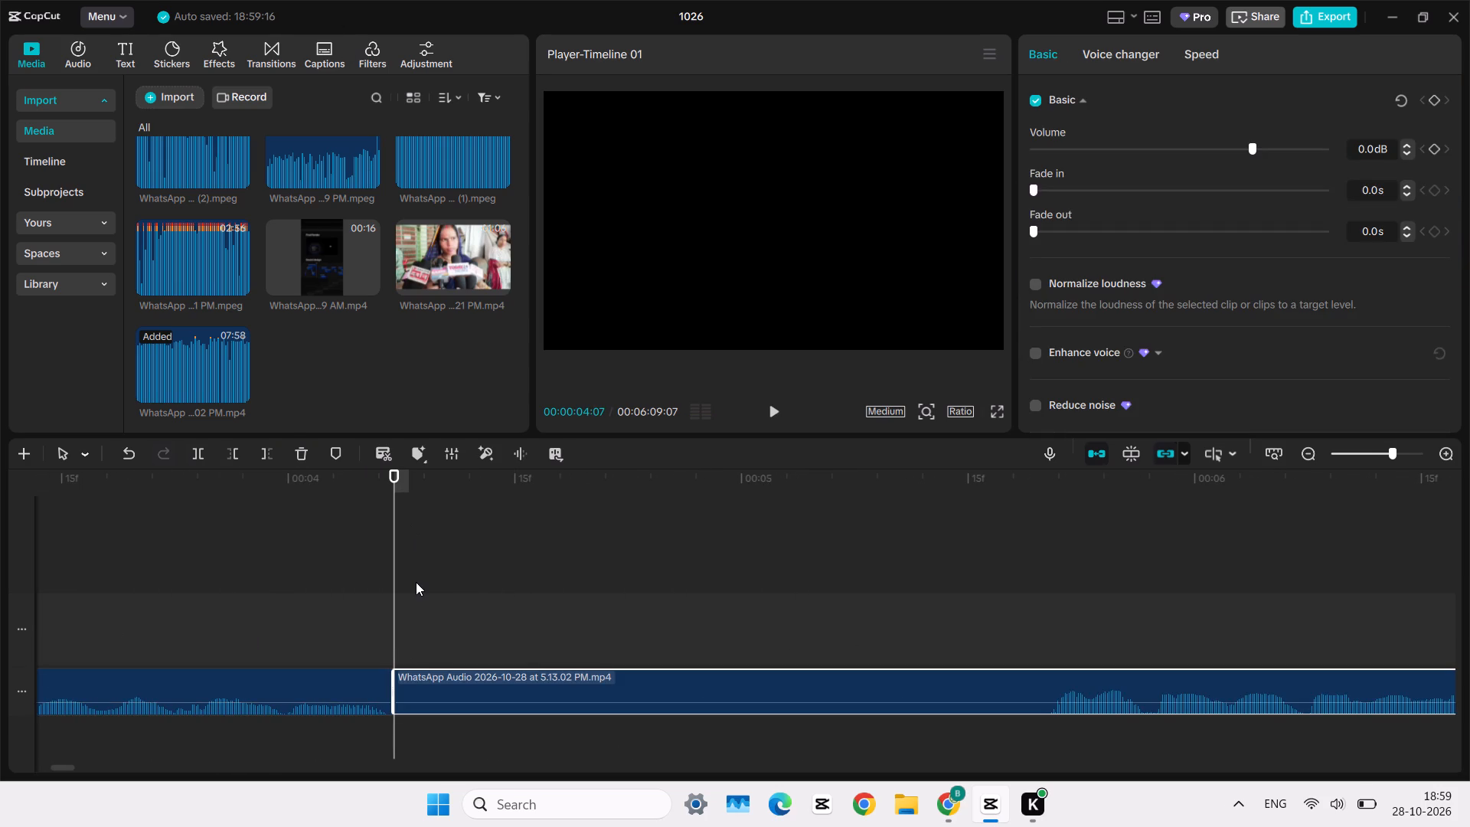
# Review the audio after the split, playing through the silence and the following spoken passage up to 00:00:07:04.
pyautogui.keyDown('ctrl'); pyautogui.scroll(20, 416, 582); pyautogui.keyUp('ctrl')
pyautogui.press('space')
pyautogui.hscroll(-1, 416, 582)
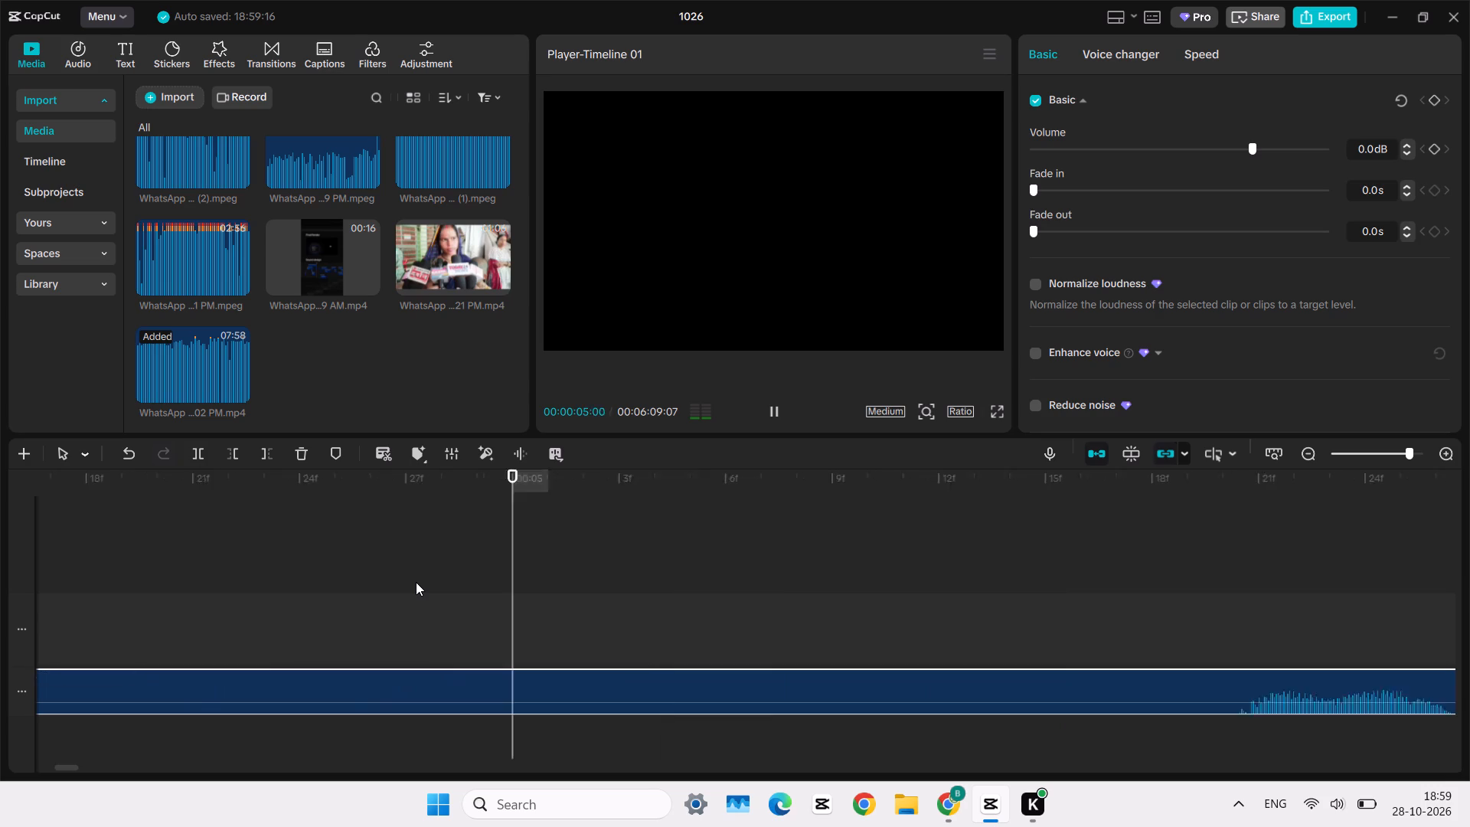
pyautogui.hscroll(-1, 416, 582)
pyautogui.keyDown('ctrl'); pyautogui.scroll(-16, 416, 582); pyautogui.keyUp('ctrl')
pyautogui.click(416, 582)
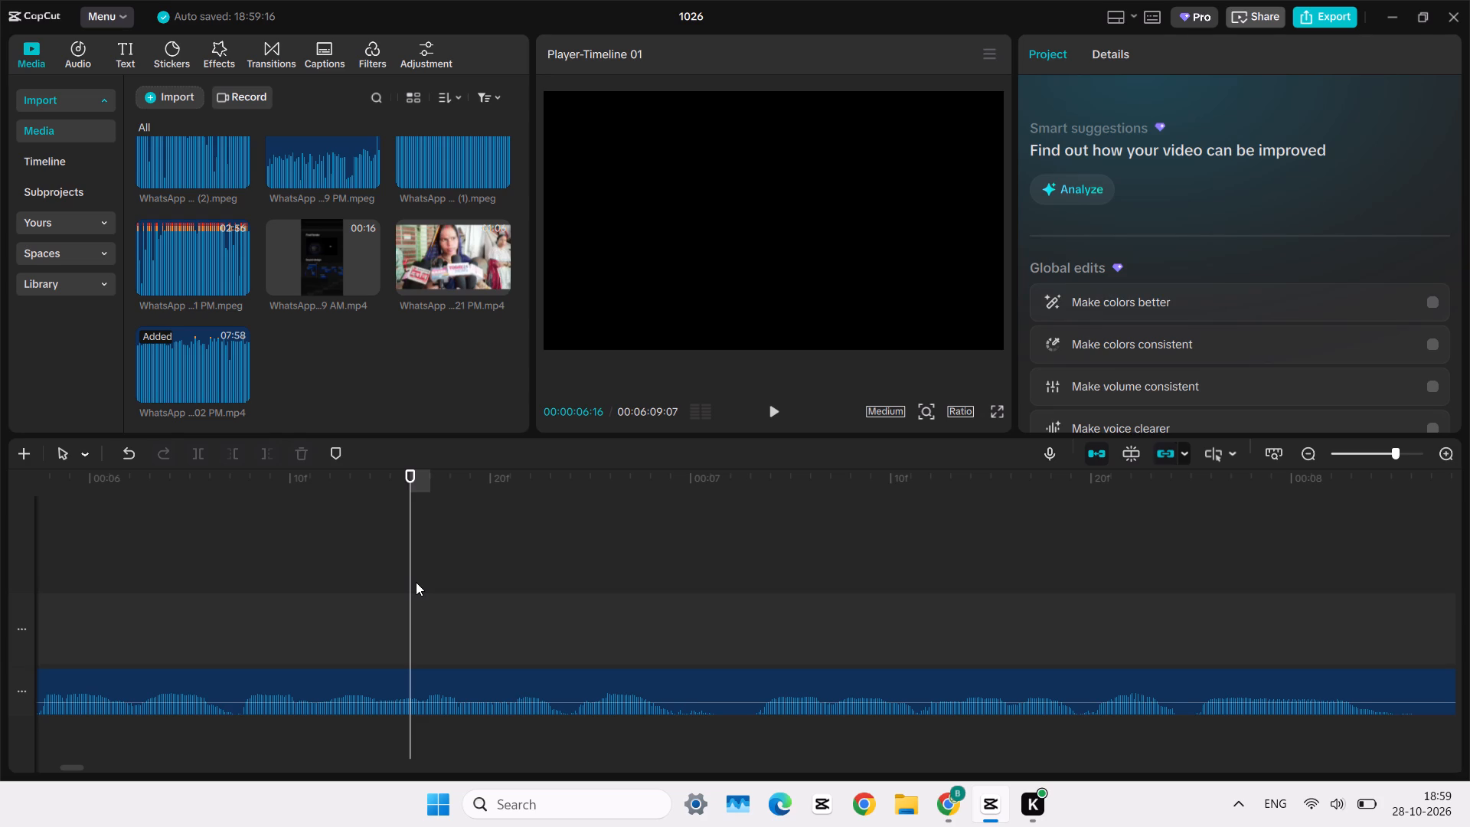
pyautogui.press('space')
pyautogui.press('space')
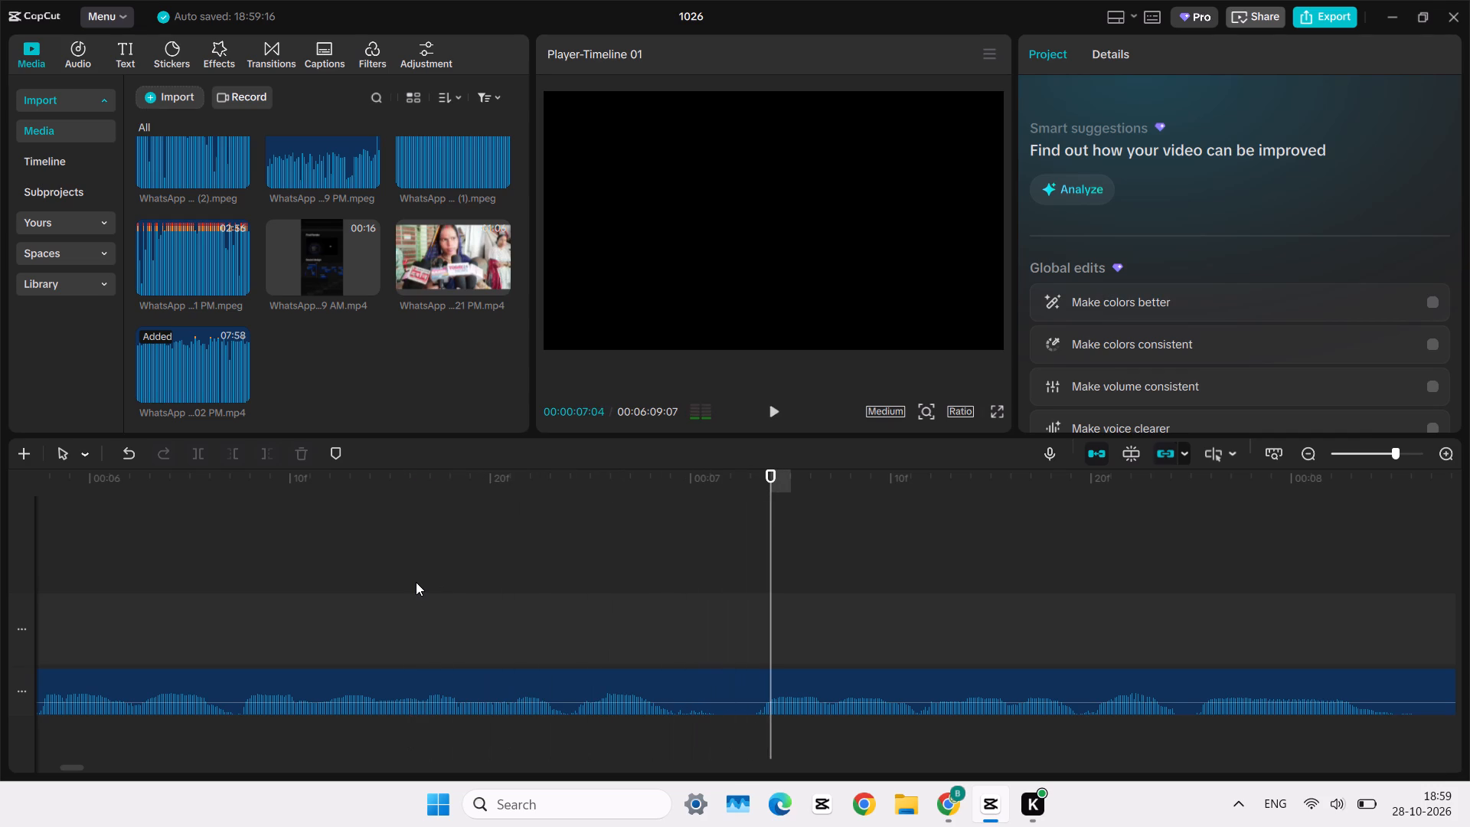
pyautogui.keyDown('ctrl'); pyautogui.scroll(-13, 416, 582); pyautogui.keyUp('ctrl')
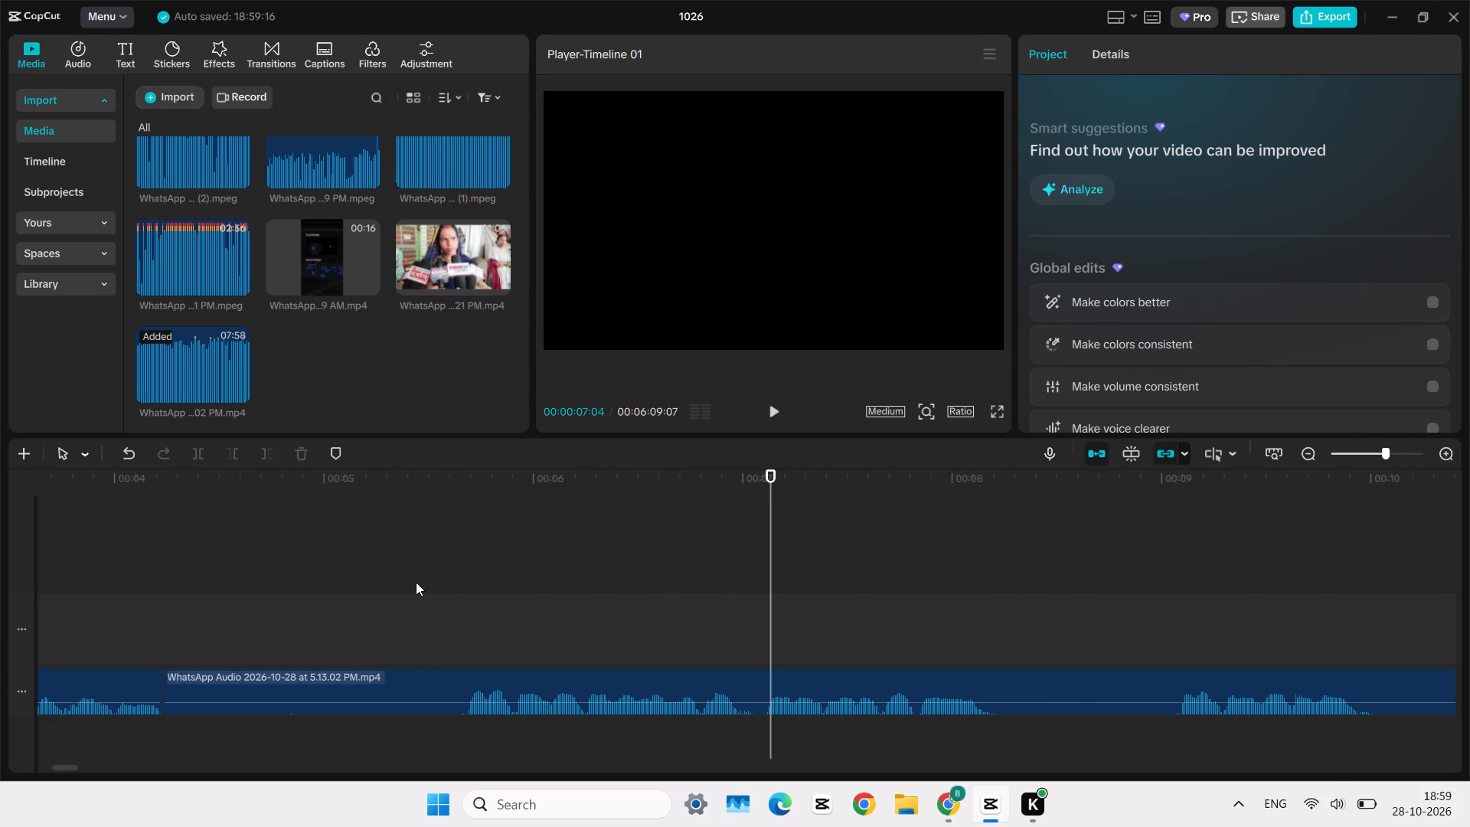
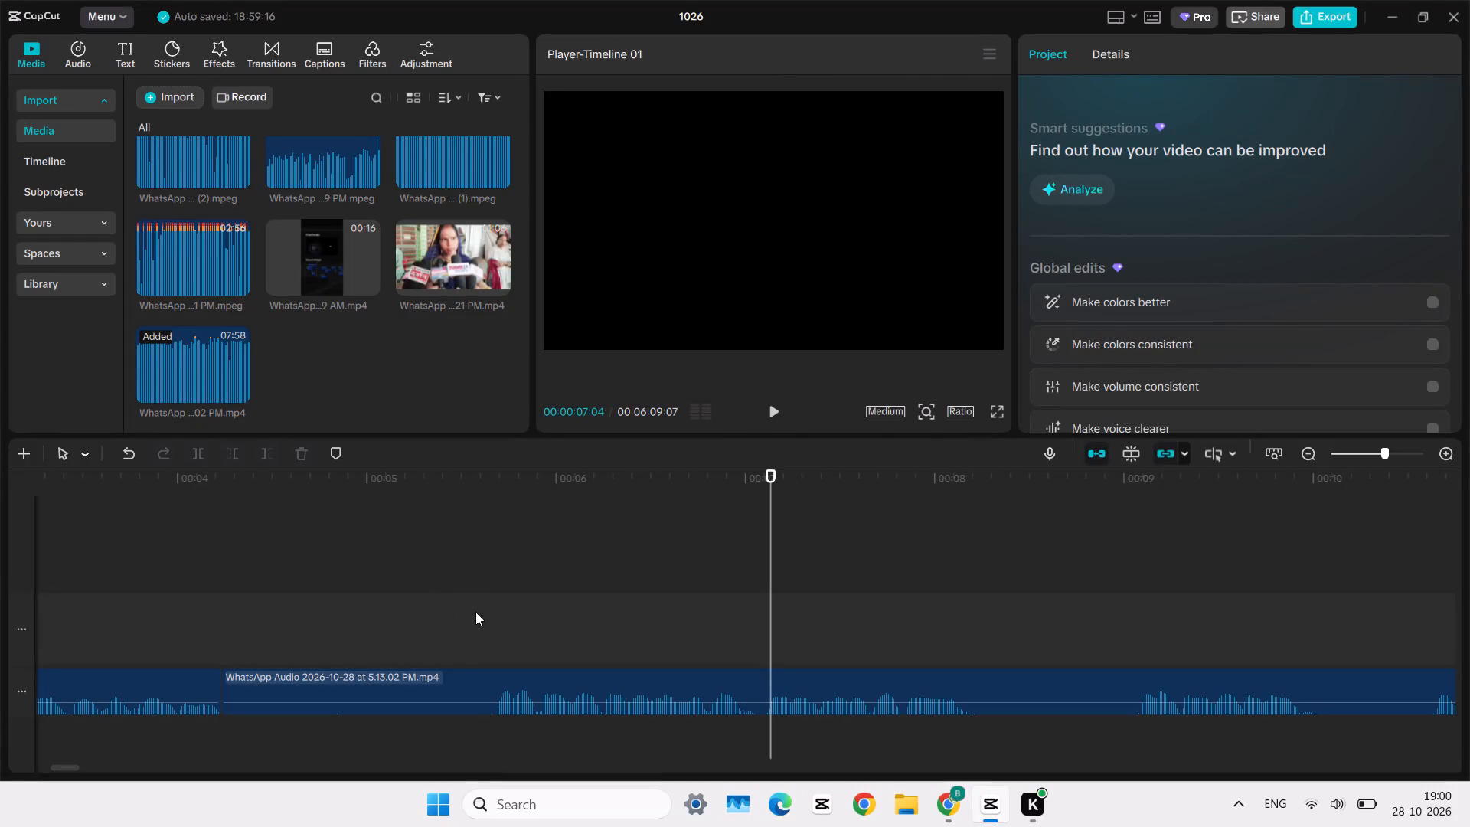
# Spot-check the spoken passages of the WhatsApp audio between about 7 and 25 seconds by playing short samples.
pyautogui.press('space')
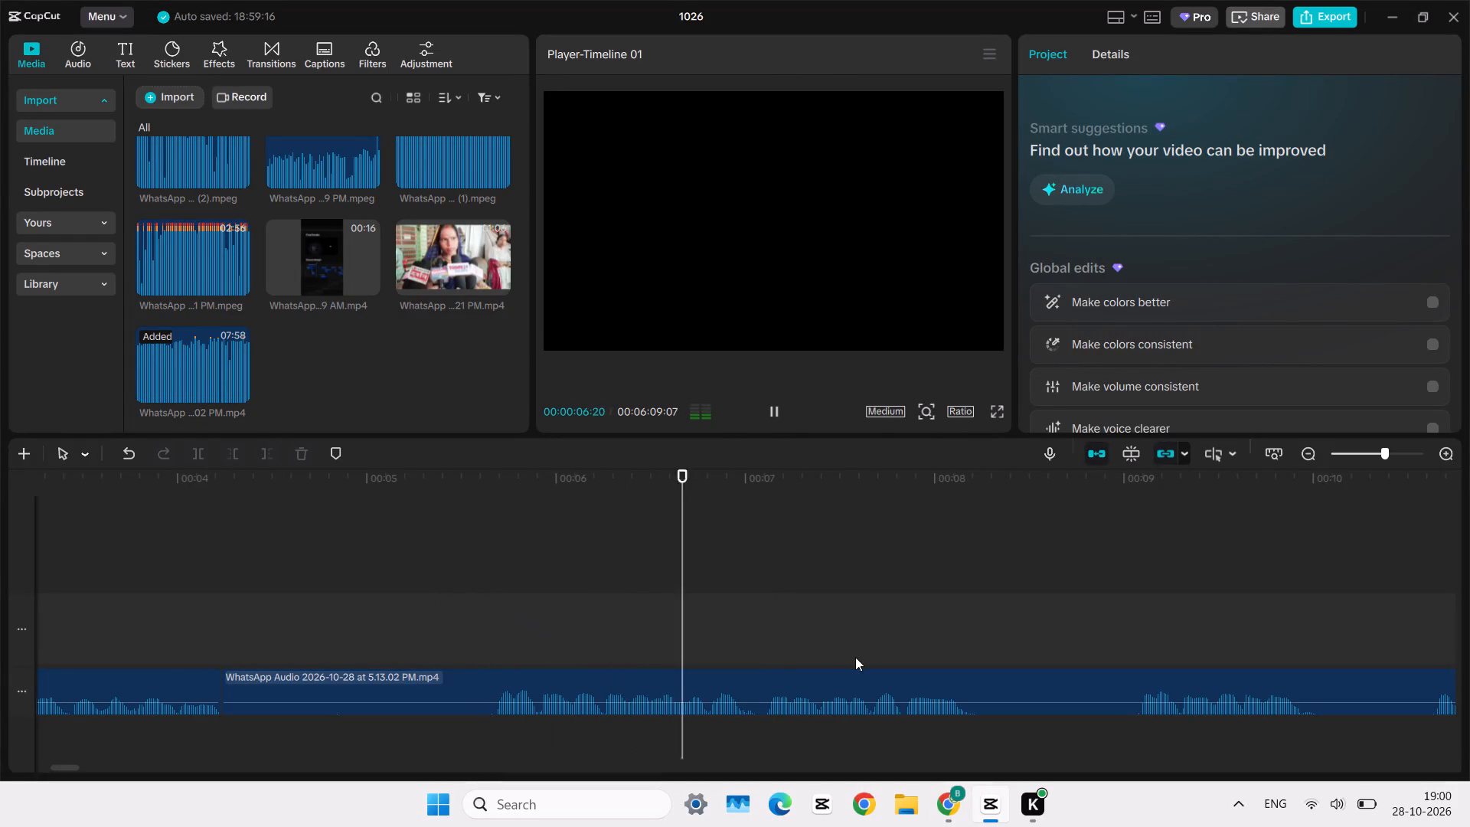
pyautogui.hscroll(-1, 855, 657)
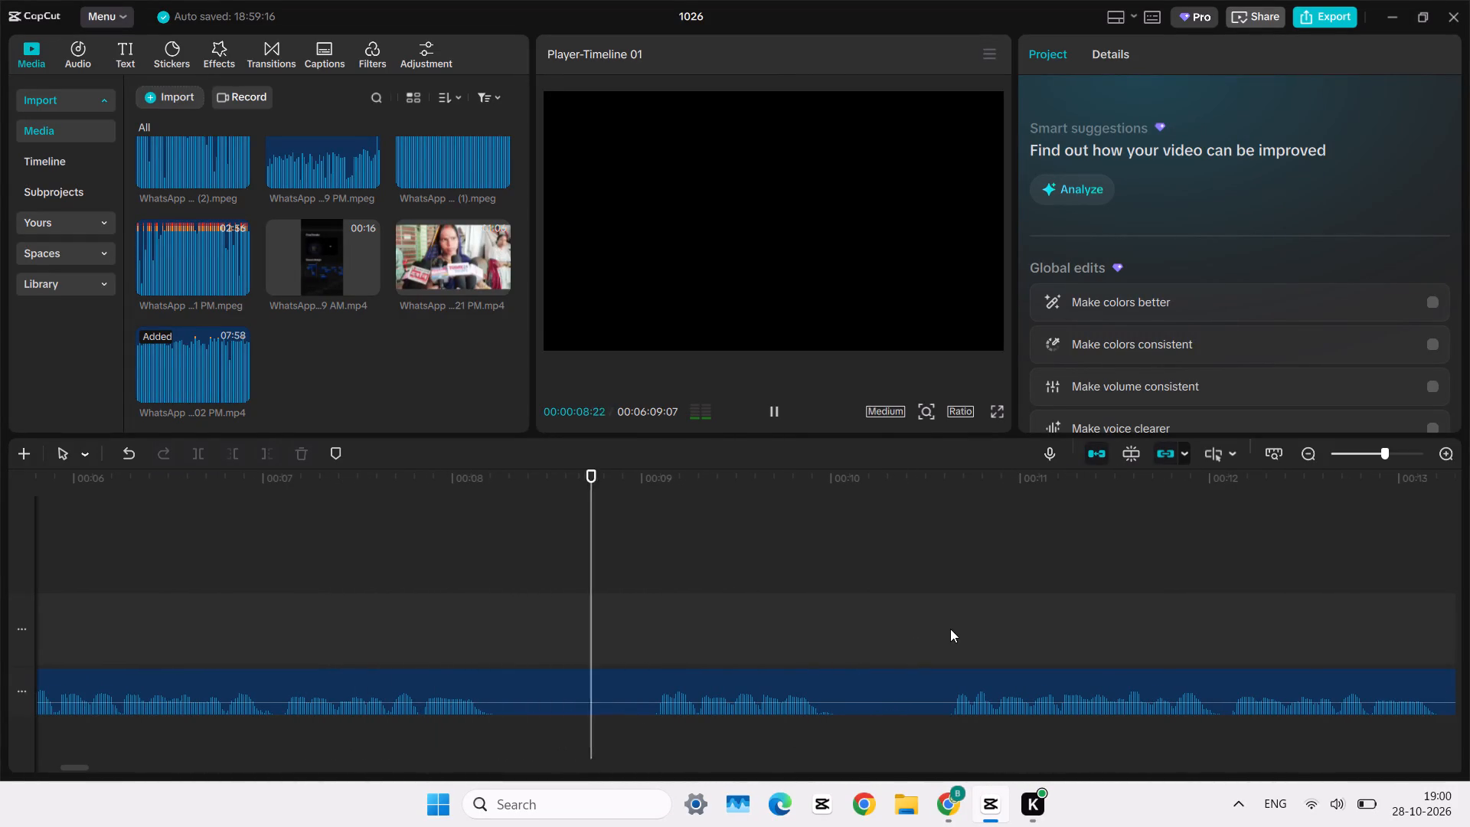
pyautogui.click(950, 629)
pyautogui.press('space')
pyautogui.hscroll(-3, 950, 629)
pyautogui.hscroll(-1, 1019, 606)
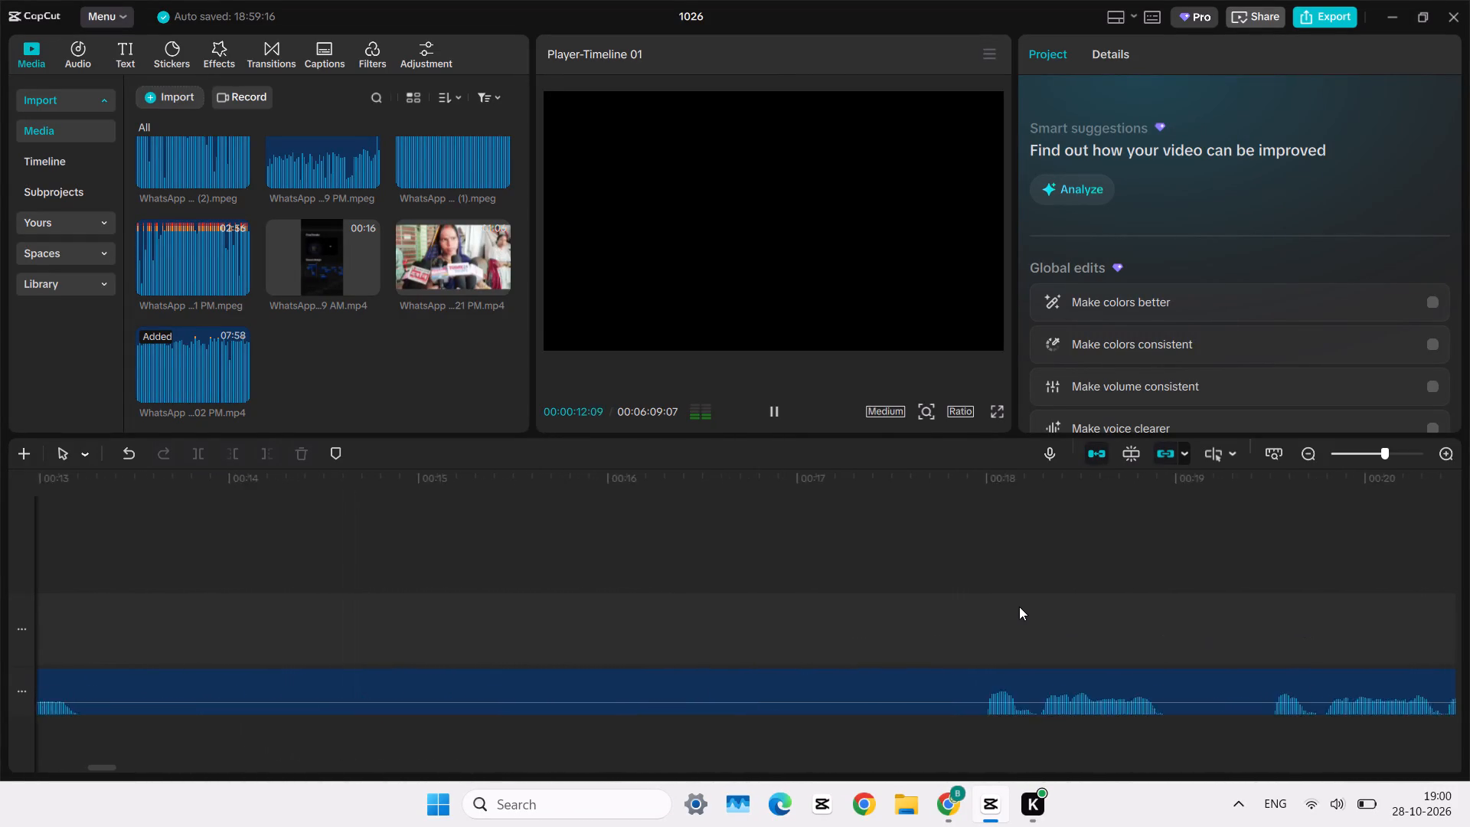
pyautogui.hscroll(-1, 1019, 606)
pyautogui.click(1090, 632)
pyautogui.press('space')
pyautogui.hscroll(-3, 1090, 632)
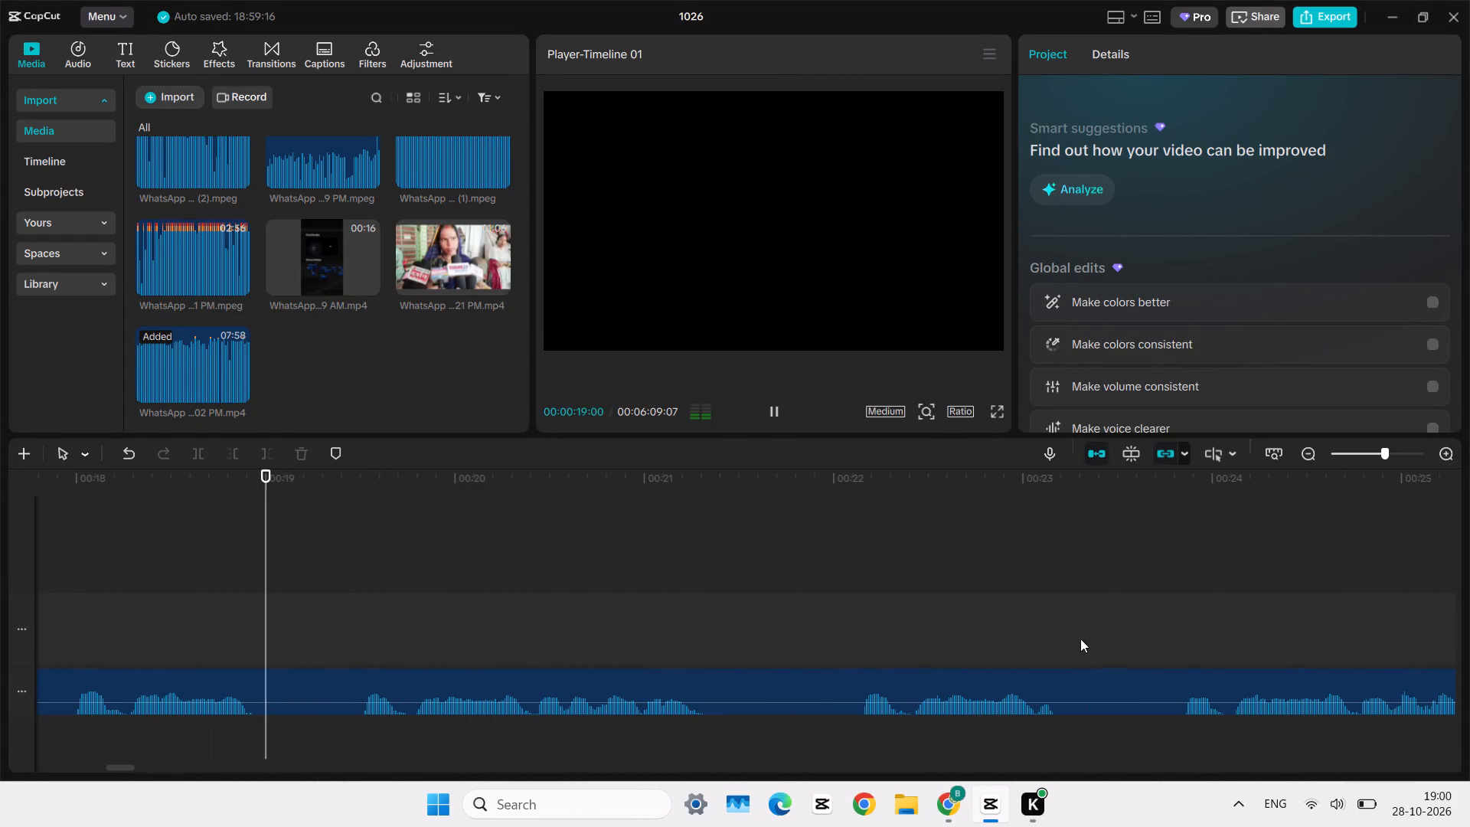
pyautogui.click(1187, 637)
pyautogui.press('space')
# Spot-check the spoken passages of the WhatsApp audio from about 25 seconds to the one near the 1-minute mark.
pyautogui.scroll(-1, 1187, 637)
pyautogui.scroll(1, 1187, 637)
pyautogui.hscroll(1, 1187, 637)
pyautogui.scroll(1, 1187, 637)
pyautogui.hscroll(1, 1187, 637)
pyautogui.scroll(1, 1187, 637)
pyautogui.hscroll(1, 1187, 637)
pyautogui.scroll(1, 1187, 637)
pyautogui.hscroll(1, 1187, 637)
pyautogui.scroll(1, 1187, 637)
pyautogui.hscroll(1, 1187, 637)
pyautogui.scroll(1, 1187, 637)
pyautogui.hscroll(1, 1187, 637)
pyautogui.scroll(1, 1187, 637)
pyautogui.hscroll(1, 1187, 637)
pyautogui.scroll(1, 1187, 637)
pyautogui.hscroll(1, 1187, 637)
pyautogui.keyDown('ctrl'); pyautogui.scroll(-6, 1187, 637); pyautogui.keyUp('ctrl')
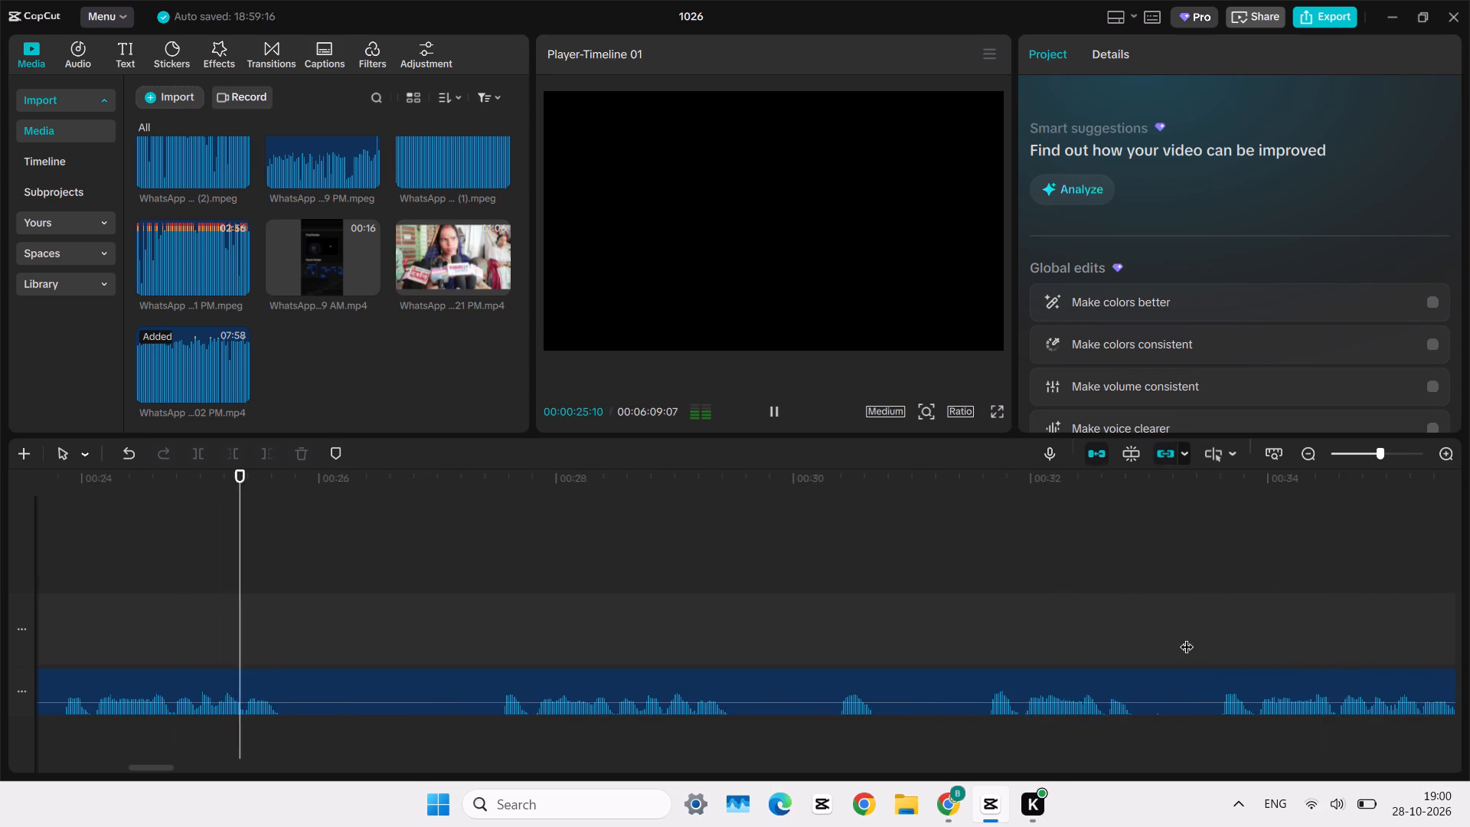
pyautogui.hscroll(-1, 1187, 637)
pyautogui.click(975, 612)
pyautogui.press('space')
pyautogui.hscroll(-1, 975, 612)
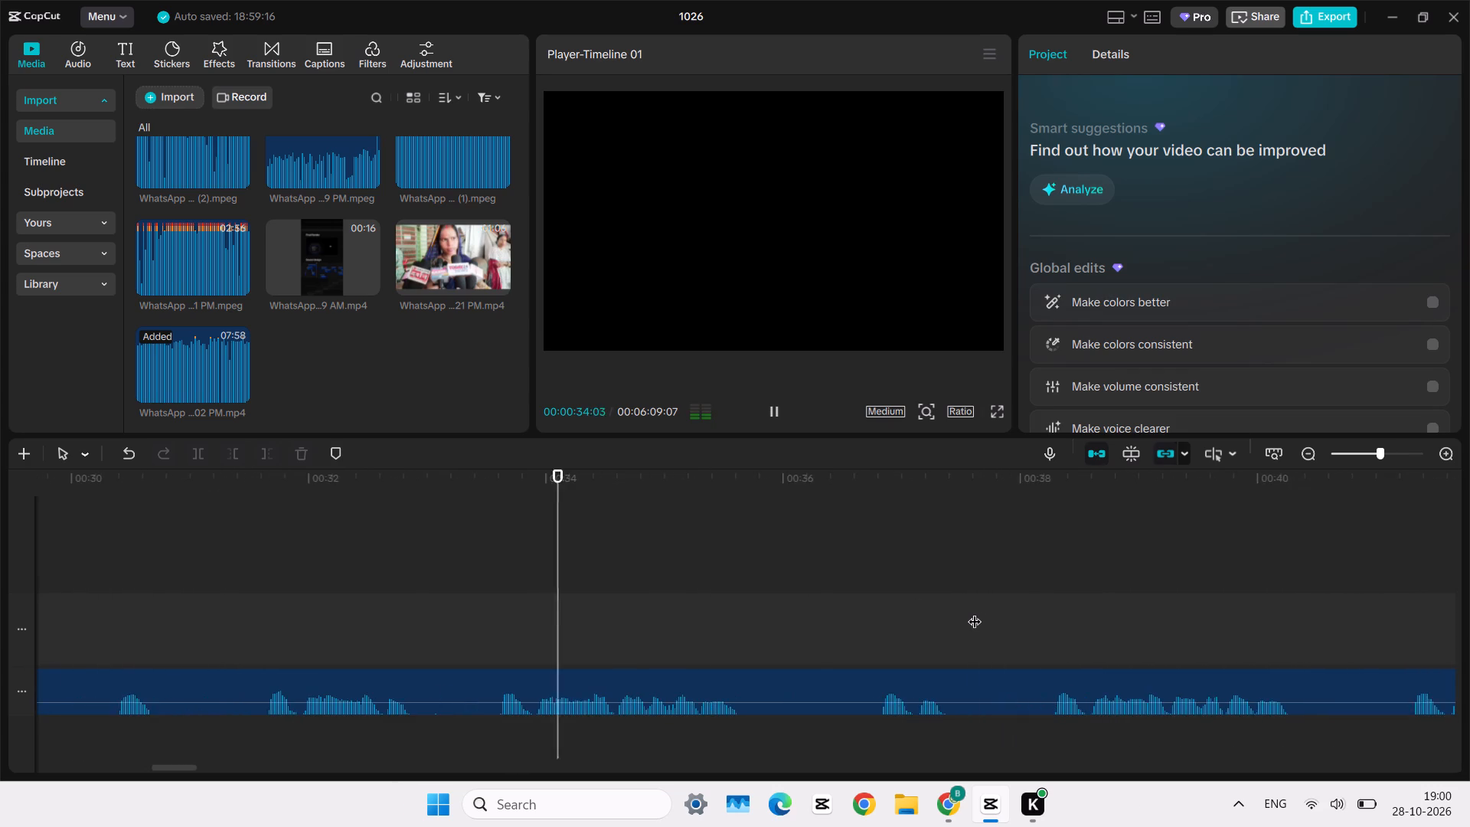
pyautogui.keyDown('ctrl'); pyautogui.scroll(-8, 975, 612); pyautogui.keyUp('ctrl')
pyautogui.hscroll(-1, 975, 612)
pyautogui.click(1044, 619)
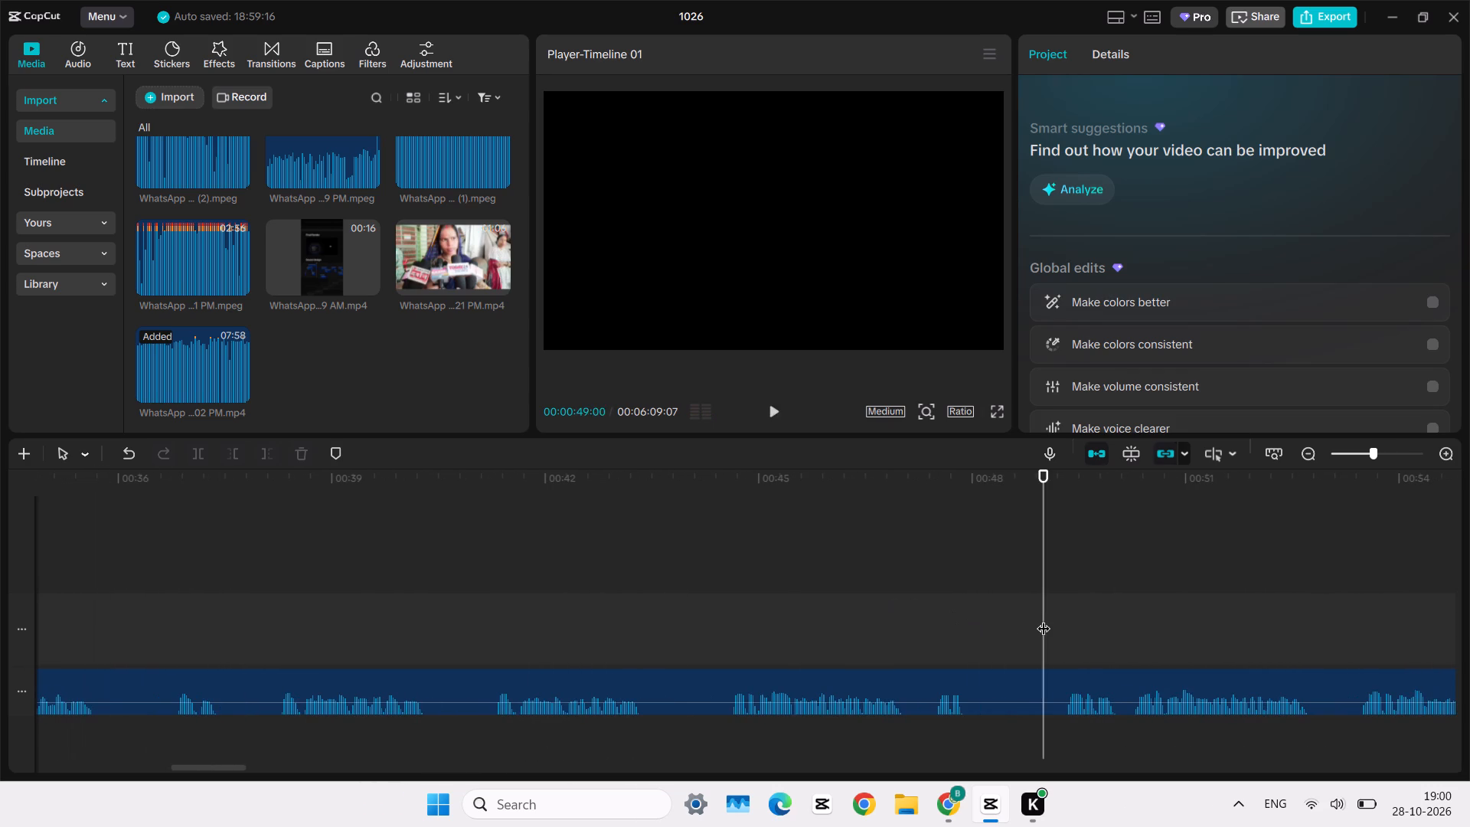
pyautogui.press('space')
pyautogui.hscroll(-2, 1044, 619)
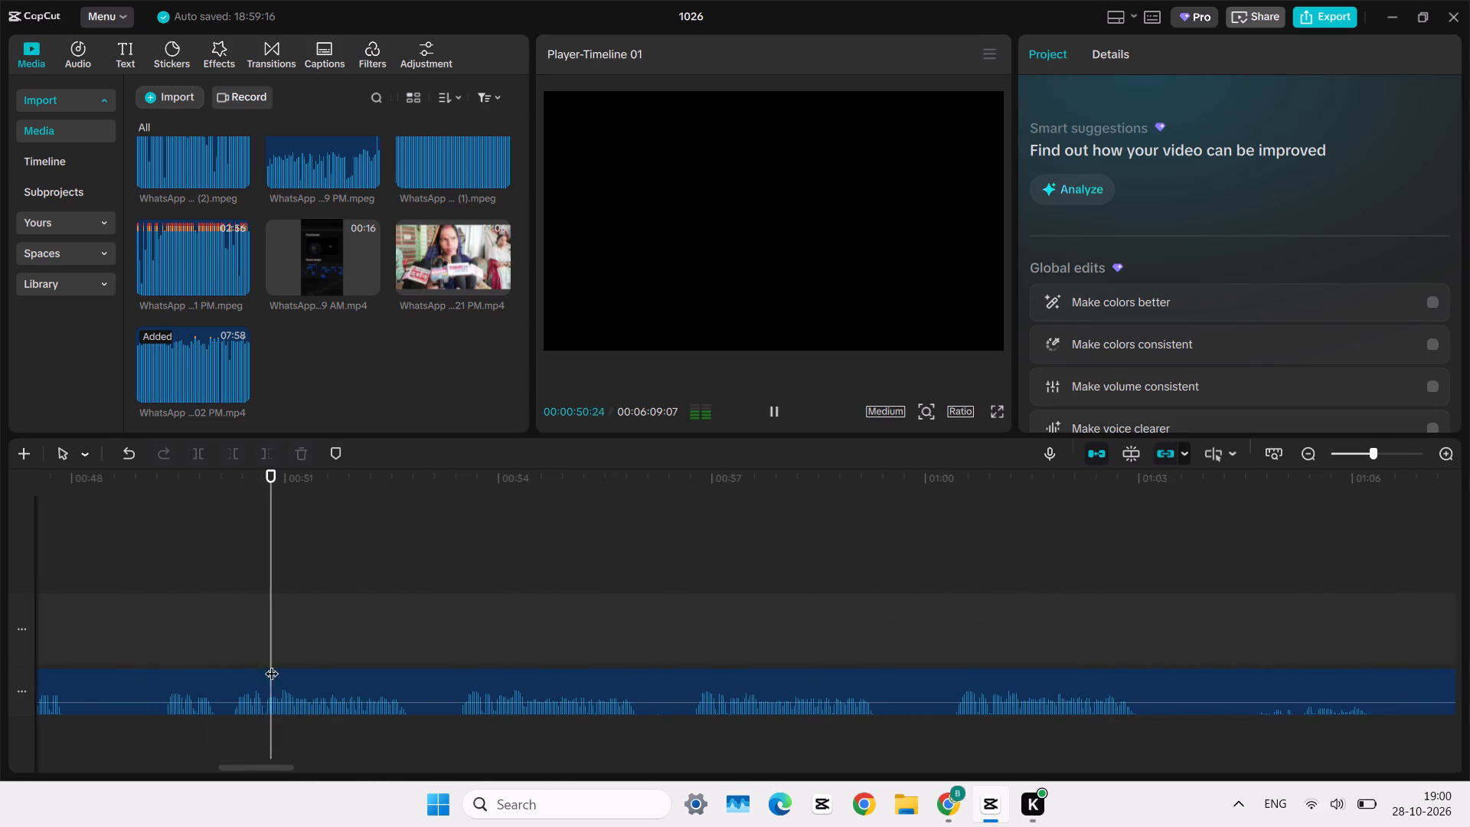
pyautogui.click(692, 640)
pyautogui.press('space')
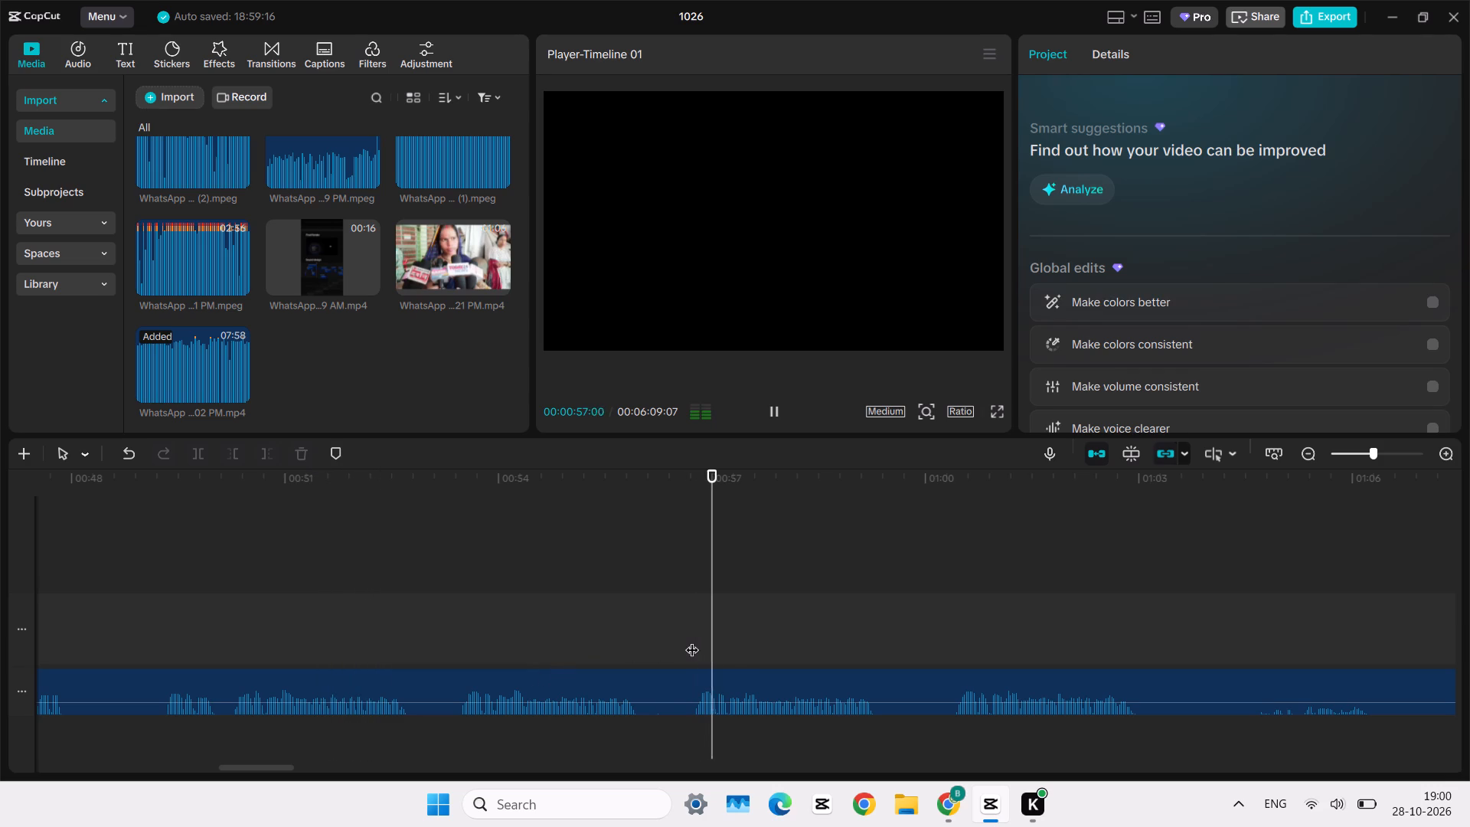
pyautogui.click(942, 636)
pyautogui.press('space')
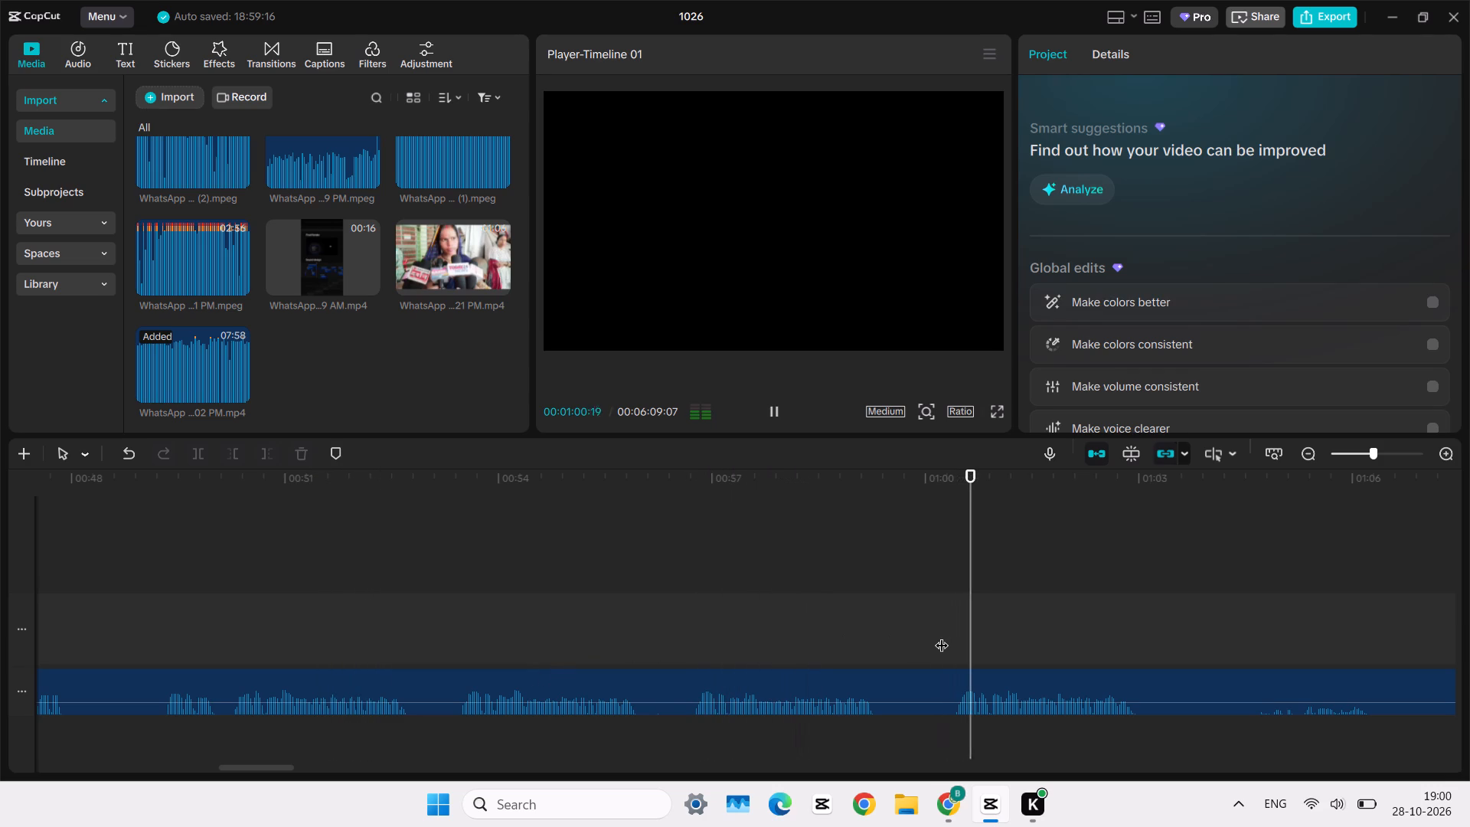
# Spot-check the spoken passage of the WhatsApp audio that starts near 00:01:09 by playing a short sample.
pyautogui.hscroll(-1, 942, 636)
pyautogui.click(1167, 659)
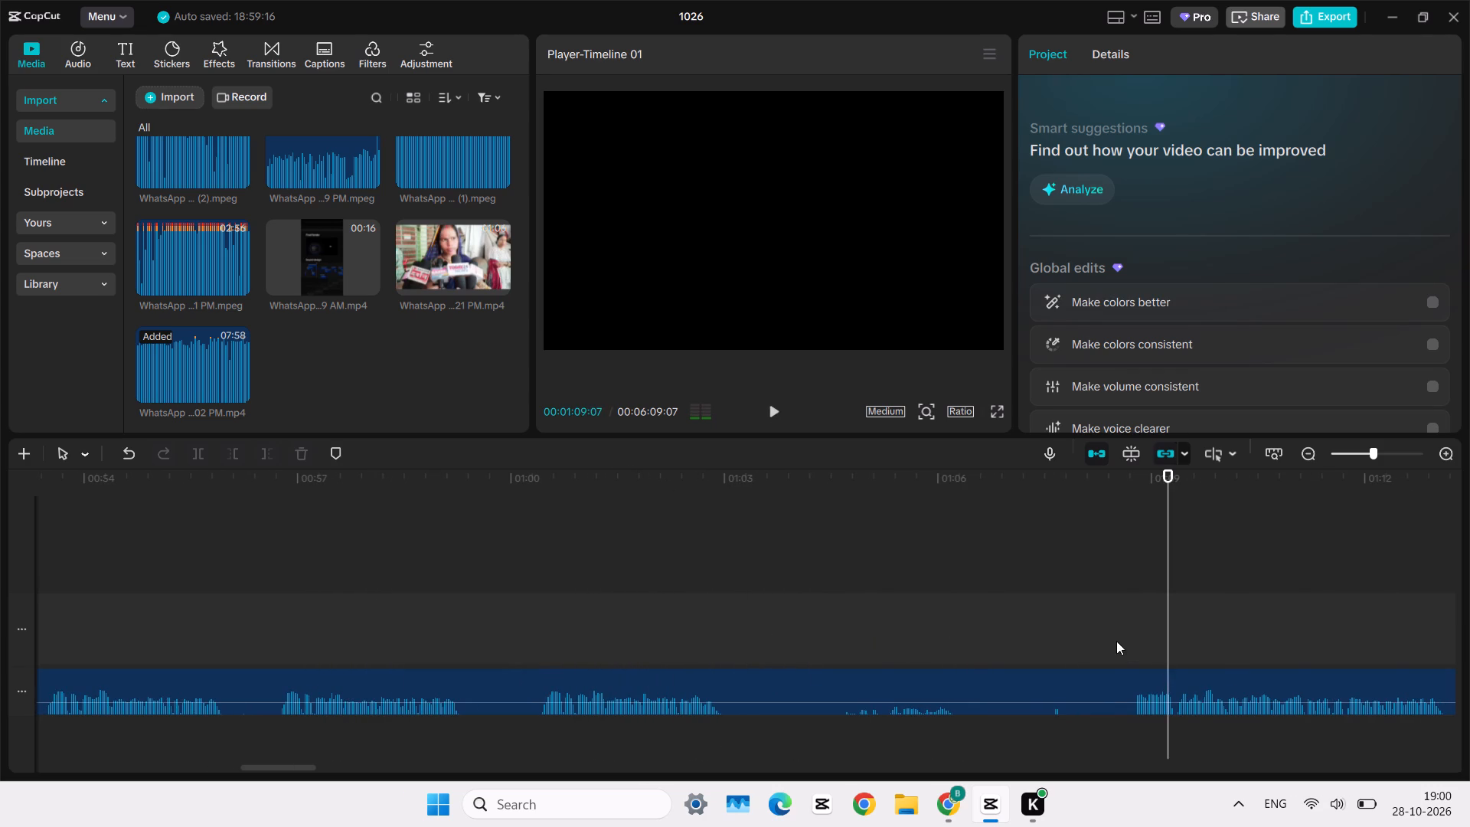
pyautogui.click(1114, 638)
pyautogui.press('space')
# Trim the start of the second WhatsApp audio clip to 00:01:00:13, where the spoken passage near the 1-minute mark begins.
pyautogui.click(541, 636)
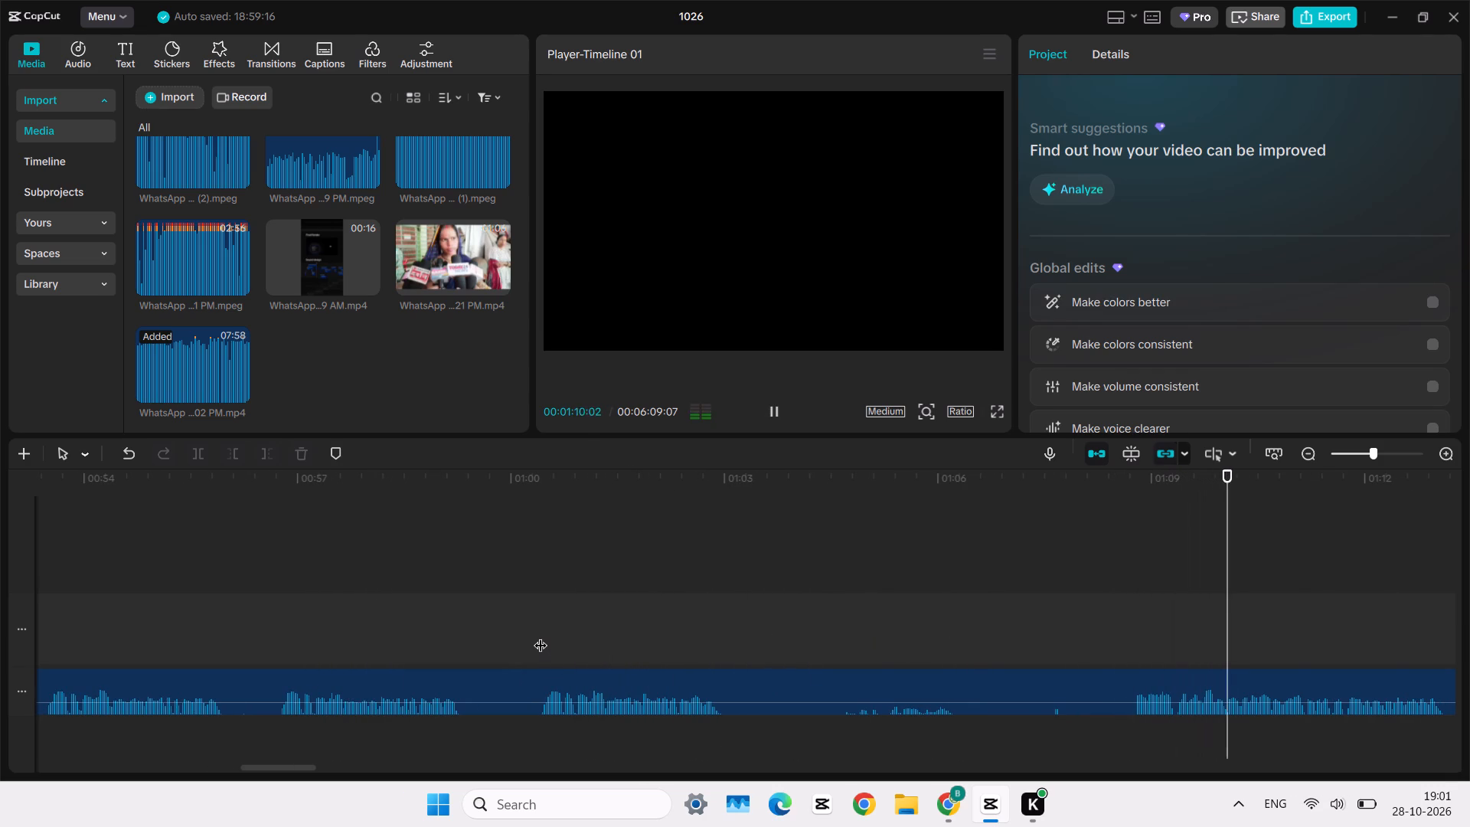
pyautogui.keyDown('ctrl'); pyautogui.scroll(14, 541, 636); pyautogui.keyUp('ctrl')
pyautogui.doubleClick(541, 636)
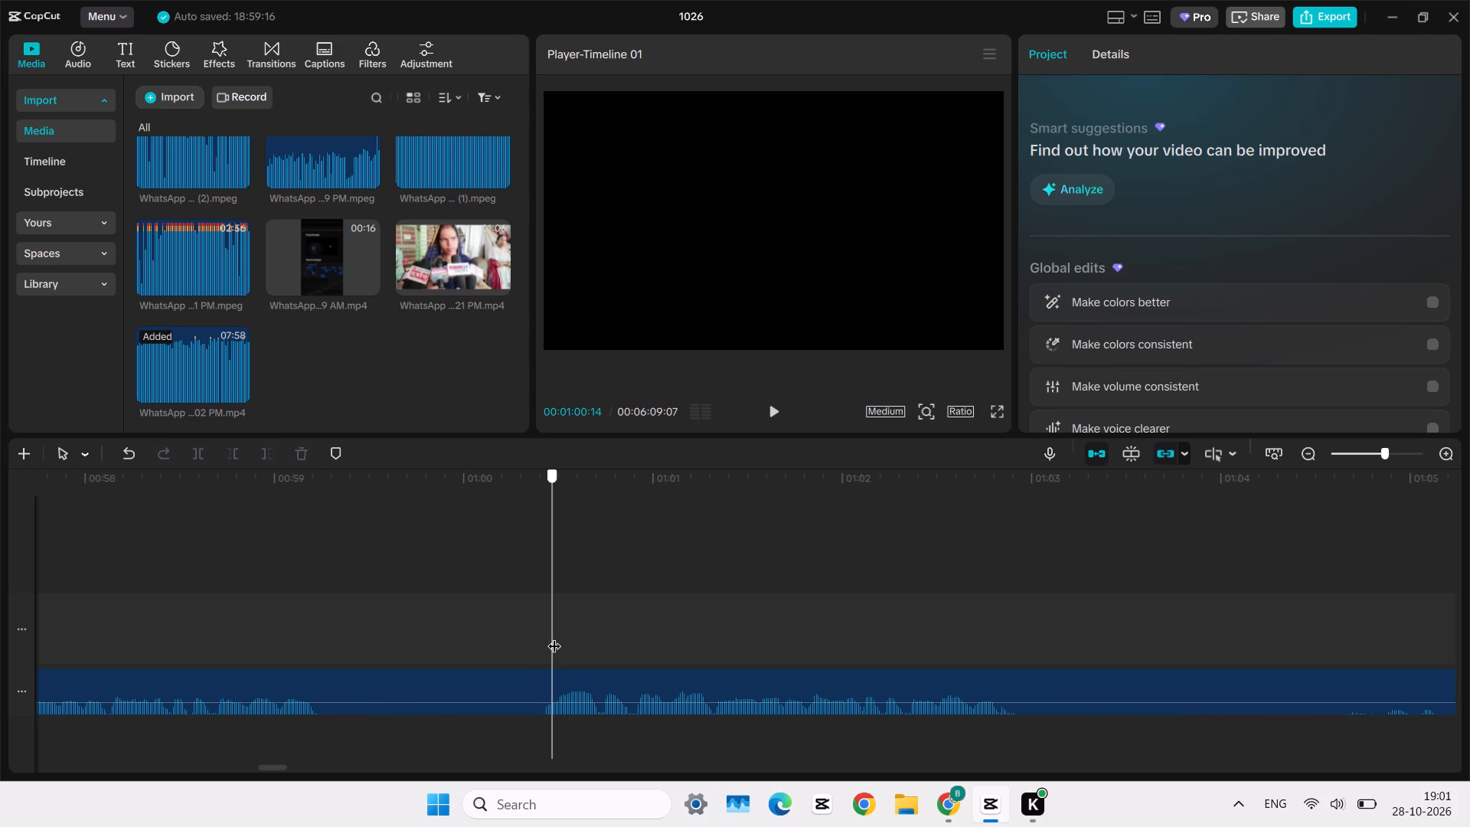
pyautogui.click(547, 668)
pyautogui.click(547, 678)
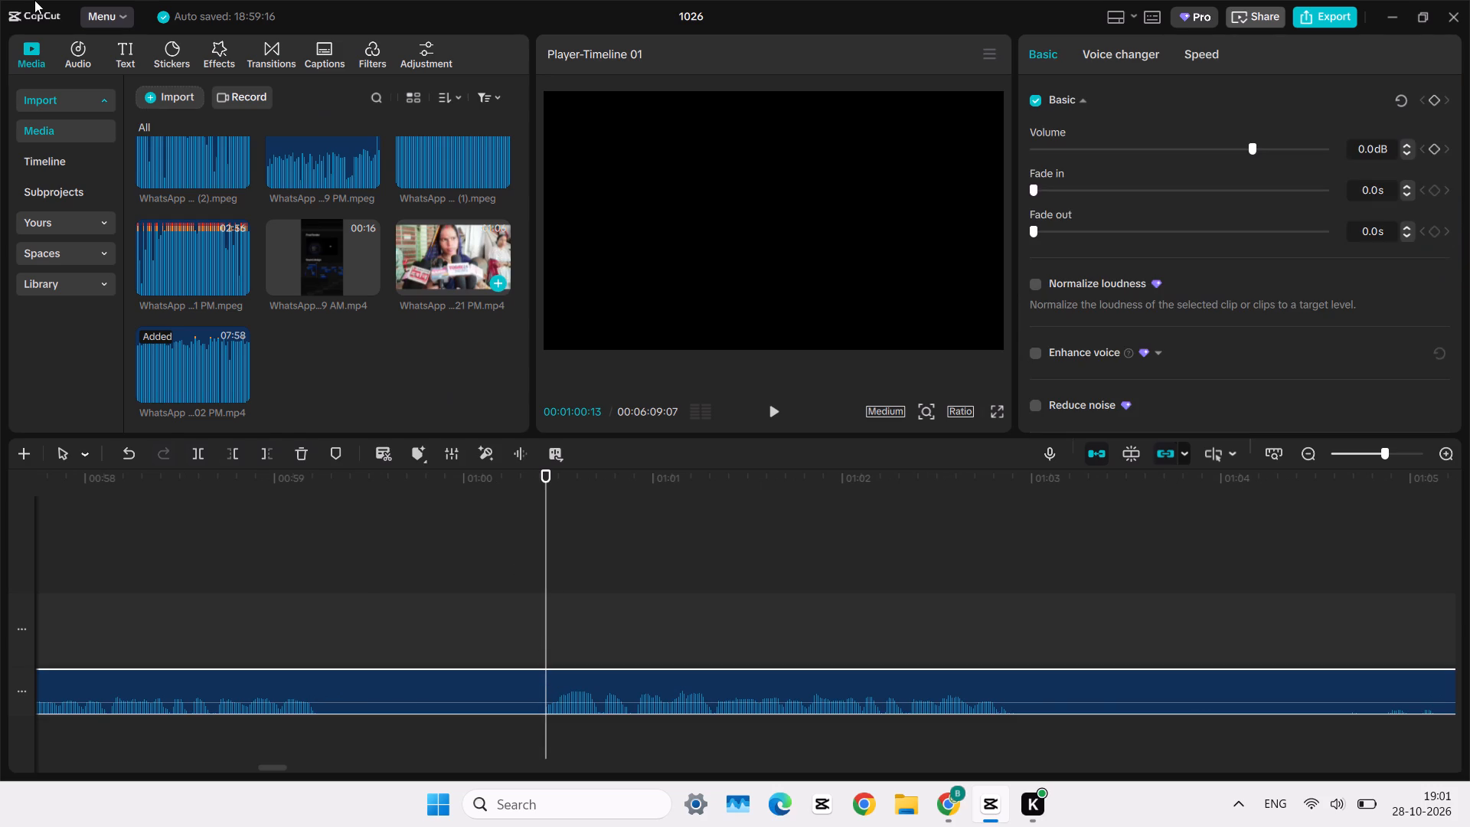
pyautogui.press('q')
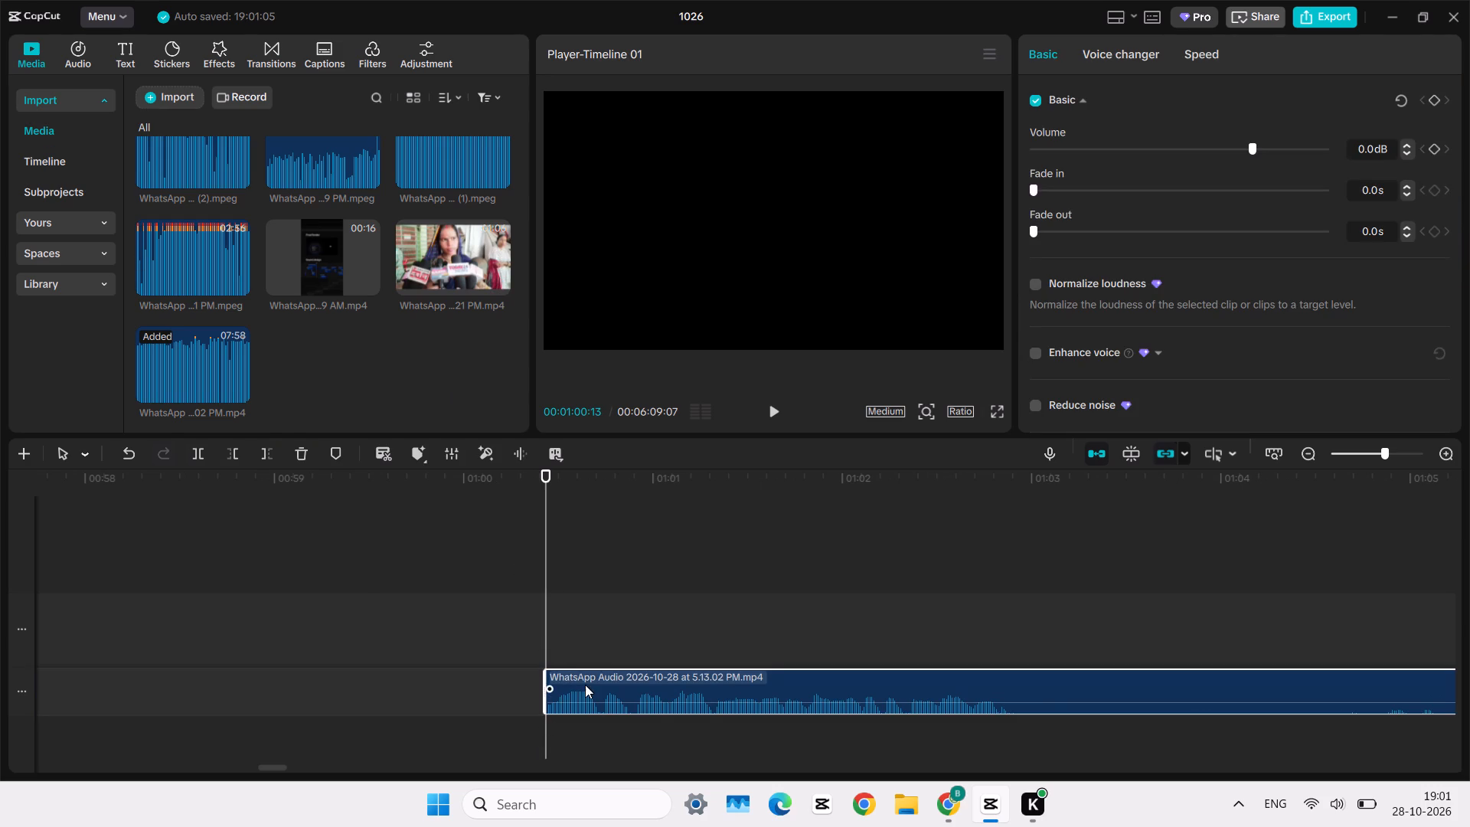
# Move the trimmed WhatsApp audio clip back along the same track so it directly follows the first clip without a gap.
pyautogui.moveTo(586, 685); pyautogui.dragTo(0, 626)
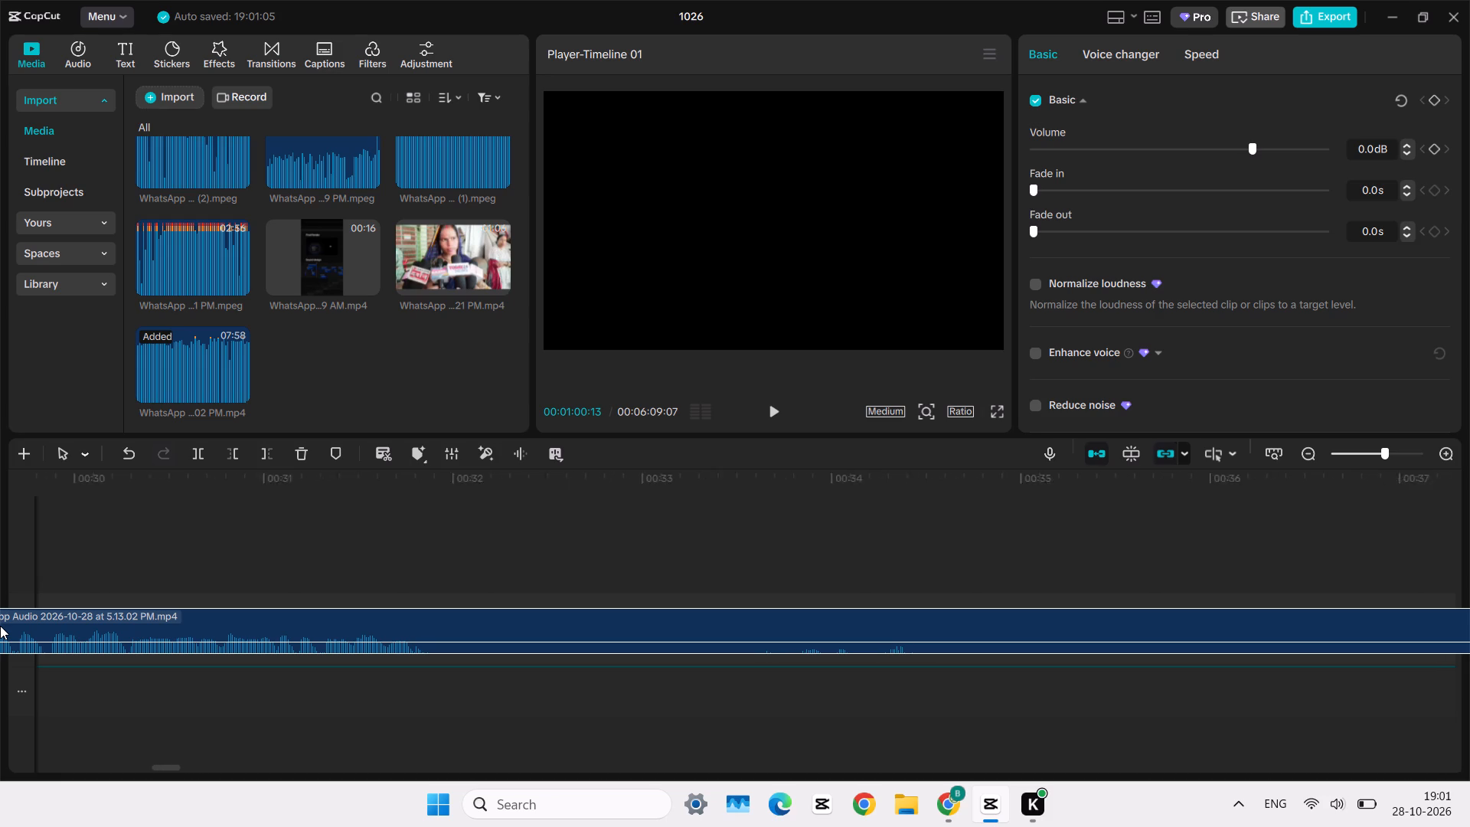
pyautogui.moveTo(0, 626); pyautogui.dragTo(0, 663)
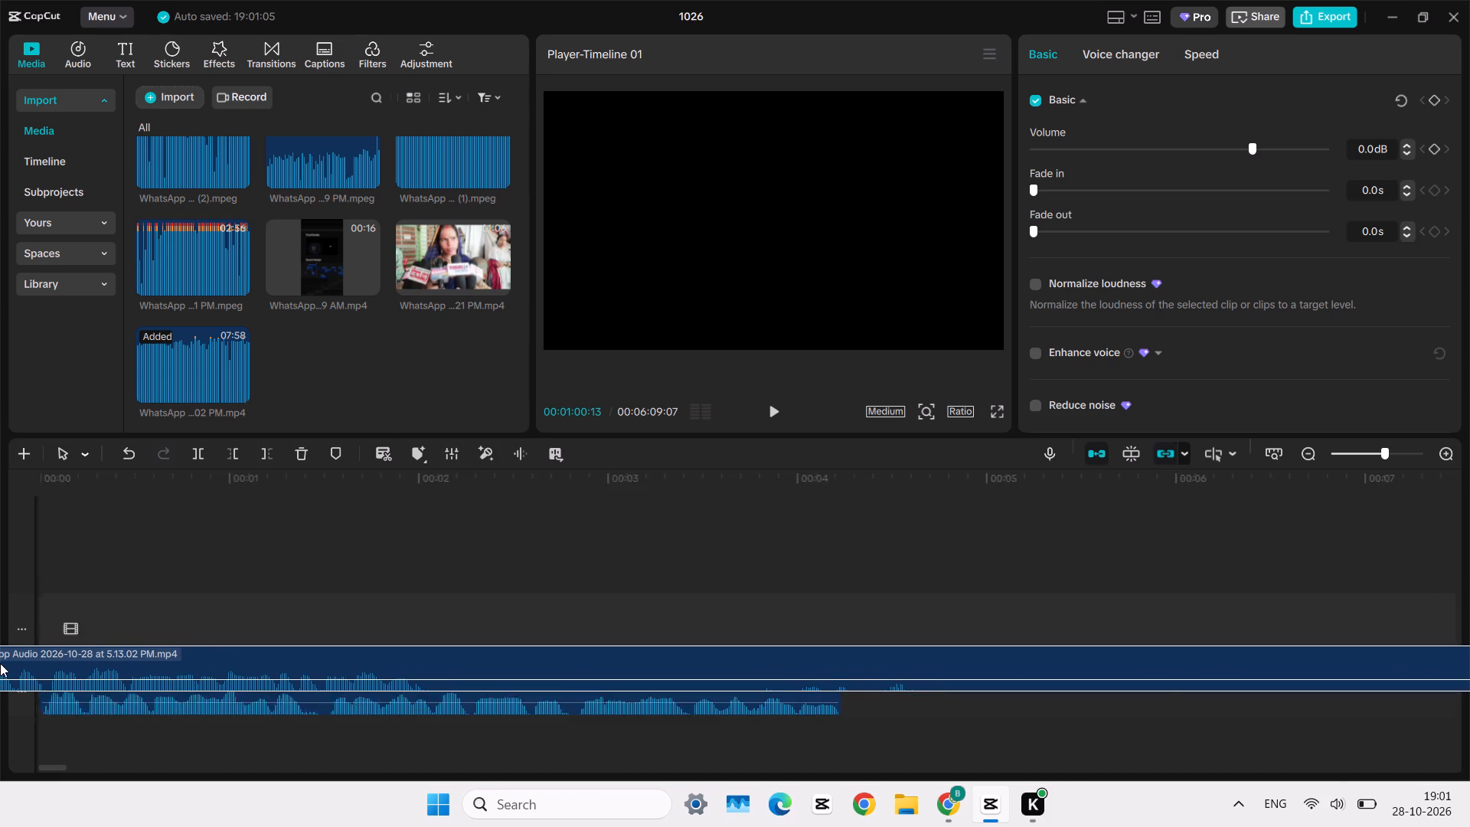
pyautogui.moveTo(0, 663); pyautogui.dragTo(929, 688)
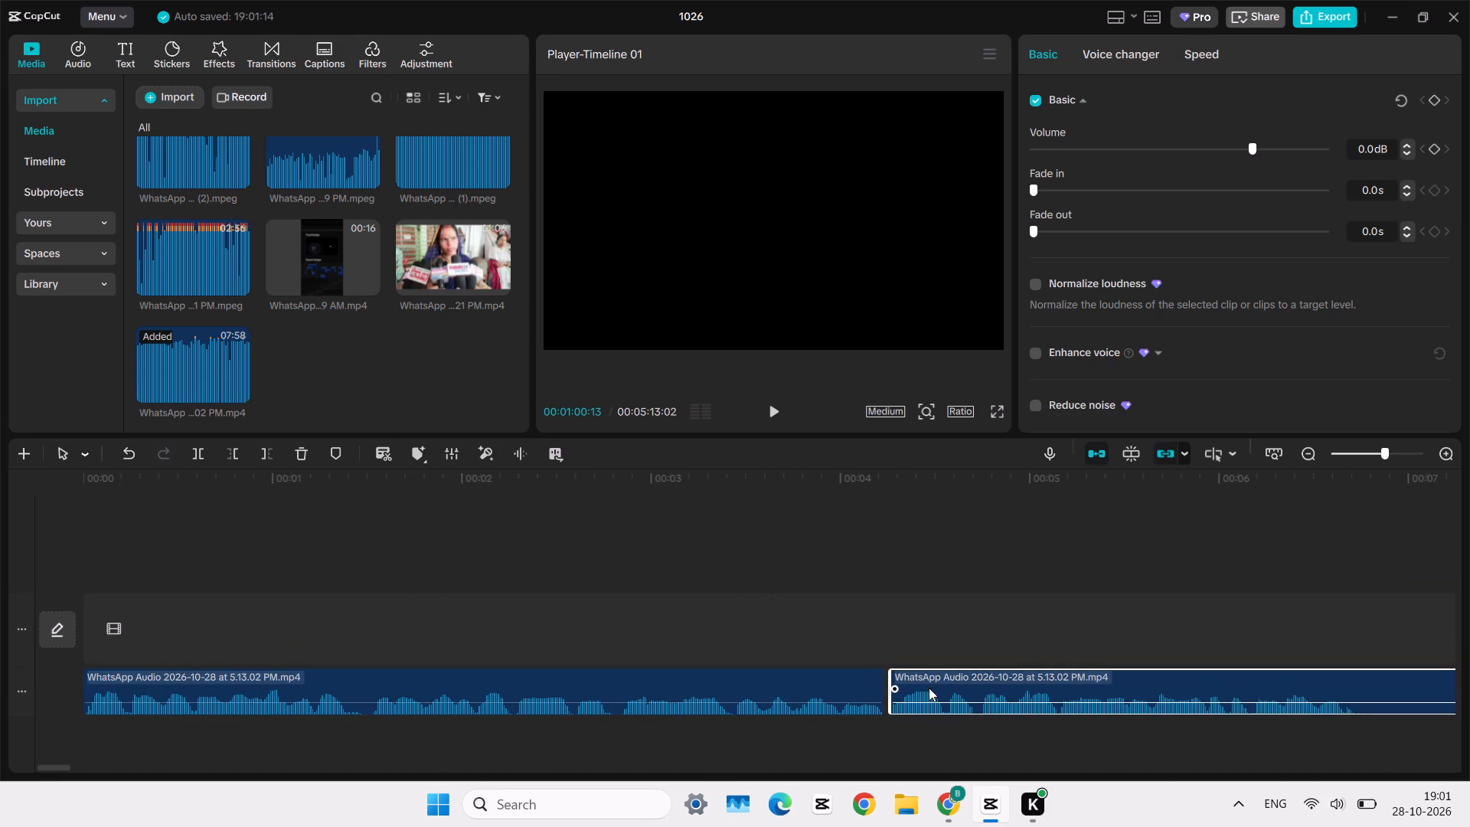
pyautogui.click(768, 662)
pyautogui.moveTo(980, 686); pyautogui.dragTo(990, 704)
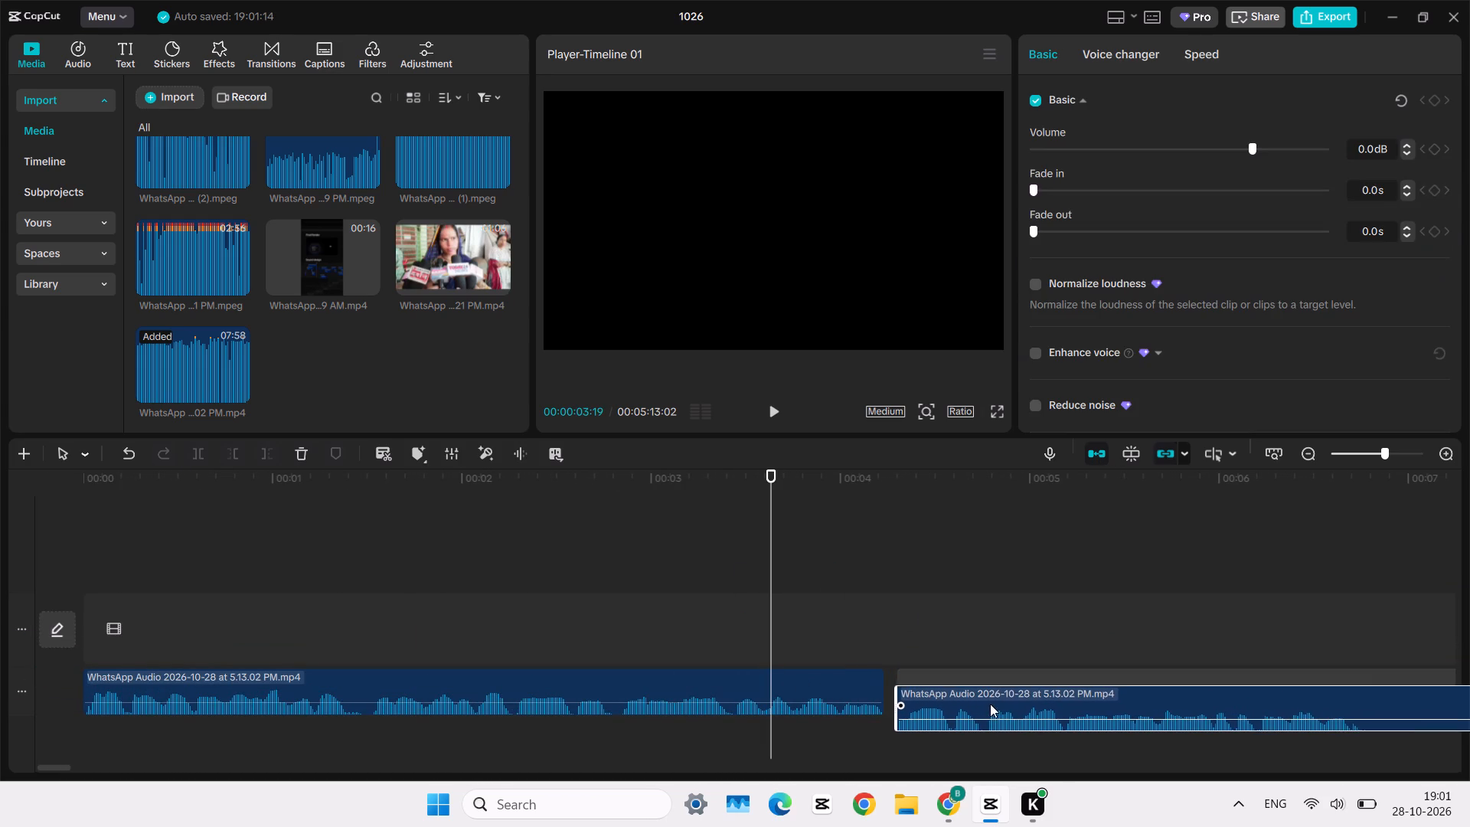
pyautogui.moveTo(990, 704); pyautogui.dragTo(973, 698)
# Play the timeline from the beginning to review the join between the two WhatsApp audio clips.
pyautogui.click(901, 582)
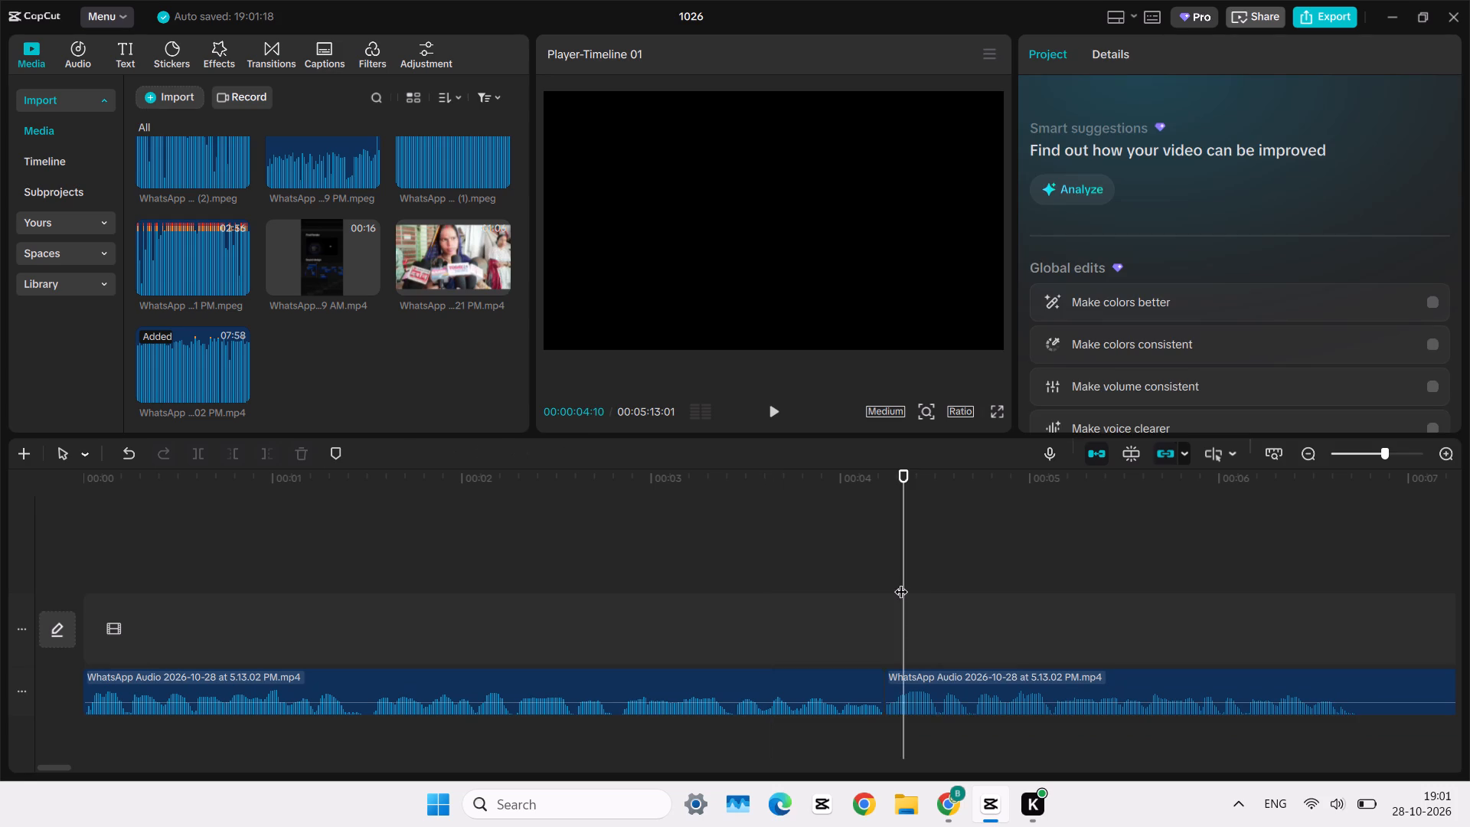
pyautogui.moveTo(901, 582); pyautogui.dragTo(5, 477)
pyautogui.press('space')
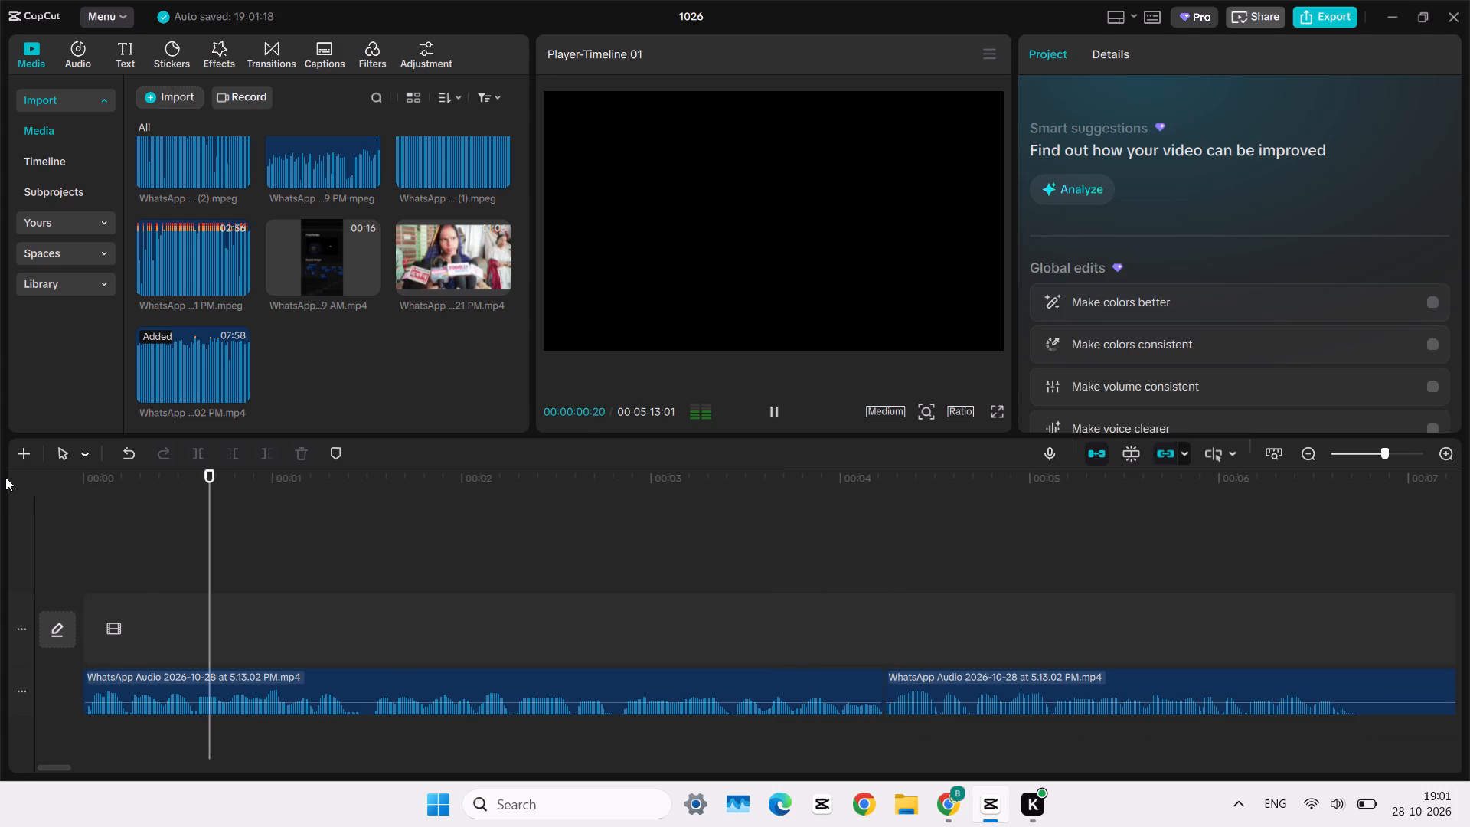
pyautogui.keyDown('ctrl'); pyautogui.scroll(-10, 304, 627); pyautogui.keyUp('ctrl')
pyautogui.hscroll(-1, 304, 627)
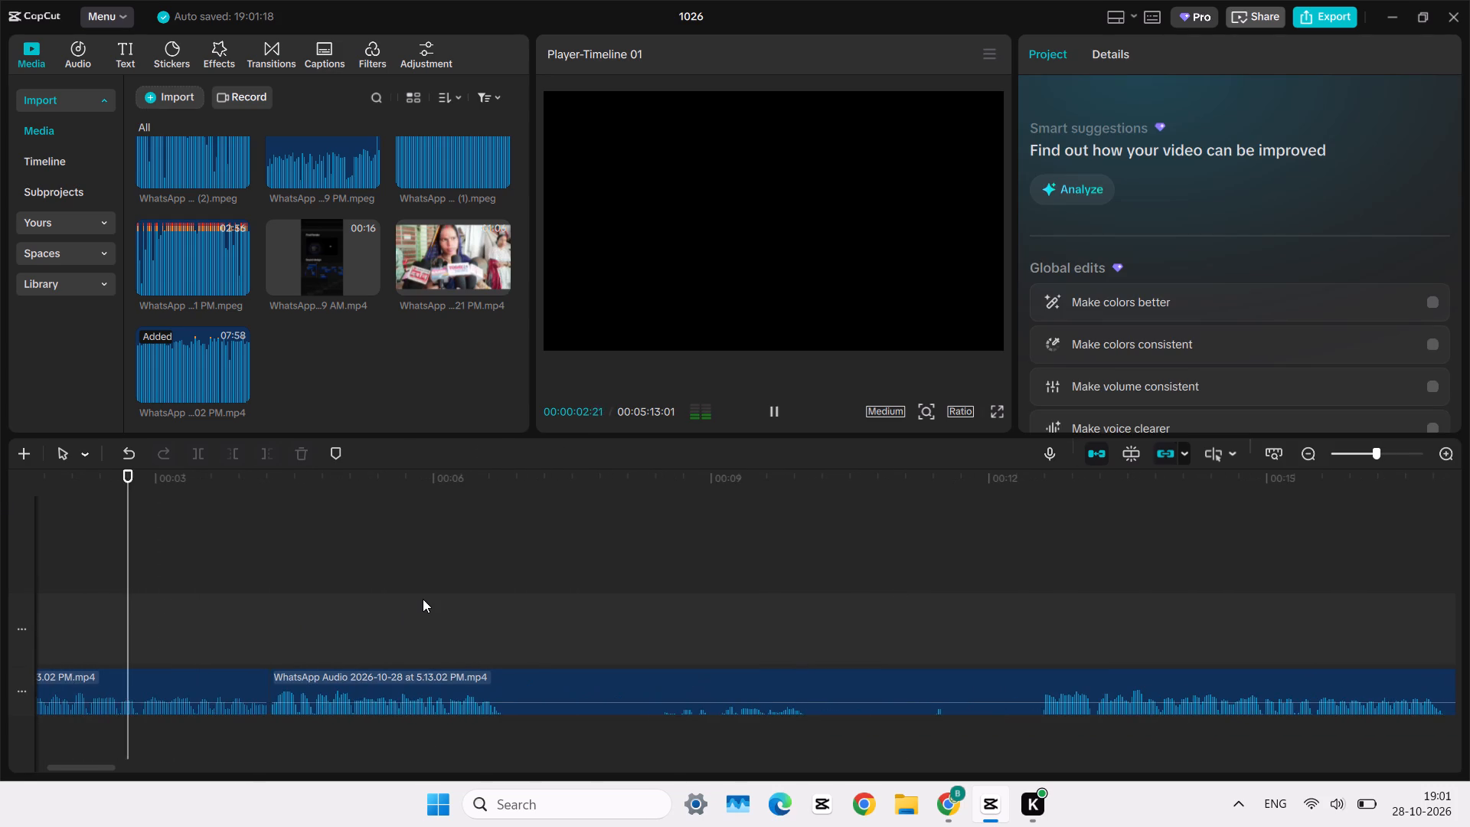
pyautogui.keyDown('ctrl'); pyautogui.scroll(3, 423, 599); pyautogui.keyUp('ctrl')
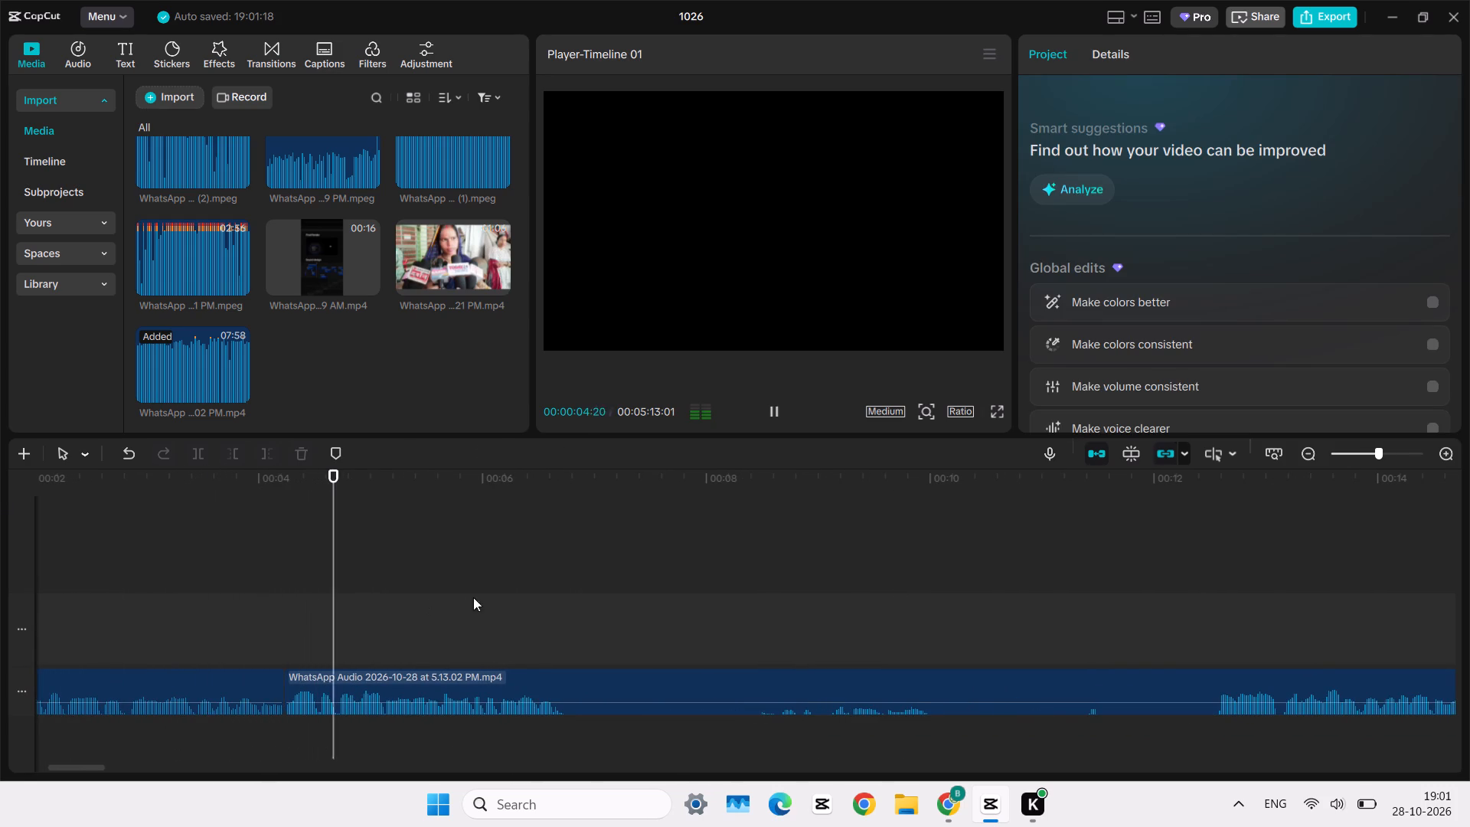
# Split the WhatsApp audio clip at 00:00:06:21, where the spoken passage that begins near 4 seconds ends.
pyautogui.click(162, 606)
pyautogui.press('space')
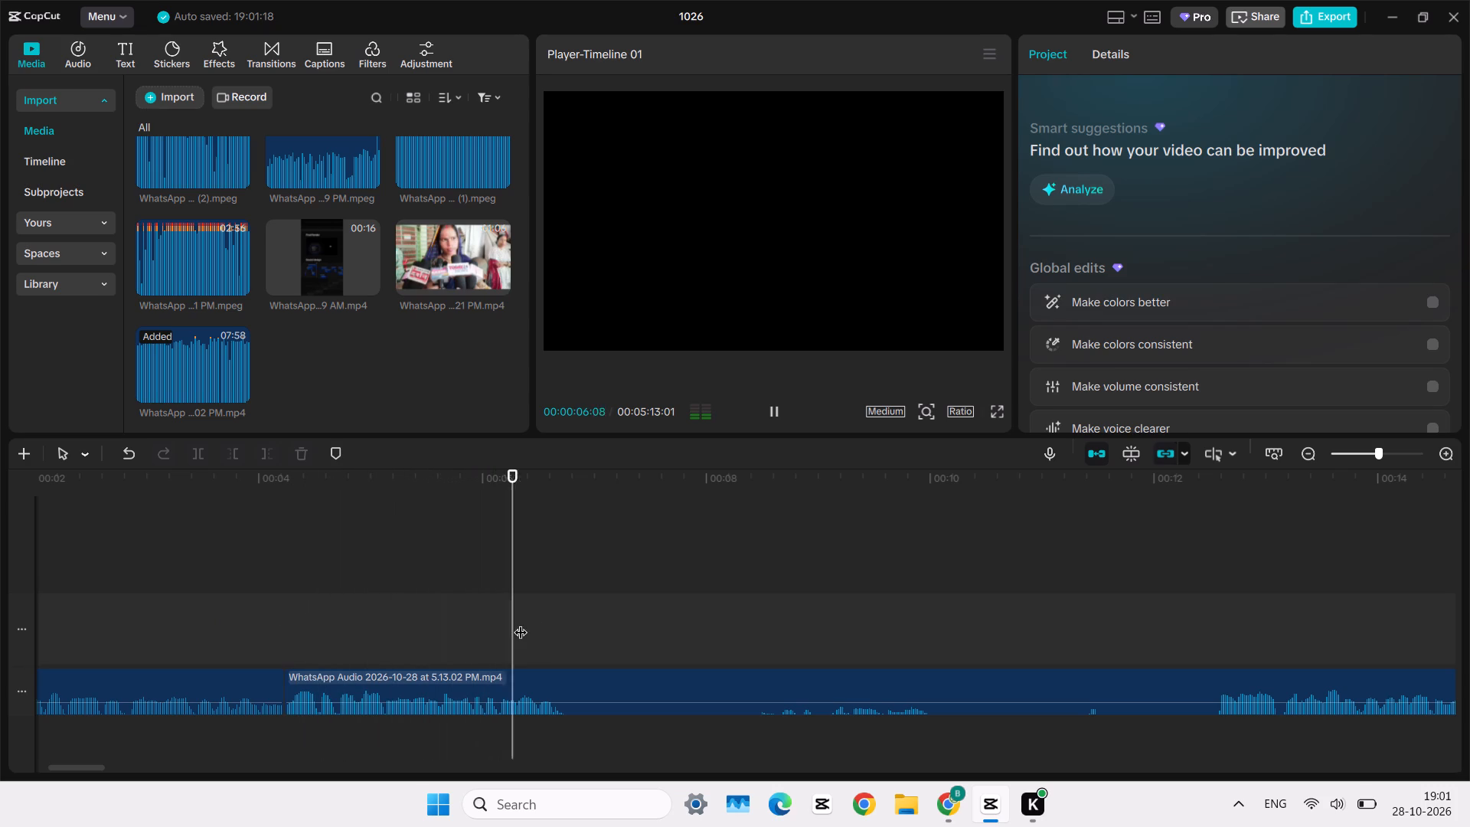
pyautogui.doubleClick(563, 622)
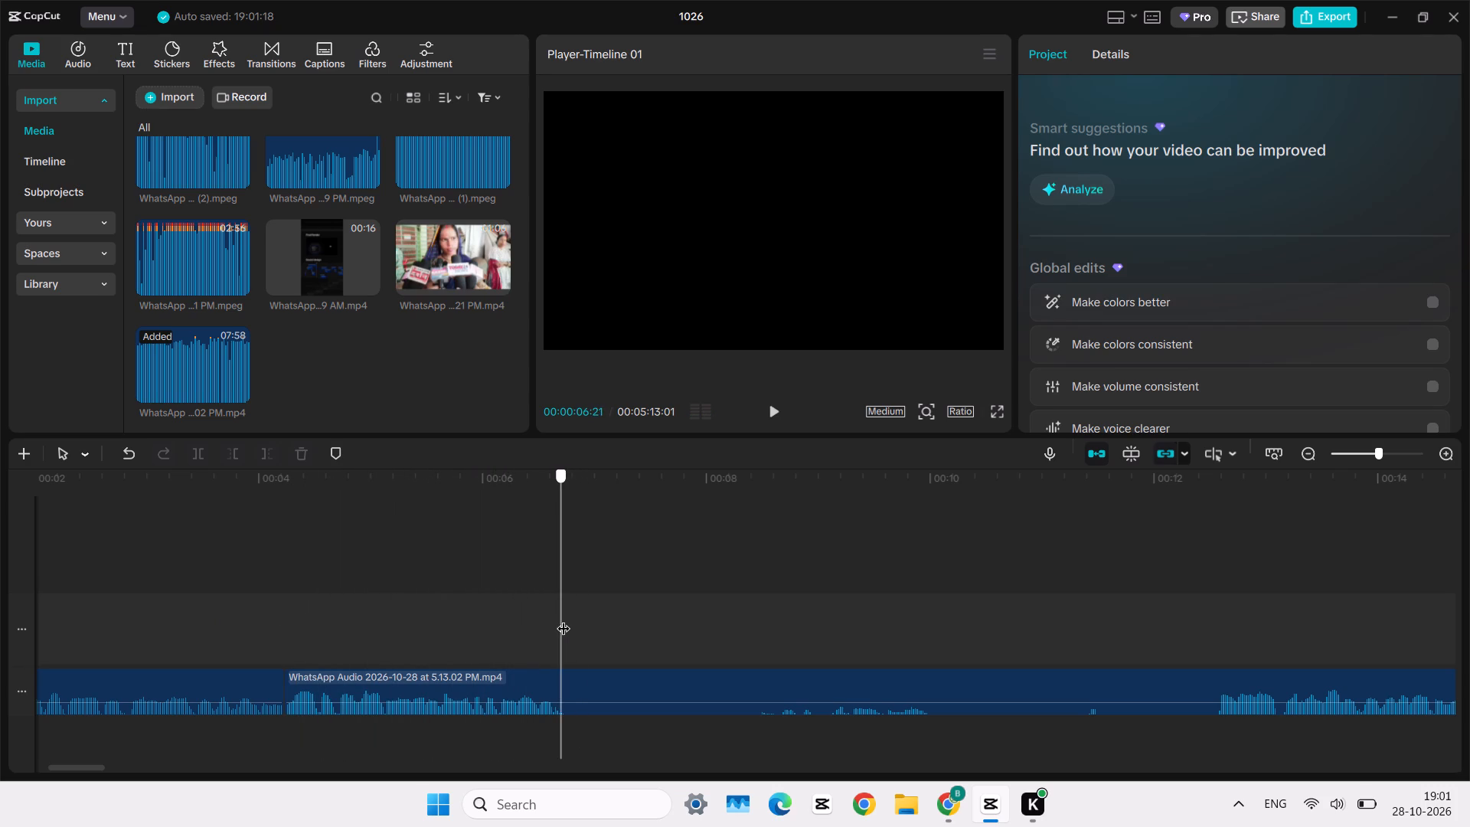
pyautogui.click(563, 619)
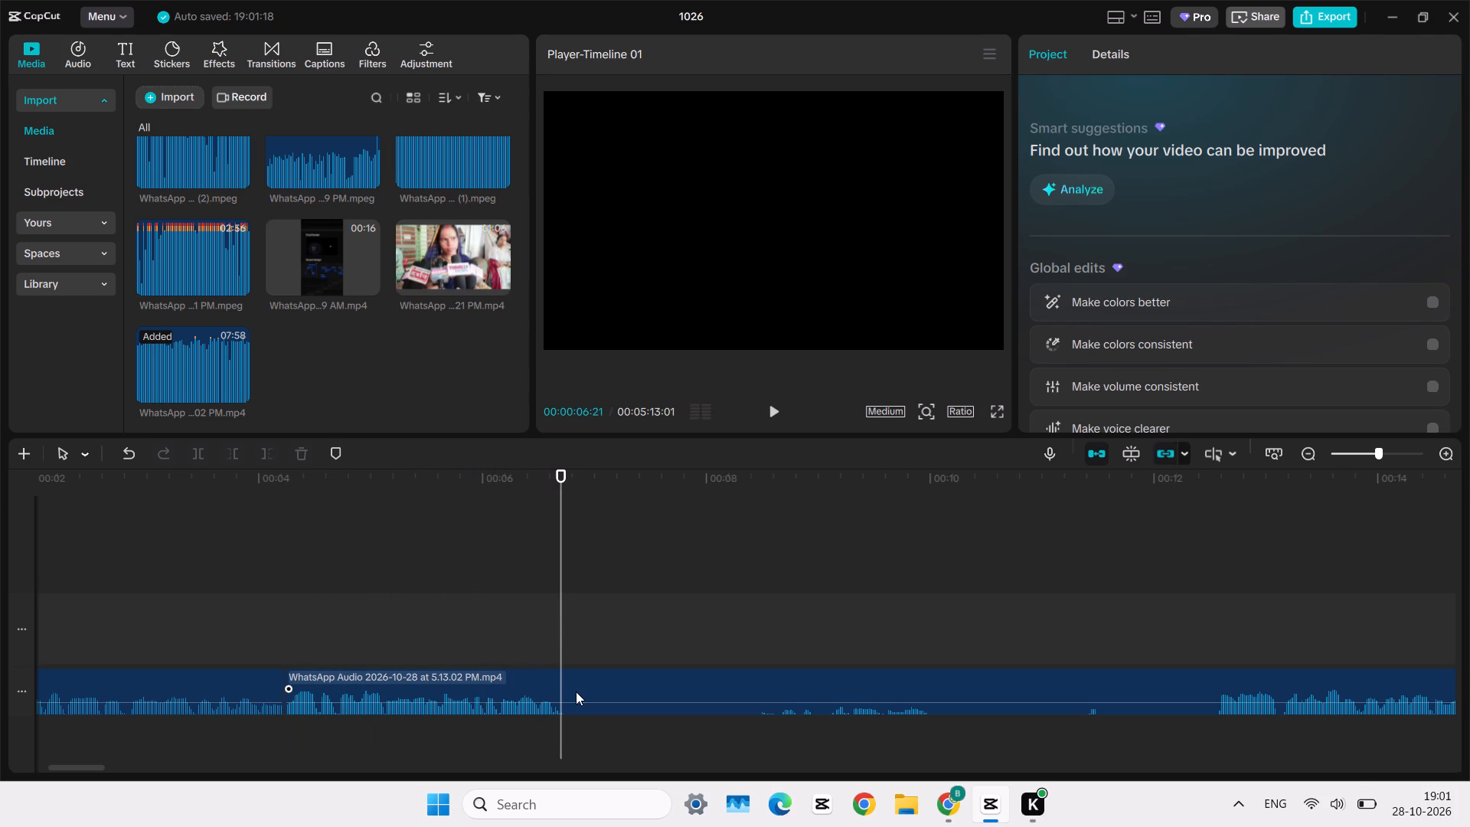
pyautogui.click(576, 691)
pyautogui.hotkey('ctrl', 'b')
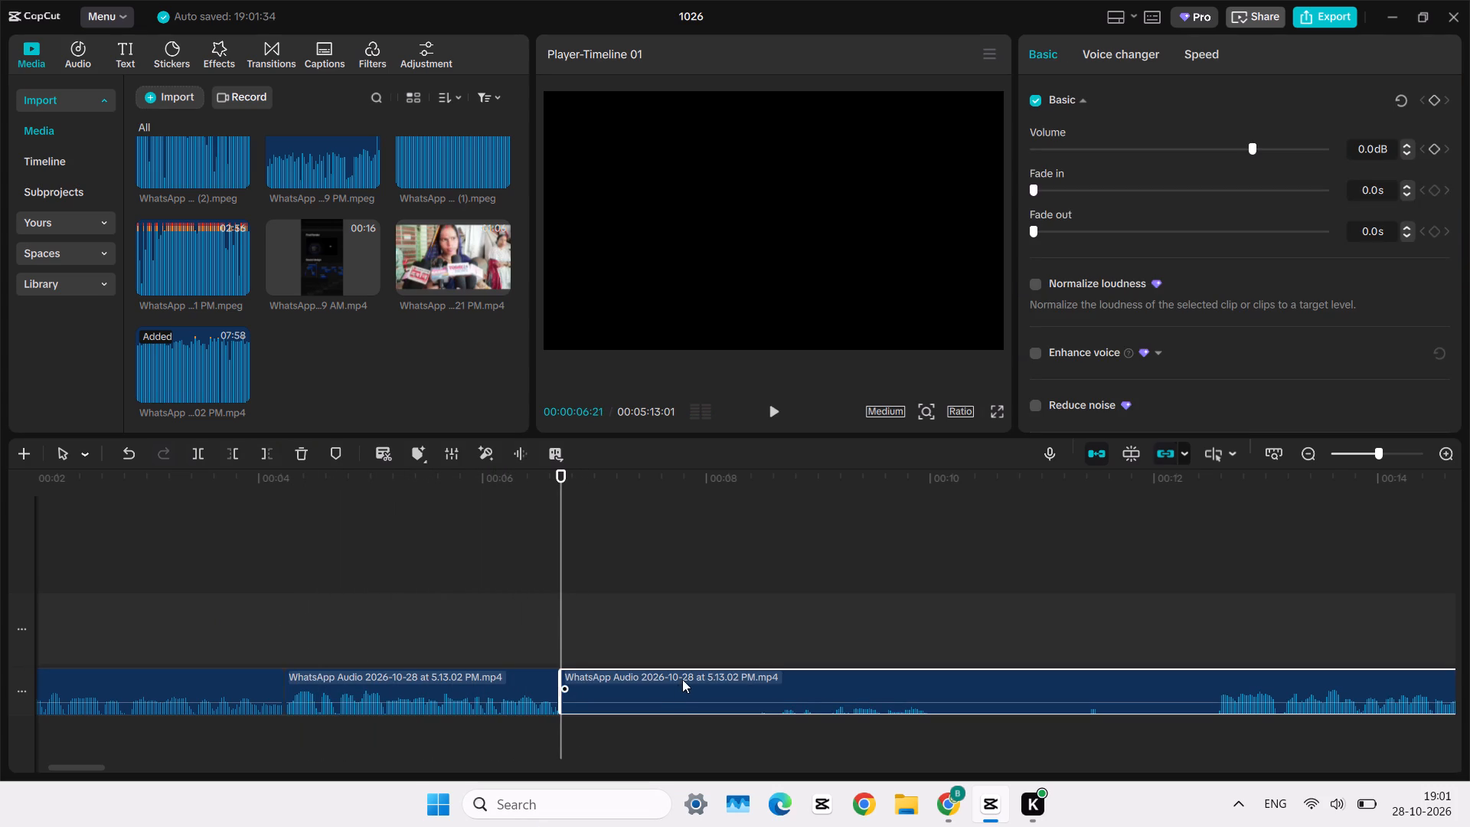
# Listen to the spoken passage starting near 12.5 seconds and the silence after it, stopping playback at 00:00:18:17.
pyautogui.click(755, 611)
pyautogui.hscroll(-2, 755, 611)
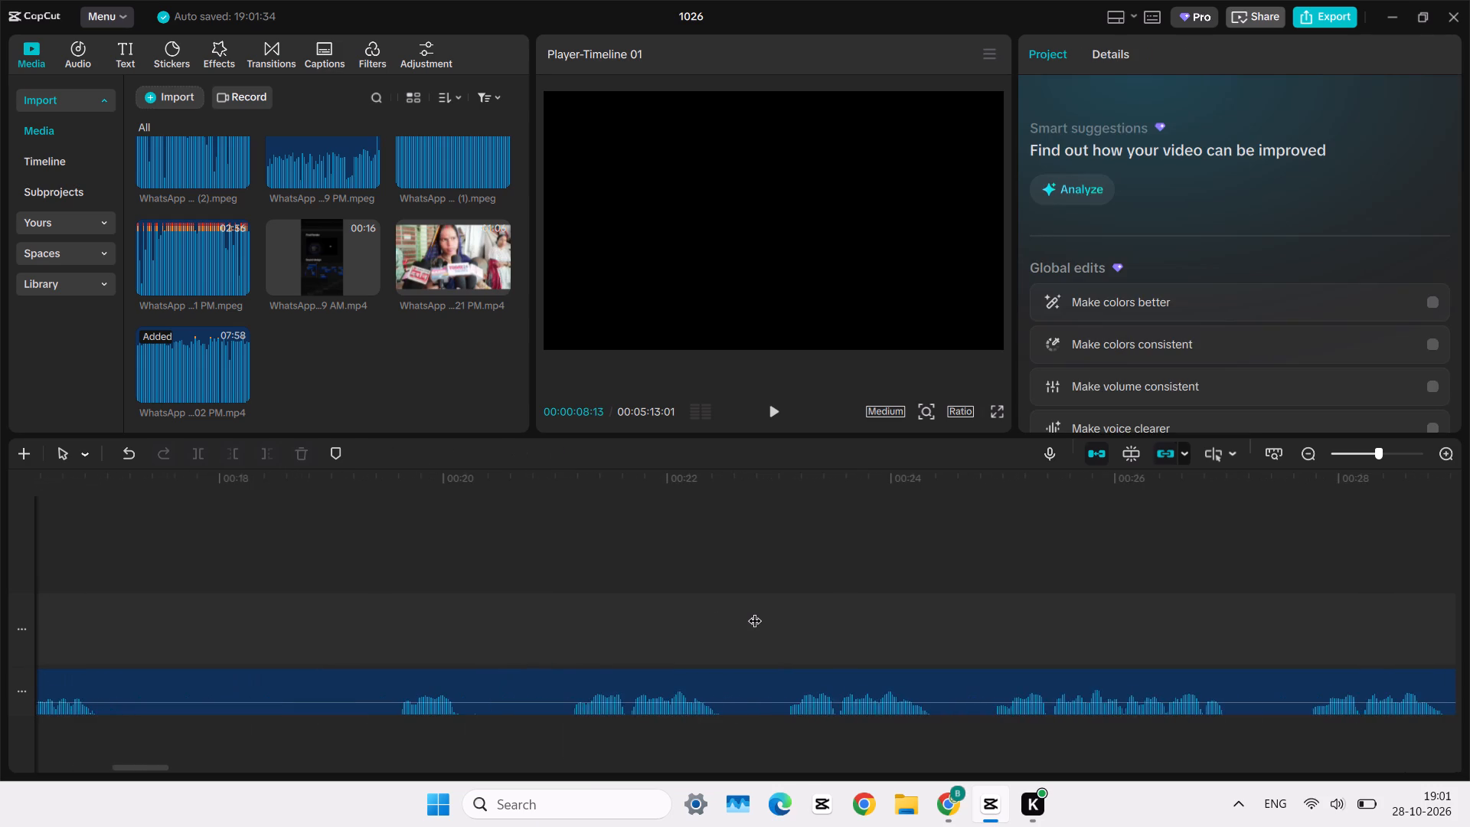
pyautogui.hscroll(1, 477, 669)
pyautogui.hscroll(1, 188, 616)
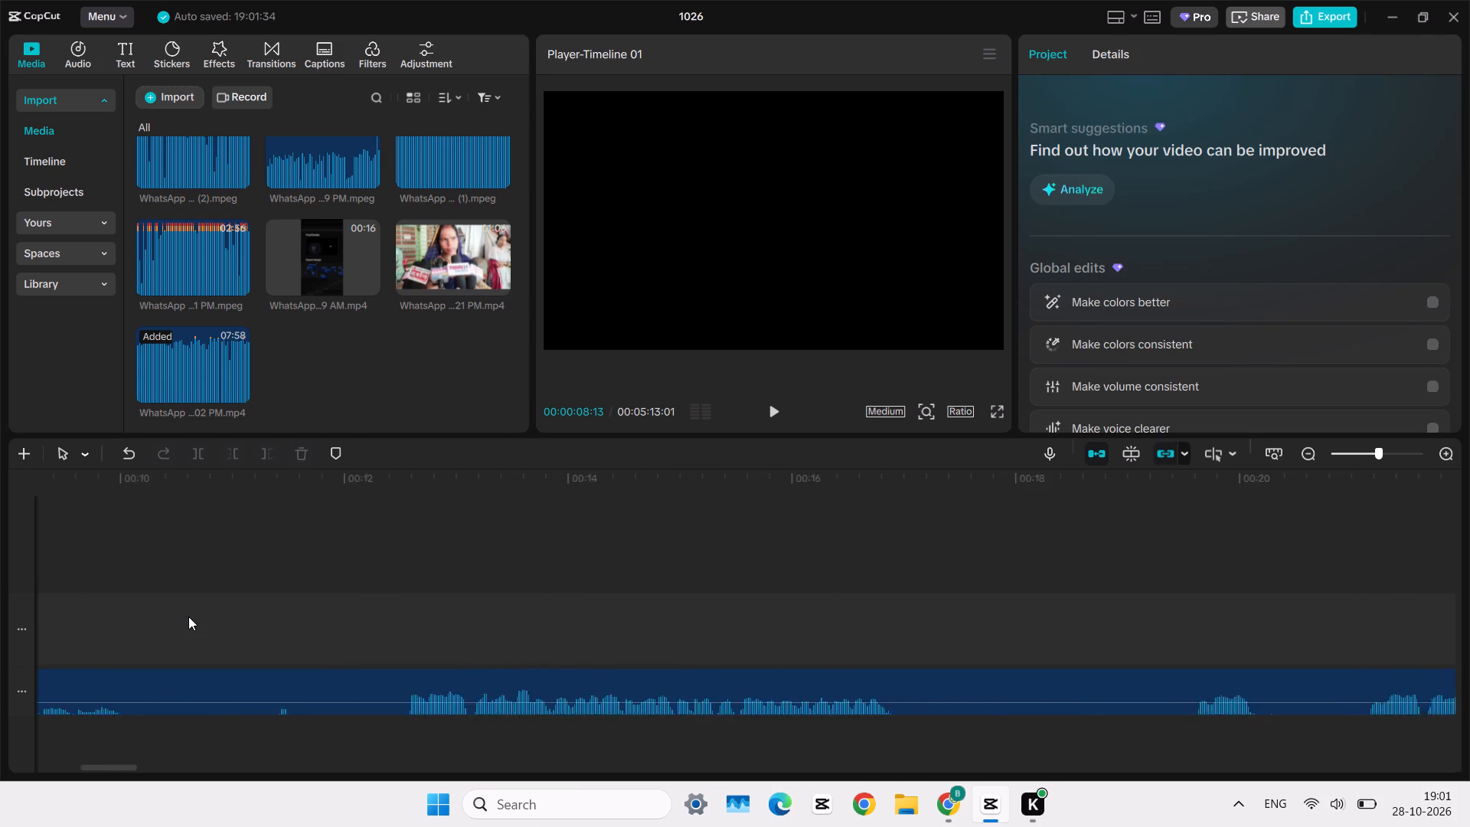
pyautogui.hscroll(1, 188, 616)
pyautogui.click(427, 597)
pyautogui.press('space')
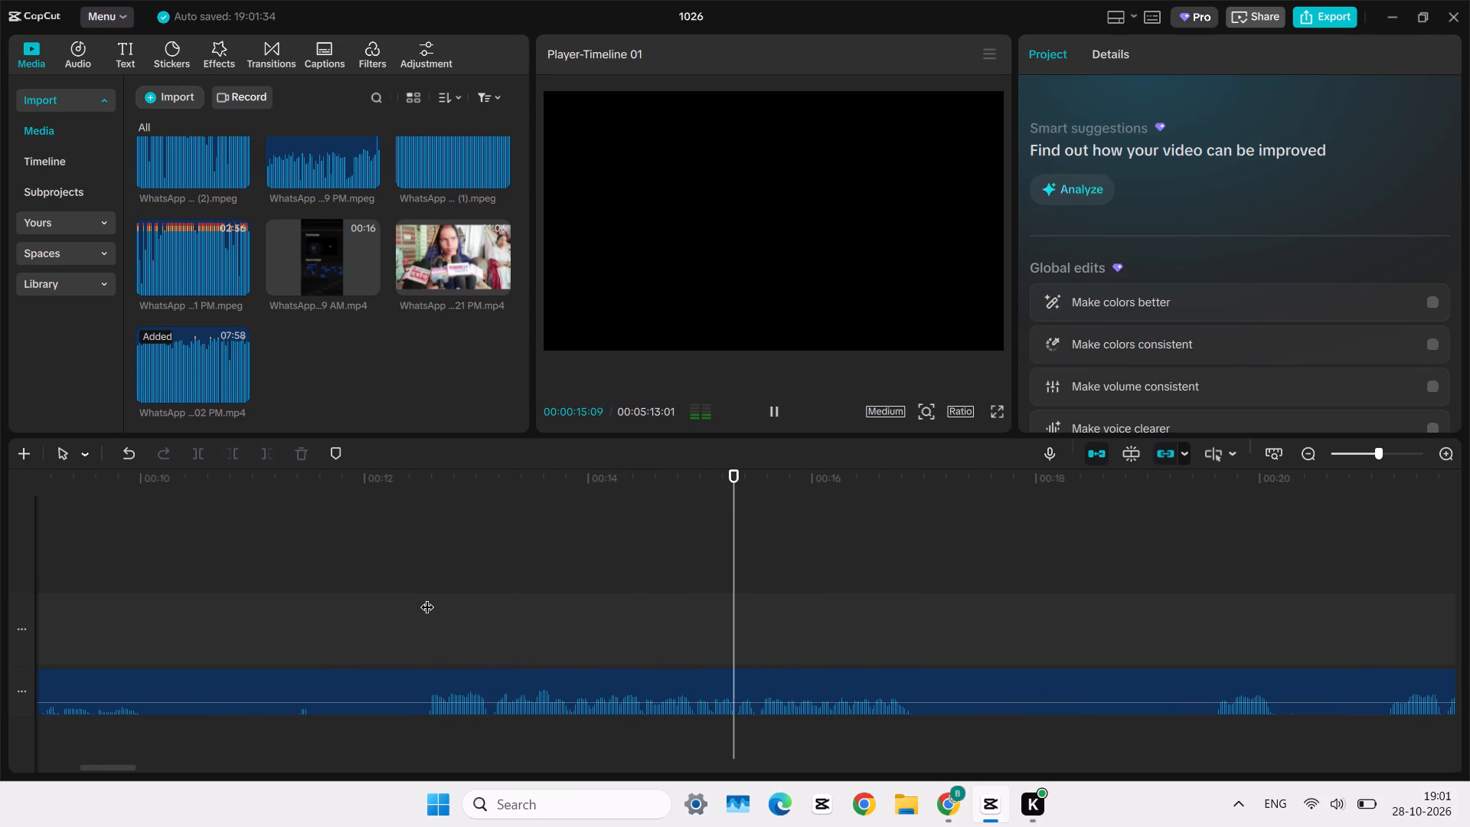
pyautogui.click(427, 597)
pyautogui.press('space')
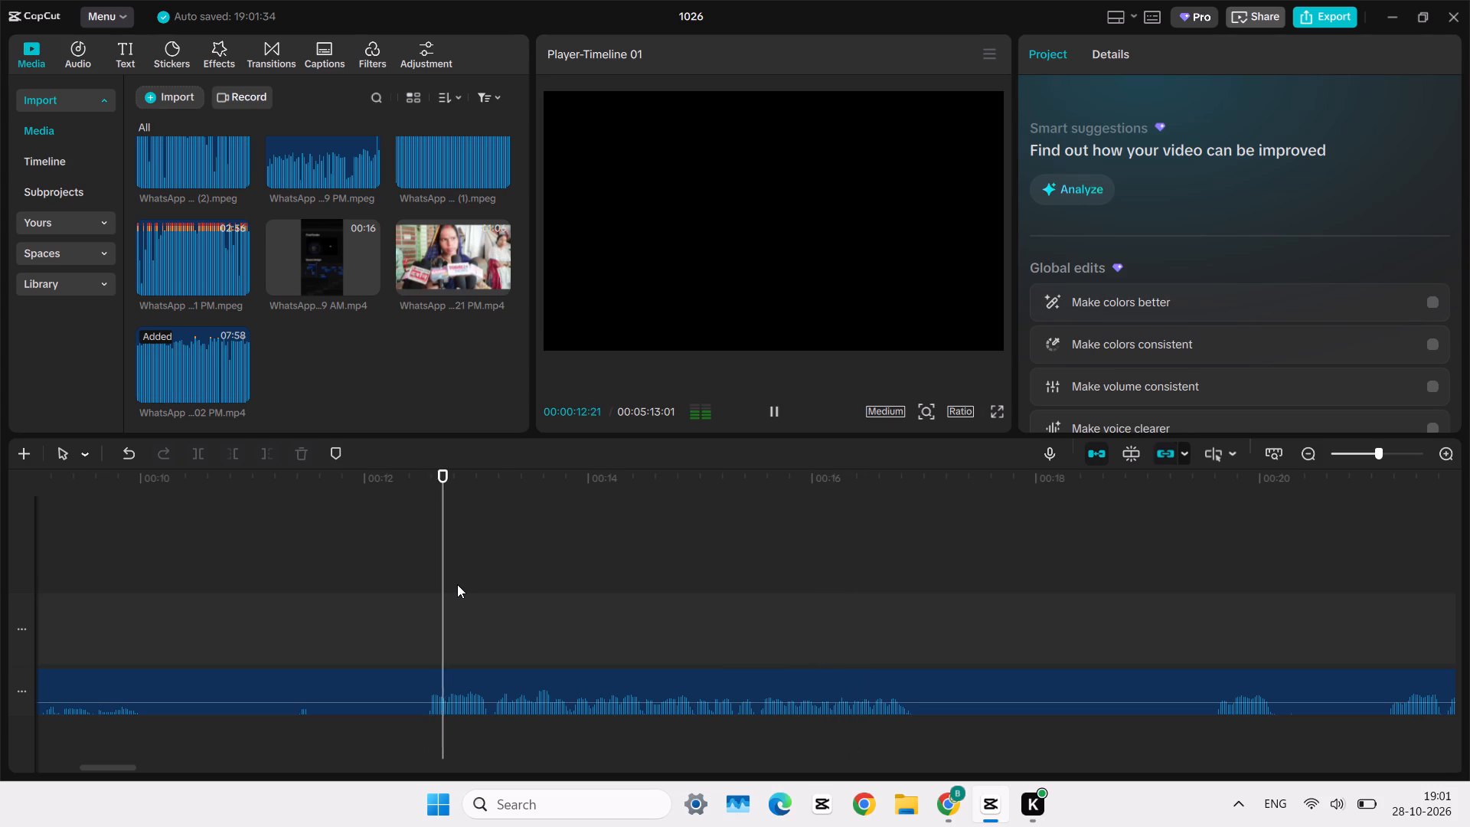
pyautogui.hscroll(-1, 595, 577)
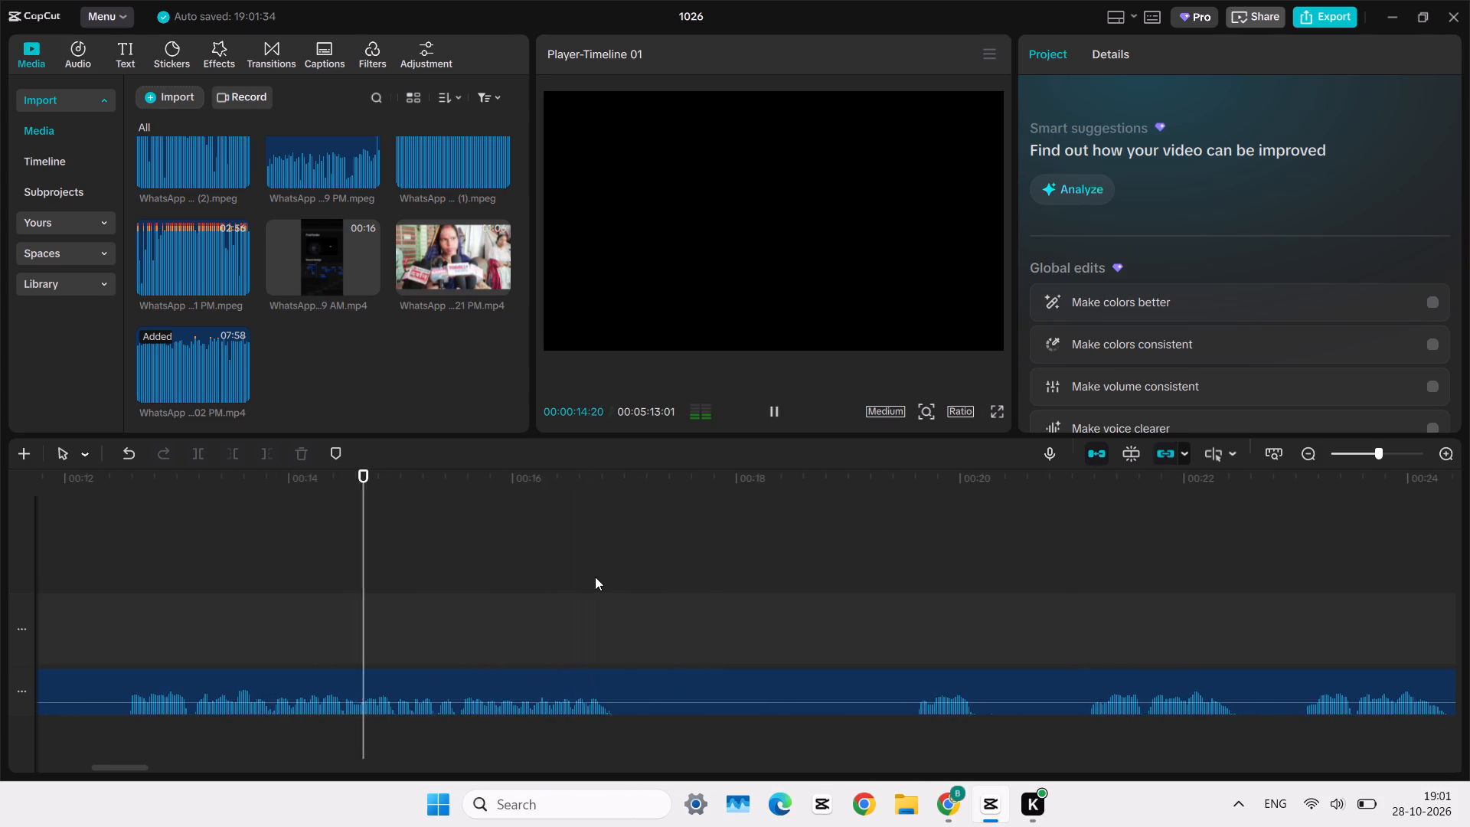
pyautogui.hscroll(-1, 897, 621)
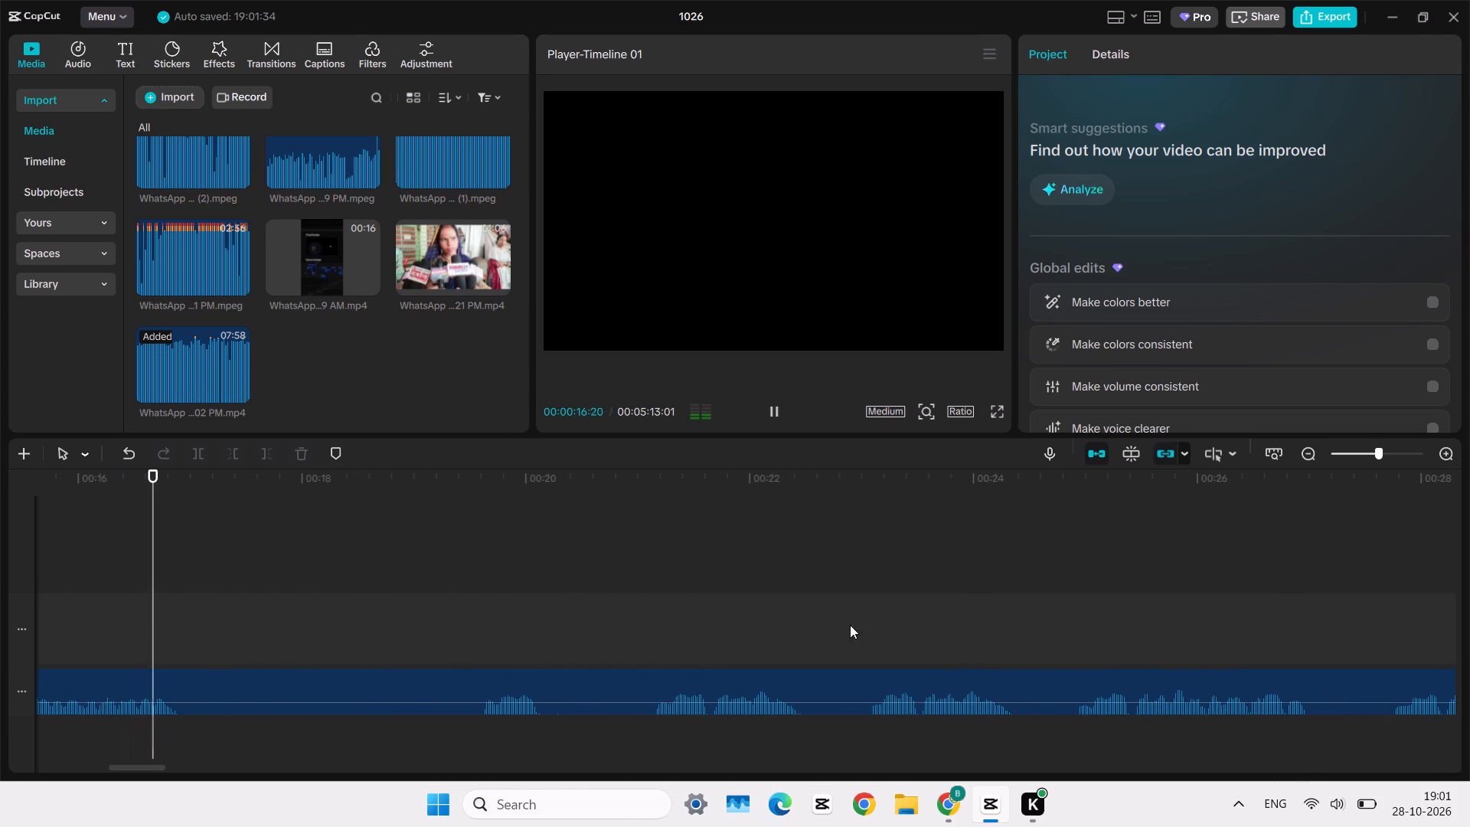
pyautogui.hscroll(-1, 799, 636)
pyautogui.press('space')
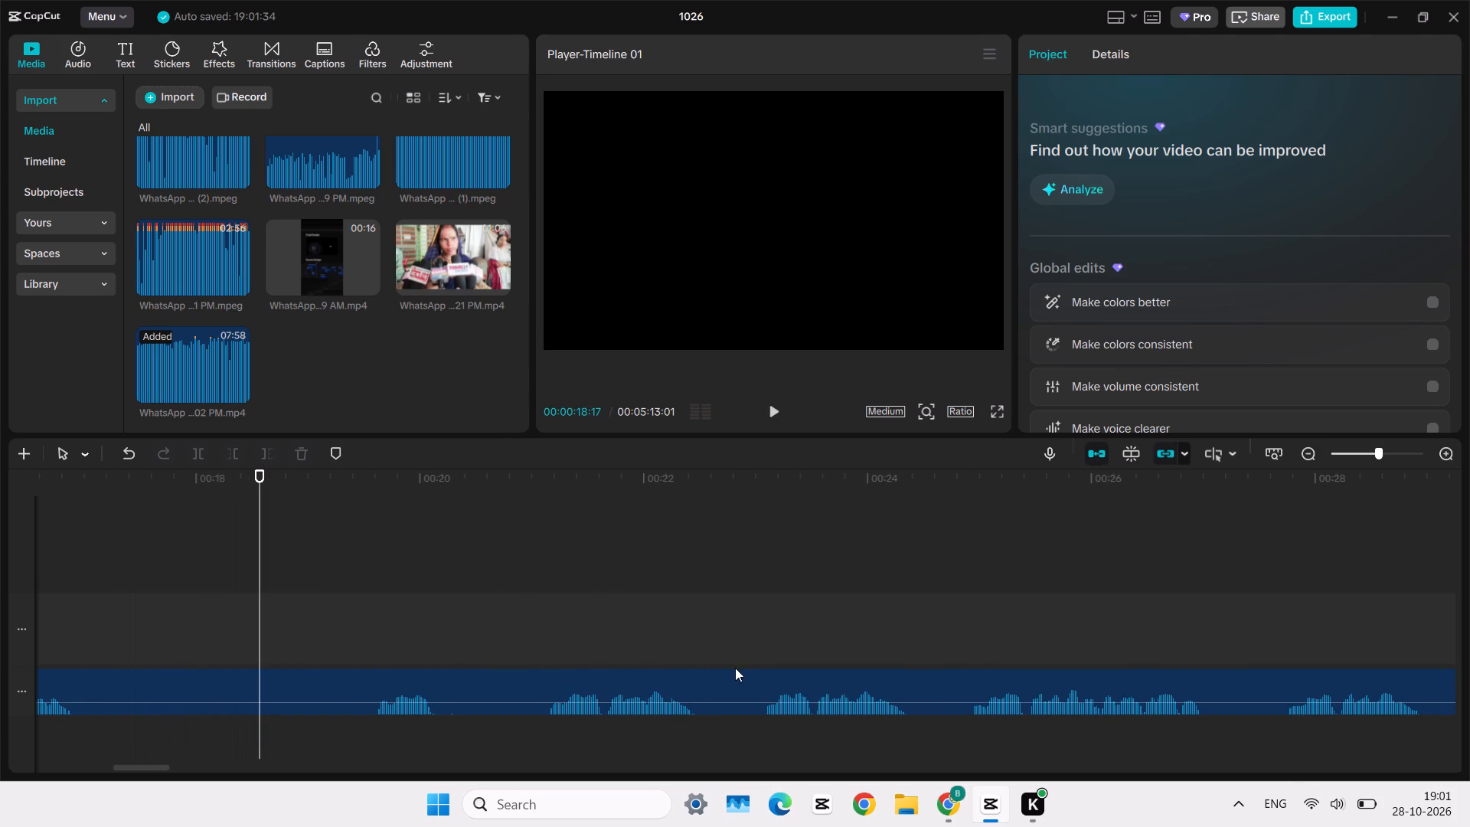
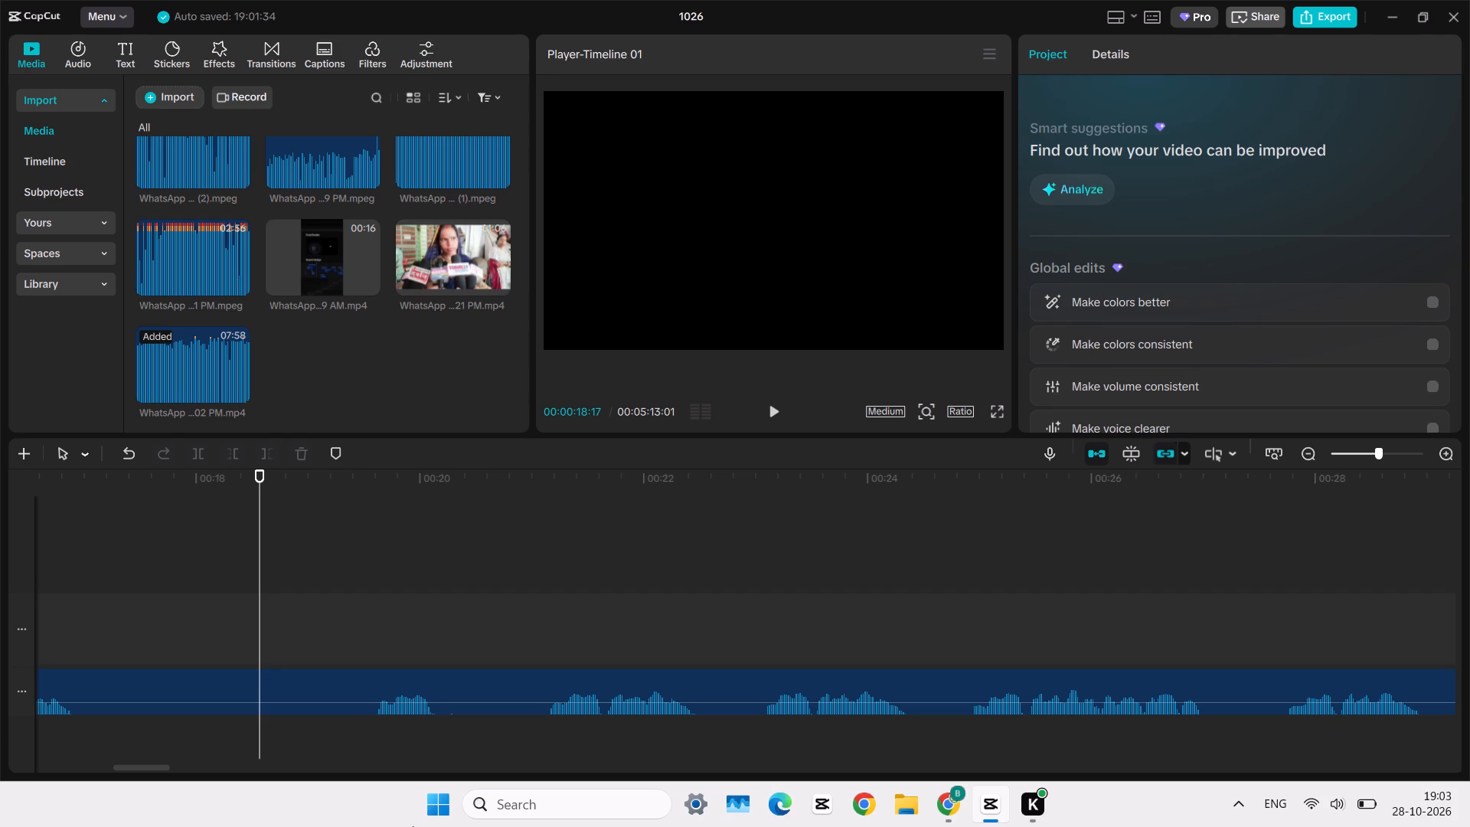
# Listen to samples of the WhatsApp audio's spoken passages from 00:00:18:17 to about 34 seconds.
pyautogui.press('space')
pyautogui.press('space')
pyautogui.press('space')
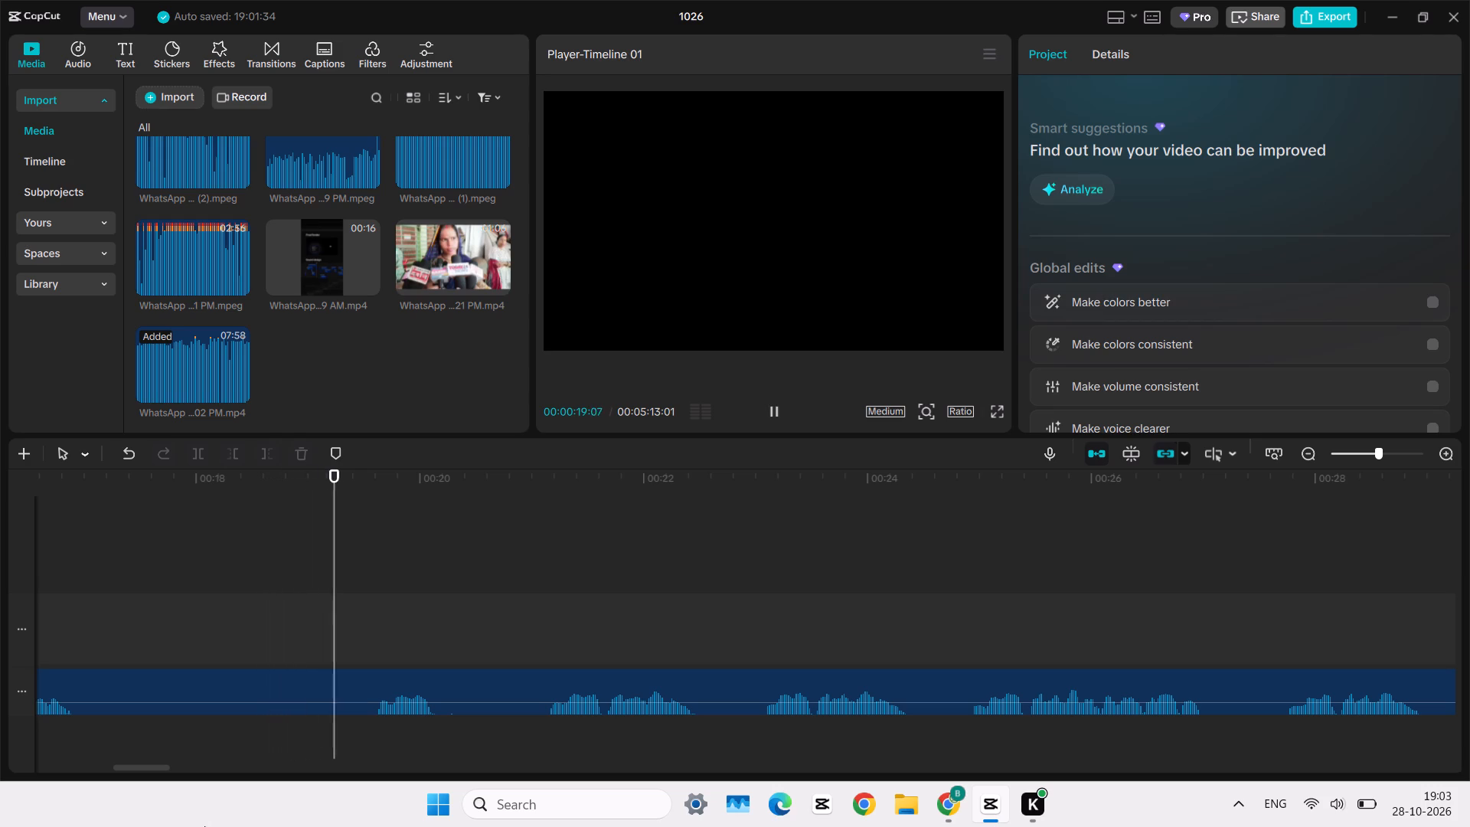
pyautogui.press('space')
pyautogui.press('space')
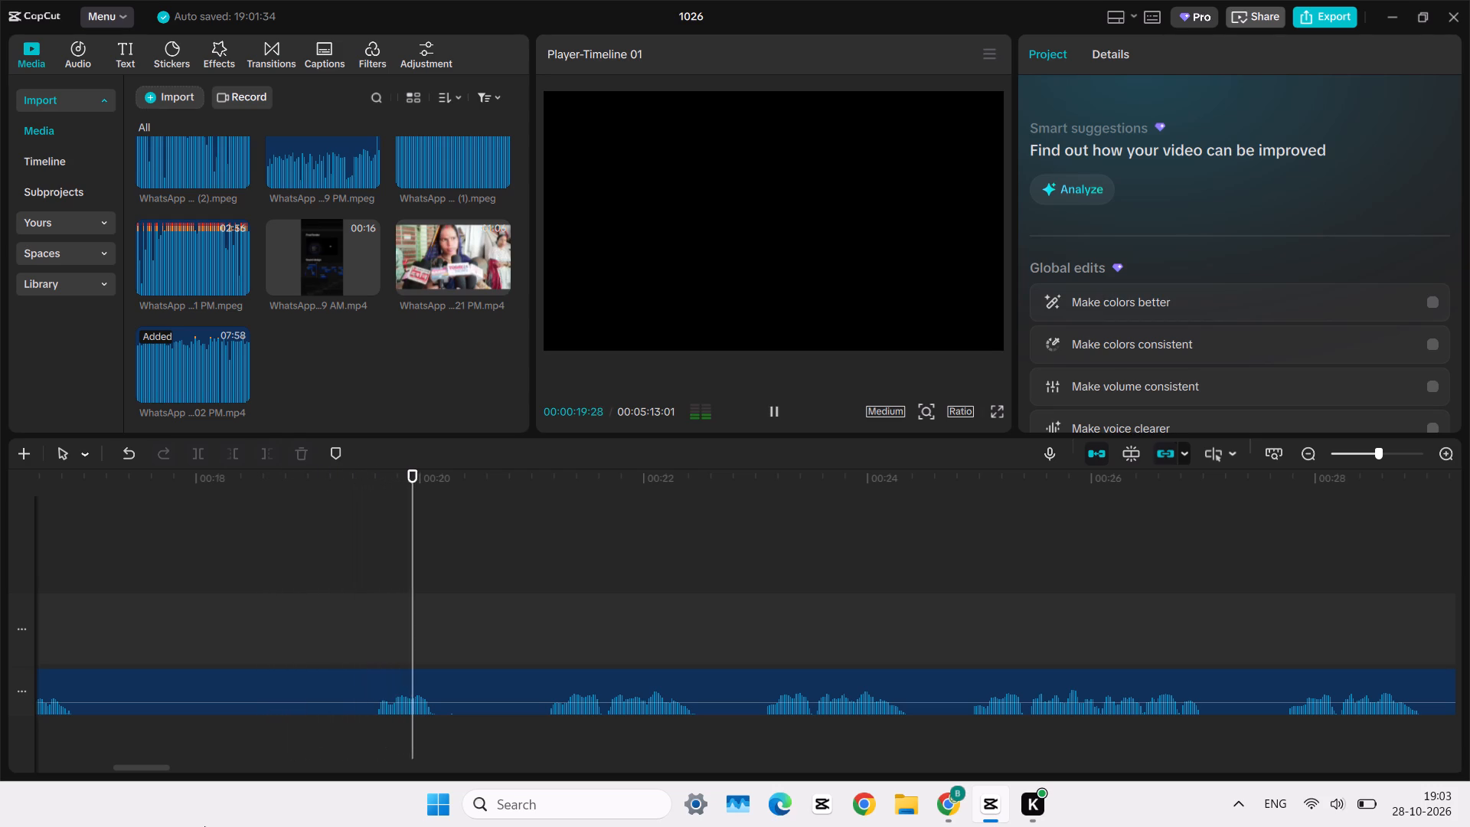
pyautogui.hscroll(-1, 653, 687)
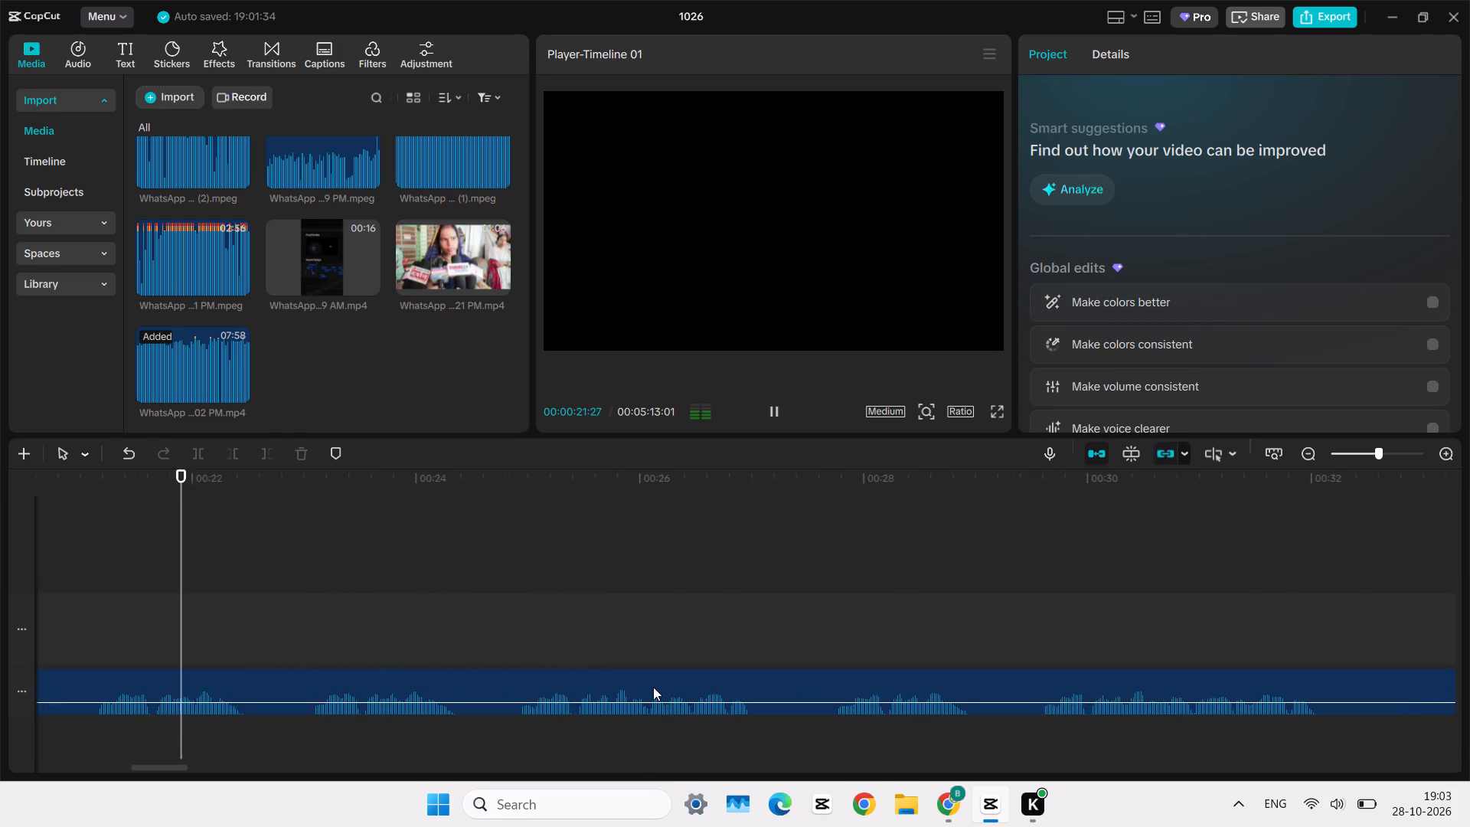
pyautogui.click(831, 649)
pyautogui.press('space')
pyautogui.hscroll(-2, 831, 649)
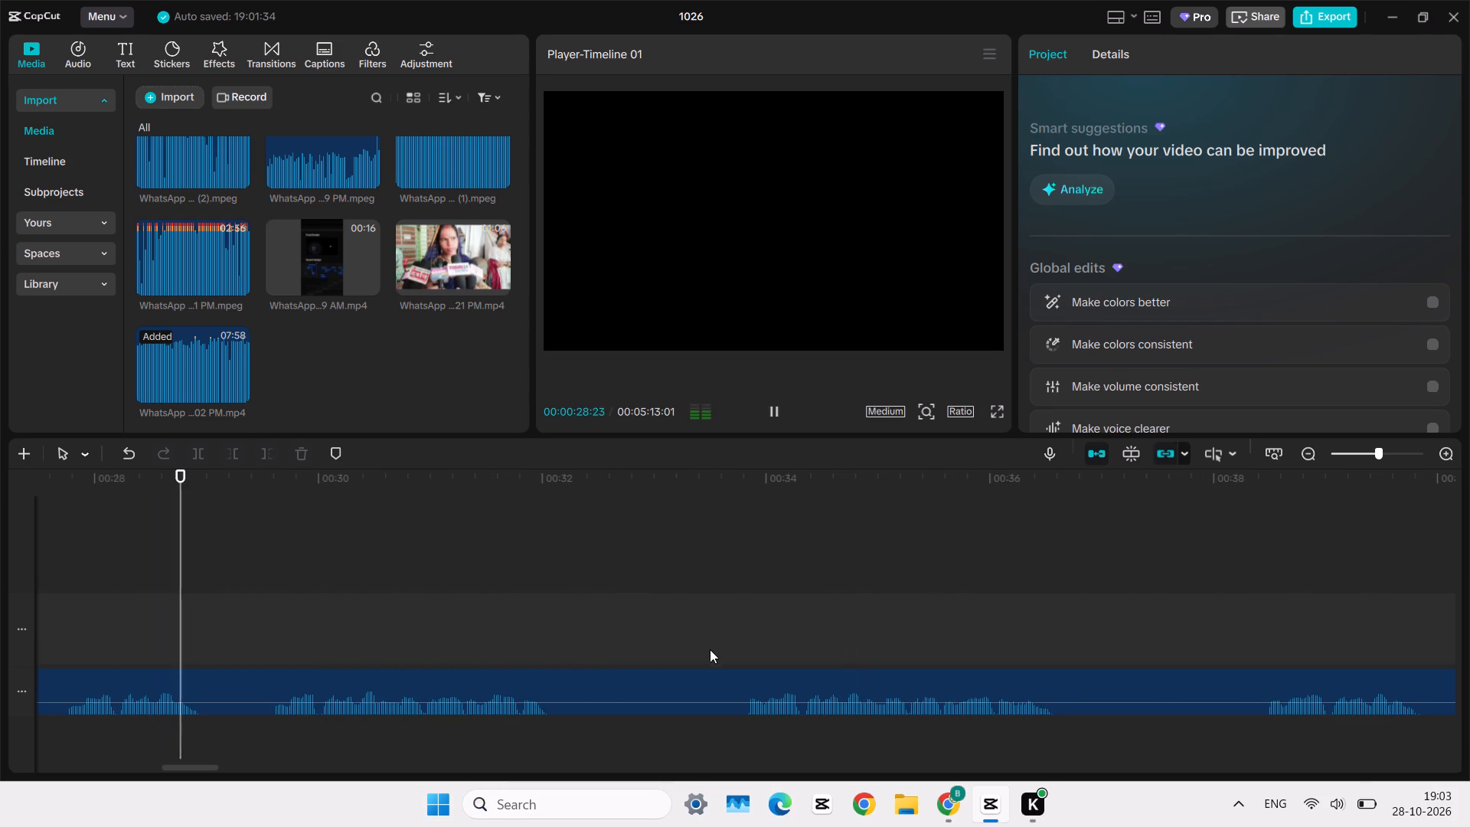
pyautogui.click(714, 644)
pyautogui.click(740, 626)
pyautogui.press('space')
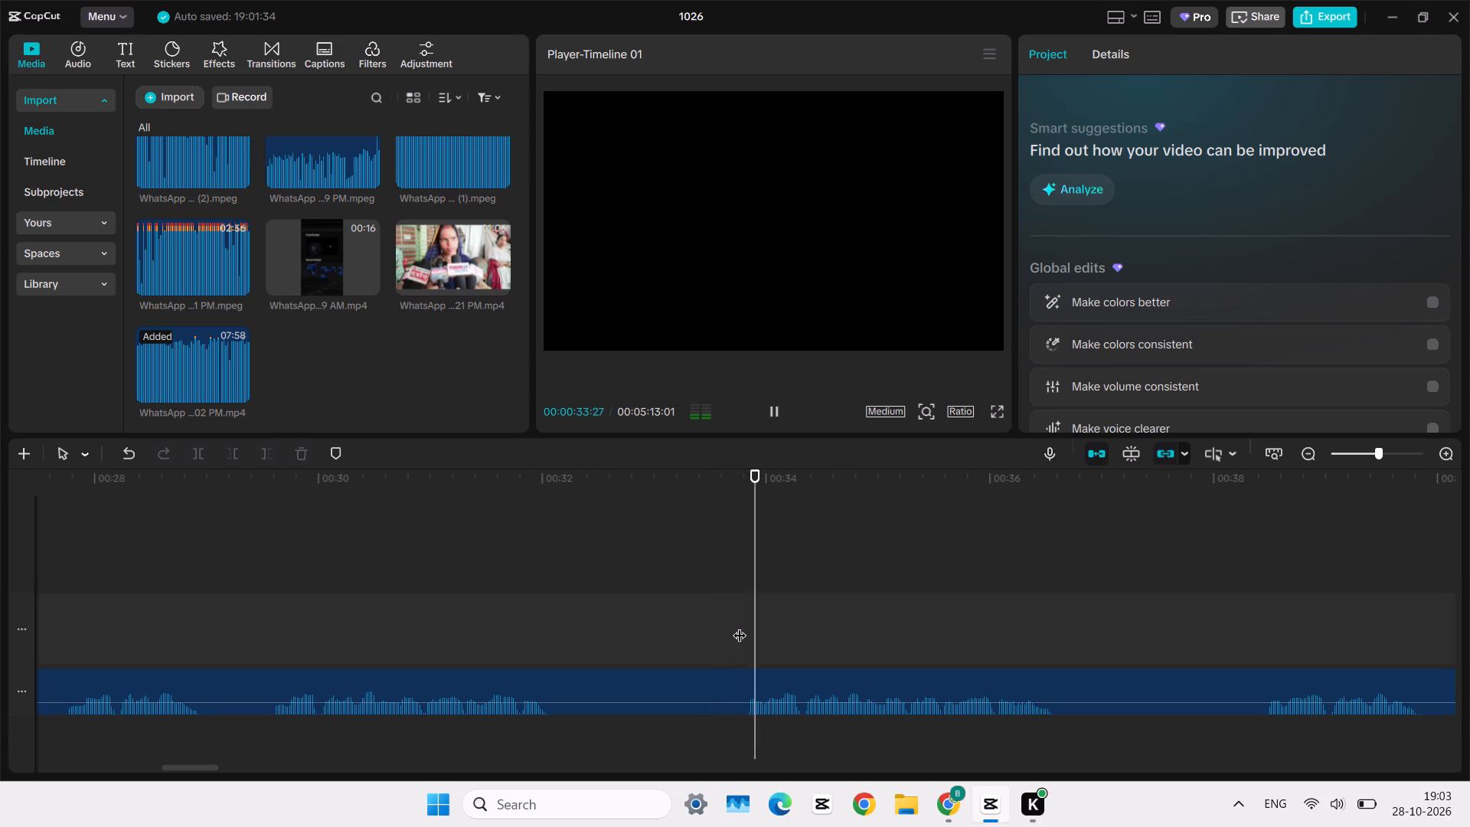
# Listen to samples of the WhatsApp audio's spoken passages from about 34 to 51 seconds to find the next usable one.
pyautogui.hscroll(-1, 740, 626)
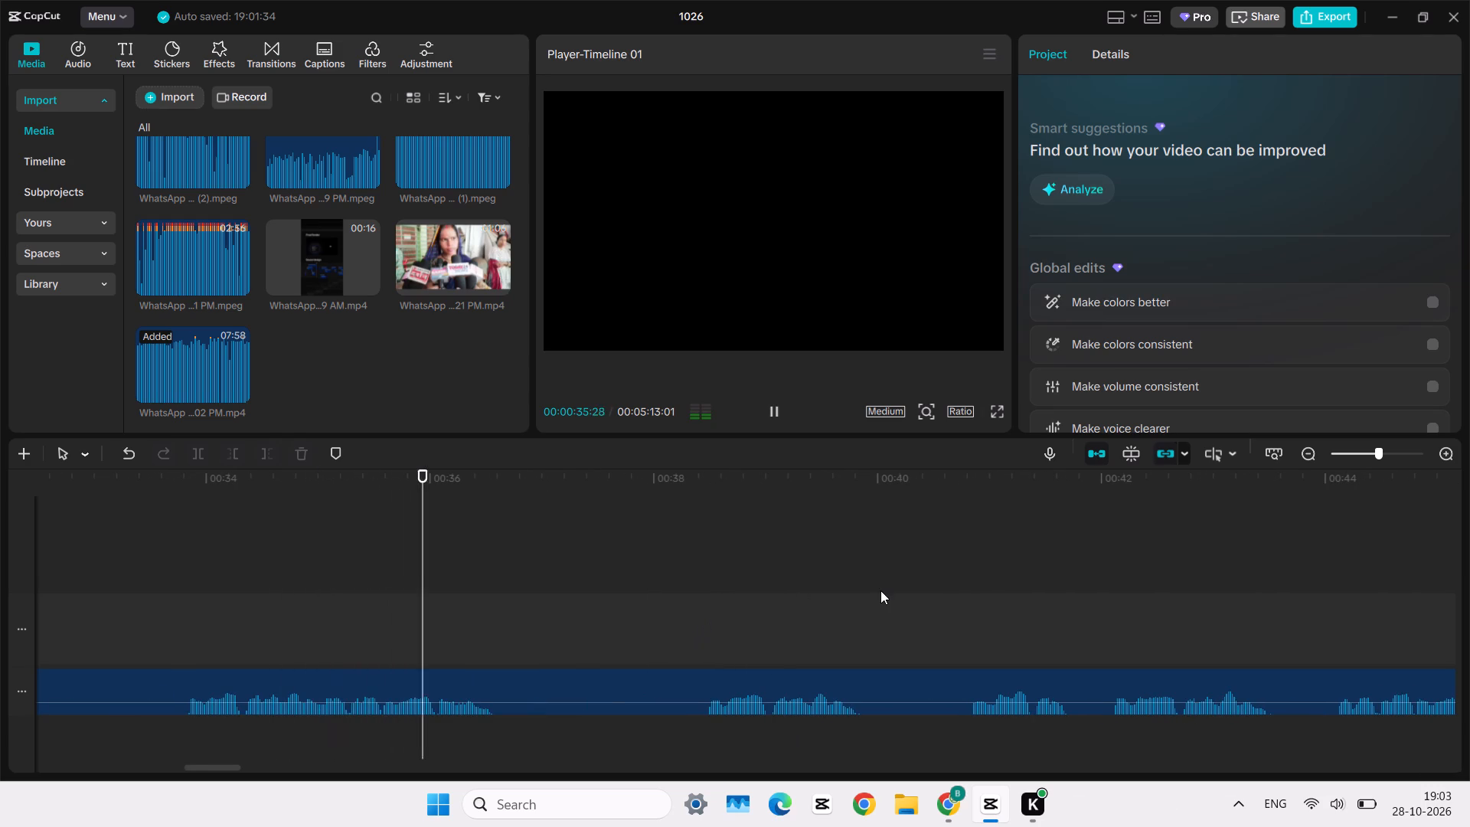
pyautogui.hscroll(-1, 880, 590)
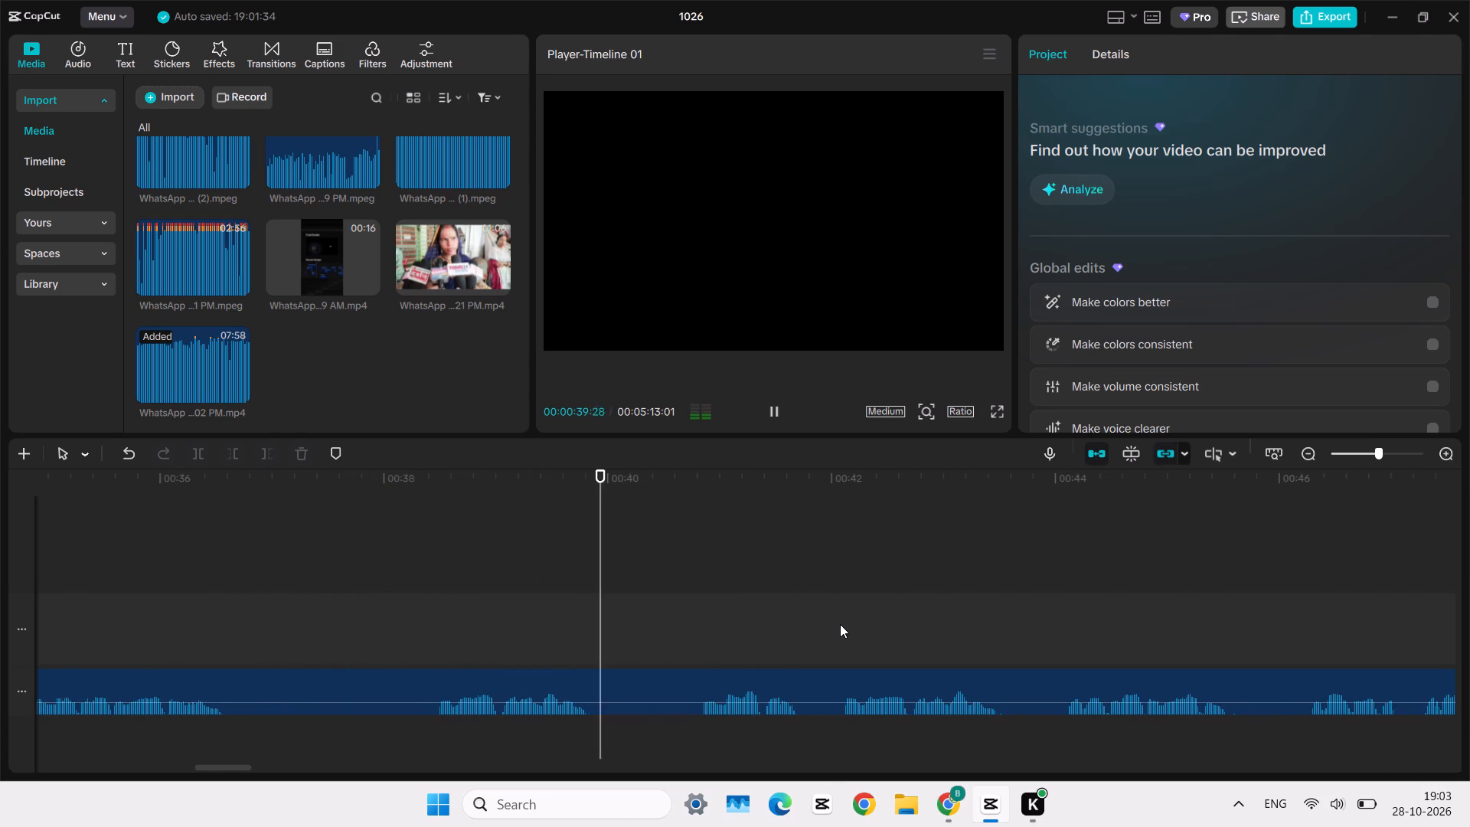
pyautogui.hscroll(-1, 840, 624)
pyautogui.click(697, 627)
pyautogui.press('space')
pyautogui.hscroll(-1, 697, 627)
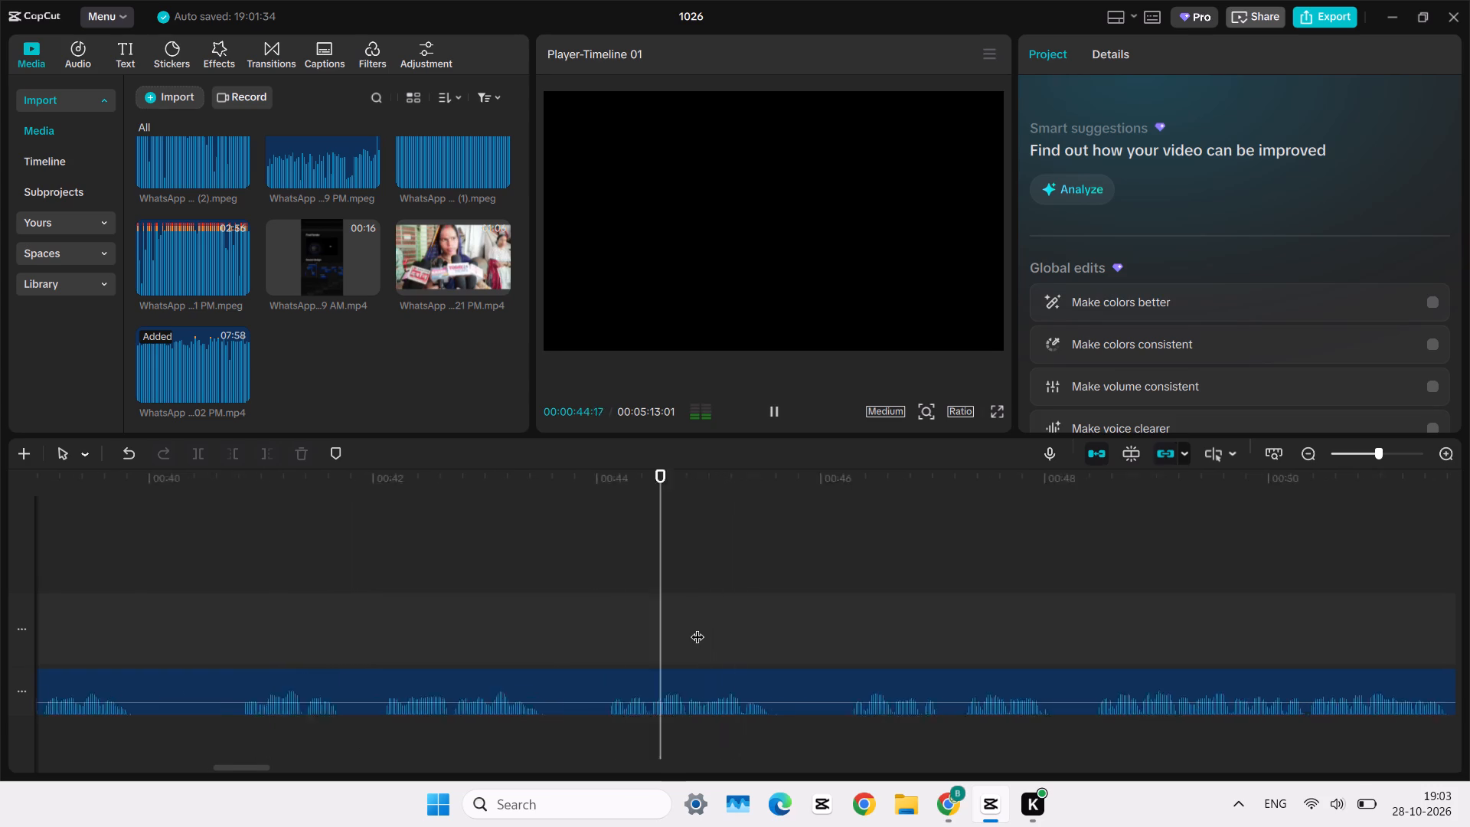
pyautogui.hscroll(-1, 697, 627)
pyautogui.click(910, 613)
pyautogui.press('space')
pyautogui.hscroll(-1, 910, 613)
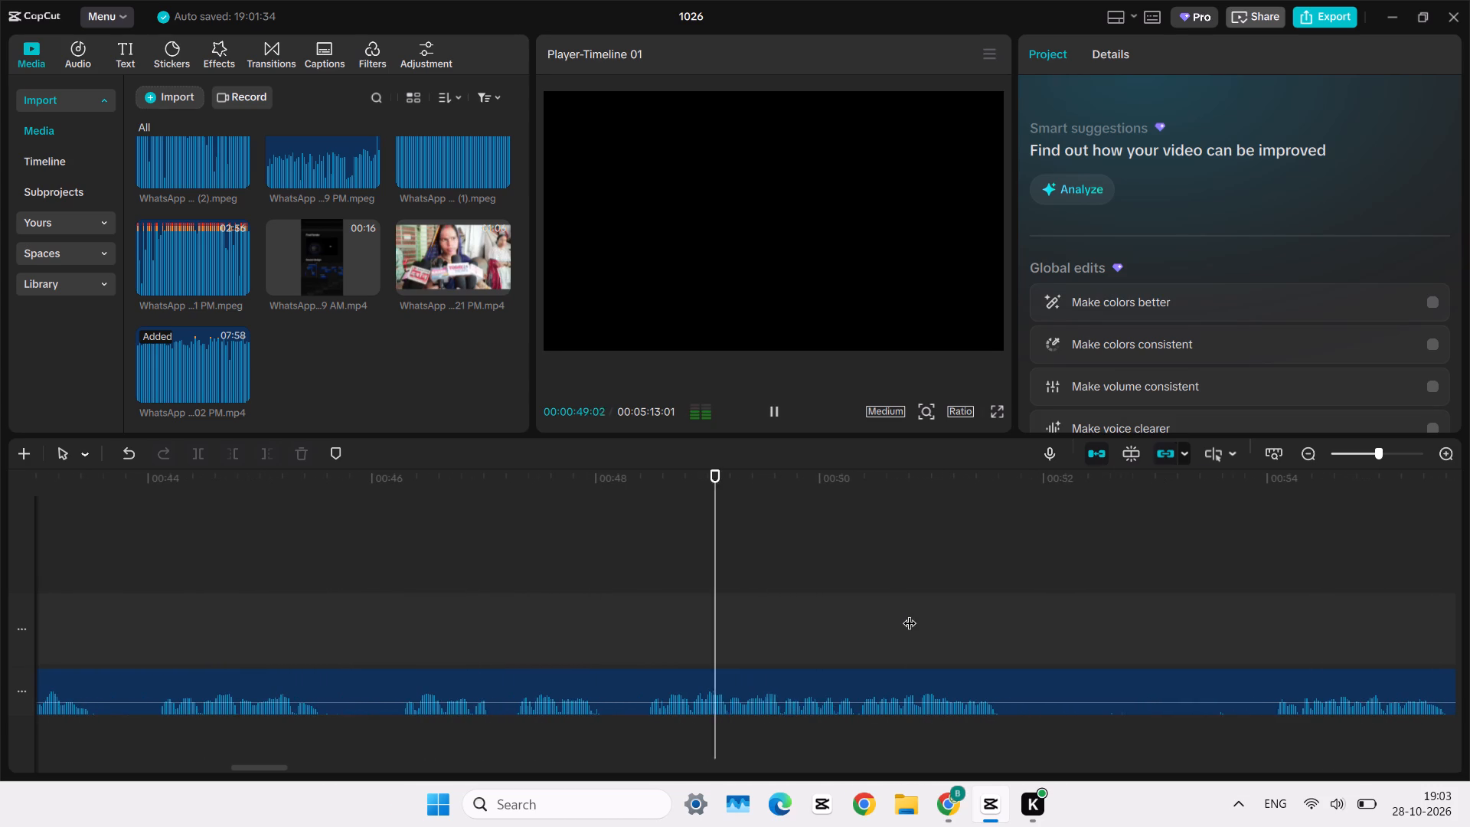
pyautogui.hscroll(-1, 910, 613)
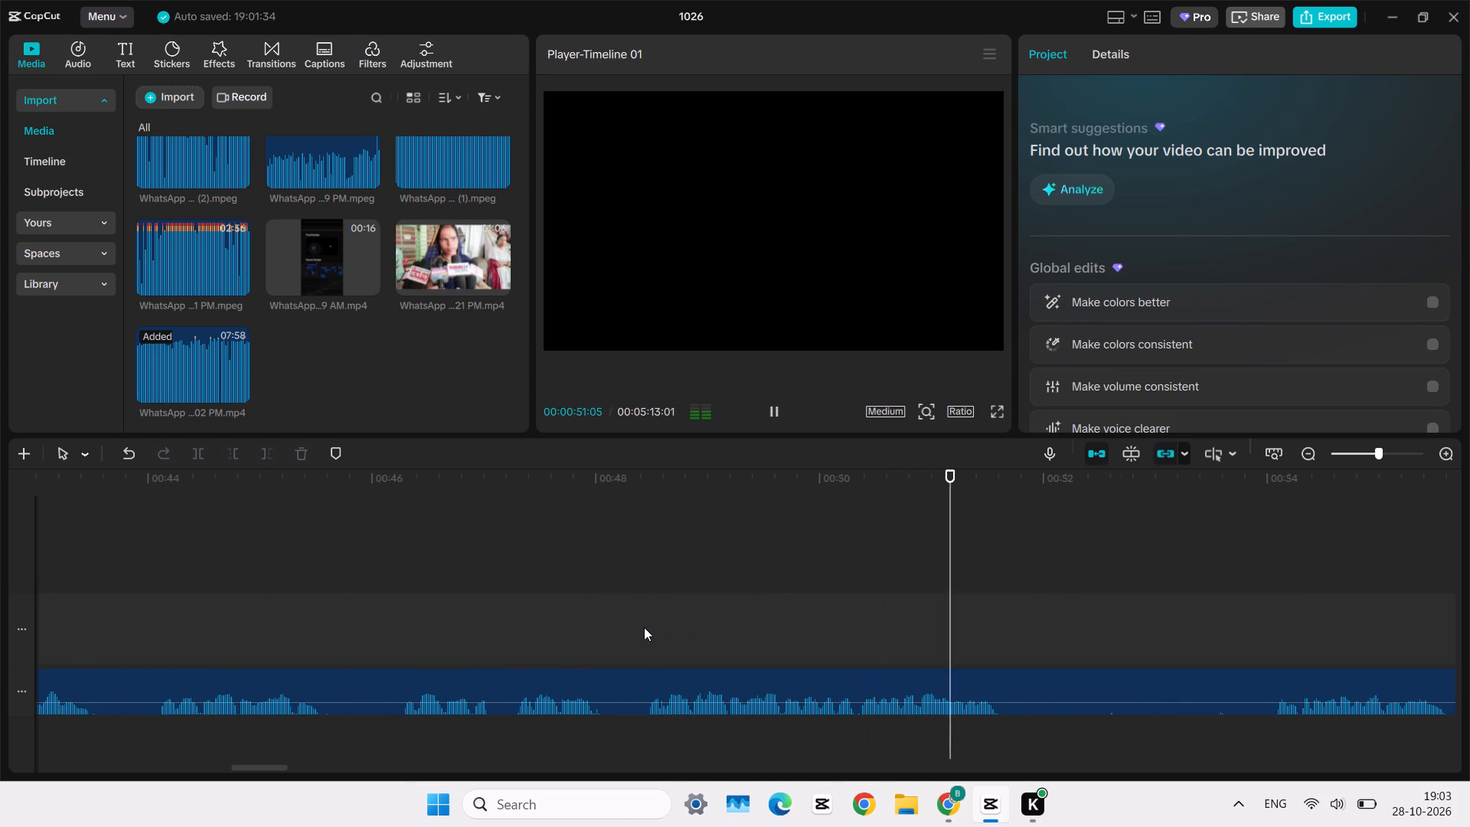
# Cut out the WhatsApp audio between 00:00:06:21 and the passage starting near 48.5 seconds, closing the gap.
pyautogui.doubleClick(644, 627)
pyautogui.keyDown('ctrl'); pyautogui.scroll(7, 644, 627); pyautogui.keyUp('ctrl')
pyautogui.click(650, 626)
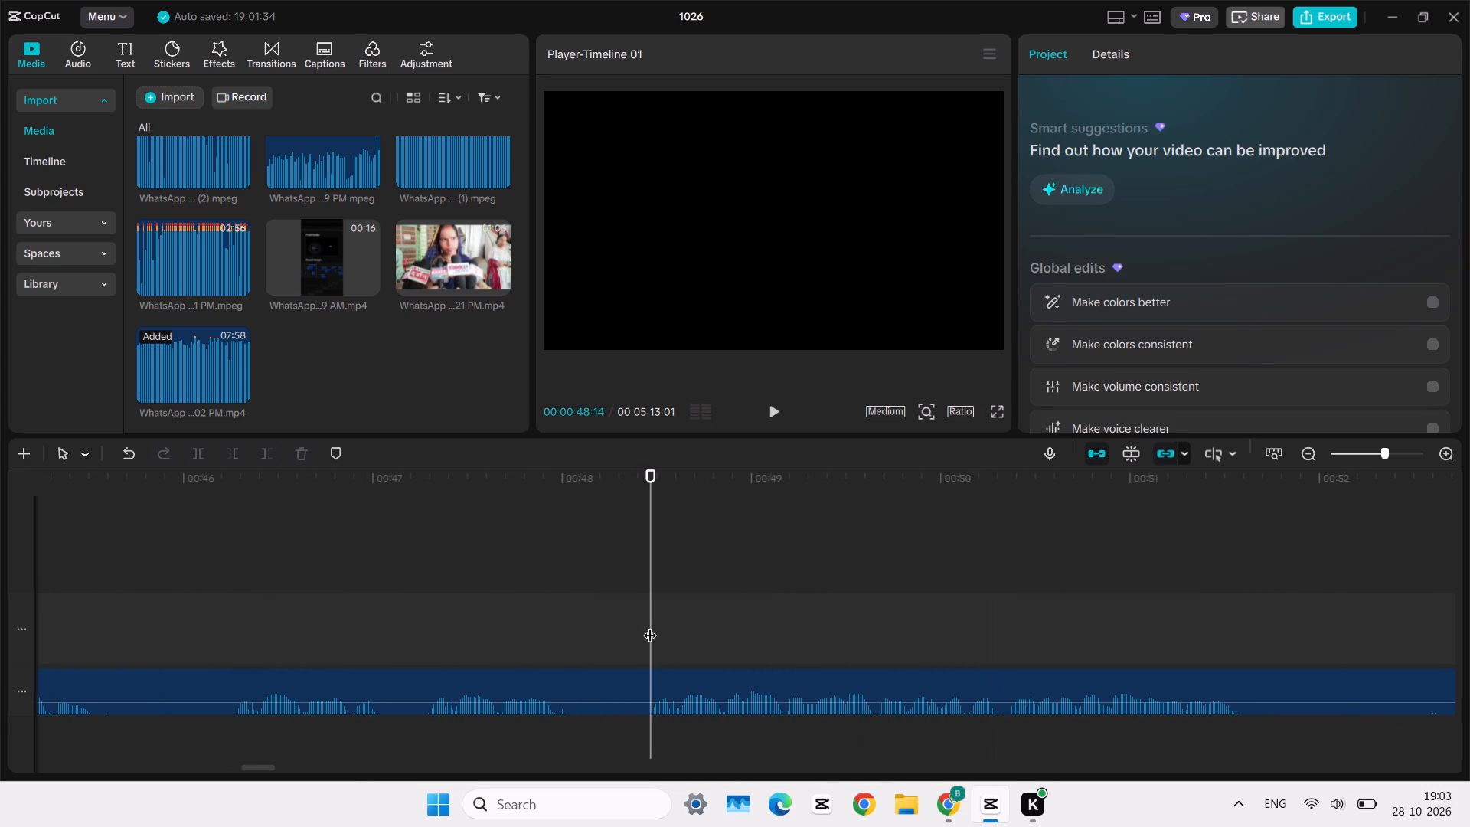
# Trim the start of the remaining WhatsApp audio to 00:00:48:14, where the next spoken passage begins.
pyautogui.click(650, 626)
pyautogui.doubleClick(650, 626)
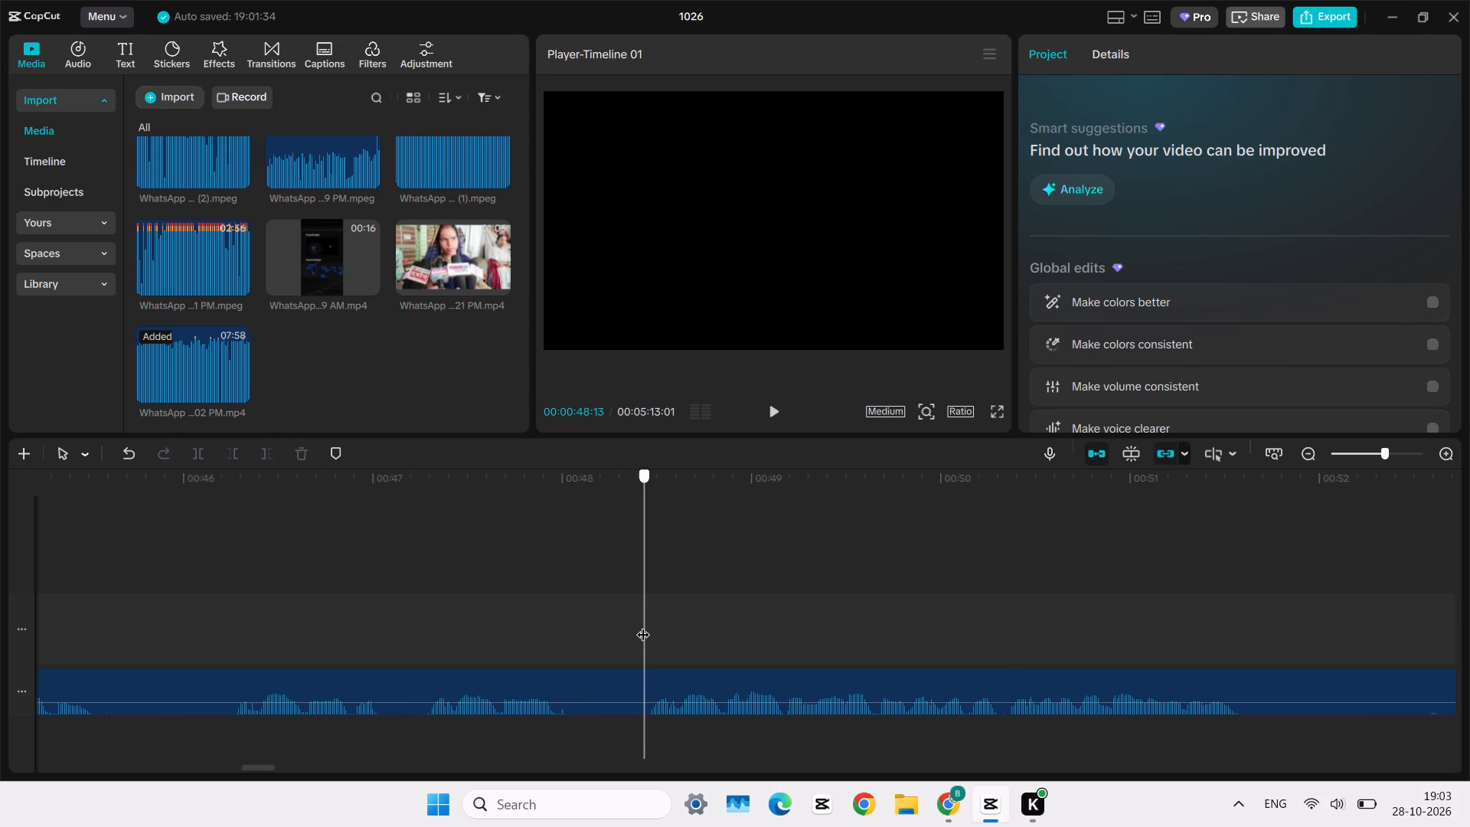
pyautogui.click(675, 706)
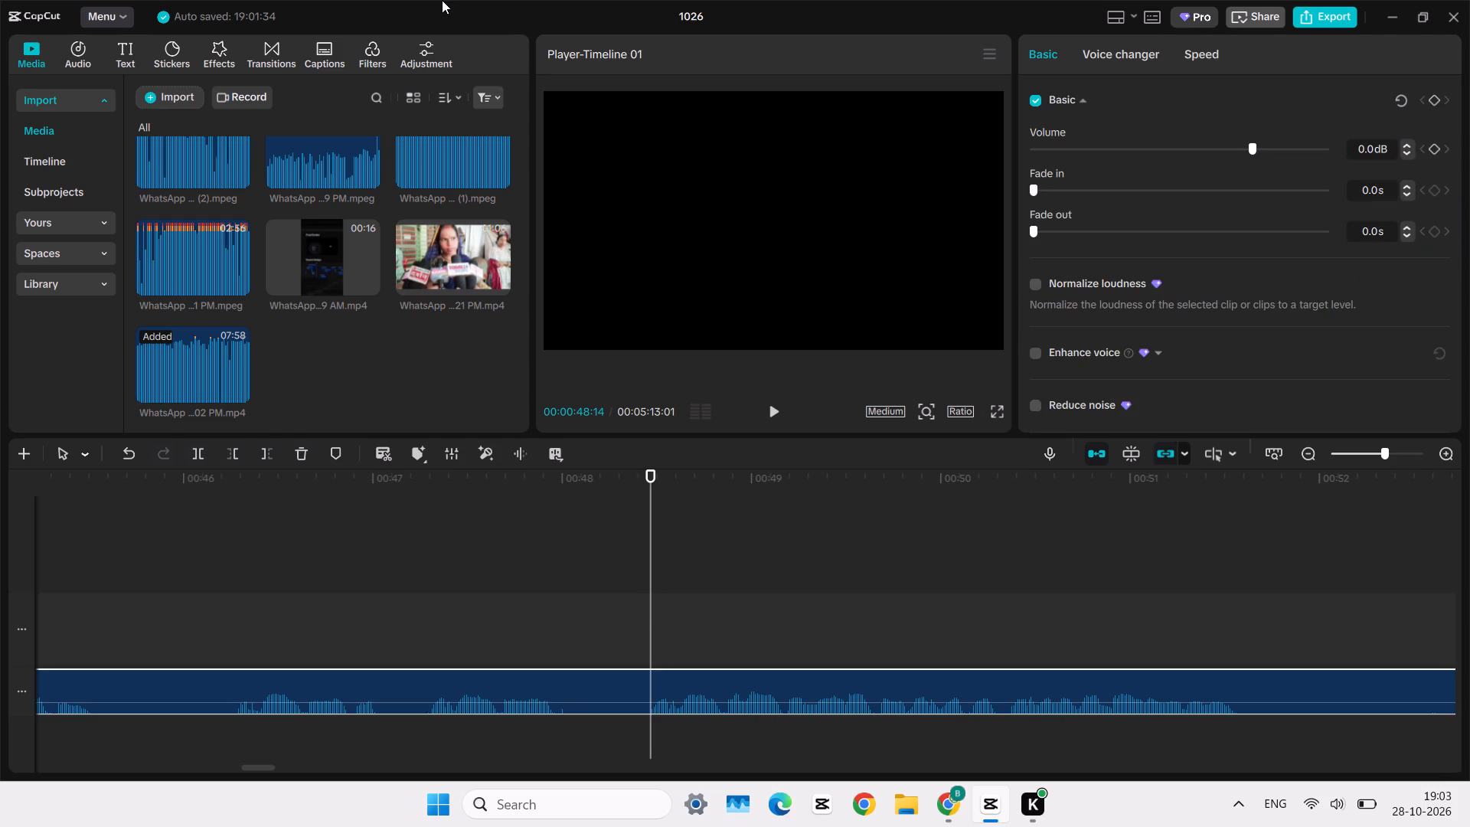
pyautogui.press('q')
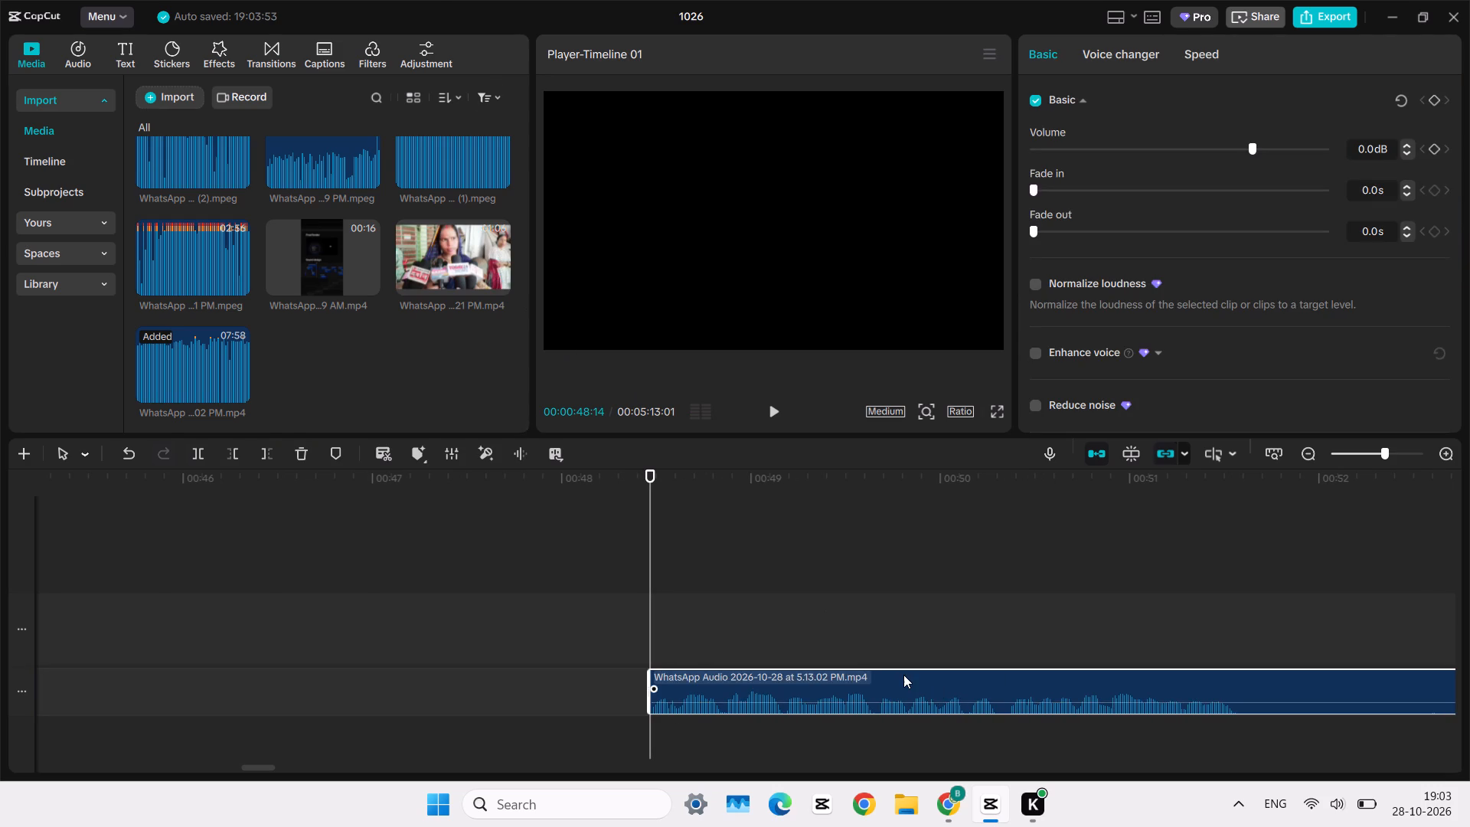
# Move the trimmed WhatsApp audio clip back along its track so it directly follows the preceding clip, near 6.7 seconds.
pyautogui.moveTo(903, 675); pyautogui.dragTo(0, 742)
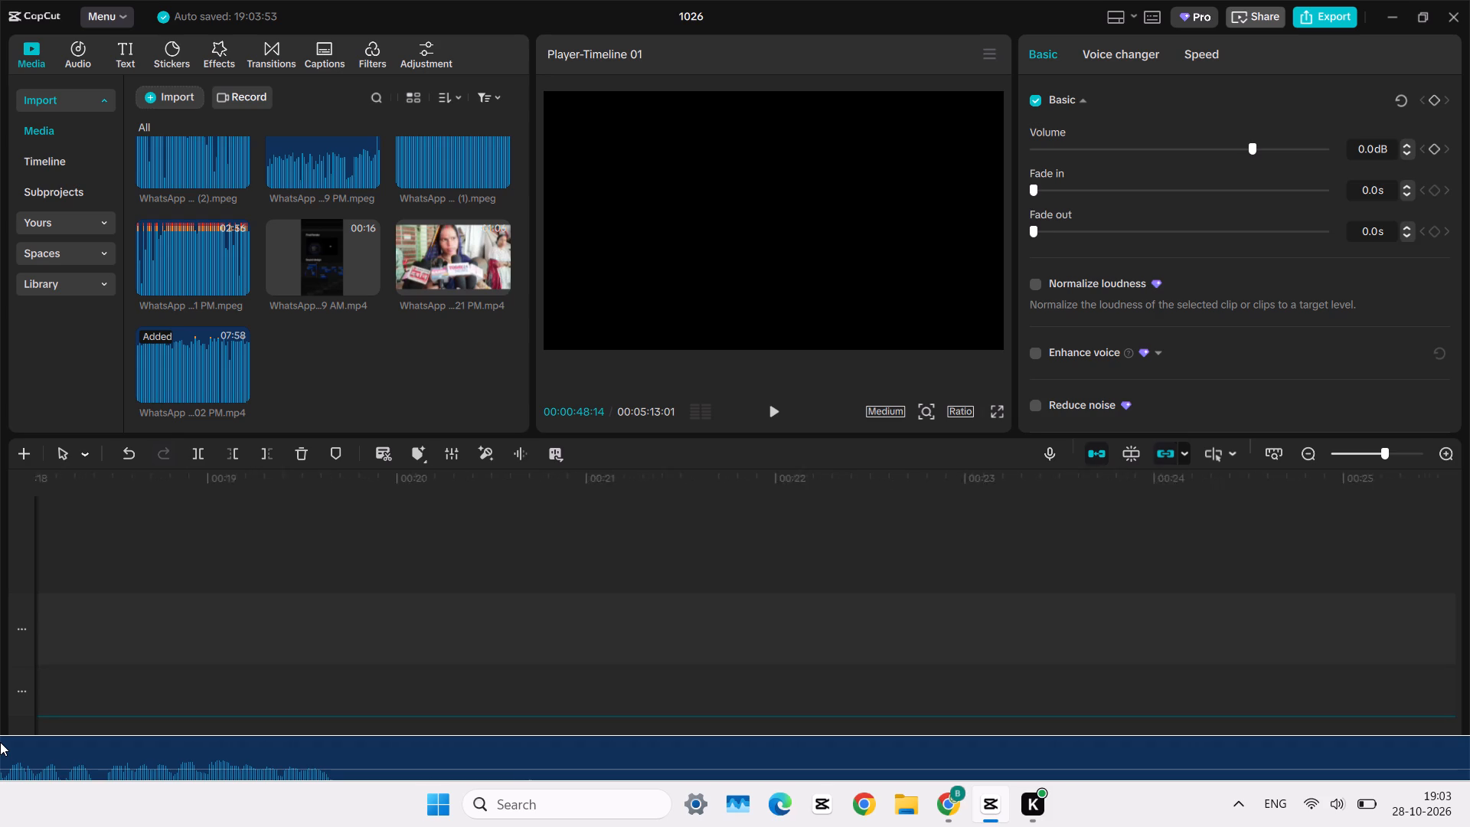
pyautogui.moveTo(0, 742); pyautogui.dragTo(1426, 719)
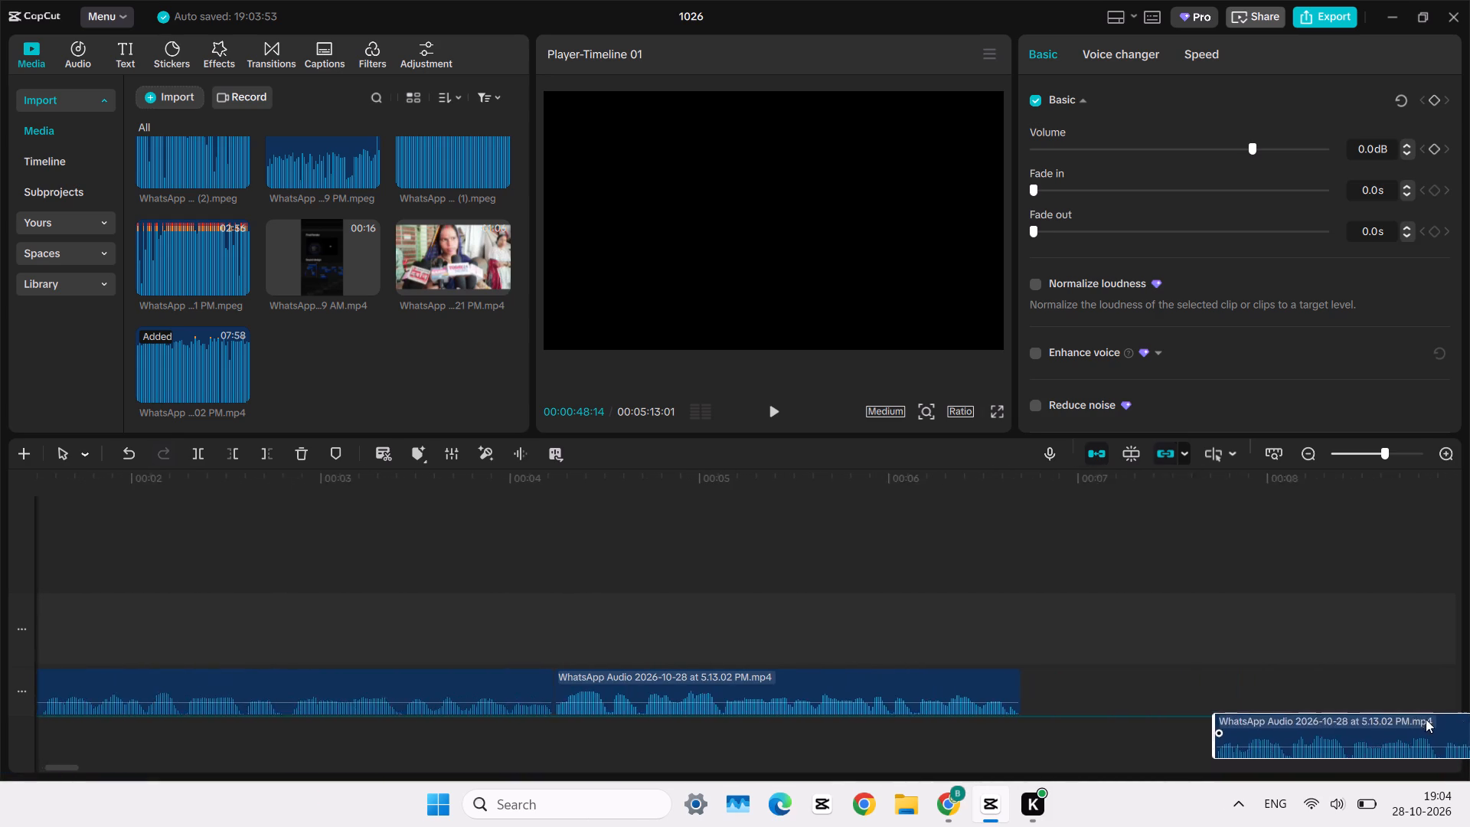
pyautogui.moveTo(1426, 719); pyautogui.dragTo(1191, 678)
pyautogui.click(1067, 629)
pyautogui.moveTo(1065, 687); pyautogui.dragTo(1048, 708)
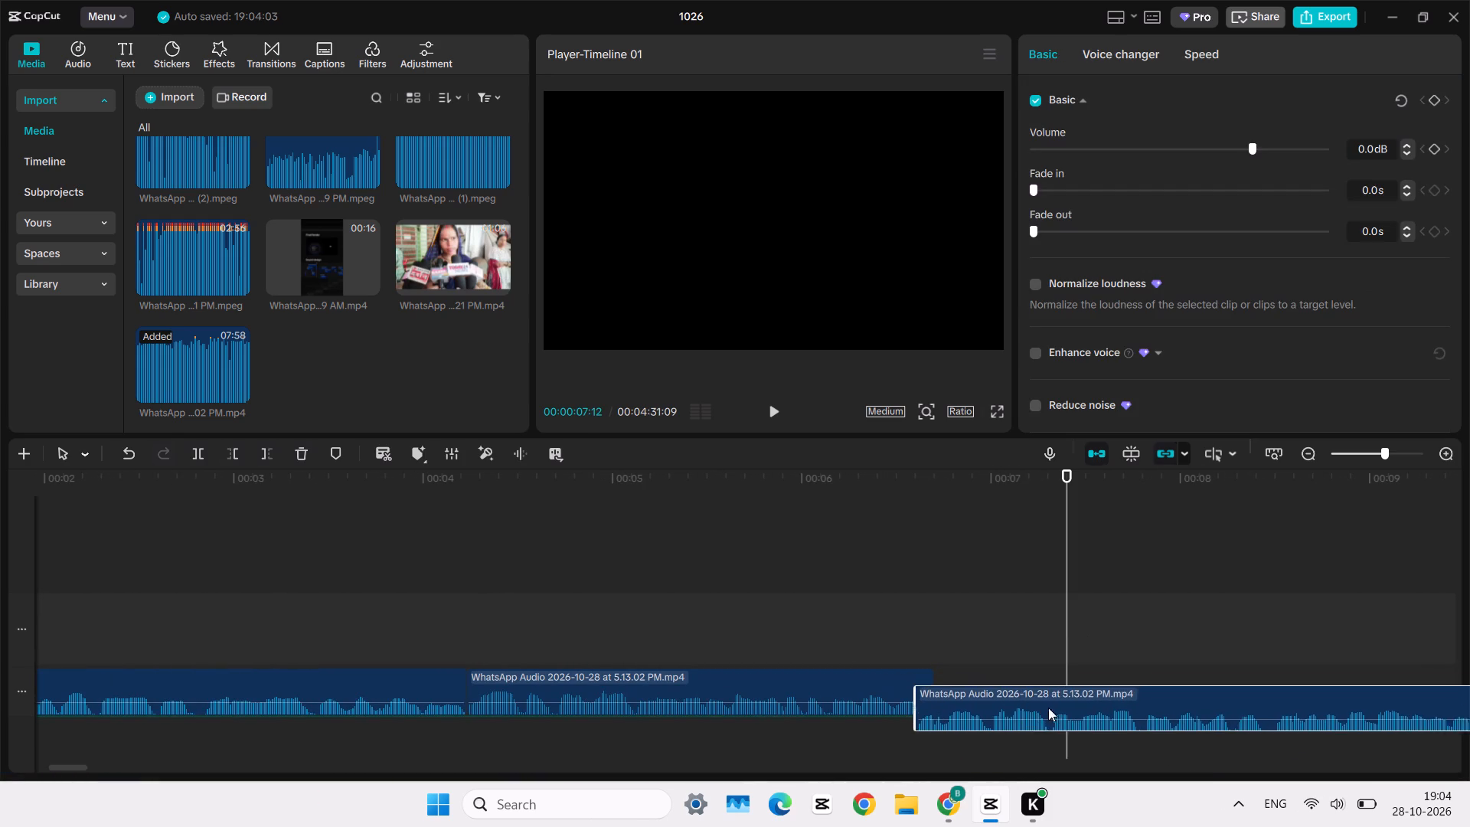
pyautogui.moveTo(1048, 708); pyautogui.dragTo(1054, 705)
pyautogui.moveTo(1022, 694); pyautogui.dragTo(1021, 668)
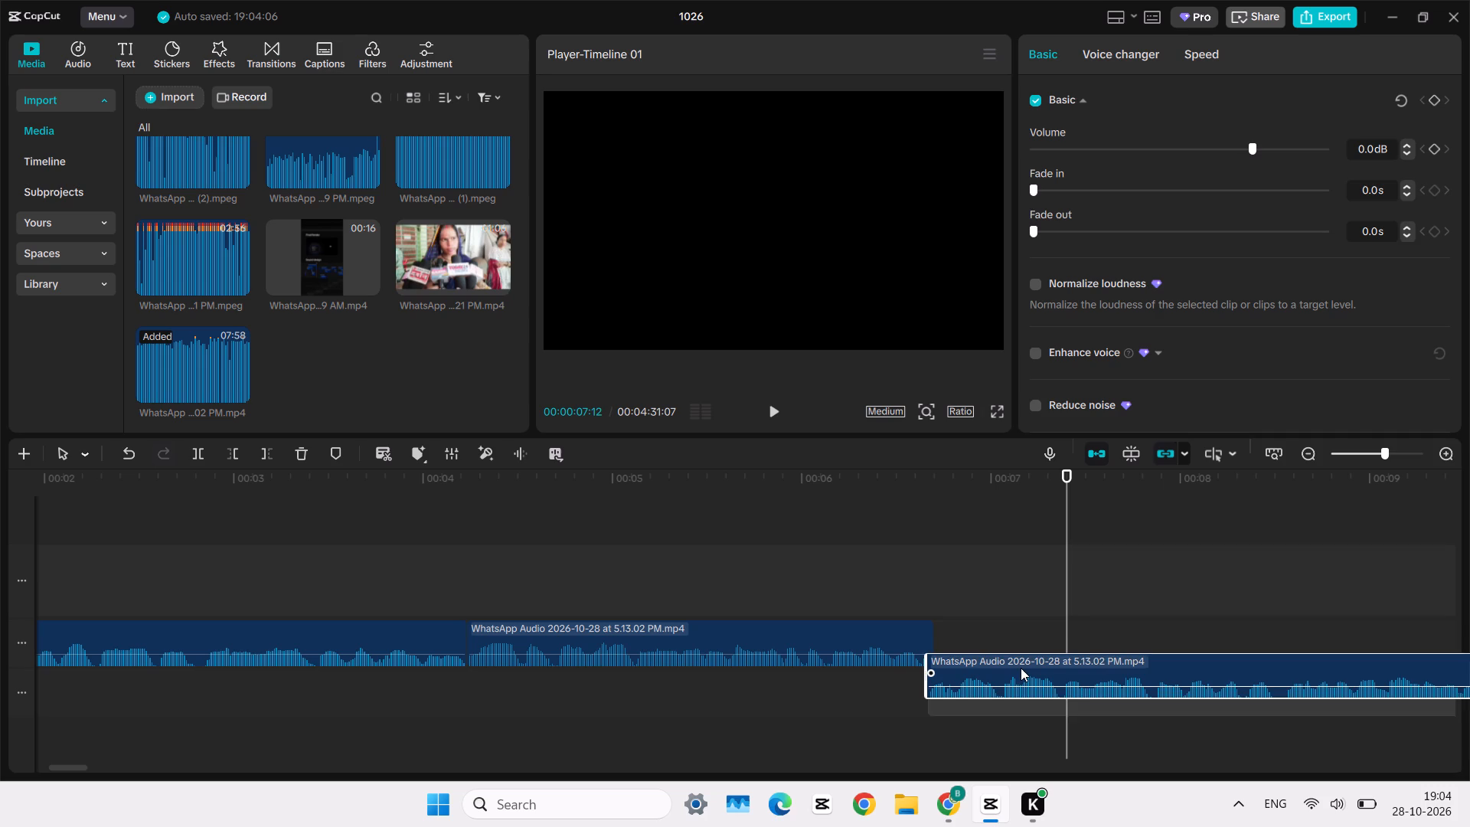
pyautogui.moveTo(1021, 668); pyautogui.dragTo(1031, 652)
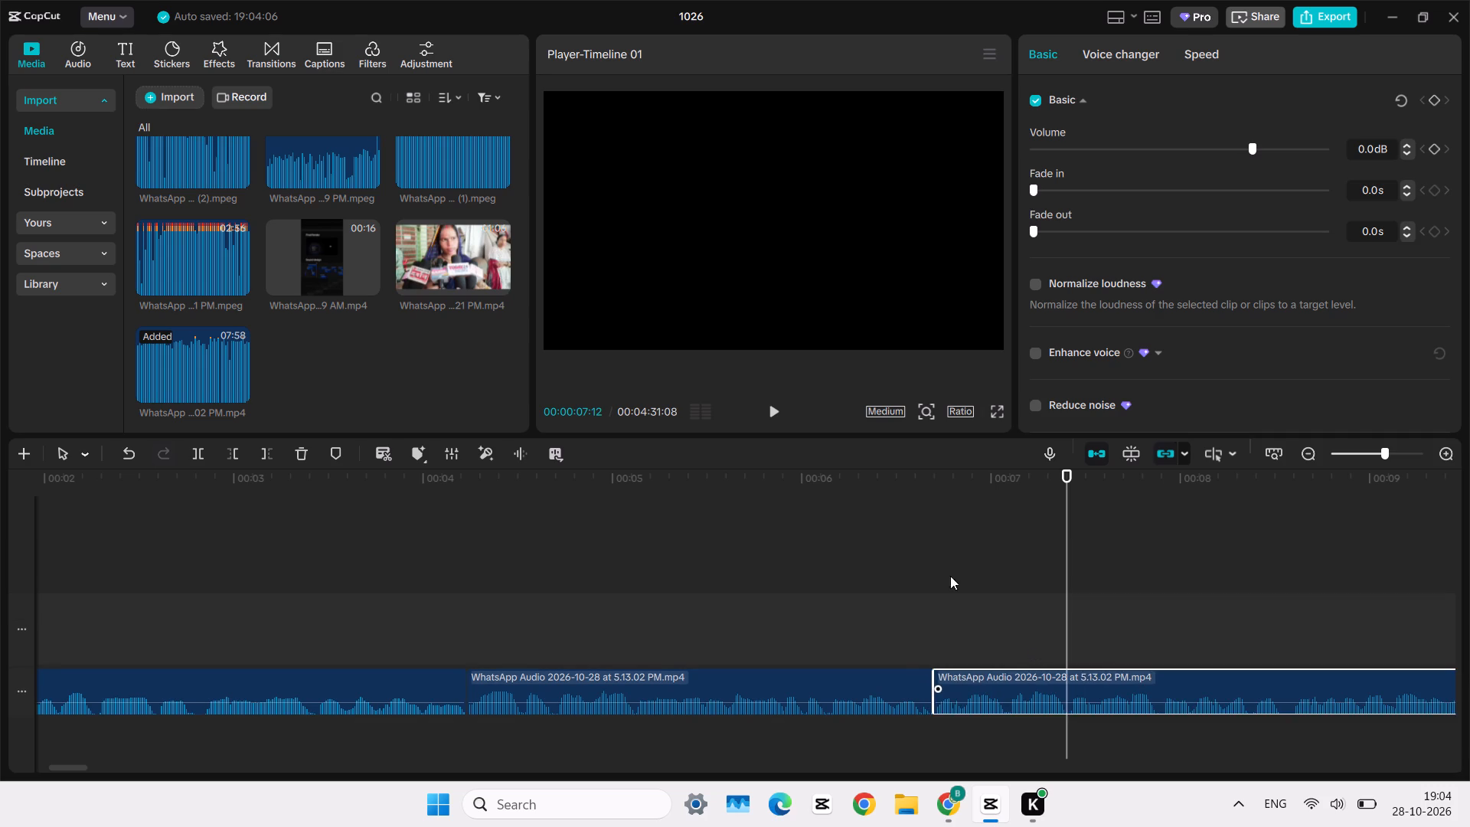
# Play the joined WhatsApp audio from the beginning of the timeline to check the cuts between its clips.
pyautogui.click(897, 522)
pyautogui.moveTo(897, 522); pyautogui.dragTo(0, 628)
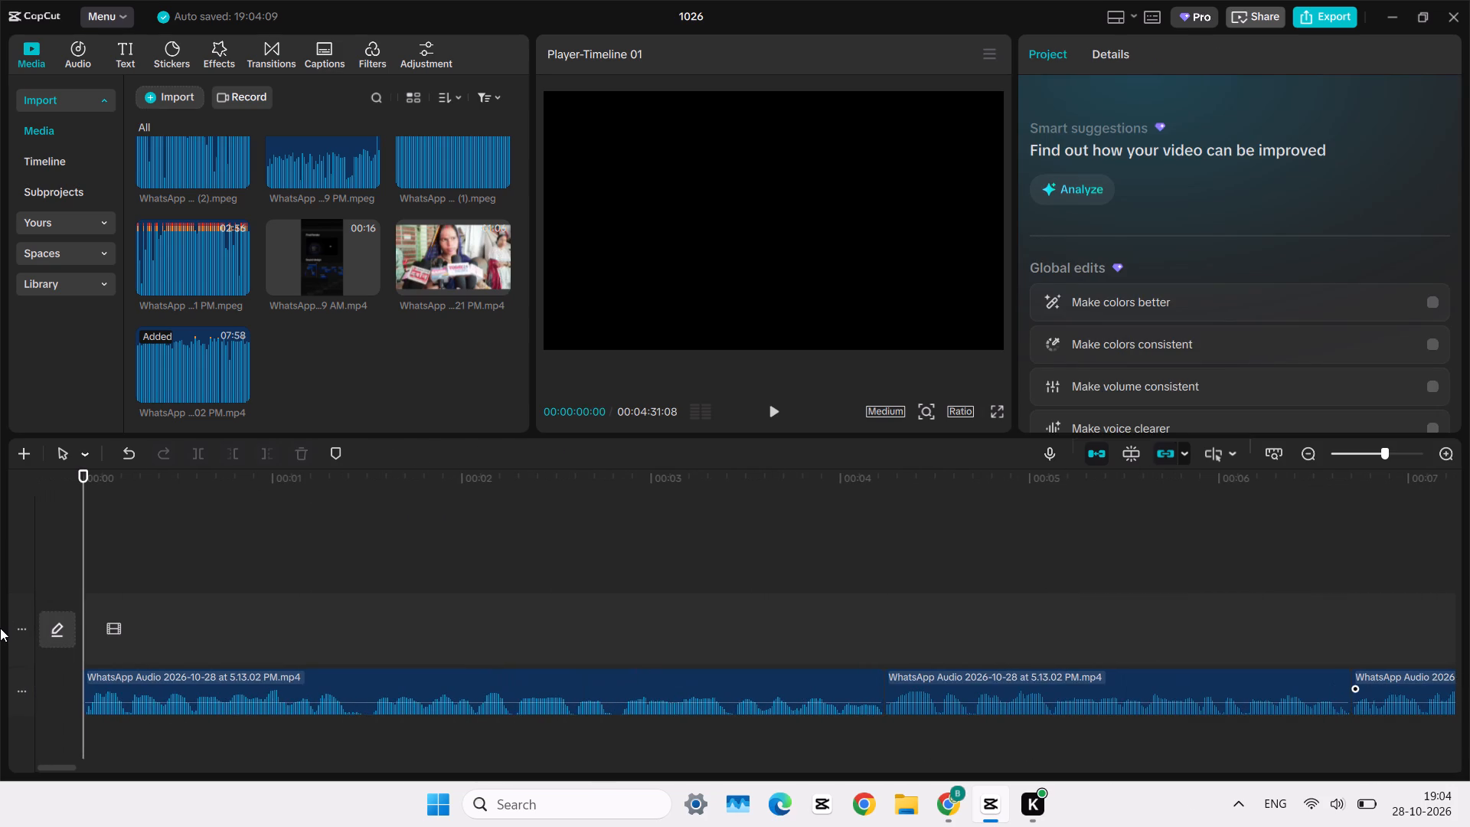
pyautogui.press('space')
pyautogui.keyDown('ctrl'); pyautogui.scroll(-7, 659, 712); pyautogui.keyUp('ctrl')
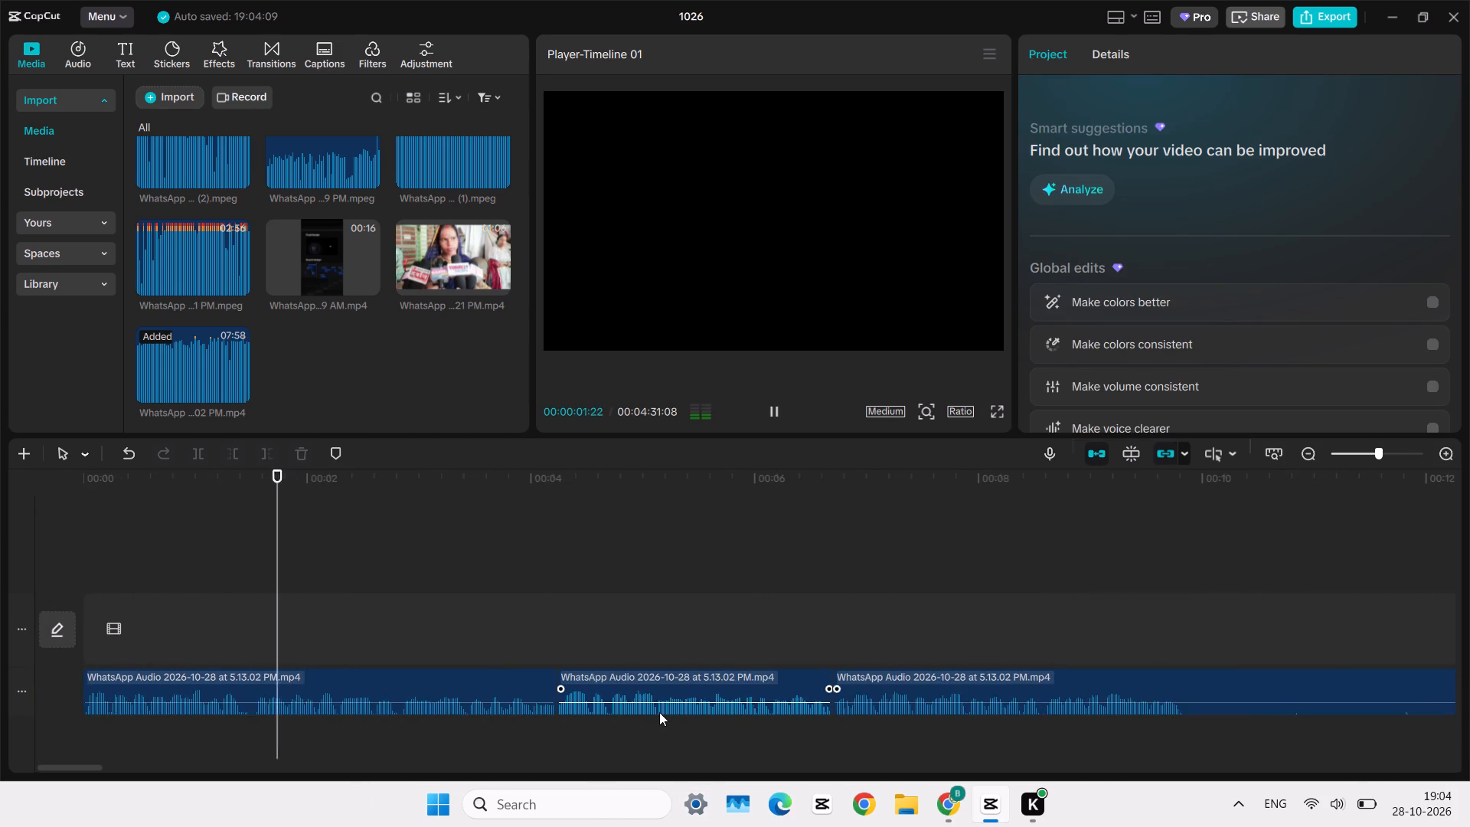
pyautogui.hscroll(-1, 659, 712)
pyautogui.keyDown('ctrl'); pyautogui.scroll(5, 465, 666); pyautogui.keyUp('ctrl')
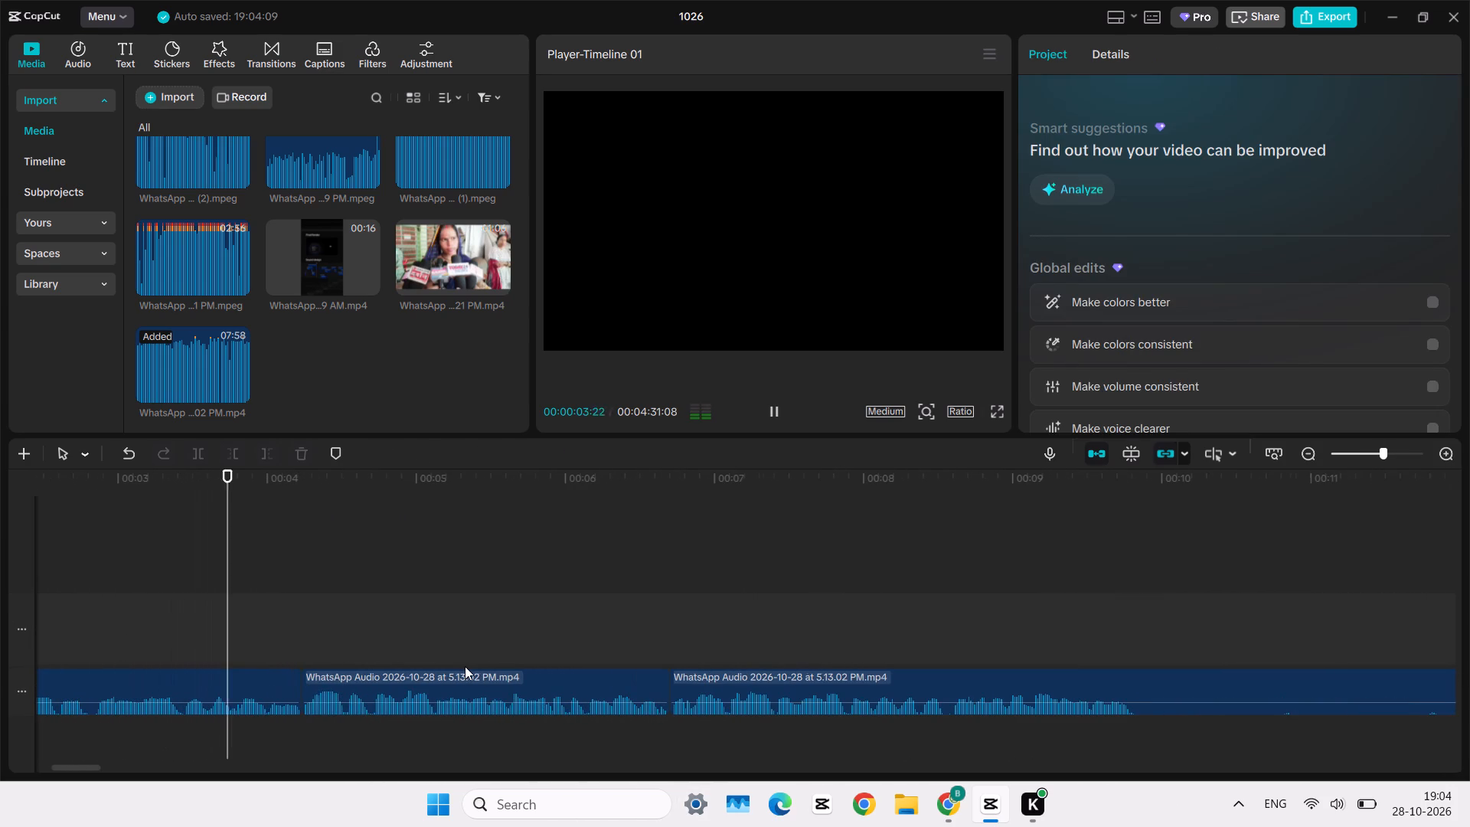
pyautogui.keyDown('ctrl'); pyautogui.scroll(1, 465, 666); pyautogui.keyUp('ctrl')
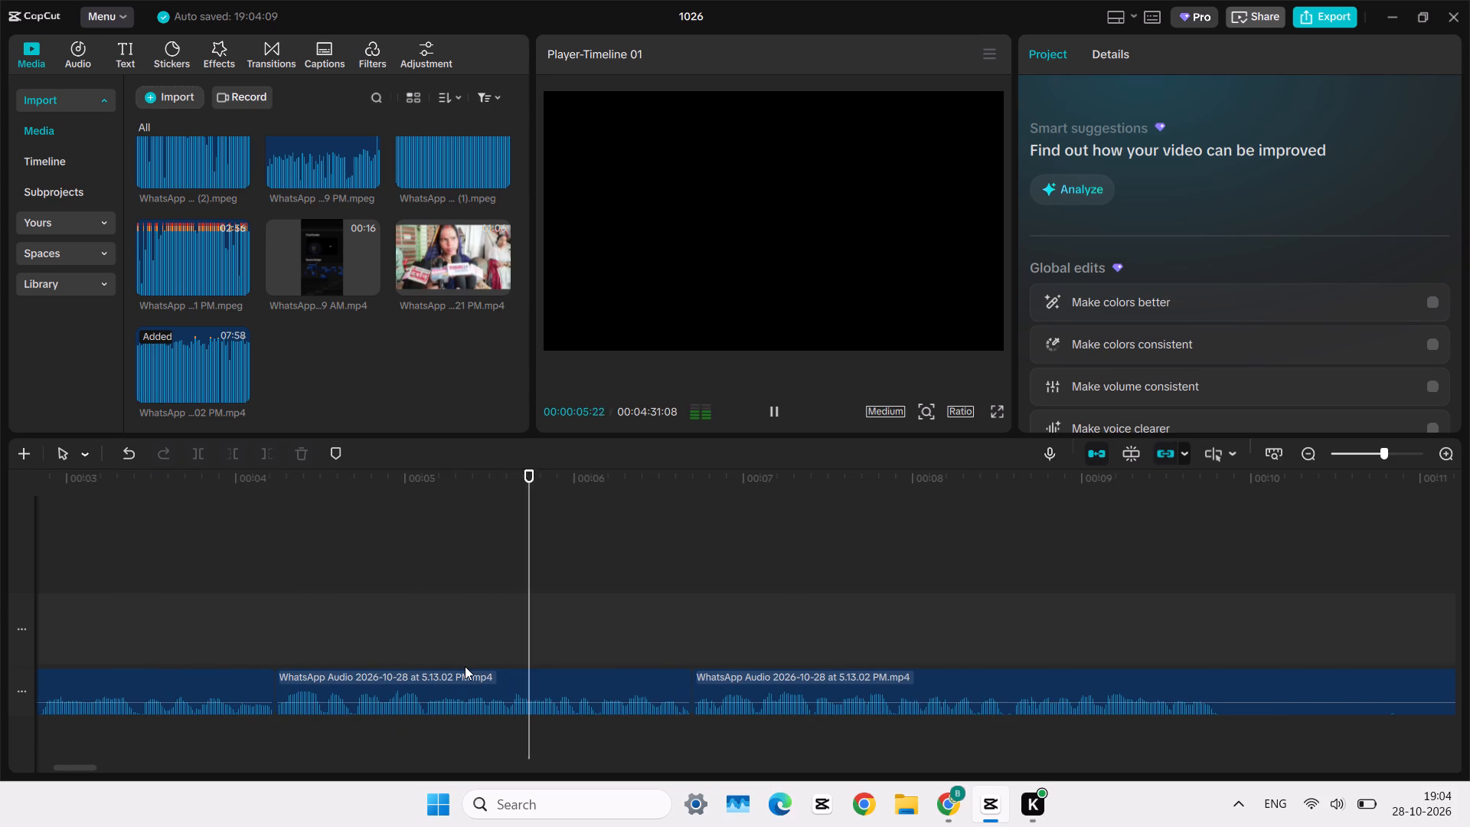
# Listen to the joined WhatsApp audio from about 6 to 10 seconds and sample the passages up to about 23 seconds.
pyautogui.hscroll(-1, 728, 621)
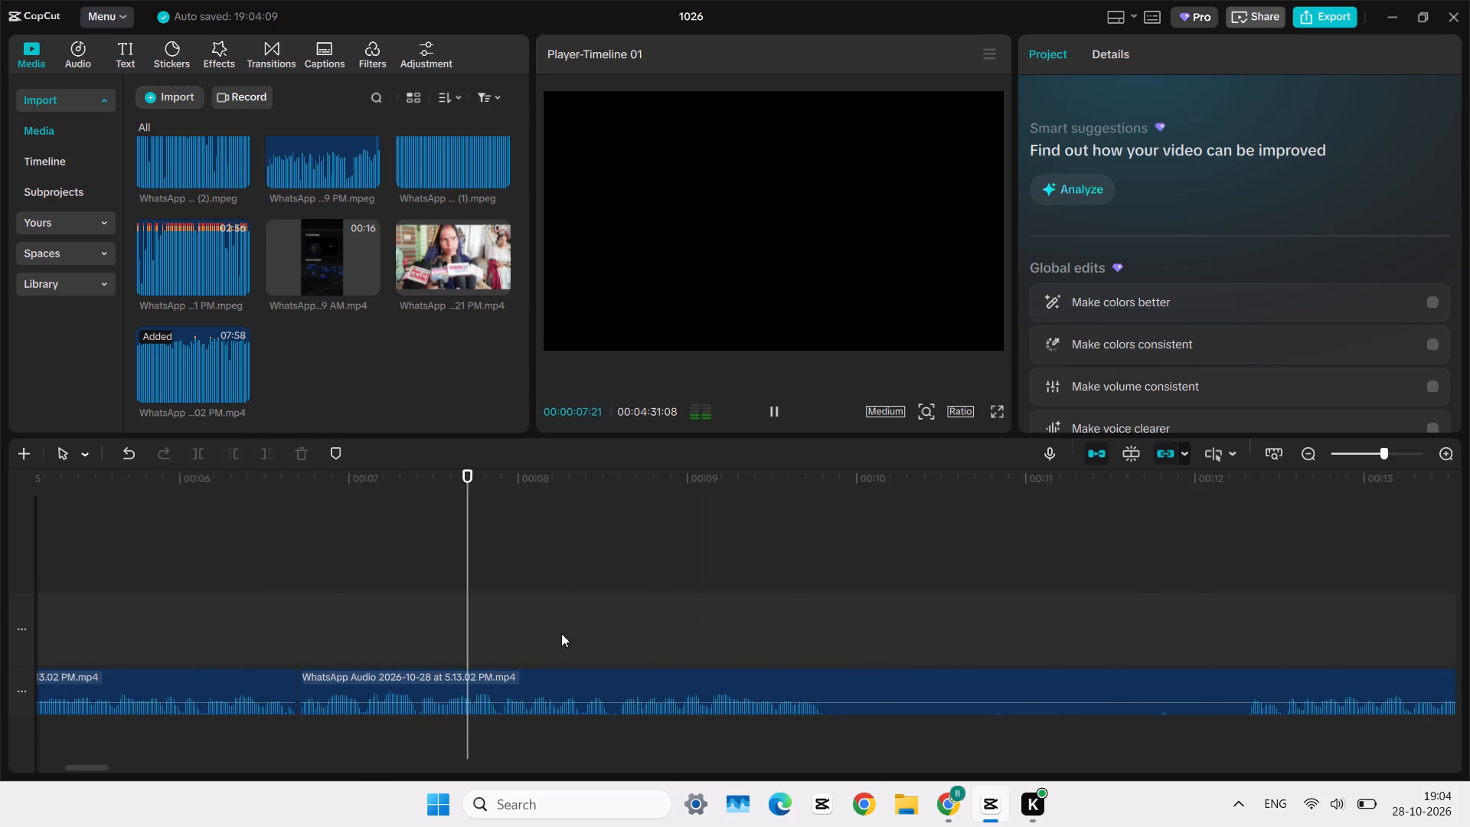
pyautogui.hscroll(-1, 973, 631)
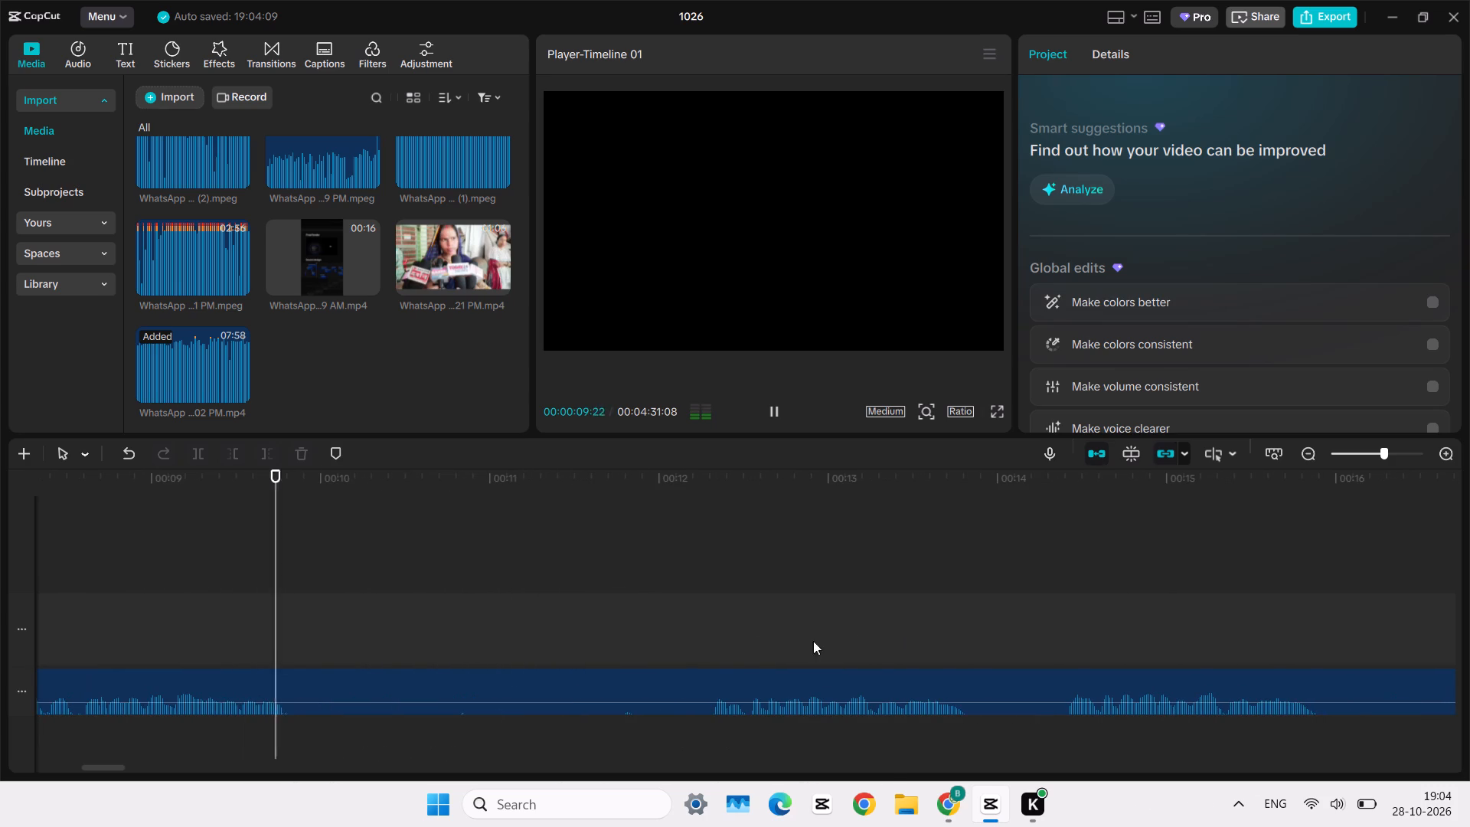
pyautogui.click(1040, 649)
pyautogui.press('space')
pyautogui.hscroll(-2, 1040, 649)
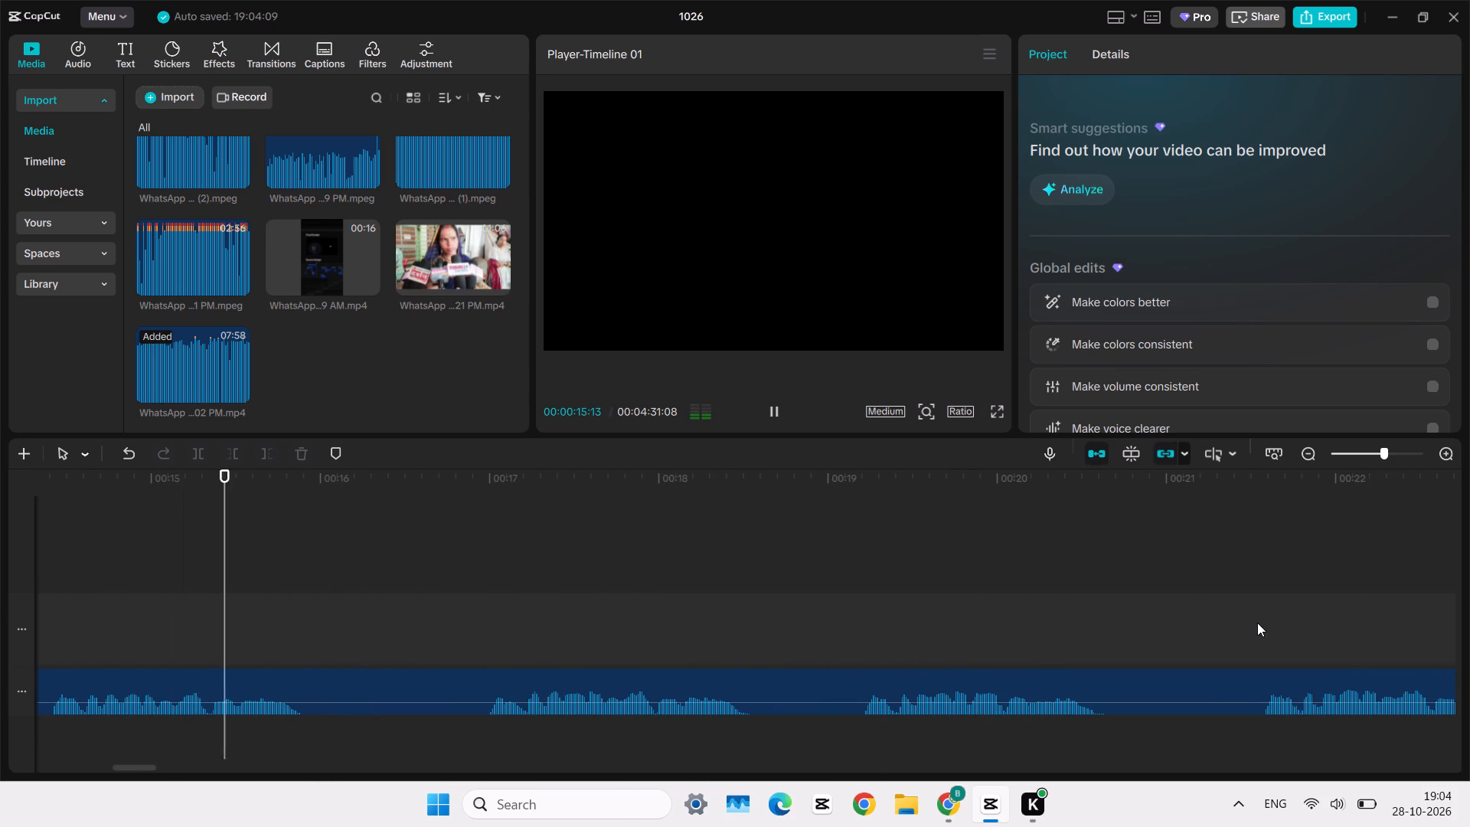
pyautogui.click(1263, 623)
pyautogui.press('space')
pyautogui.click(1148, 645)
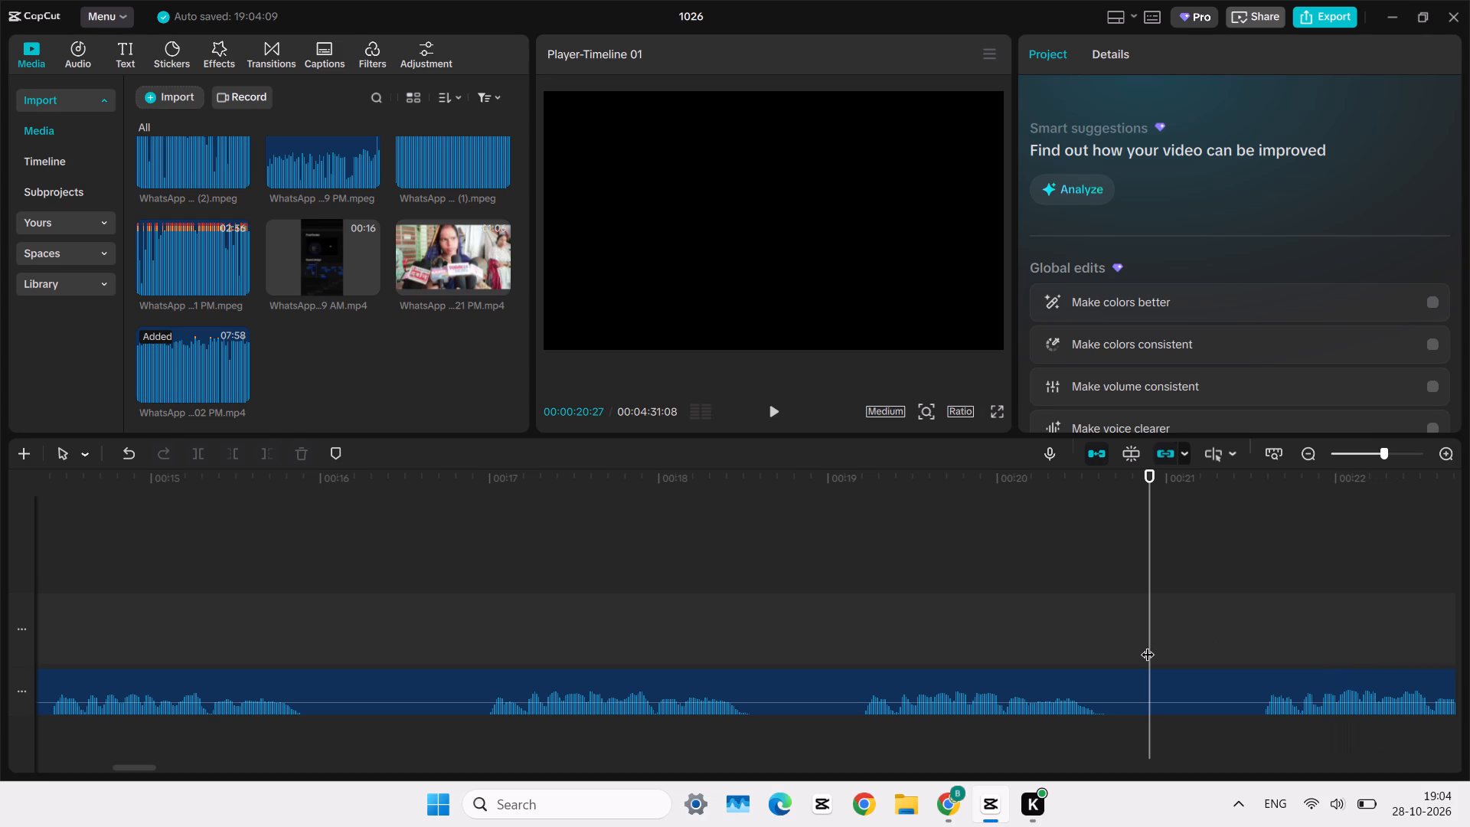
pyautogui.click(1266, 631)
pyautogui.press('space')
pyautogui.hscroll(-1, 1249, 633)
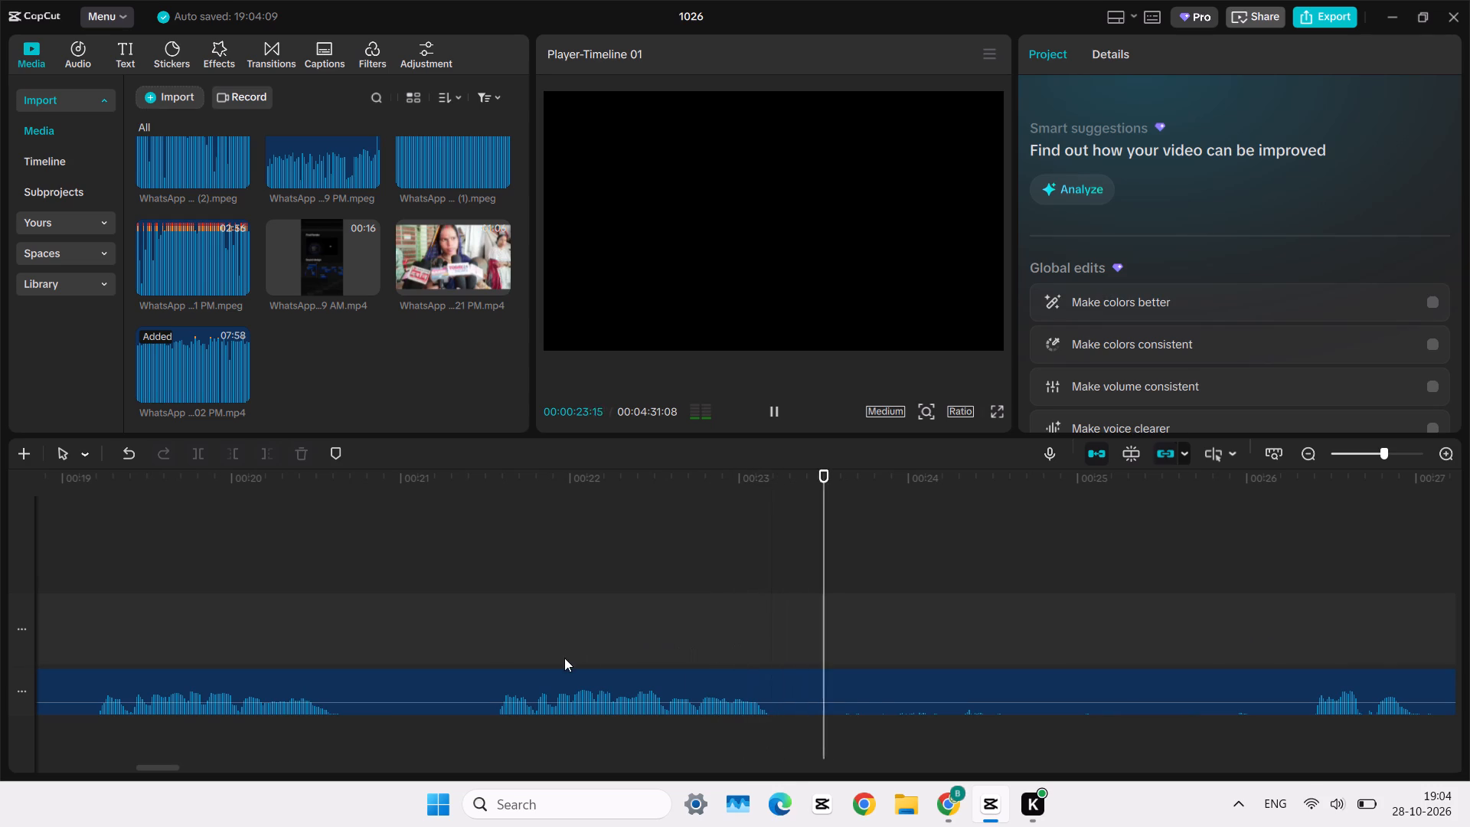
pyautogui.click(475, 642)
# Check the join near 6.7 seconds by ear and trim the end of the second audio clip to 00:00:06:19.
pyautogui.hscroll(6, 475, 642)
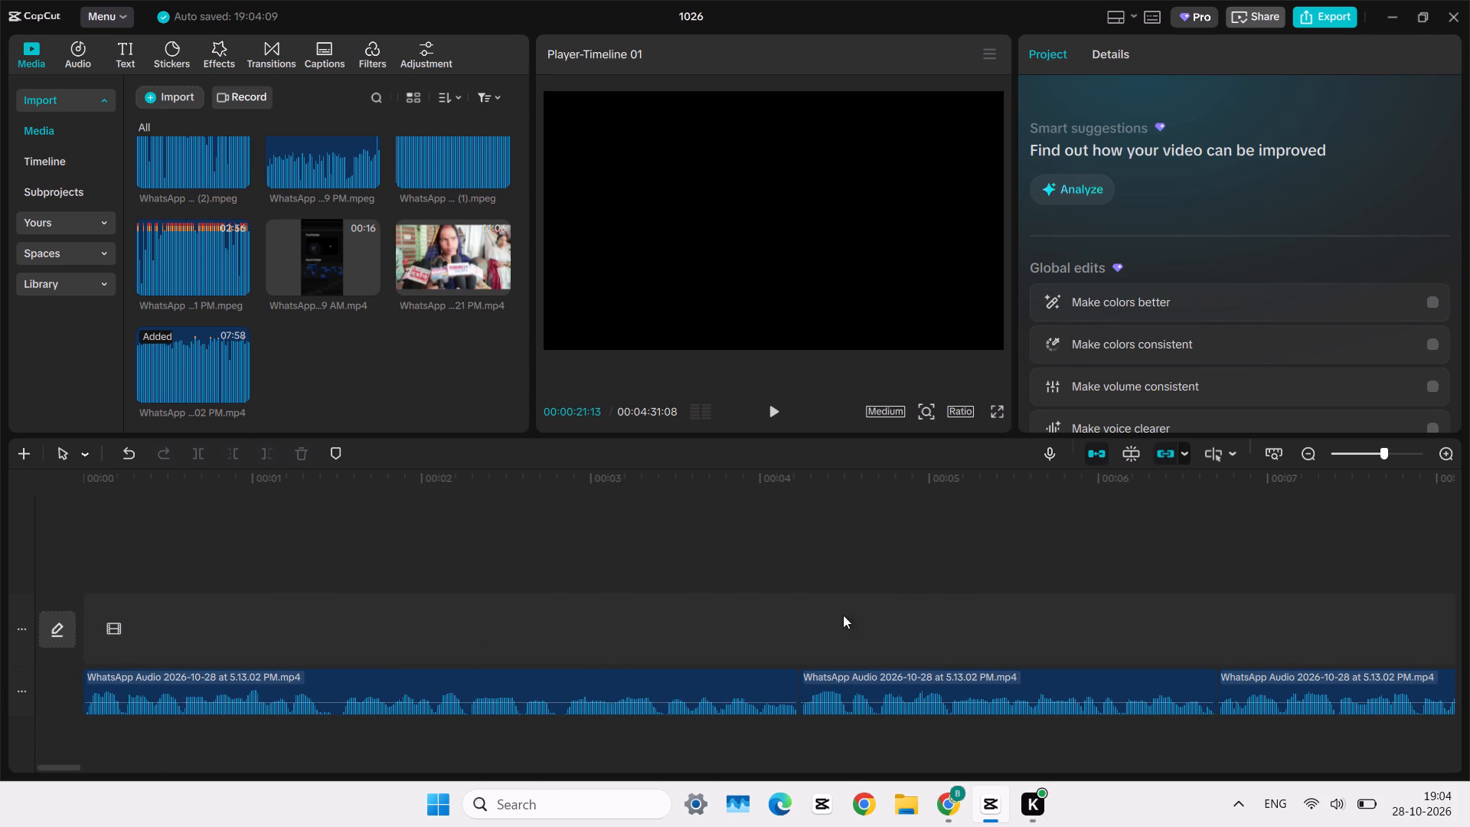
pyautogui.click(862, 610)
pyautogui.press('space')
pyautogui.hscroll(-1, 866, 609)
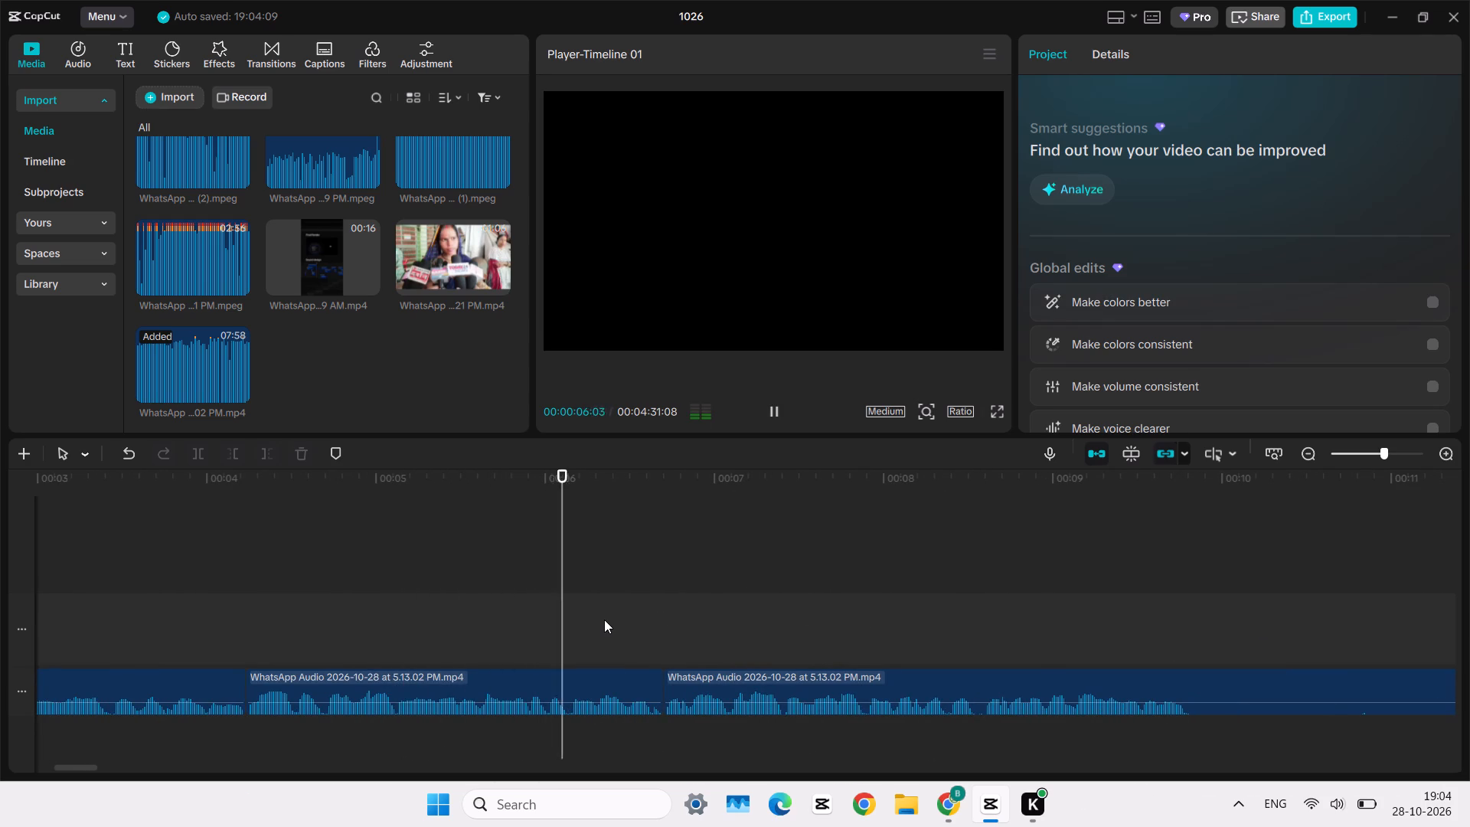
pyautogui.keyDown('ctrl'); pyautogui.scroll(7, 604, 619); pyautogui.keyUp('ctrl')
pyautogui.click(585, 619)
pyautogui.press('space')
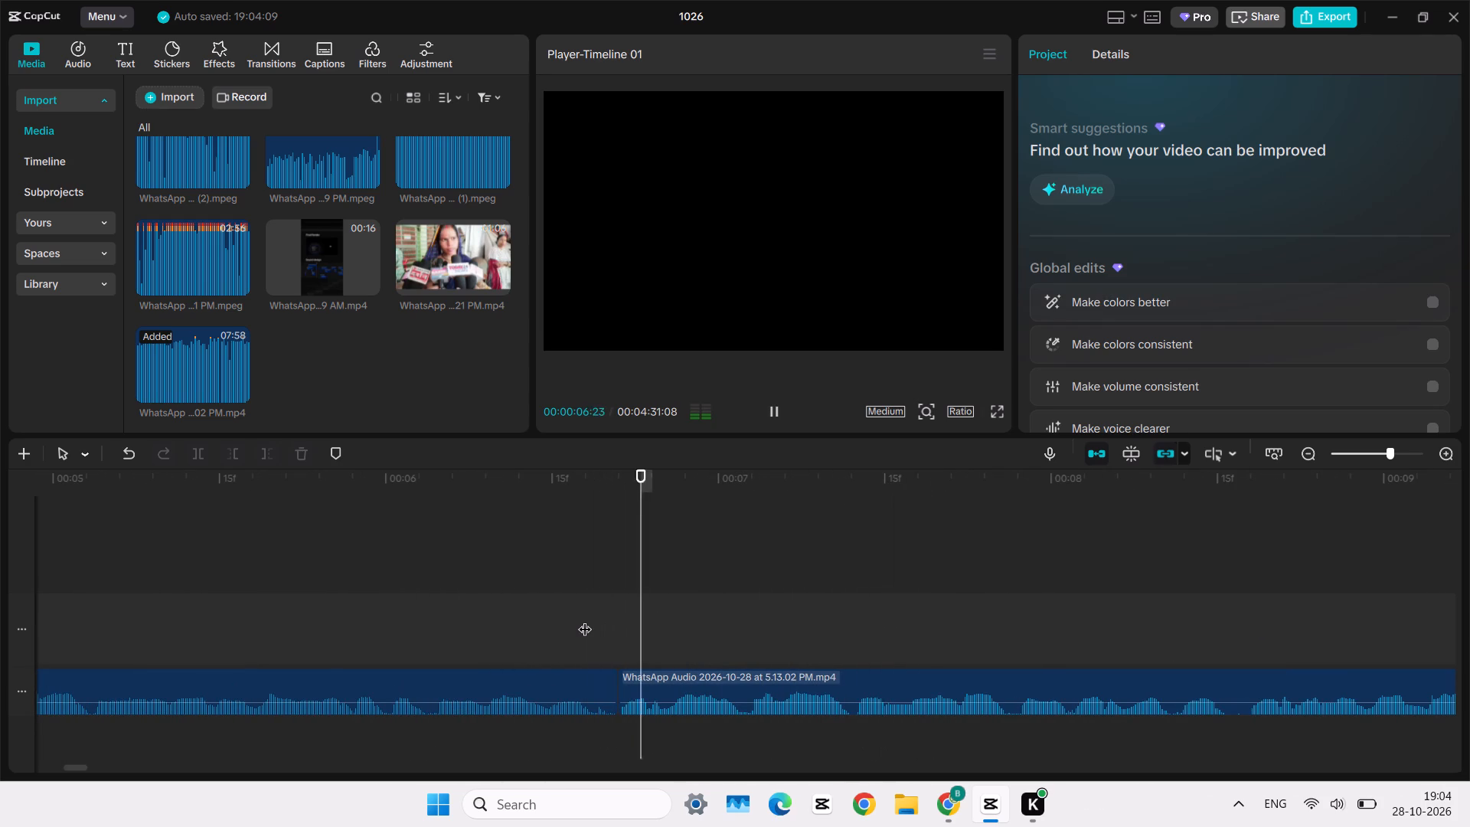
pyautogui.press('space')
pyautogui.click(585, 619)
pyautogui.click(626, 616)
pyautogui.press('space')
pyautogui.press('space')
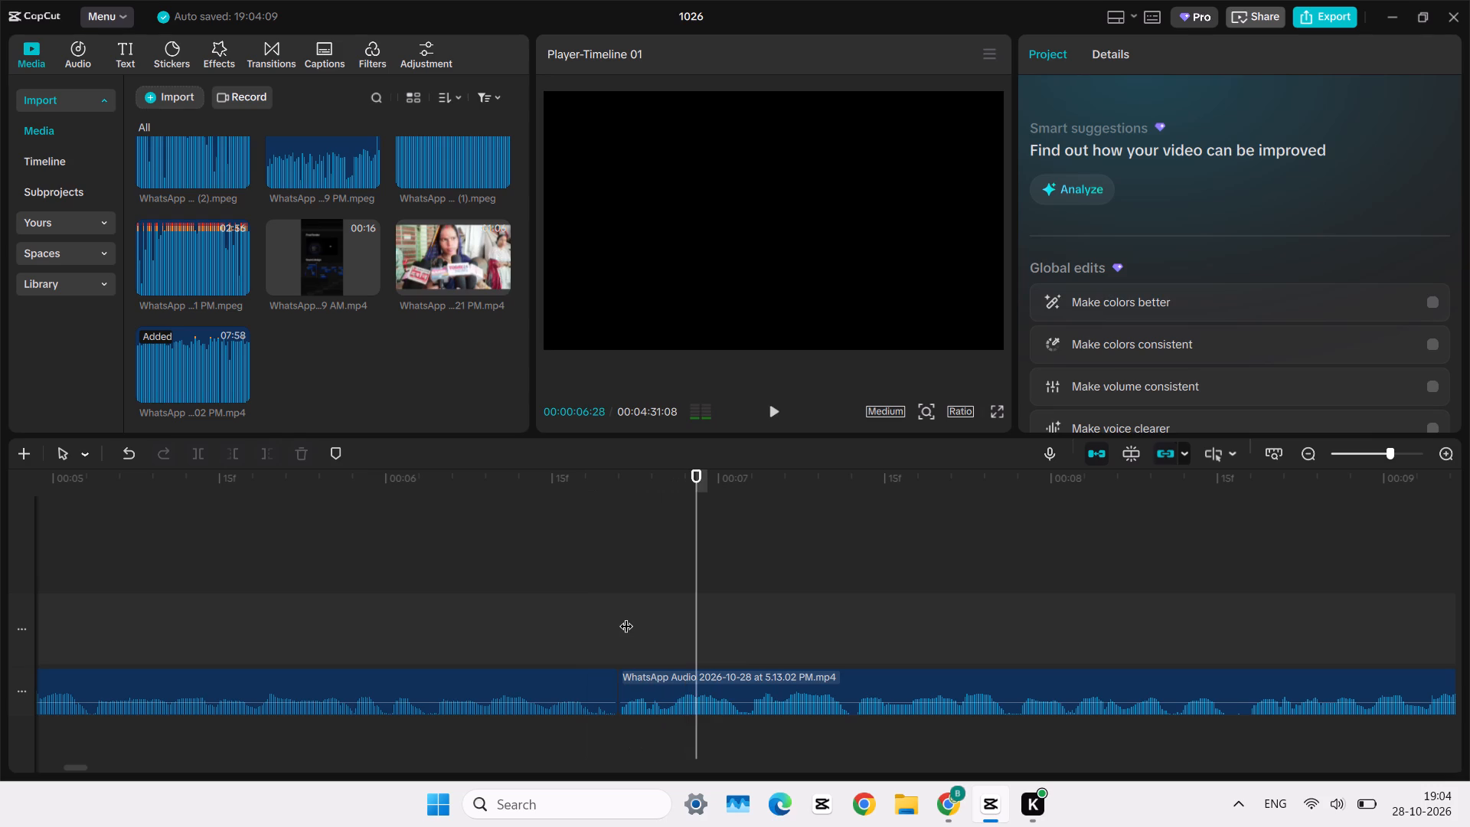
pyautogui.click(626, 616)
pyautogui.click(593, 615)
pyautogui.press('space')
pyautogui.press('space')
pyautogui.click(593, 615)
pyautogui.click(586, 684)
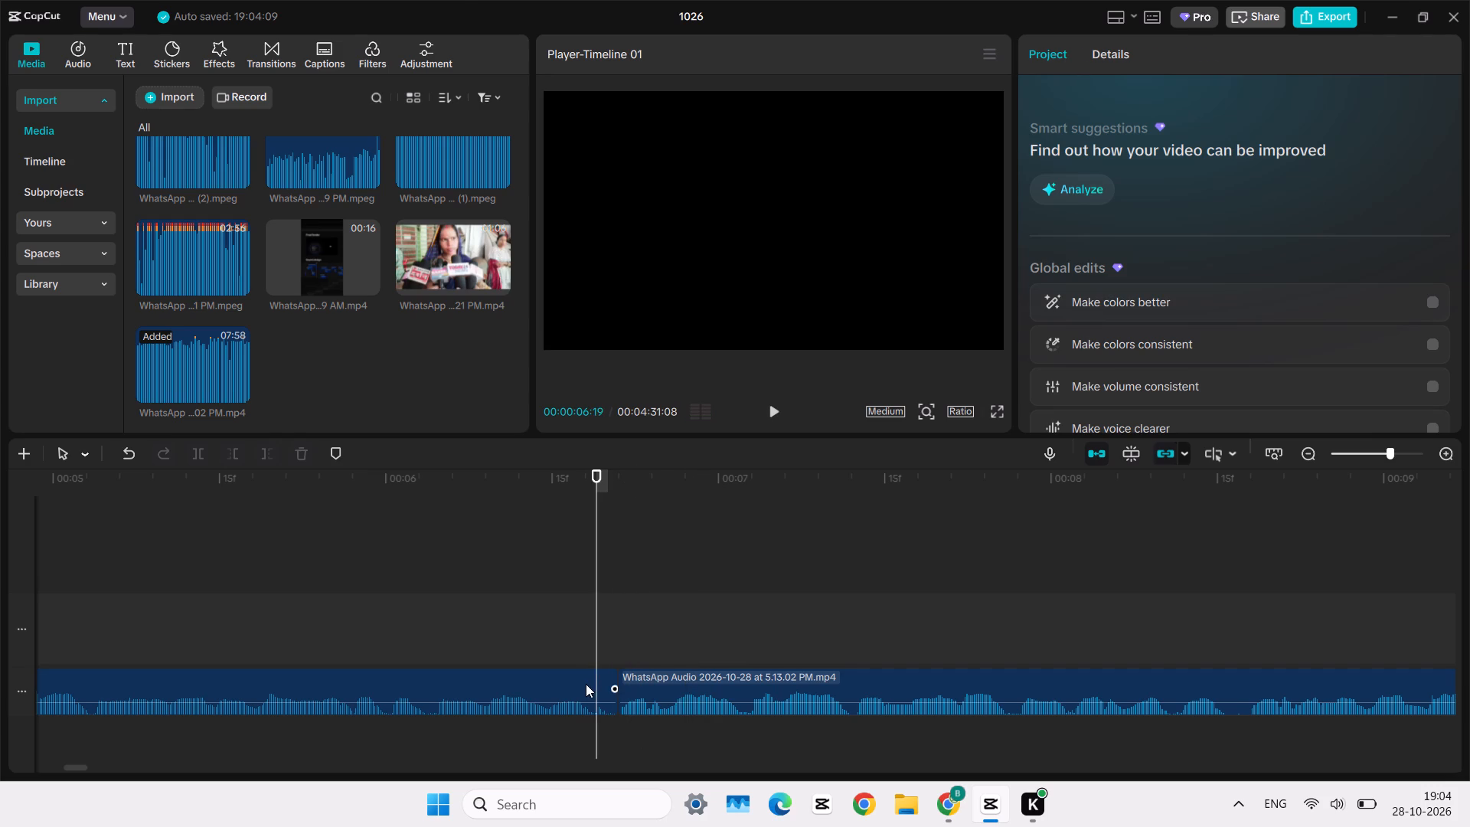
pyautogui.press('w')
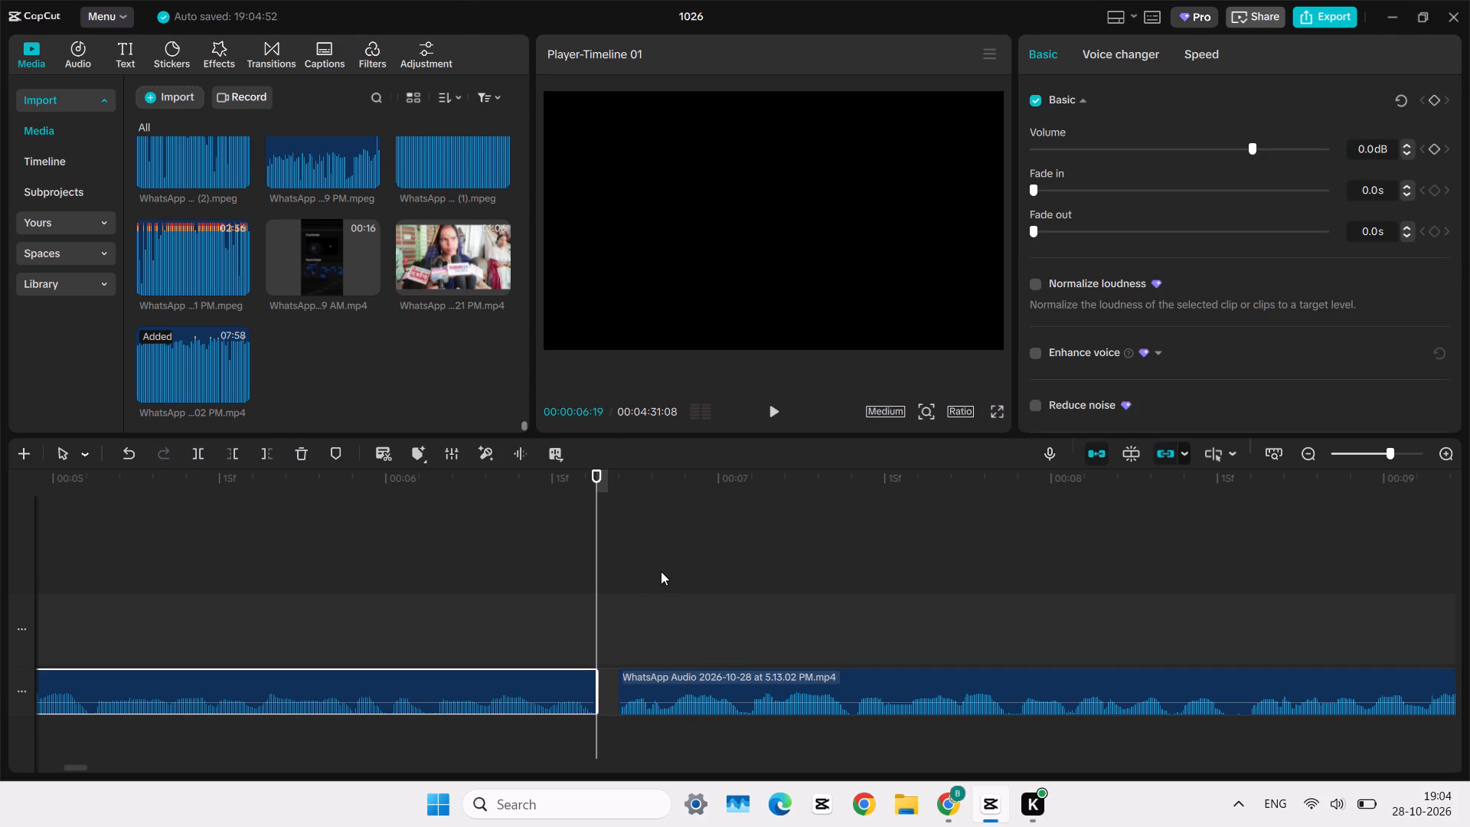
# Move the third audio clip earlier against the trimmed second clip, closing the gap at 00:00:06:19.
pyautogui.click(664, 572)
pyautogui.moveTo(738, 687); pyautogui.dragTo(718, 692)
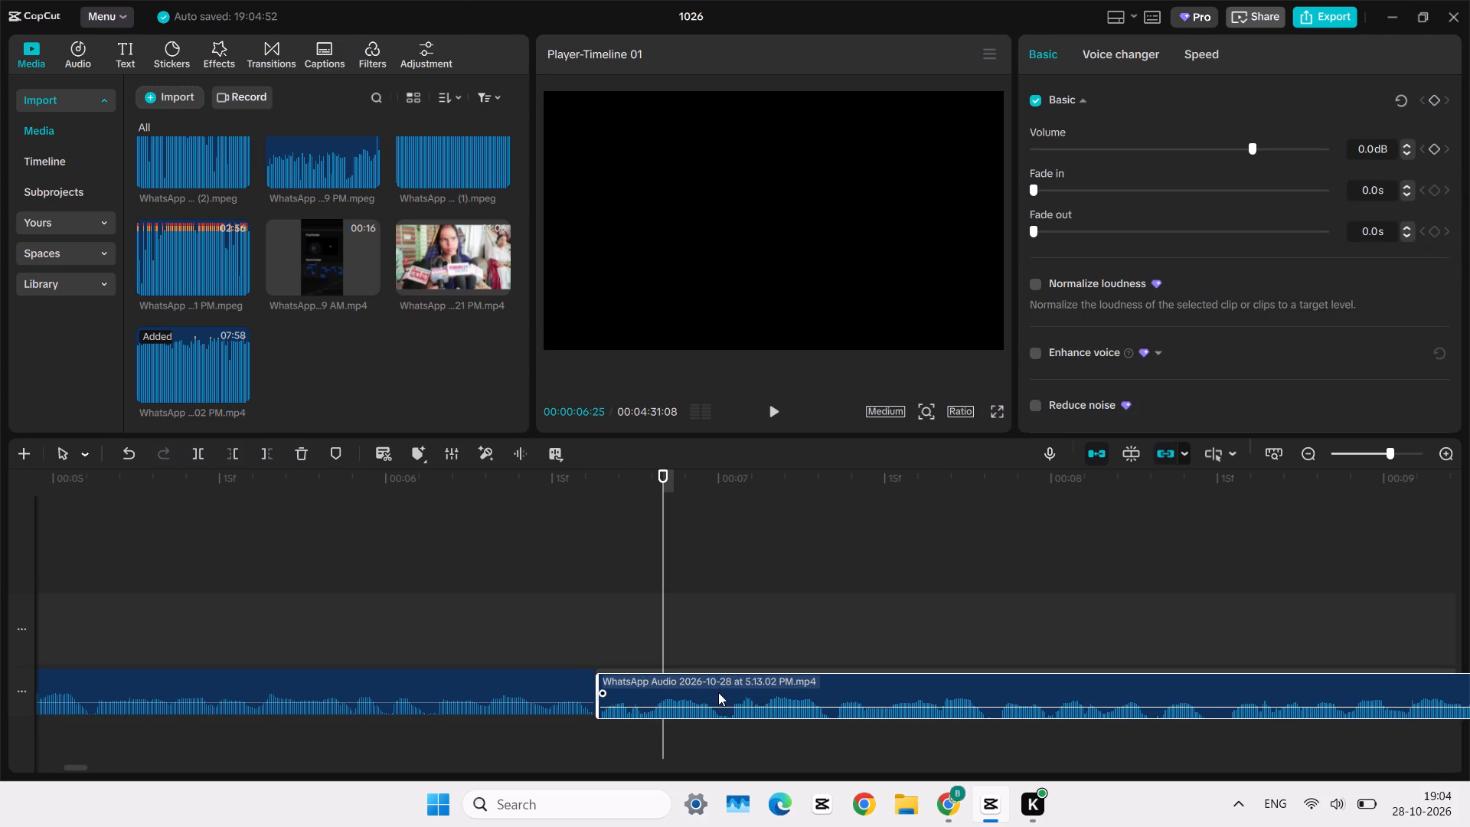
pyautogui.moveTo(718, 692); pyautogui.dragTo(717, 692)
# Listen to the second and third audio clips across their tightened join near 6.6 seconds.
pyautogui.click(326, 575)
pyautogui.press('space')
pyautogui.keyDown('ctrl'); pyautogui.scroll(-7, 326, 575); pyautogui.keyUp('ctrl')
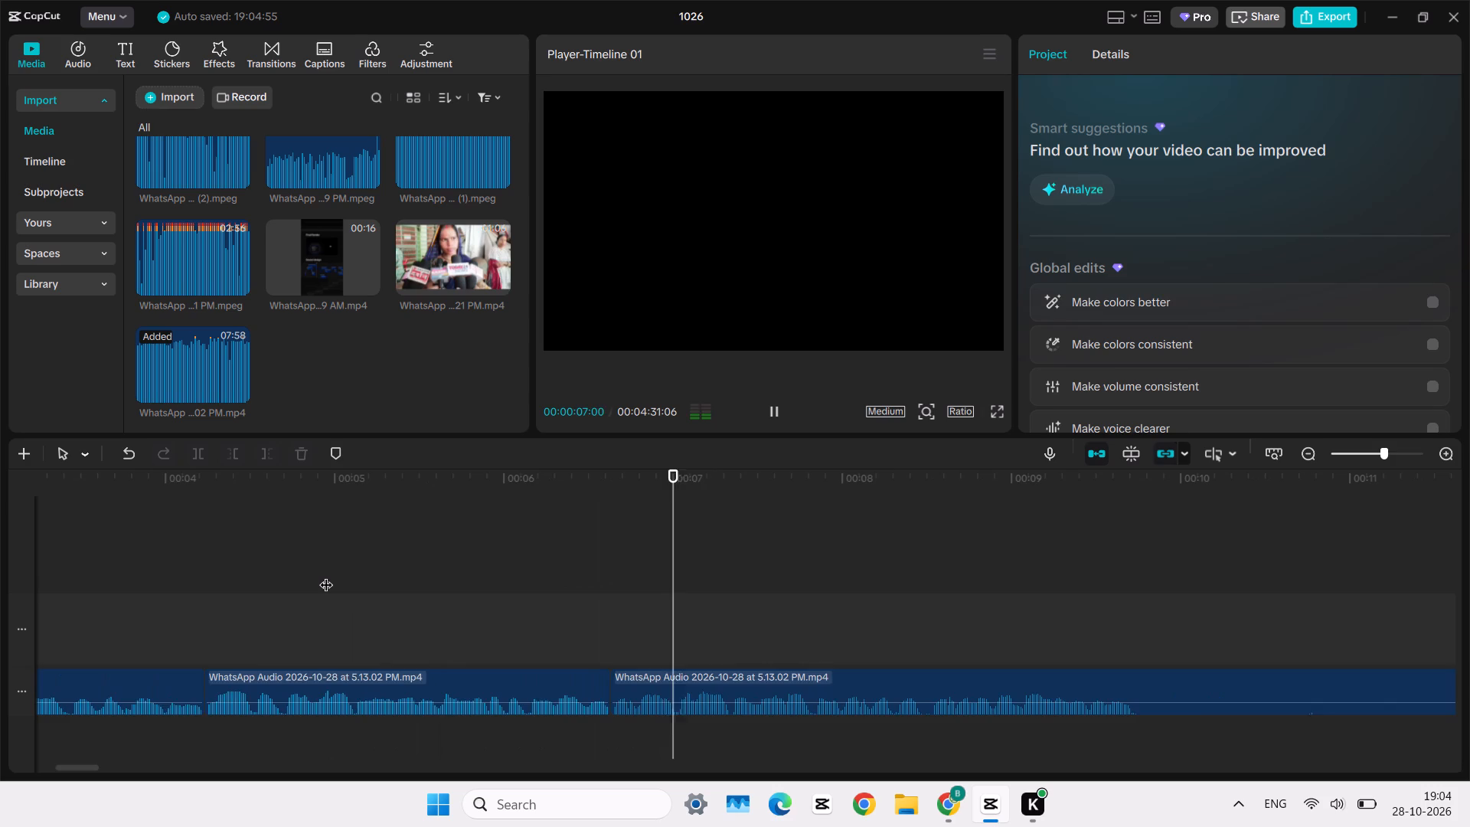
pyautogui.hscroll(-1, 326, 575)
pyautogui.click(627, 629)
pyautogui.hscroll(1, 627, 629)
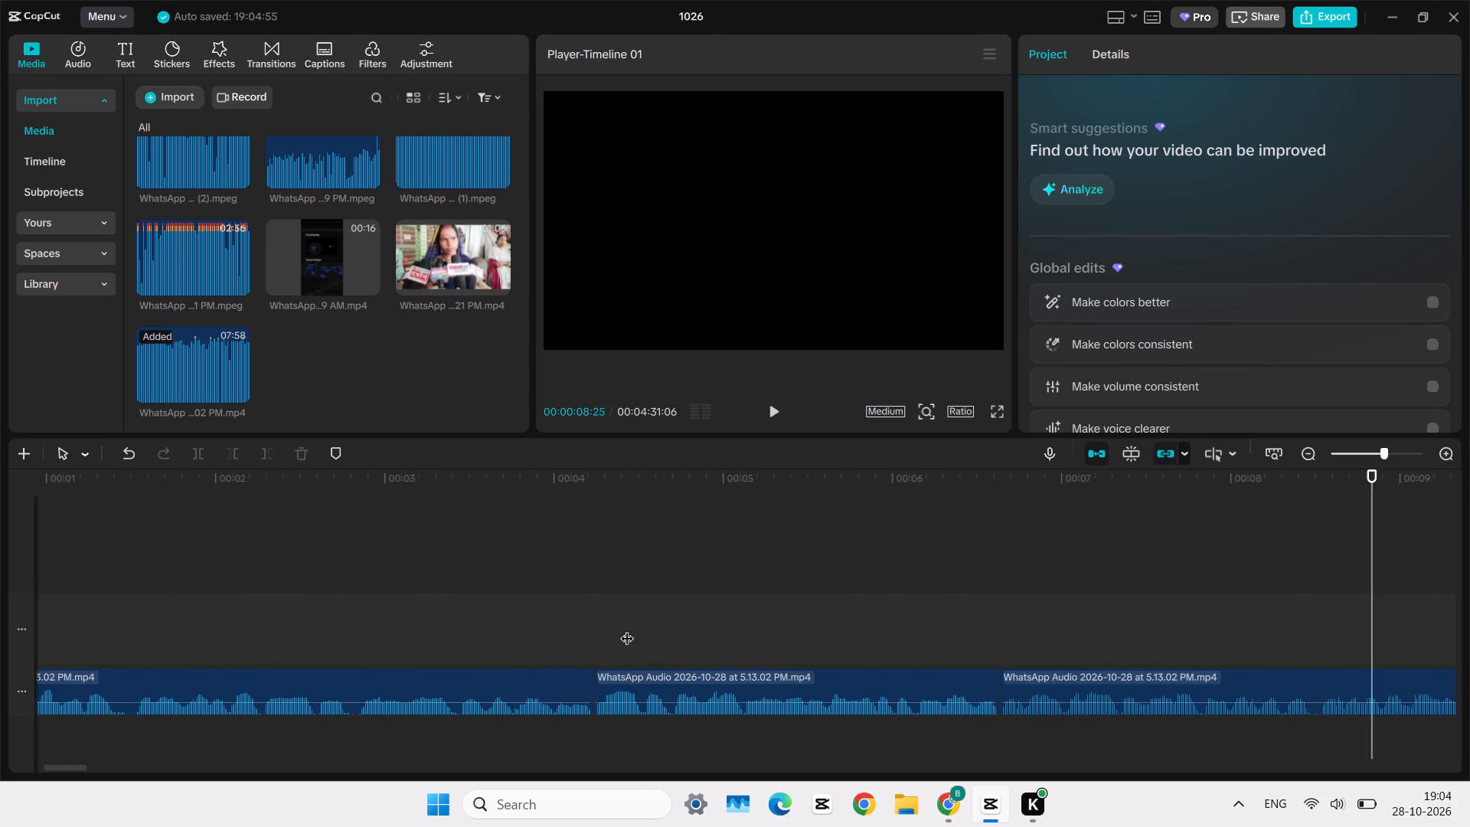
pyautogui.click(610, 625)
pyautogui.press('space')
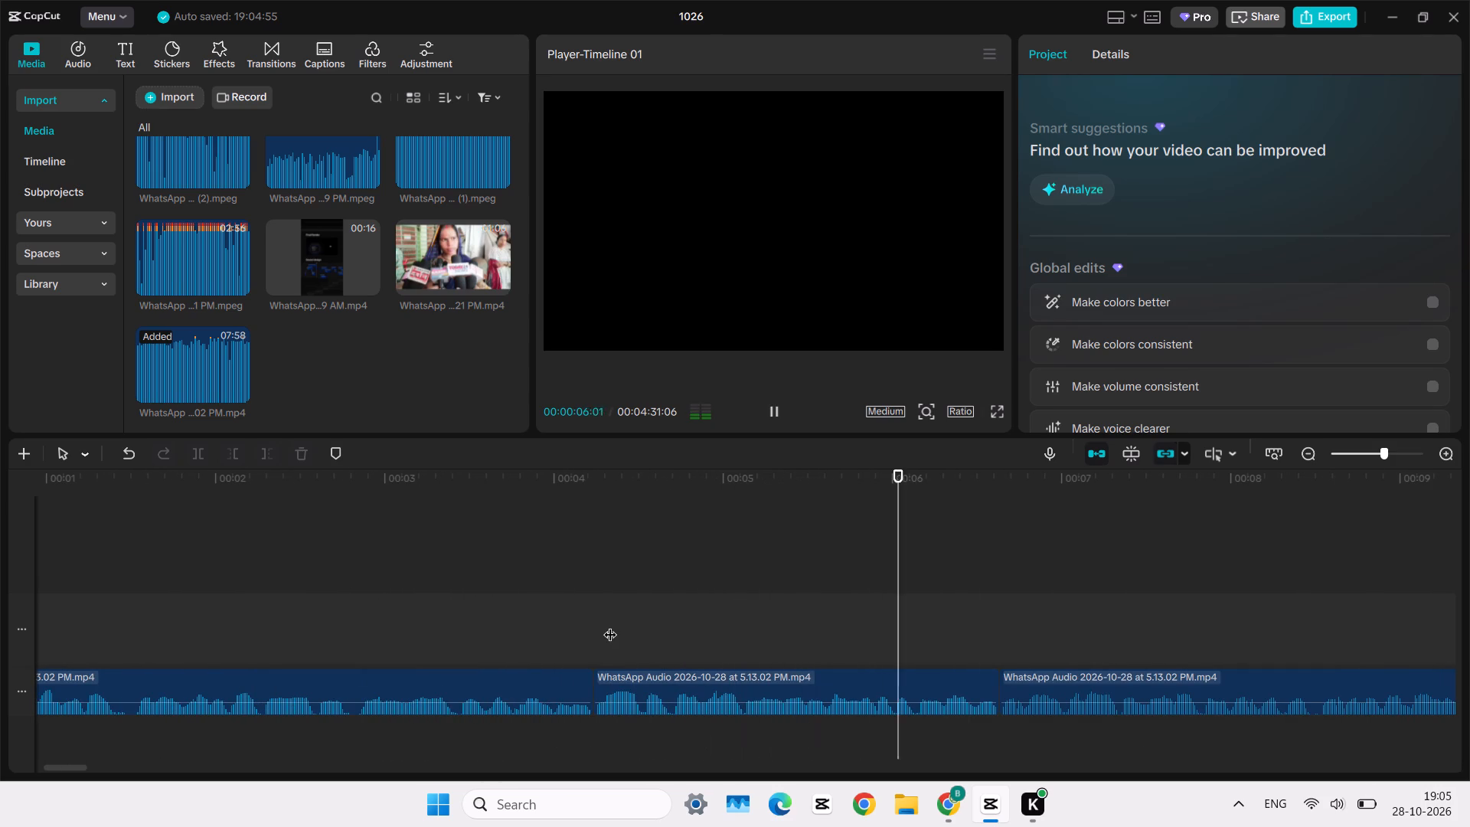
pyautogui.doubleClick(858, 658)
pyautogui.press('space')
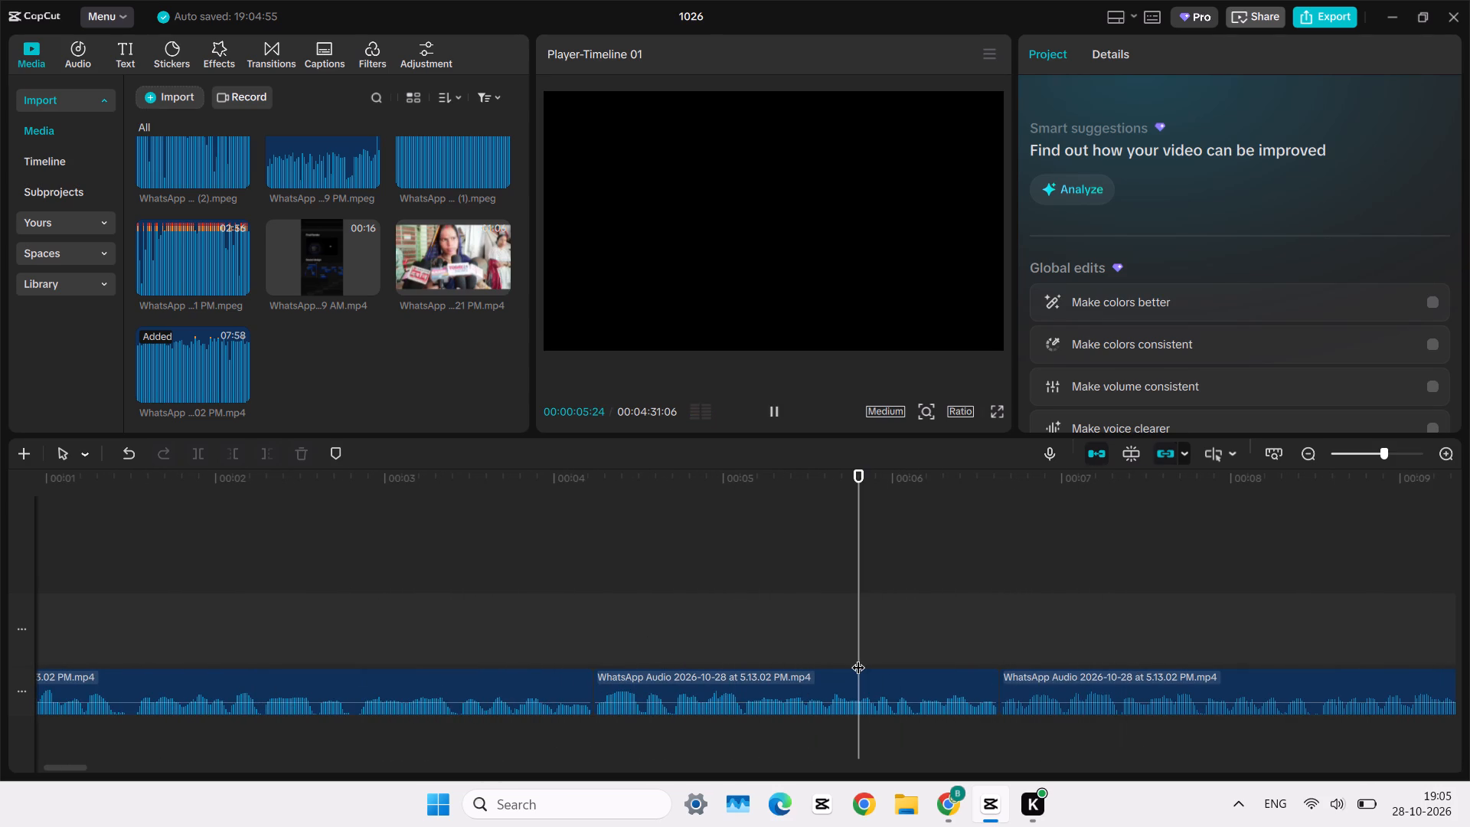
pyautogui.press('space')
# Split the third audio clip at 00:00:09:22, where its first spoken passage ends.
pyautogui.hscroll(-1, 1196, 633)
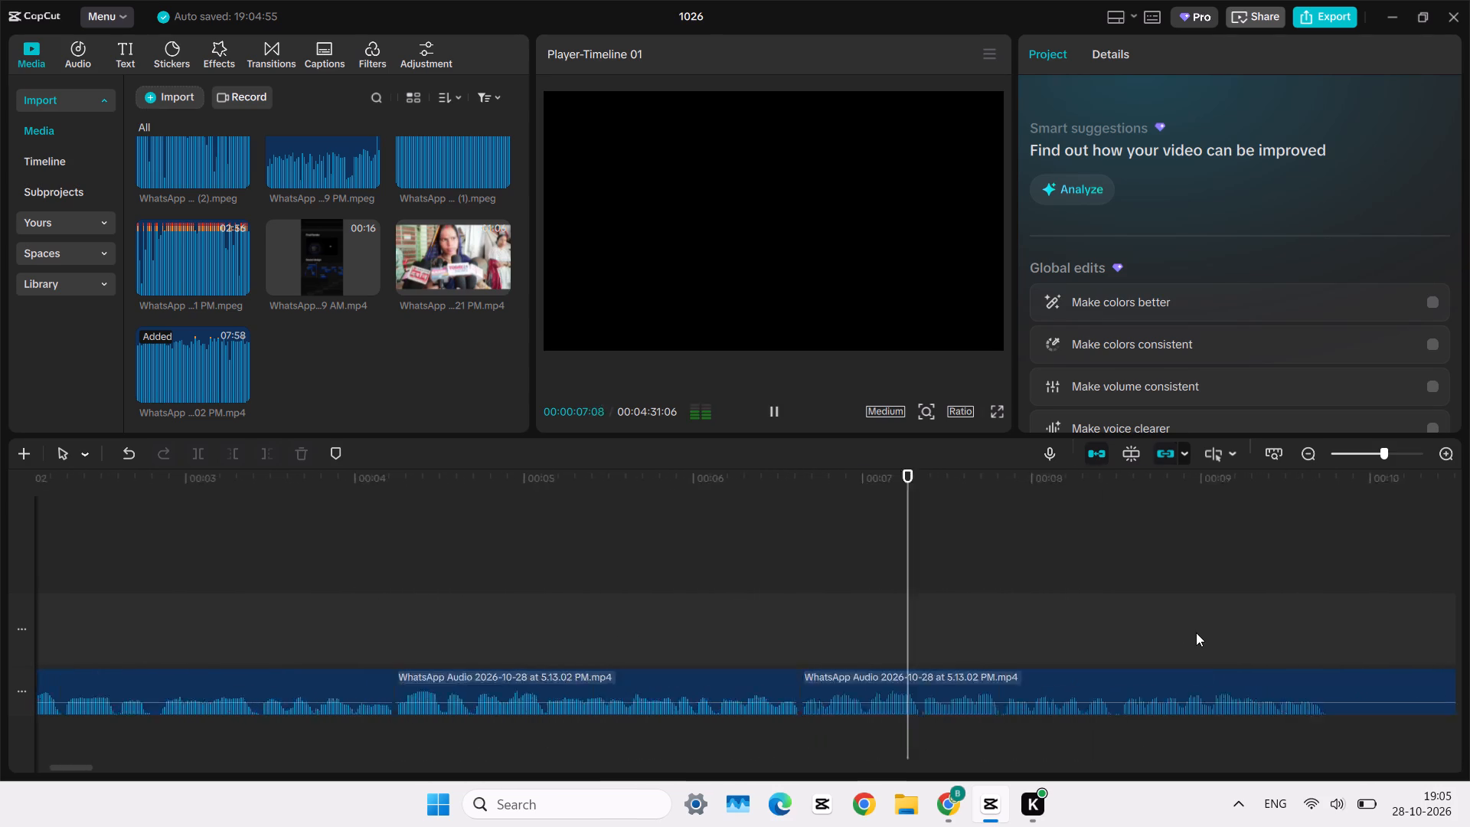
pyautogui.hscroll(-1, 1196, 633)
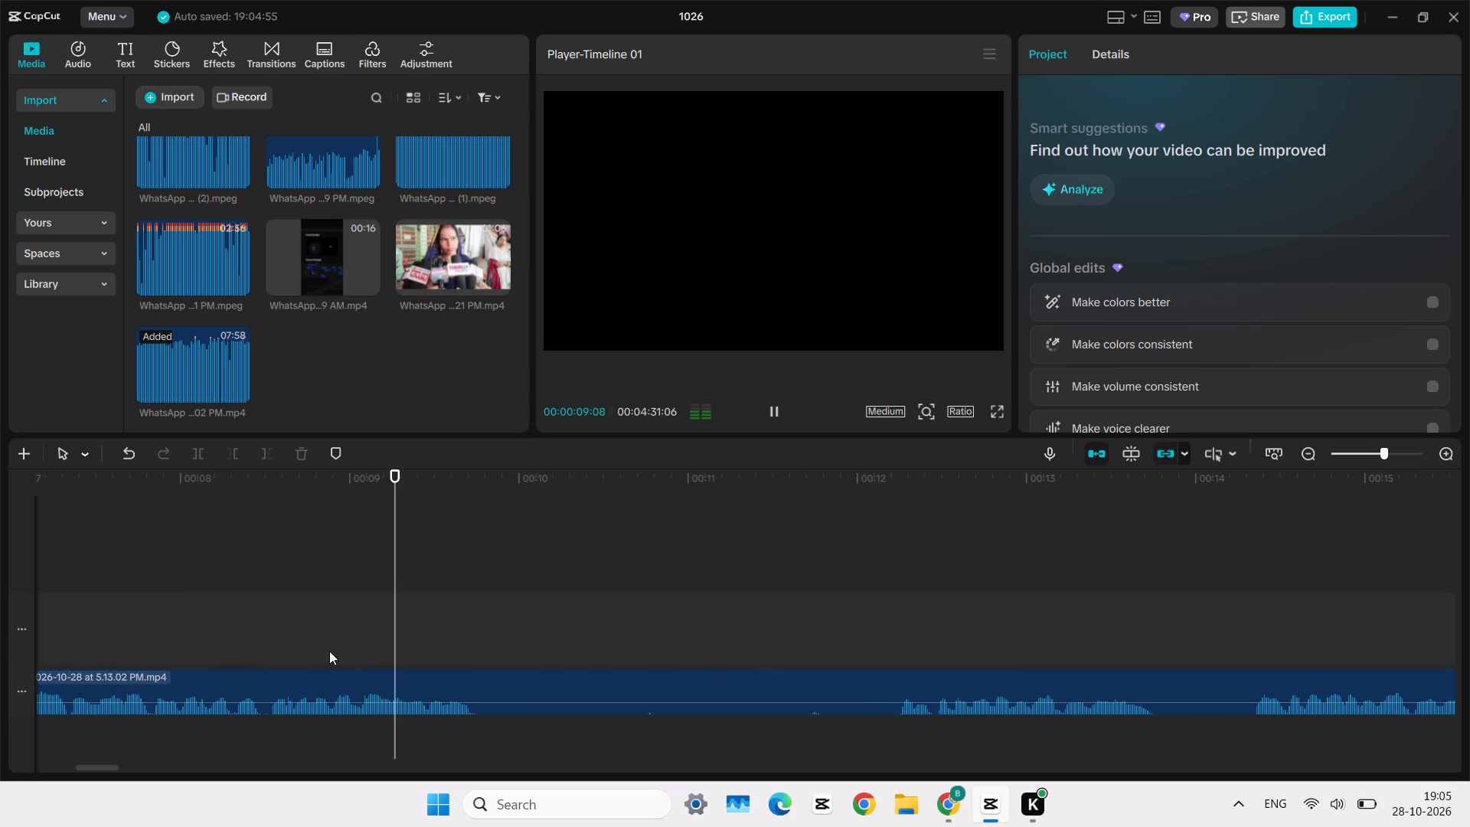
pyautogui.click(451, 633)
pyautogui.moveTo(451, 633); pyautogui.dragTo(470, 636)
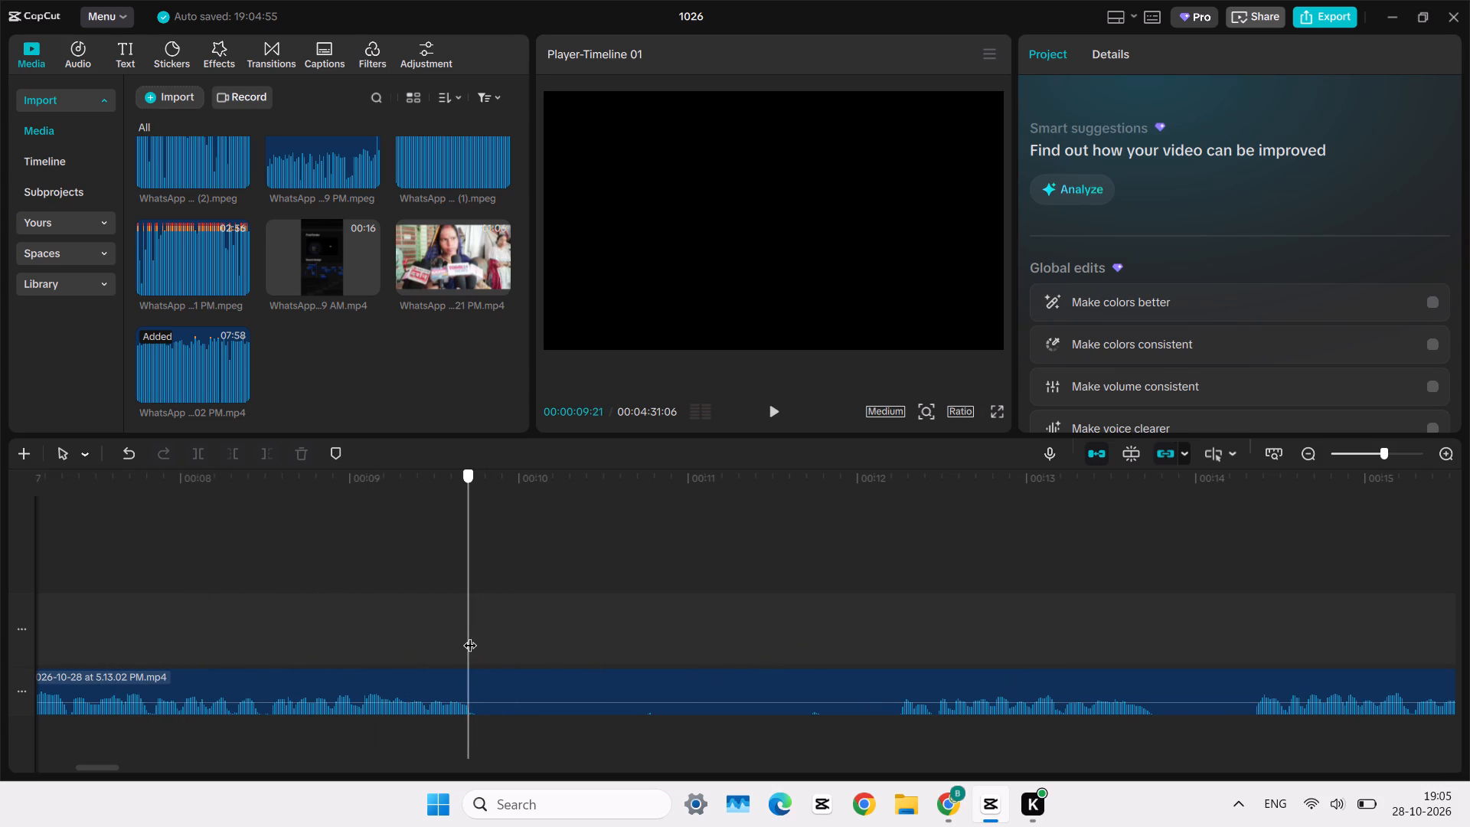
pyautogui.moveTo(470, 636); pyautogui.dragTo(479, 639)
pyautogui.click(478, 633)
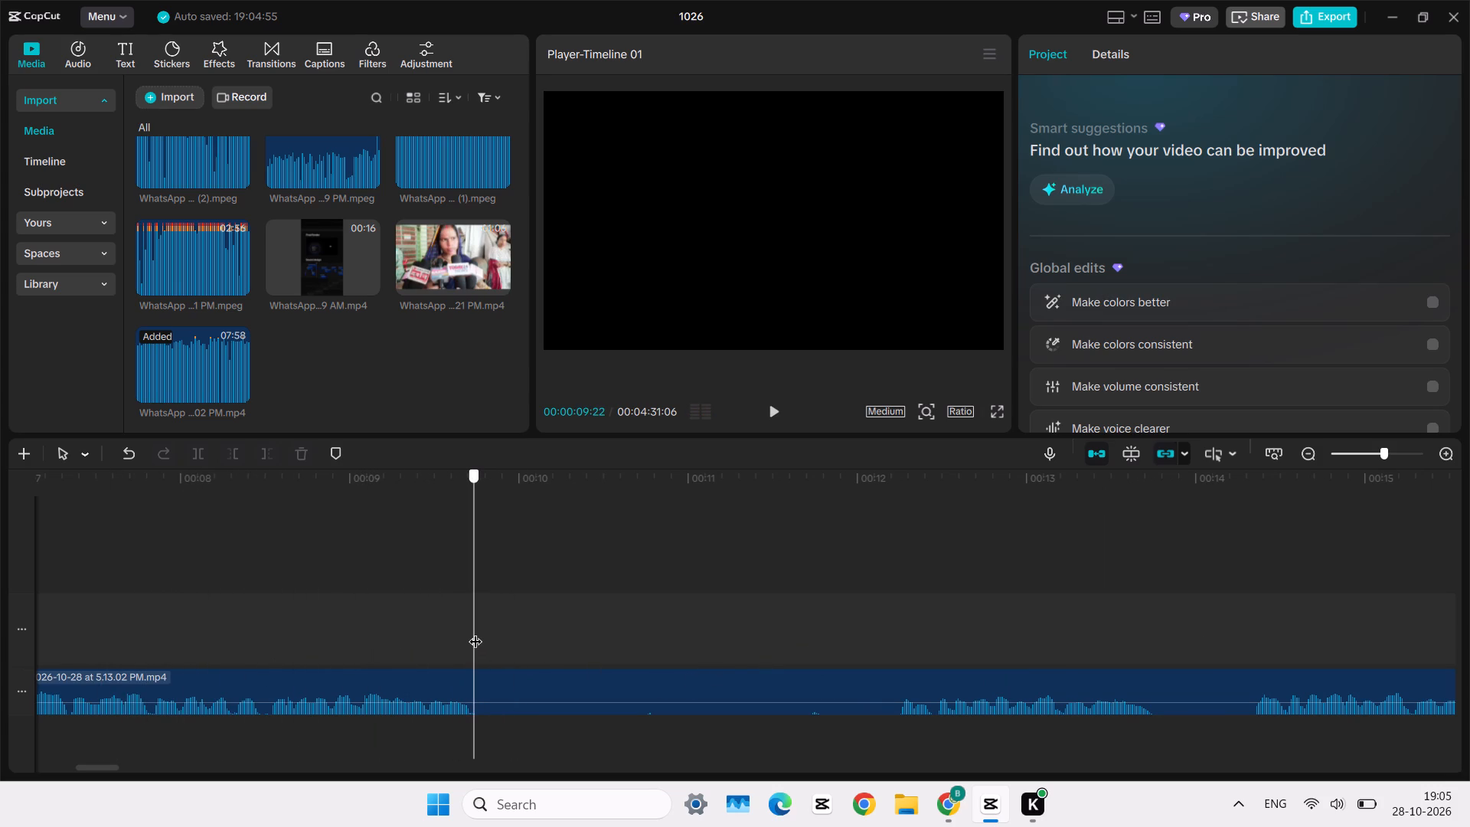
pyautogui.click(498, 695)
pyautogui.hotkey('ctrl', 'b')
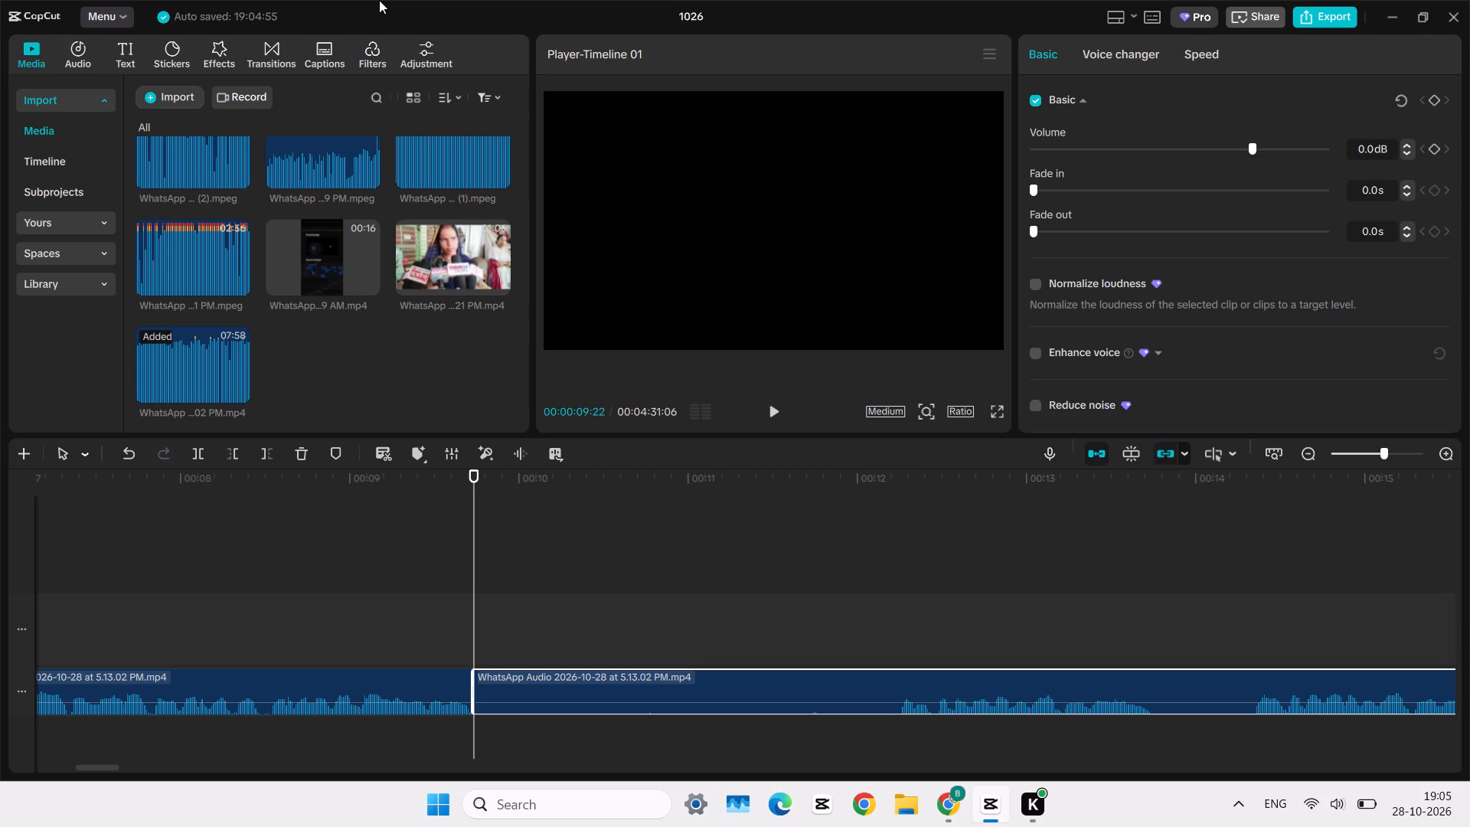
# Listen to the audio after the 00:00:09:22 split, sampling the spoken passage that starts near 14.3 seconds.
pyautogui.press('space')
pyautogui.hscroll(-1, 695, 553)
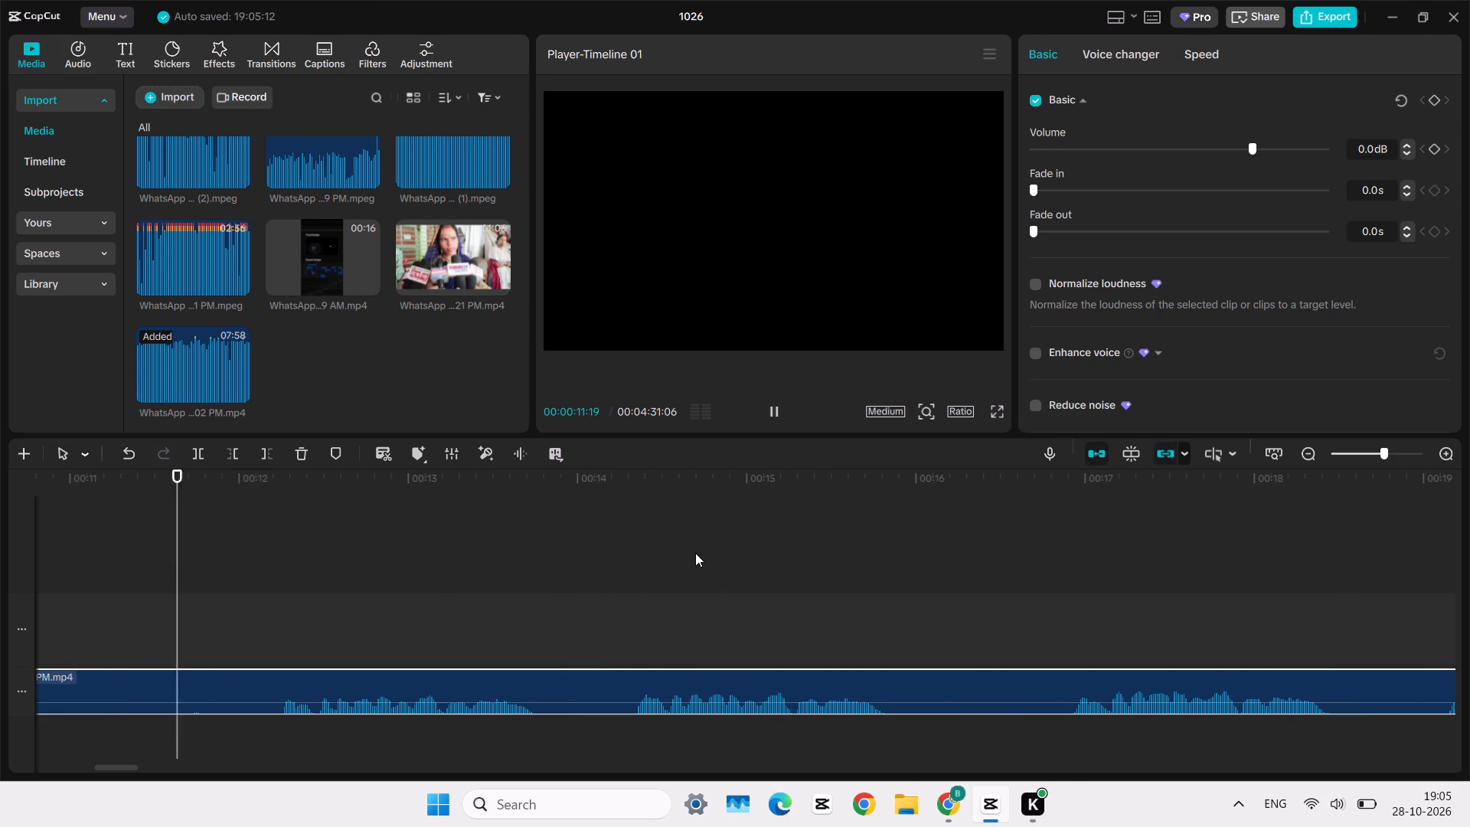
pyautogui.click(654, 636)
pyautogui.press('space')
pyautogui.hscroll(-1, 654, 636)
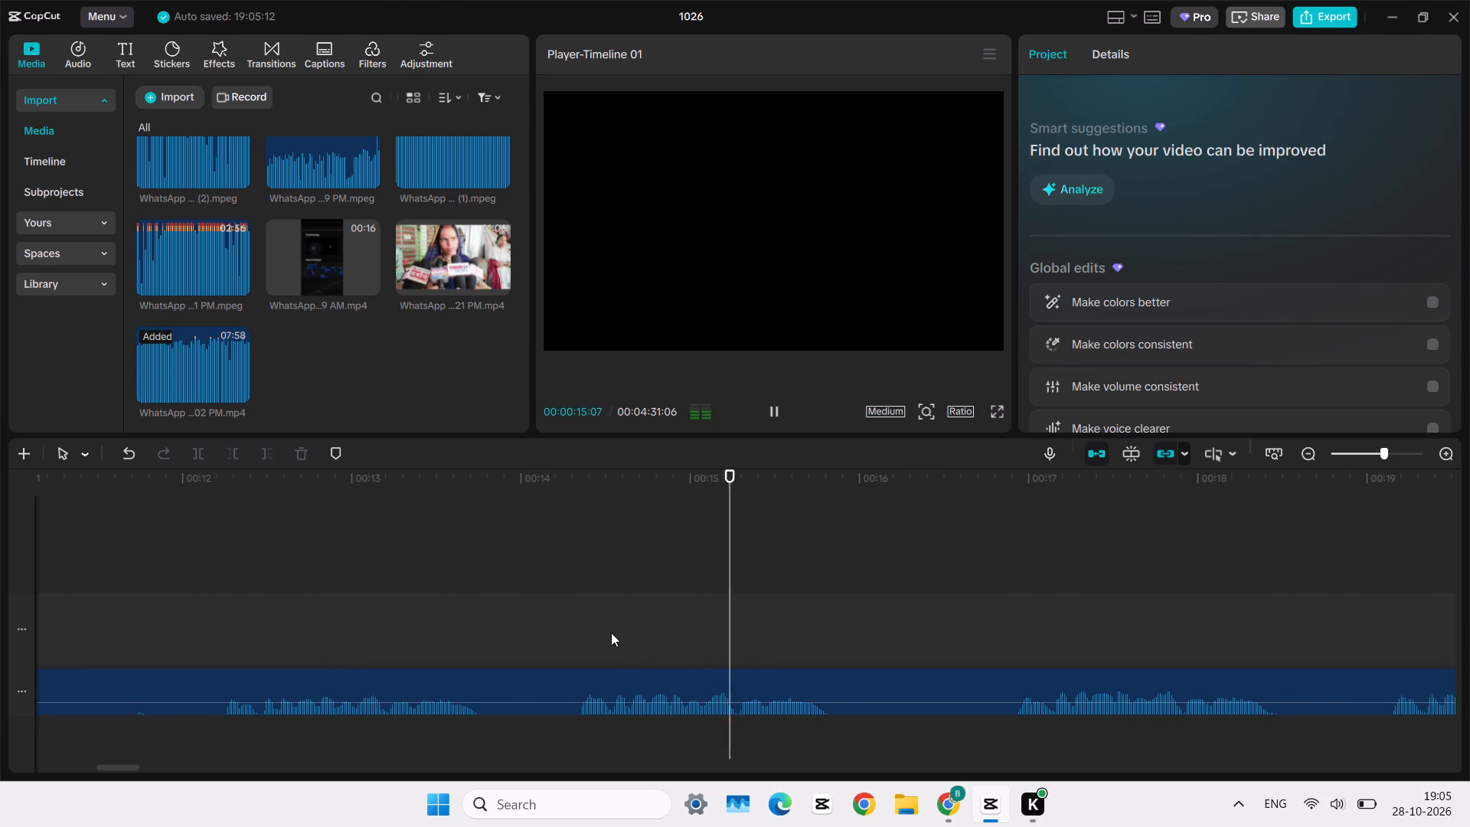
pyautogui.press('space')
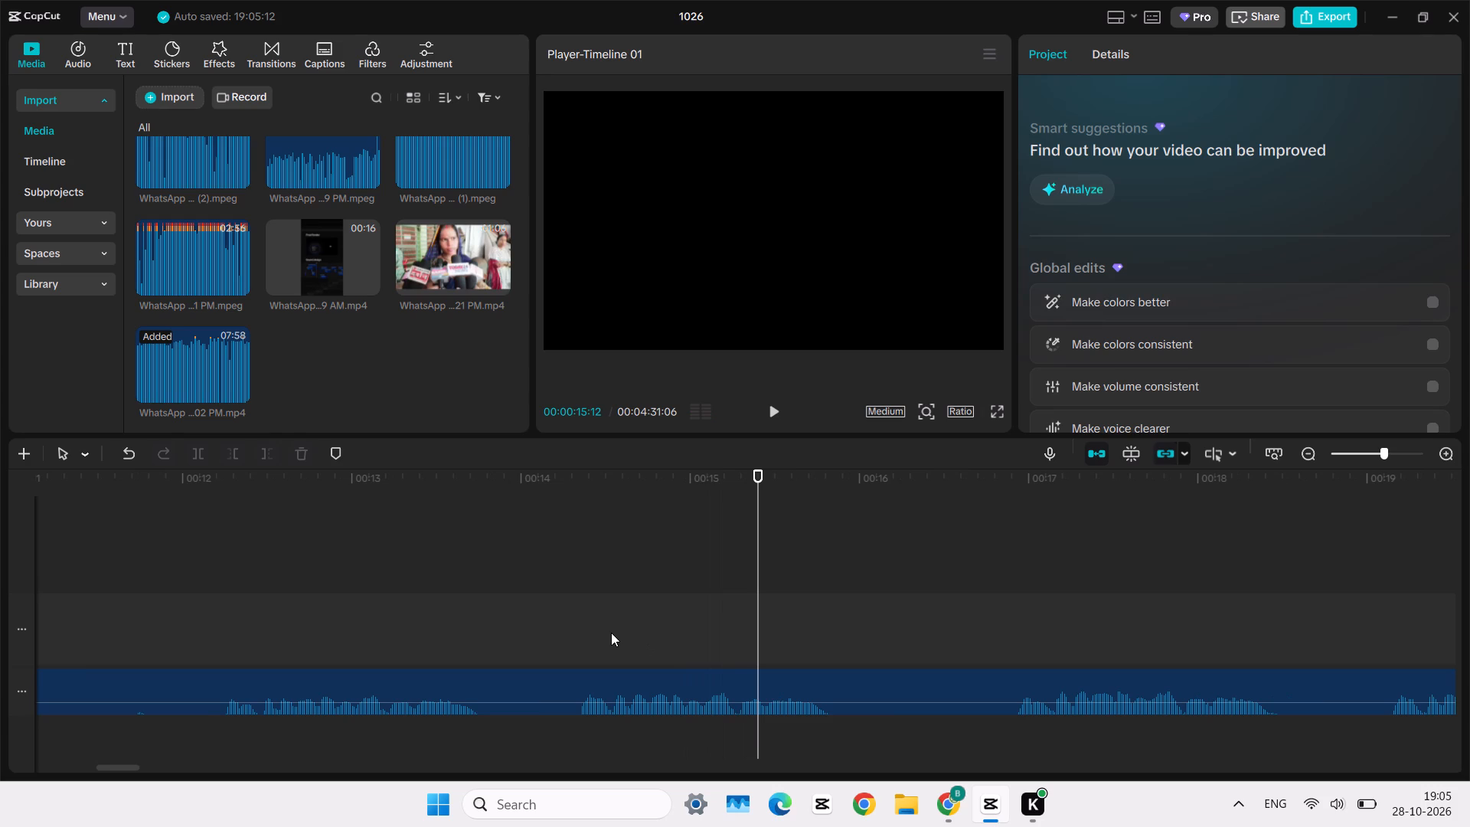
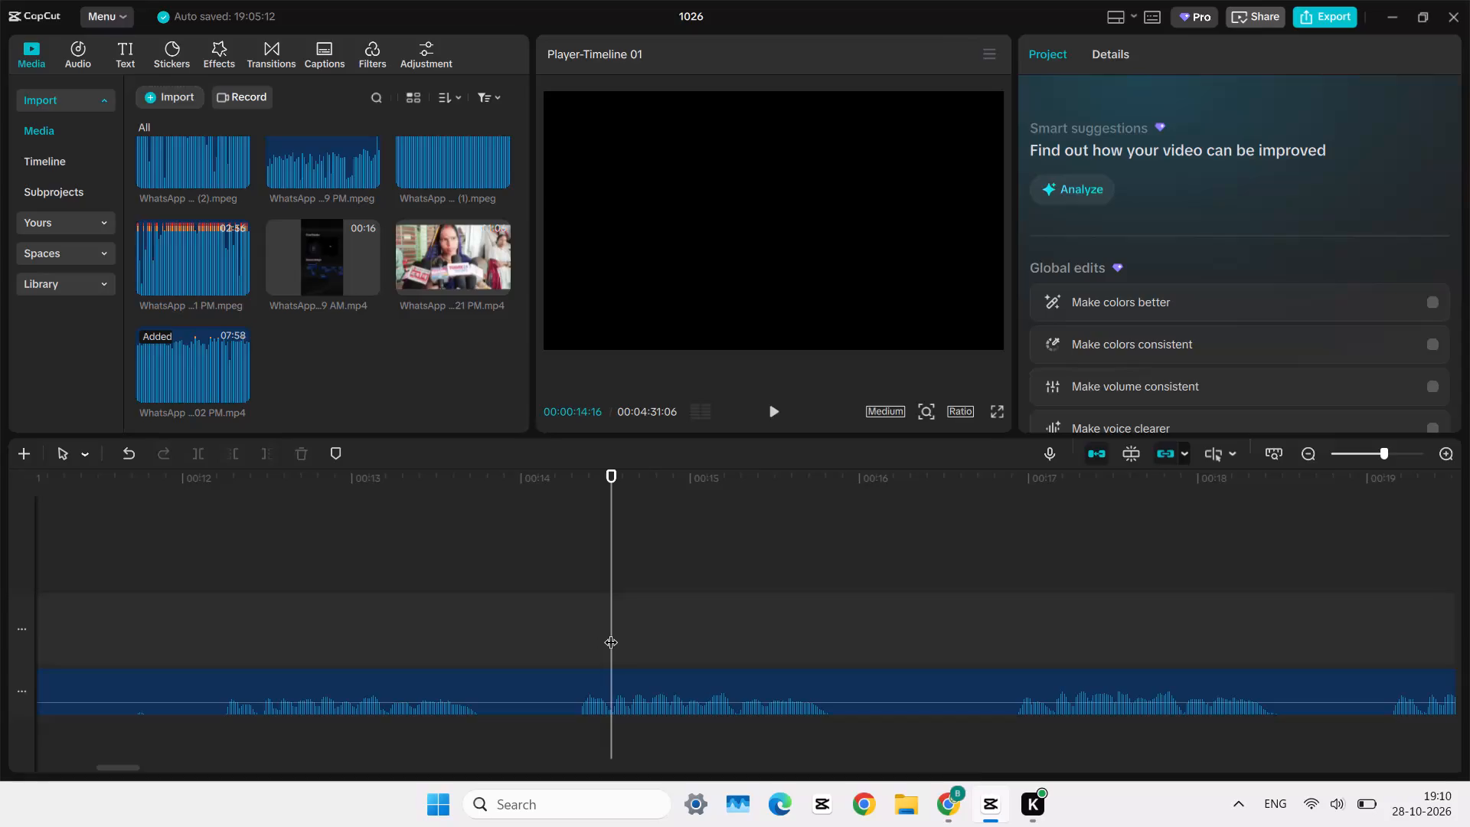
# Place the playhead at about 00:00:14:10, just before the next spoken passage in the audio begins.
pyautogui.click(577, 638)
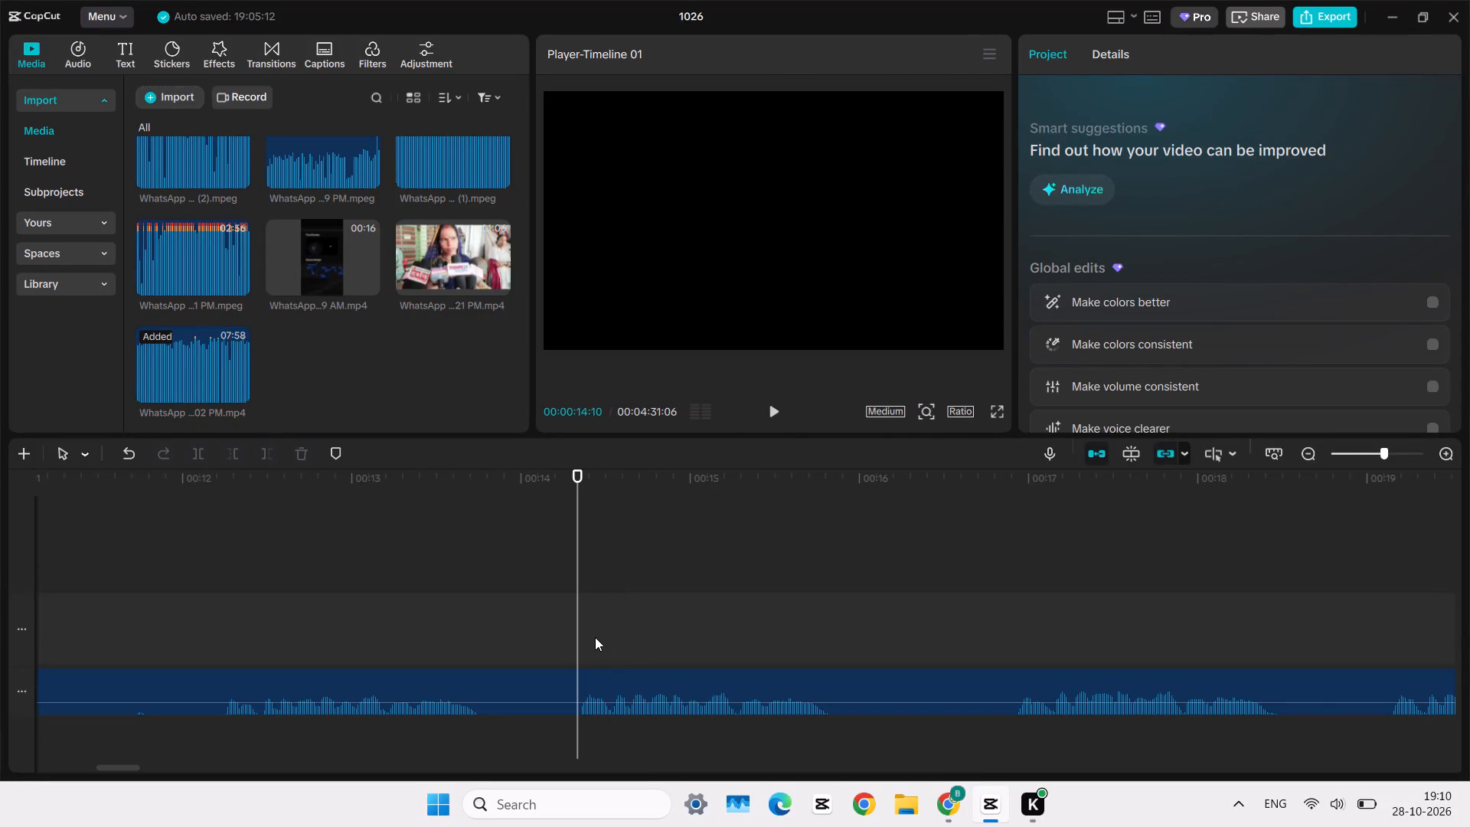
pyautogui.keyDown('ctrl'); pyautogui.scroll(7, 594, 636); pyautogui.keyUp('ctrl')
pyautogui.scroll(-1, 594, 636)
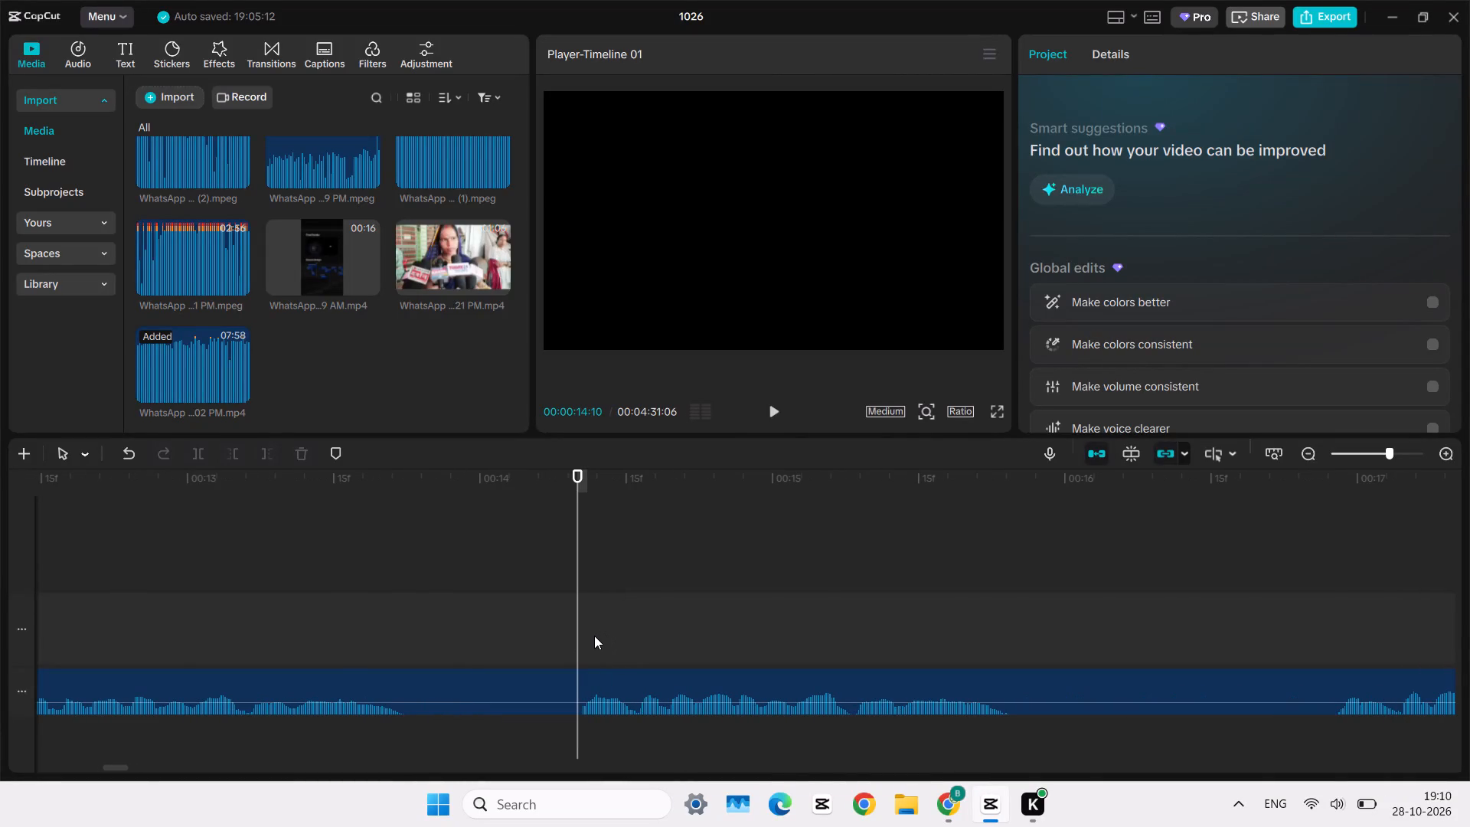
pyautogui.click(591, 630)
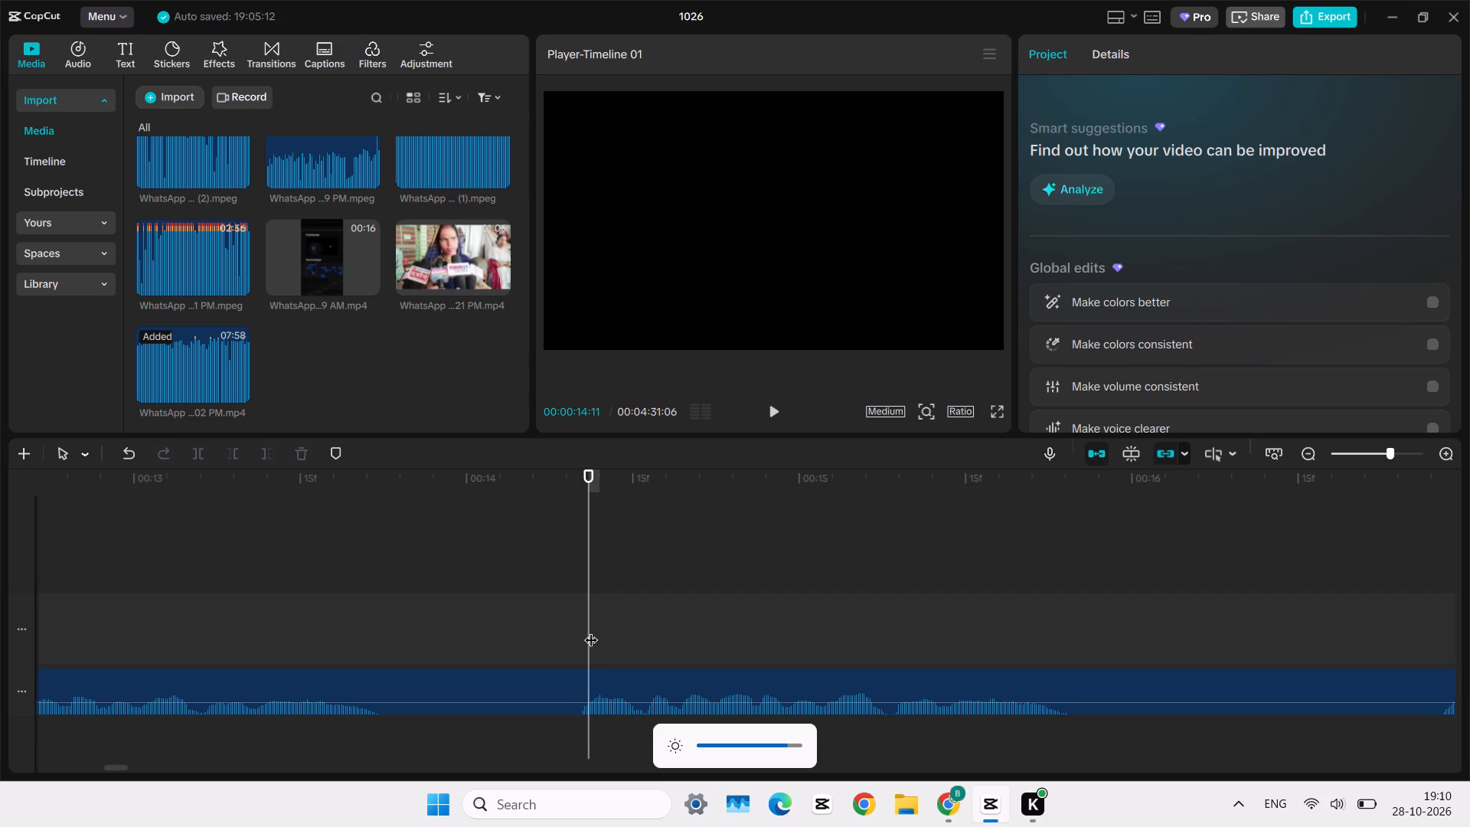
pyautogui.click(583, 626)
pyautogui.moveTo(594, 626); pyautogui.dragTo(586, 619)
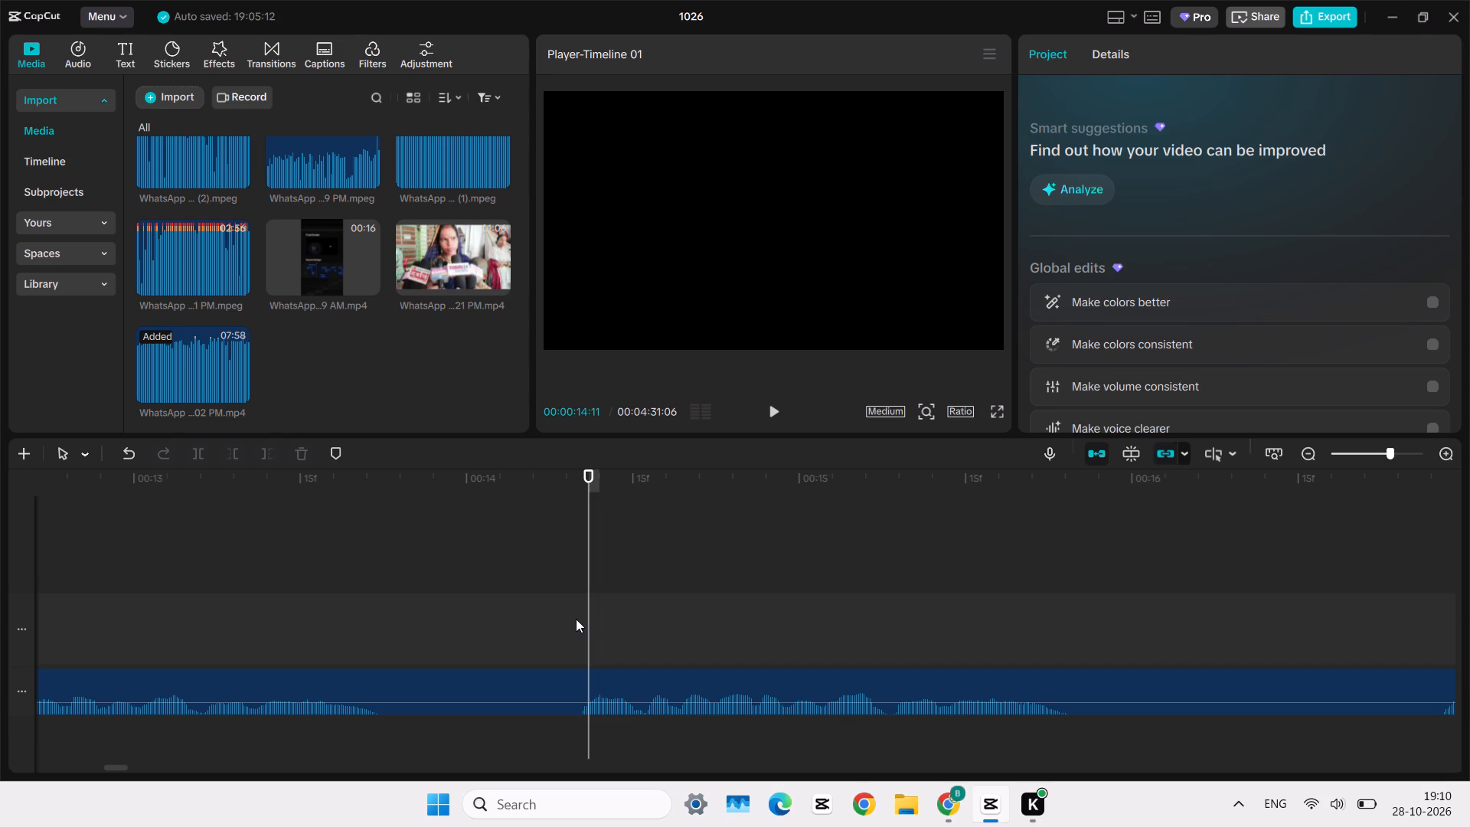
# Trim the start of the fourth audio clip to 00:00:14:10, removing the silence and passage before the next speech.
pyautogui.click(576, 617)
pyautogui.click(577, 617)
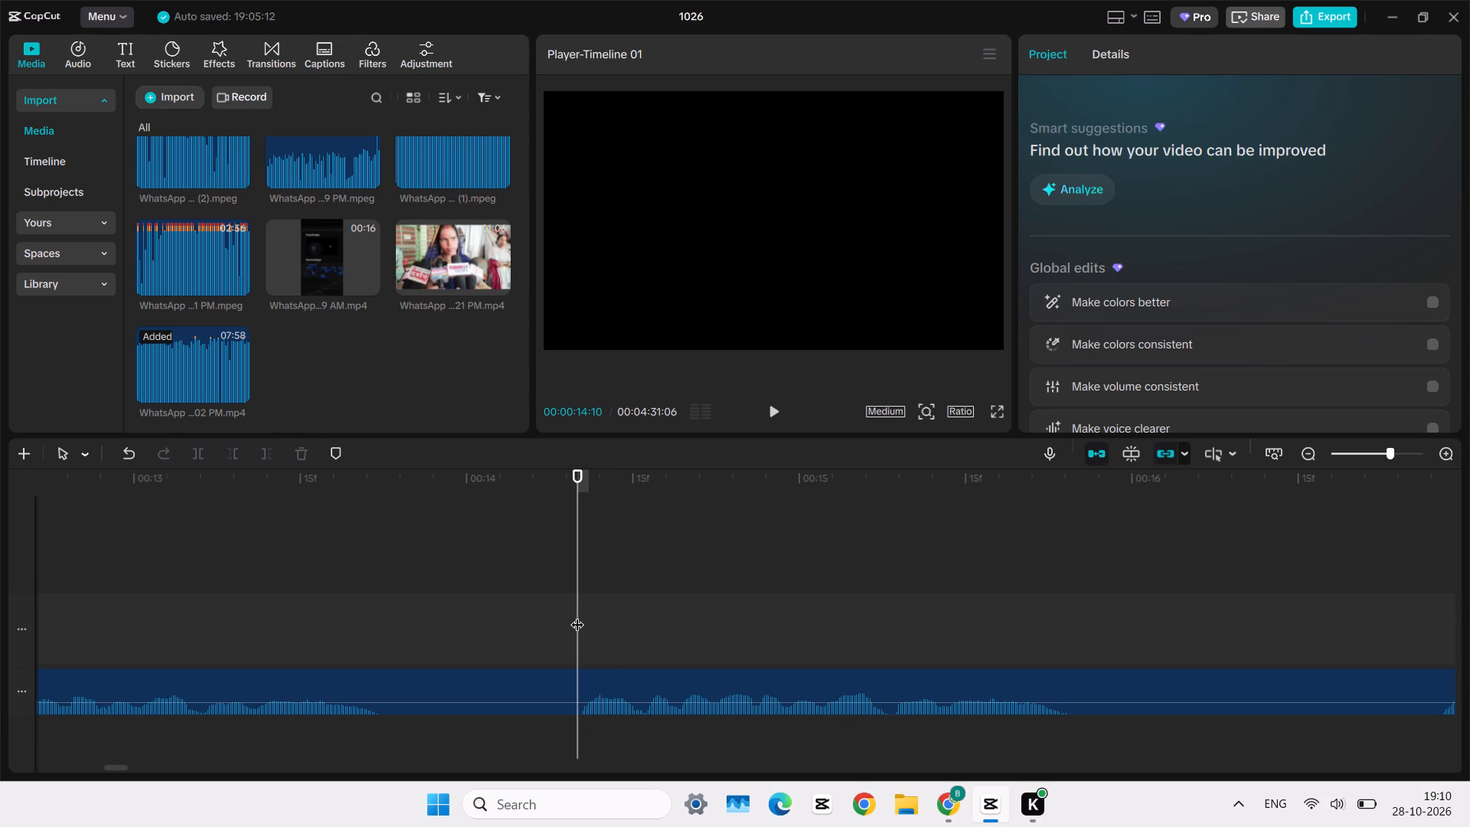
pyautogui.click(580, 616)
pyautogui.keyDown('ctrl'); pyautogui.scroll(7, 579, 616); pyautogui.keyUp('ctrl')
pyautogui.click(579, 616)
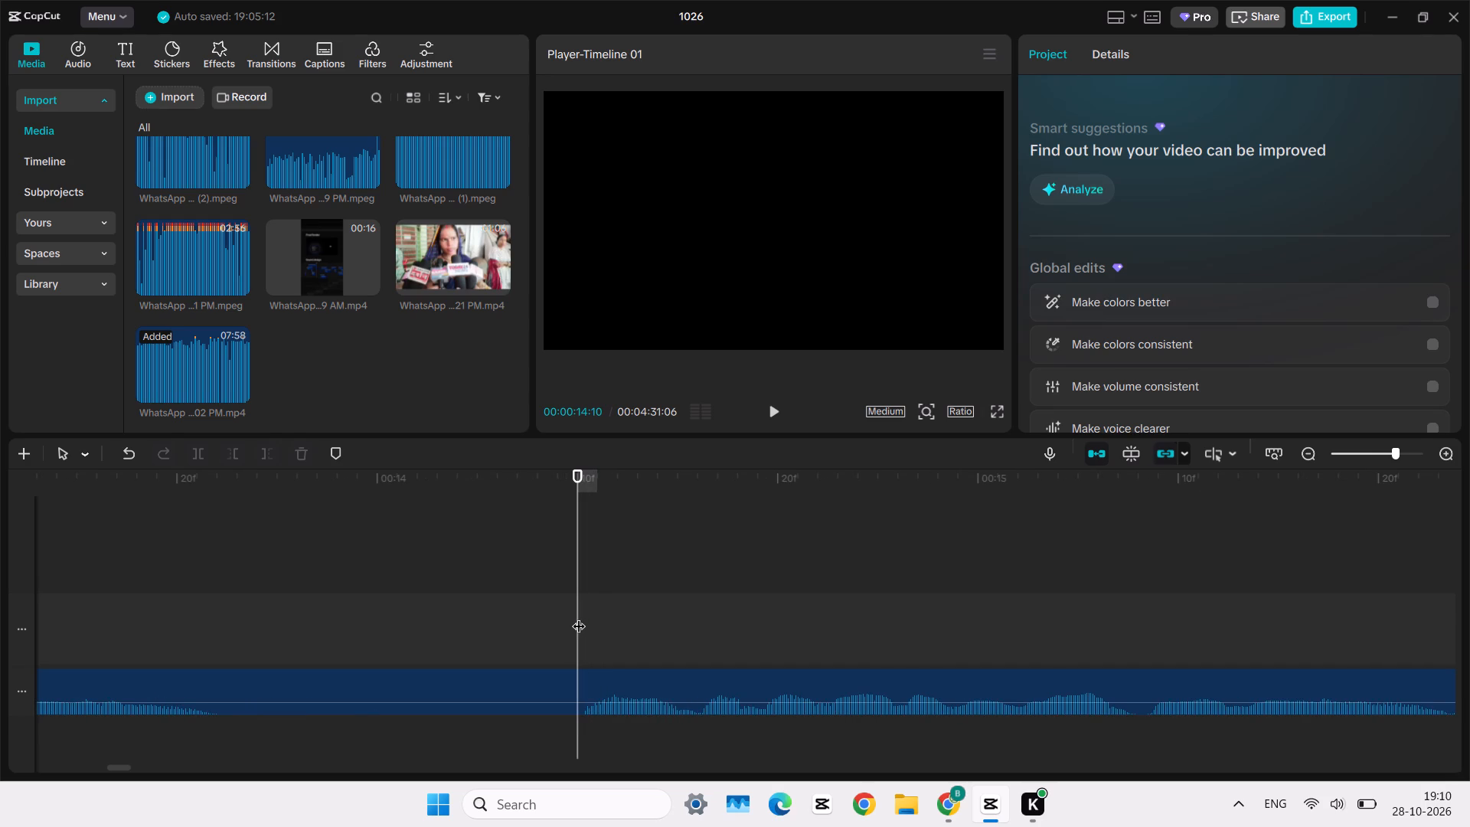
pyautogui.click(583, 684)
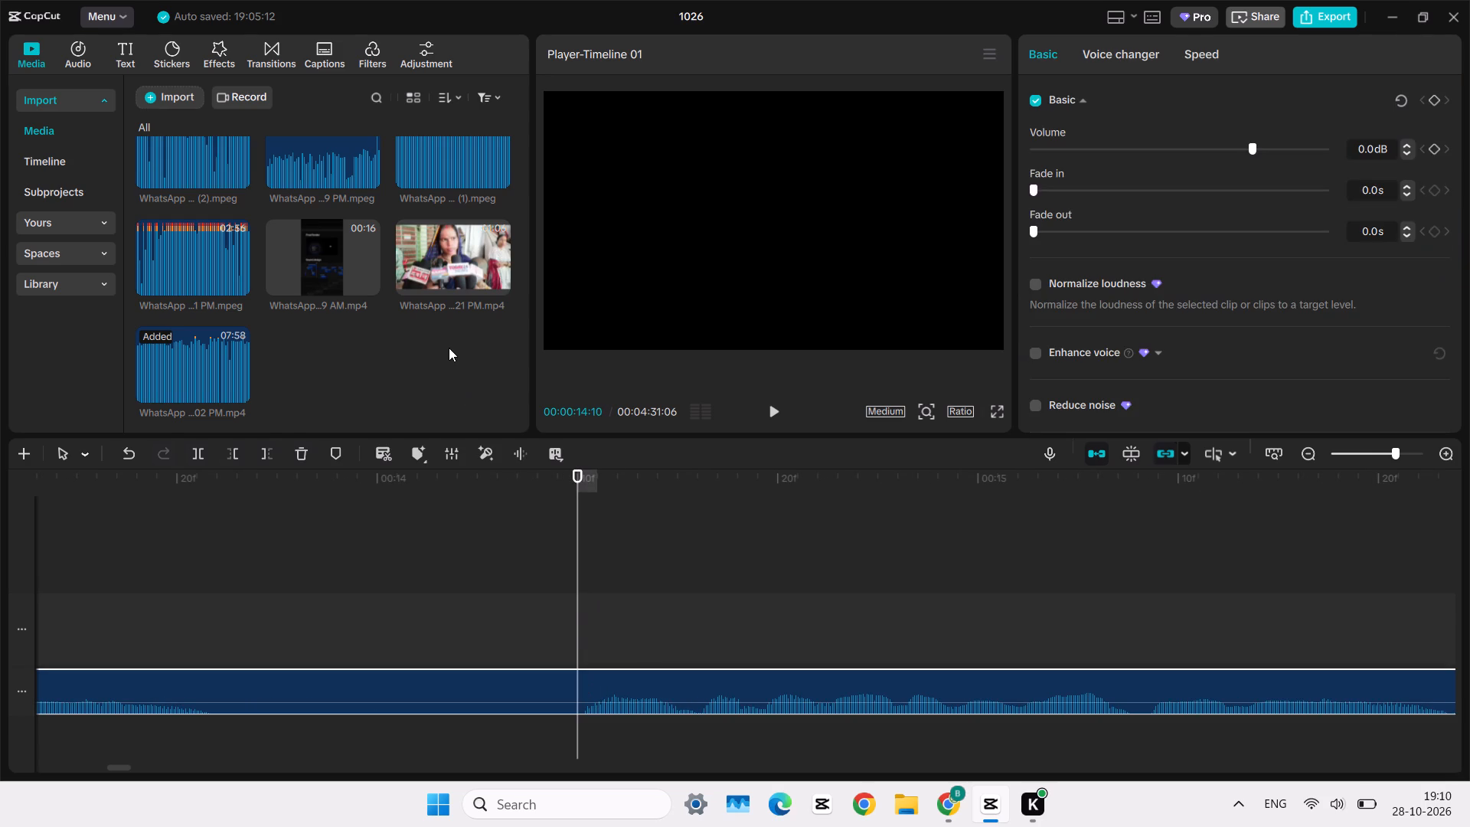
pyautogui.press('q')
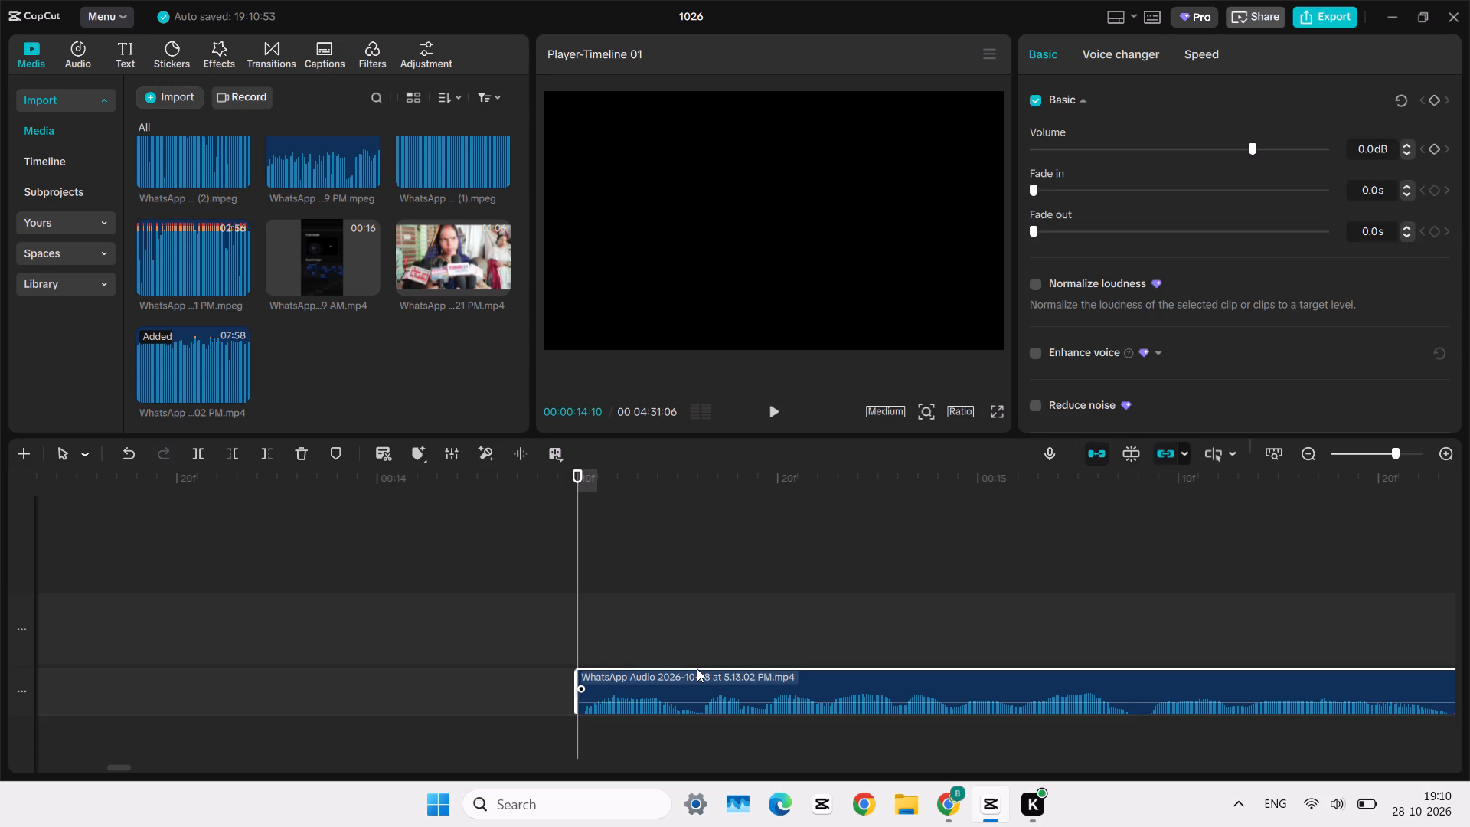
# Move the trimmed fourth audio clip back on the same track to join the third clip's end at 00:00:09:22.
pyautogui.moveTo(697, 668); pyautogui.dragTo(727, 675)
pyautogui.moveTo(697, 681); pyautogui.dragTo(0, 640)
pyautogui.hscroll(-1, 338, 637)
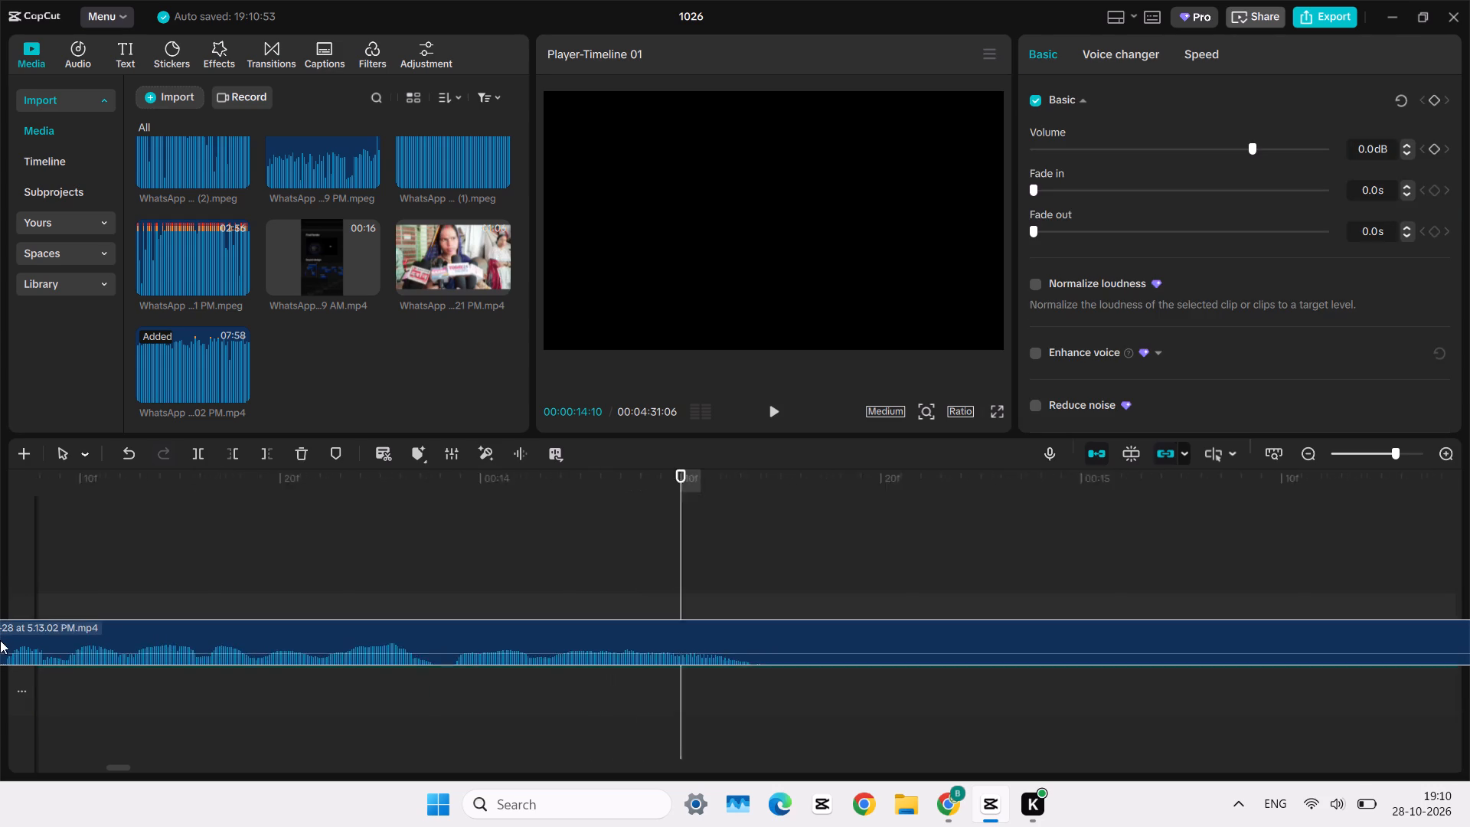
pyautogui.hscroll(-1, 0, 640)
pyautogui.moveTo(0, 640); pyautogui.dragTo(0, 693)
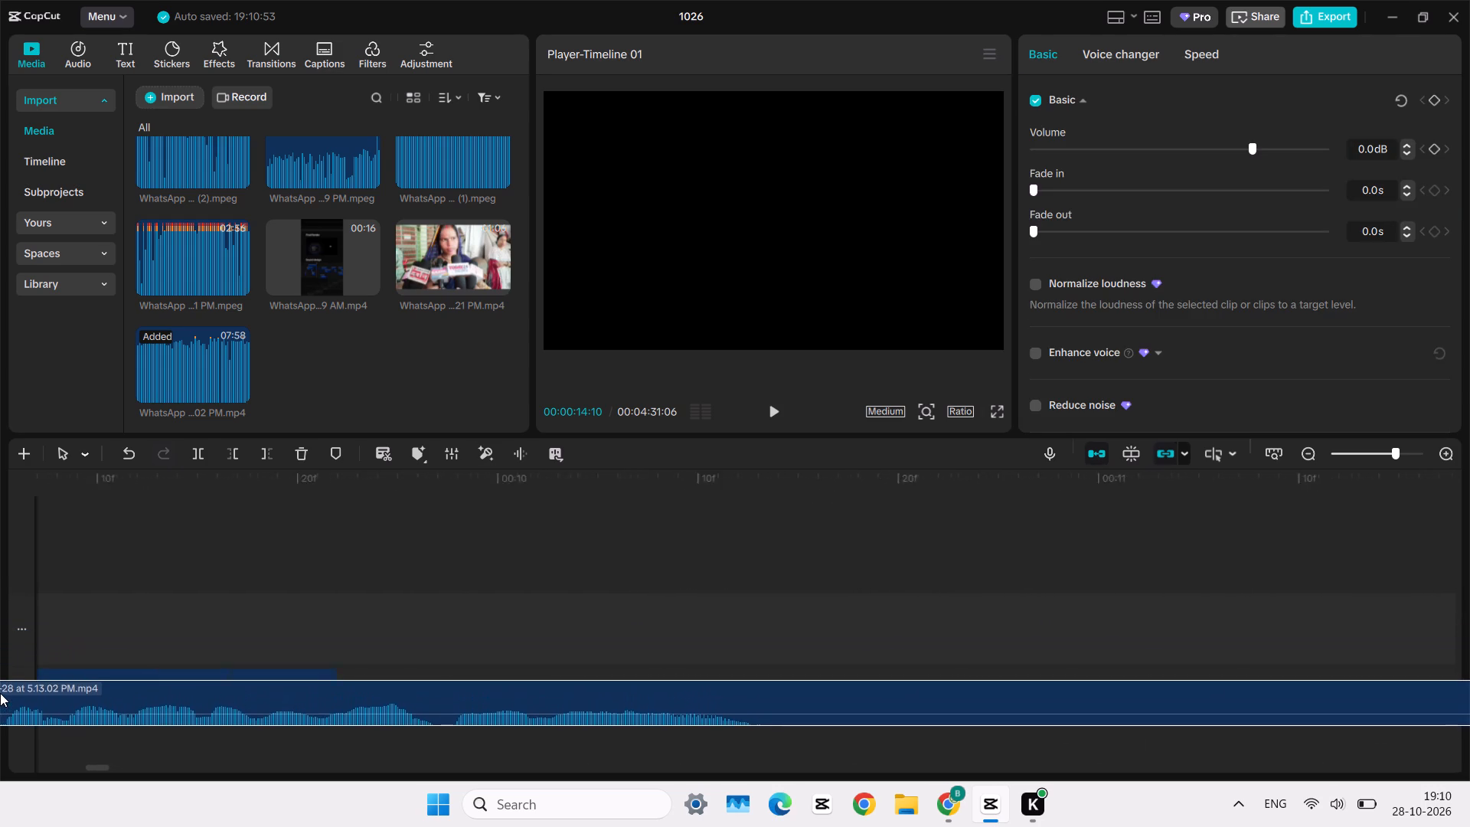
pyautogui.moveTo(0, 693); pyautogui.dragTo(972, 735)
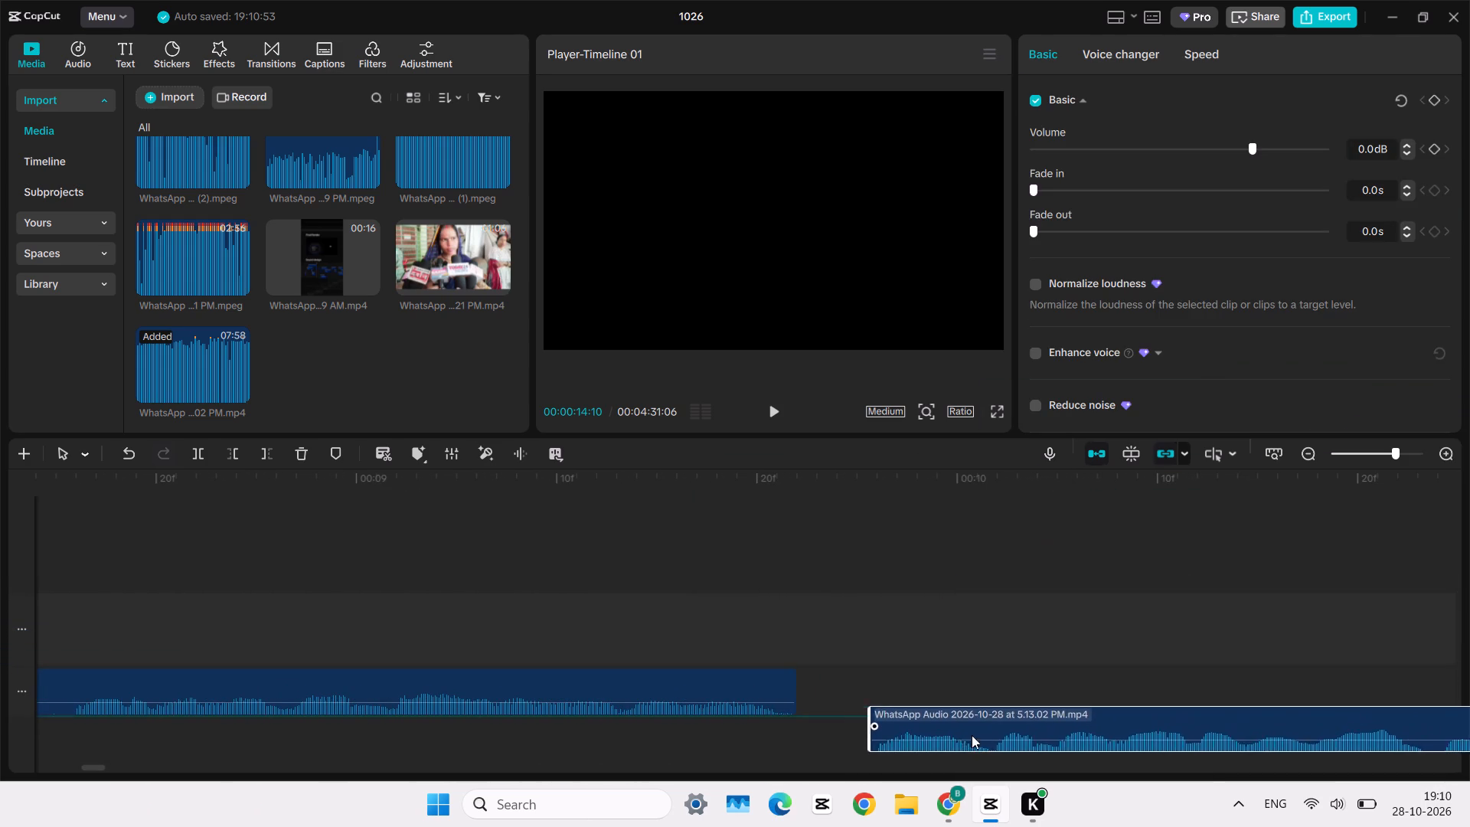
pyautogui.moveTo(972, 735); pyautogui.dragTo(920, 694)
# Listen to the audio from 00:00:06:19 through the third clip and across its join with the fourth.
pyautogui.click(403, 588)
pyautogui.keyDown('ctrl'); pyautogui.scroll(-9, 403, 588); pyautogui.keyUp('ctrl')
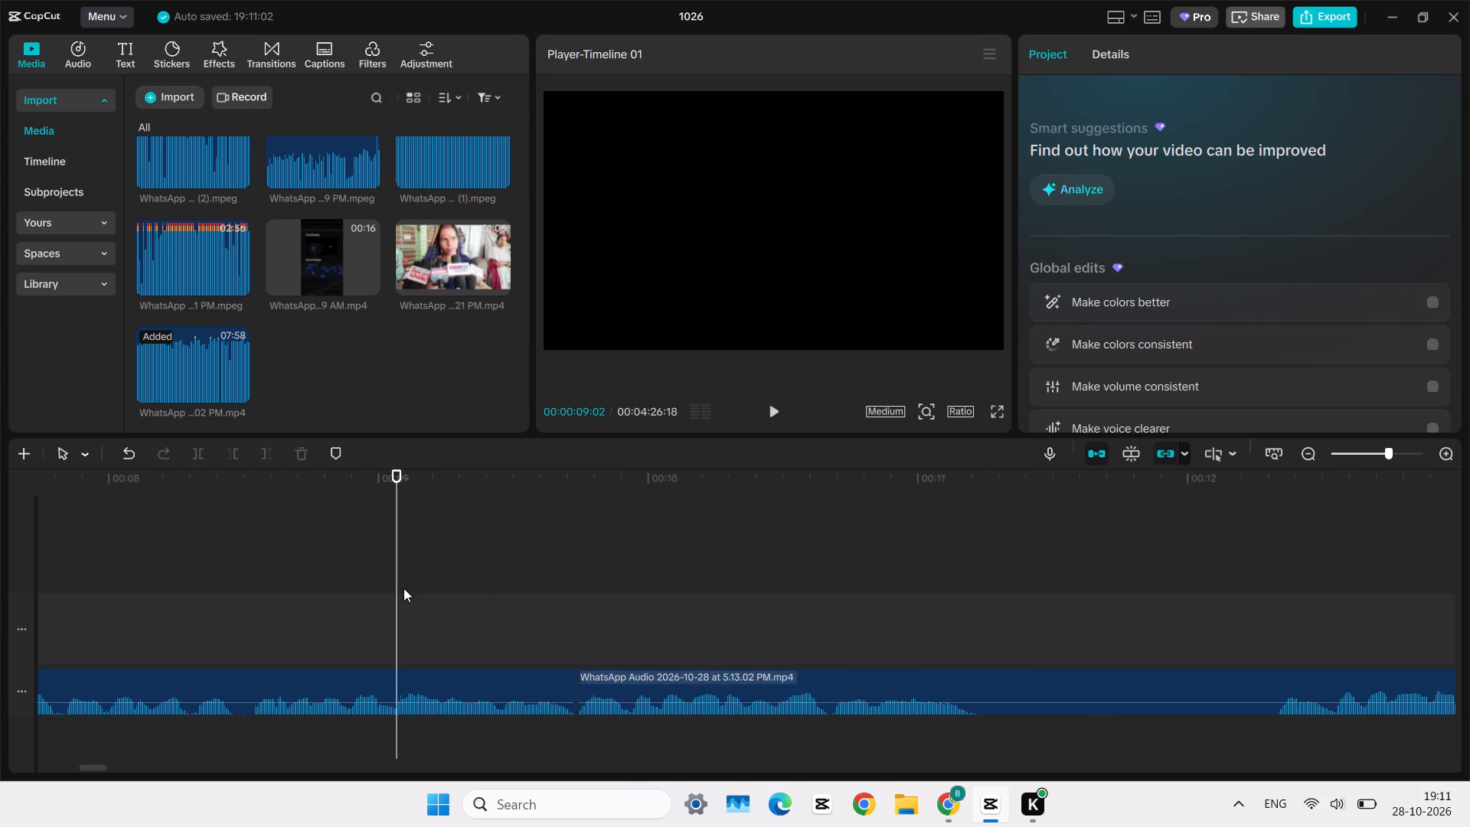
pyautogui.keyDown('ctrl'); pyautogui.scroll(-6, 403, 588); pyautogui.keyUp('ctrl')
pyautogui.click(224, 626)
pyautogui.click(156, 616)
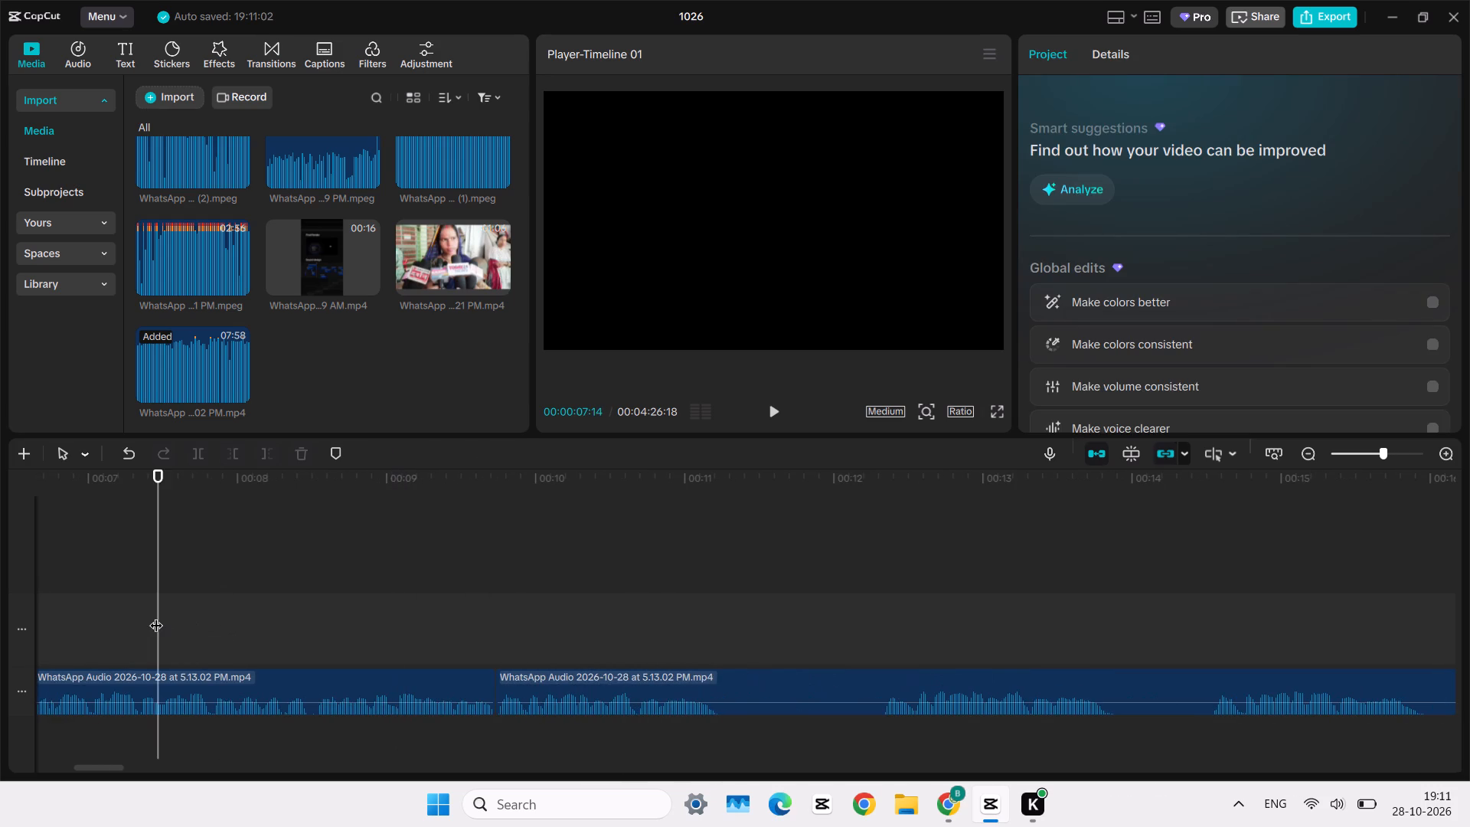
pyautogui.hscroll(1, 156, 616)
pyautogui.click(348, 606)
pyautogui.click(315, 619)
pyautogui.click(315, 619)
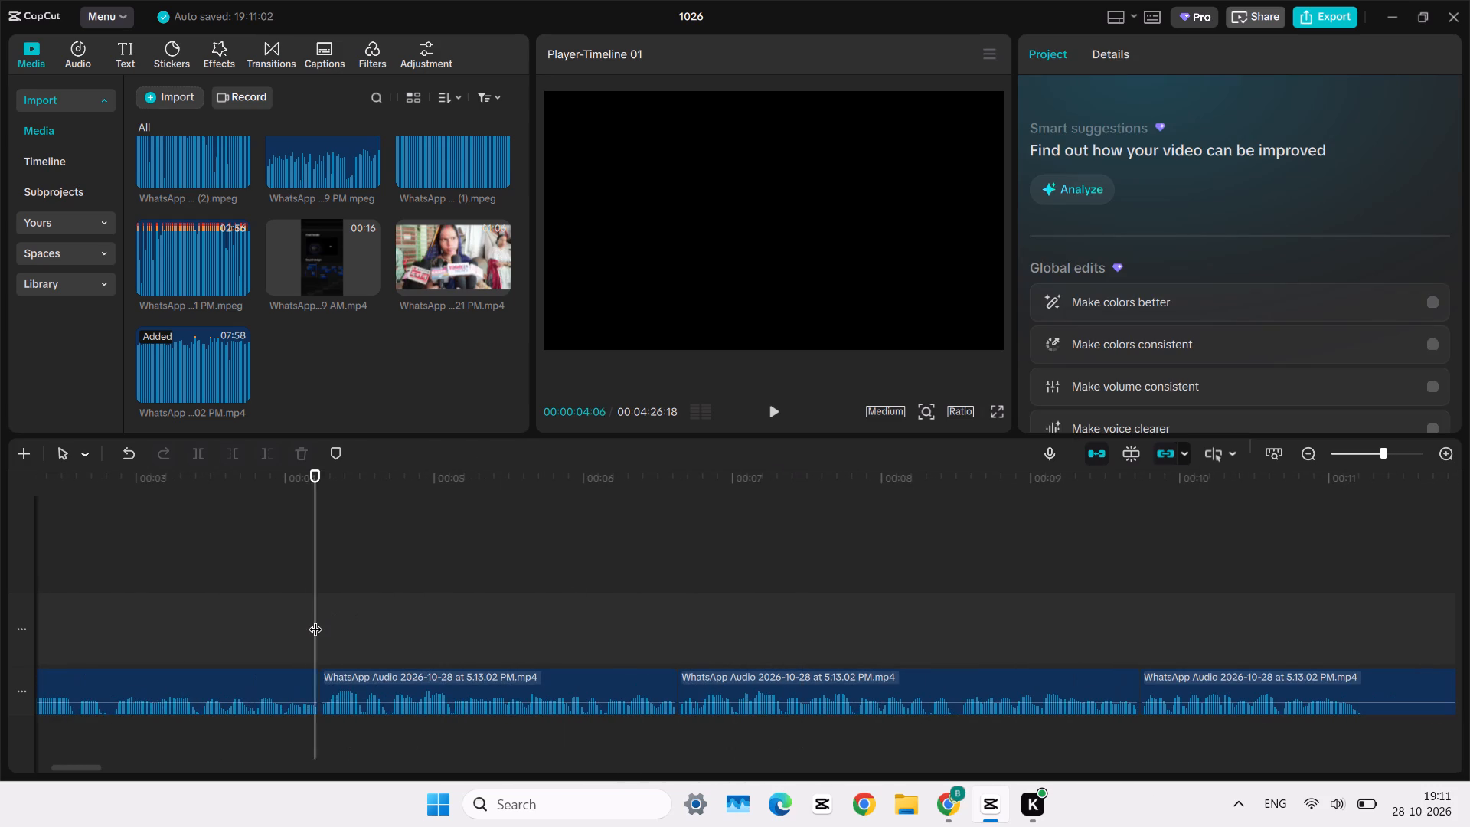
pyautogui.moveTo(321, 622); pyautogui.dragTo(573, 604)
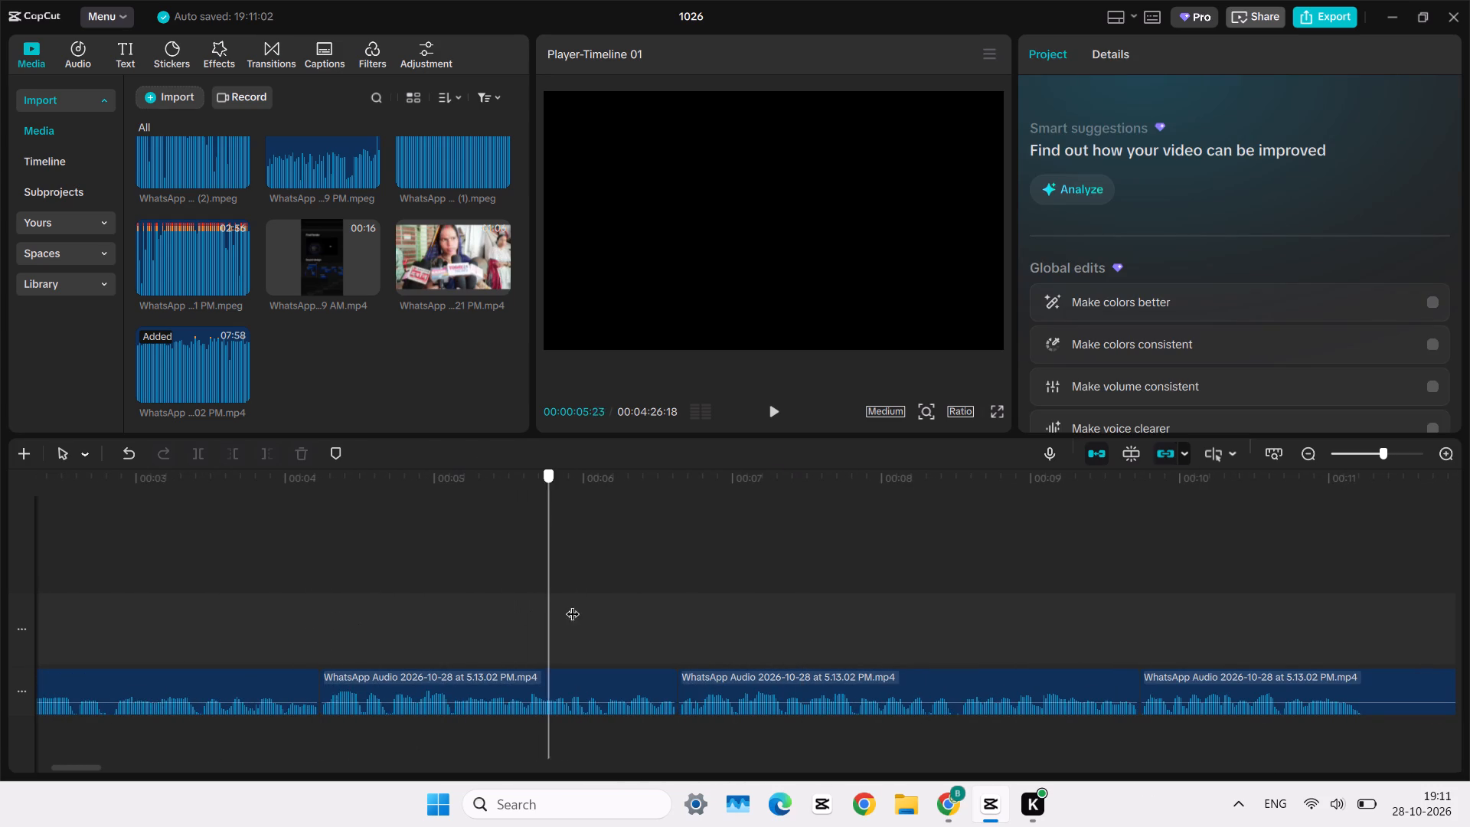
pyautogui.moveTo(573, 604); pyautogui.dragTo(679, 583)
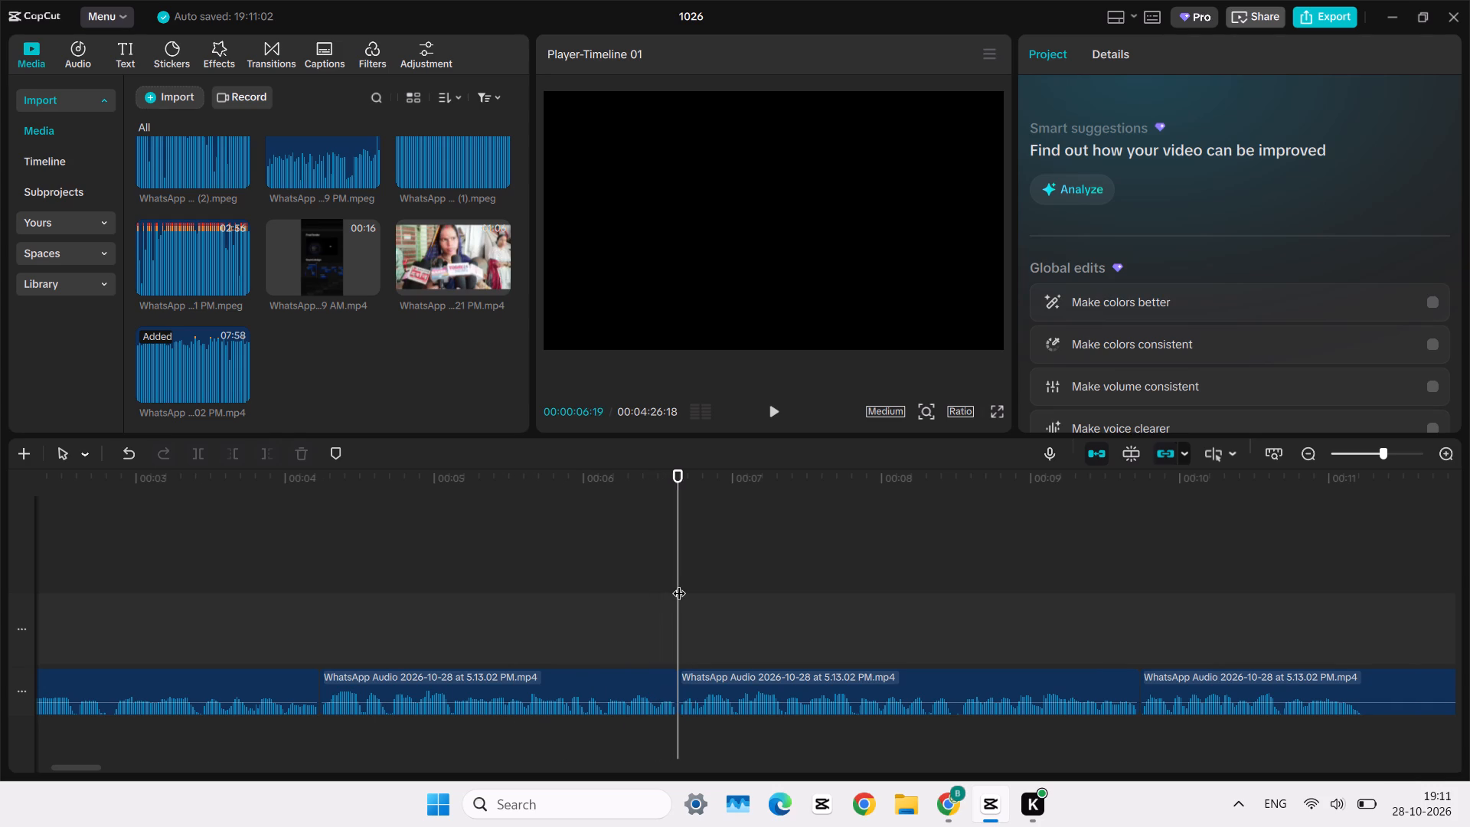
pyautogui.click(678, 585)
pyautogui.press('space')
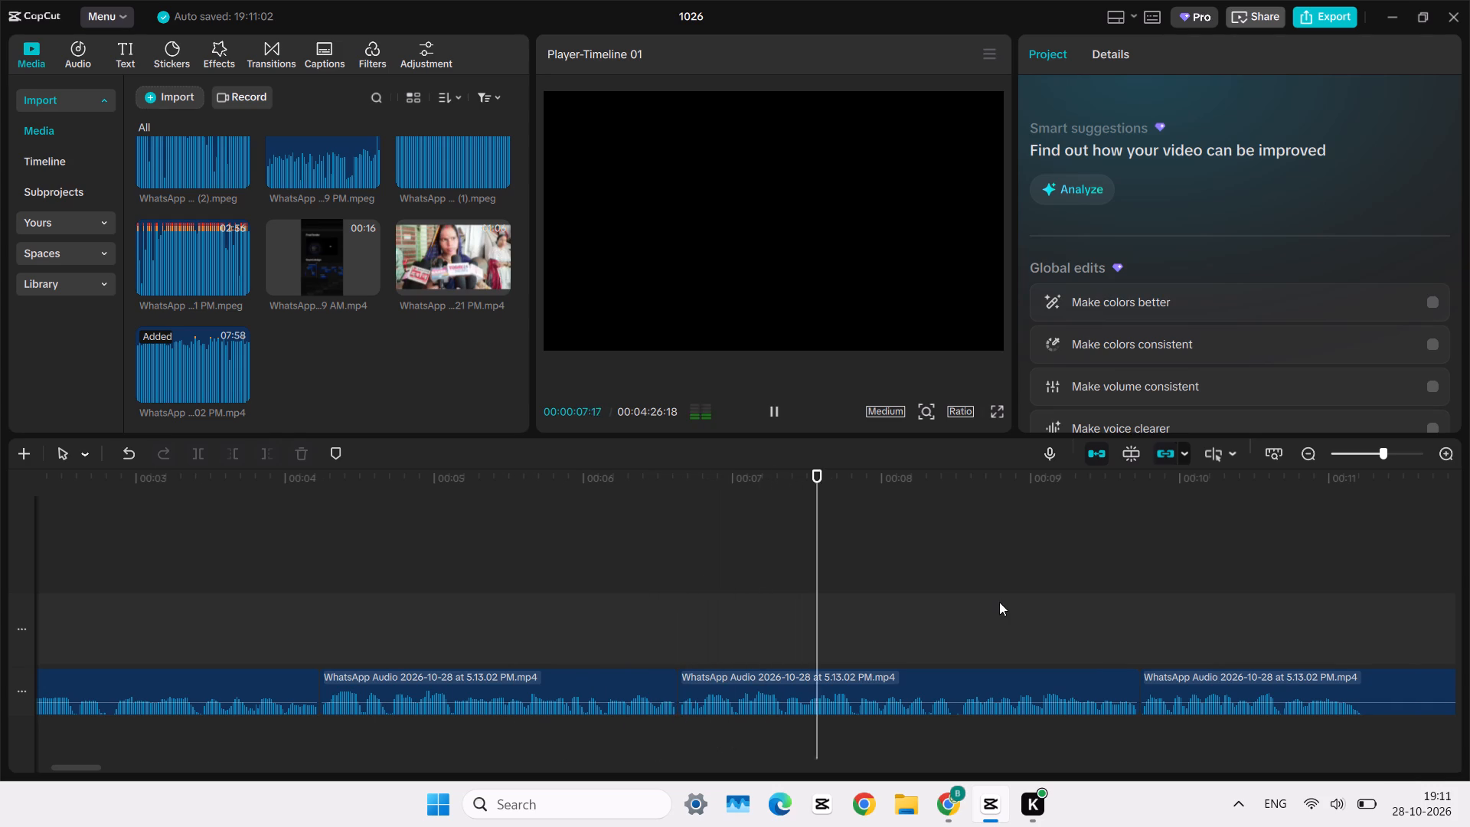
pyautogui.hscroll(-1, 999, 602)
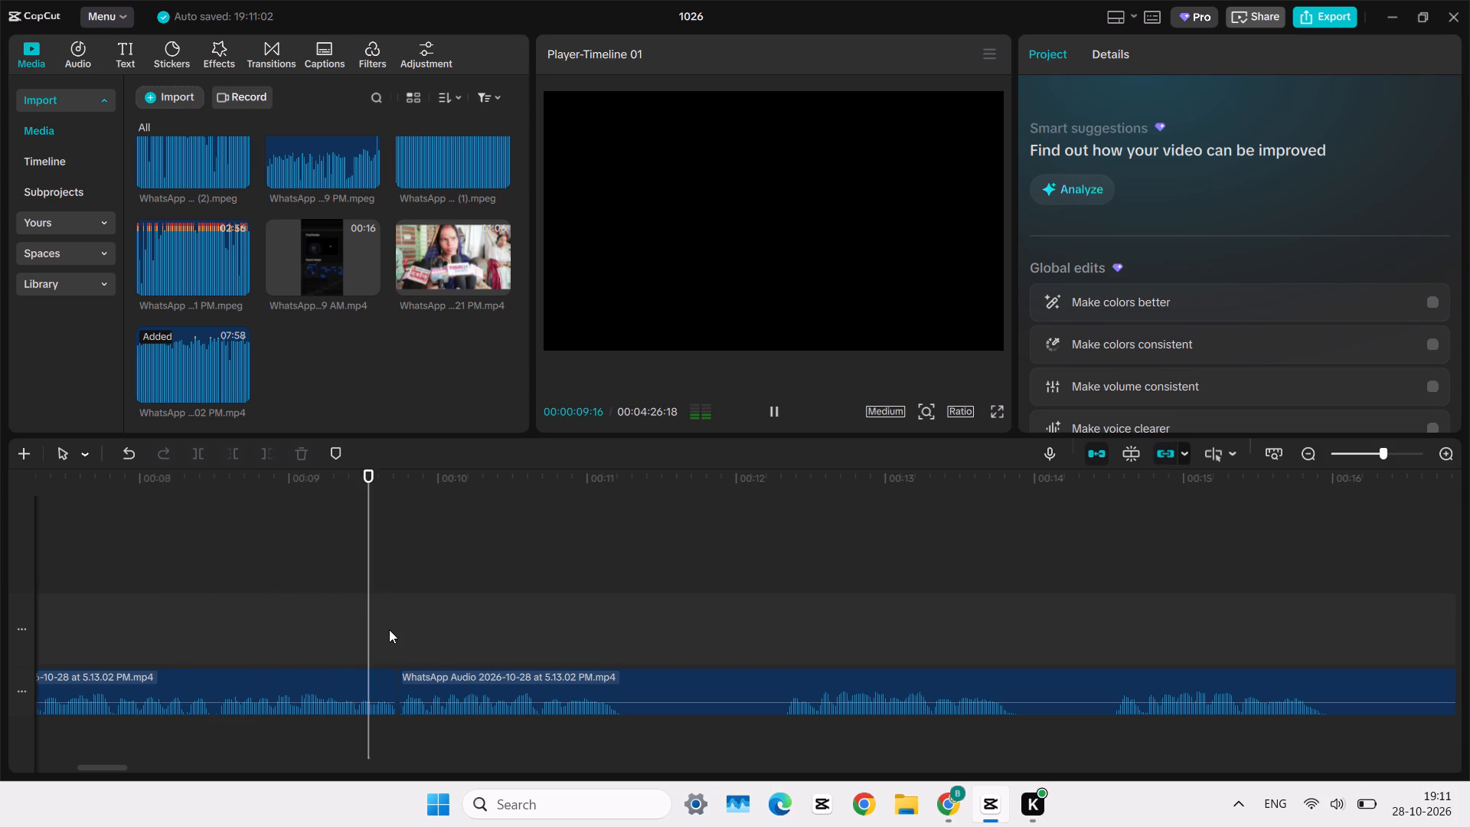
# Split the fourth audio clip at 00:00:11:06, where its first spoken passage ends.
pyautogui.click(596, 606)
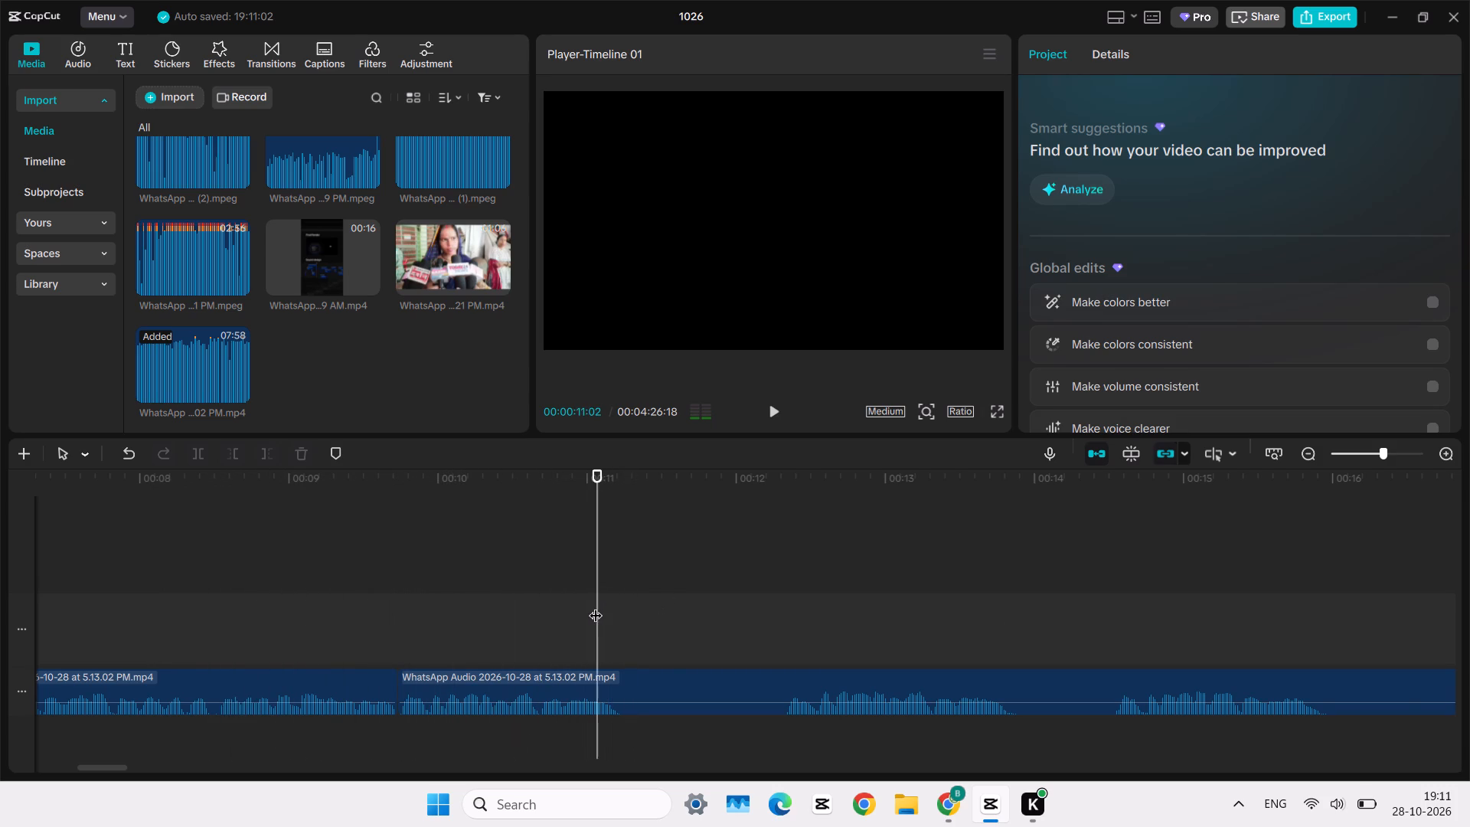
pyautogui.keyDown('ctrl'); pyautogui.scroll(7, 596, 606); pyautogui.keyUp('ctrl')
pyautogui.click(622, 615)
pyautogui.moveTo(622, 615); pyautogui.dragTo(635, 619)
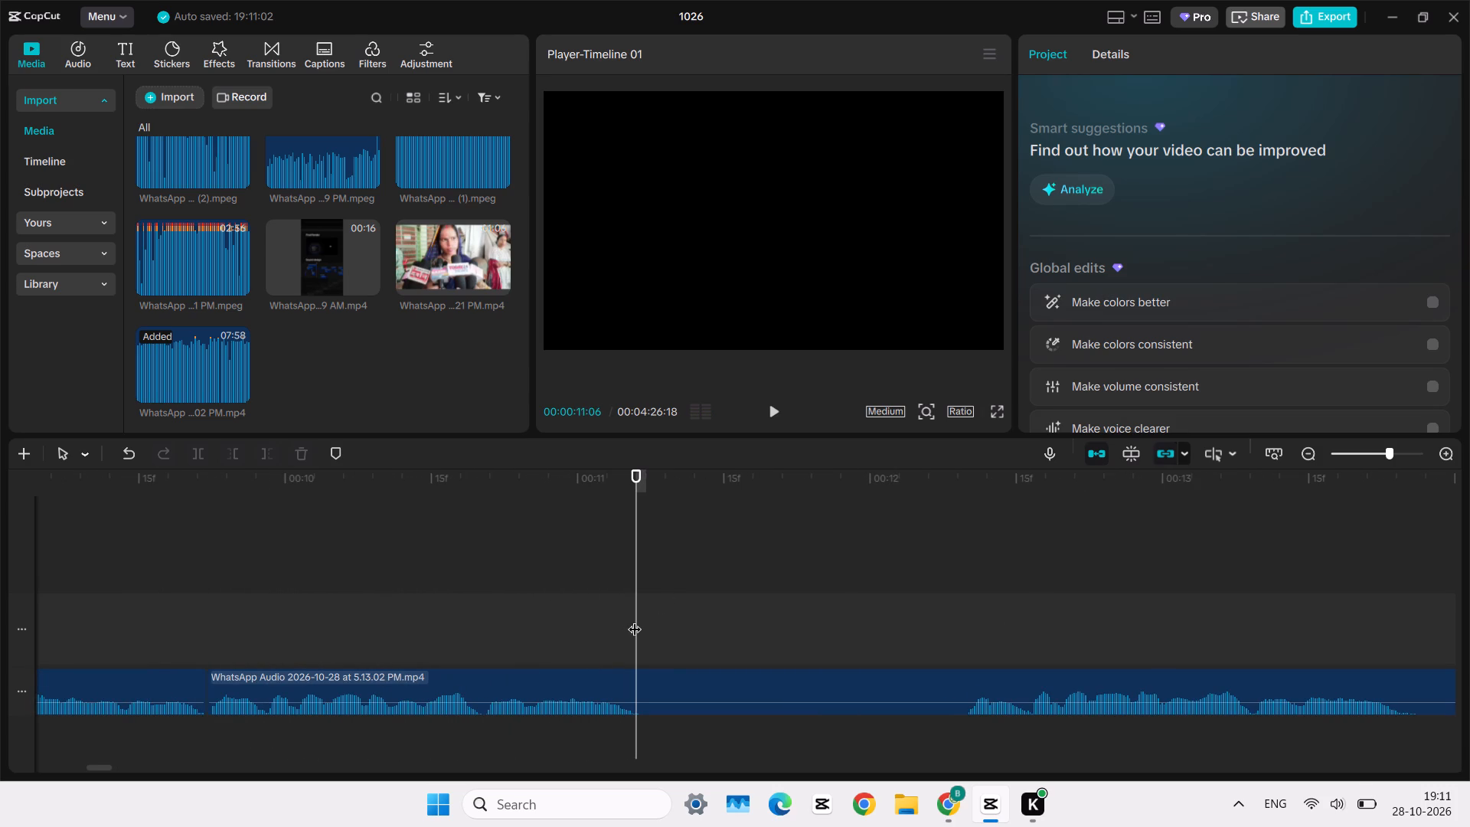
pyautogui.click(658, 677)
pyautogui.hotkey('ctrl', 'b')
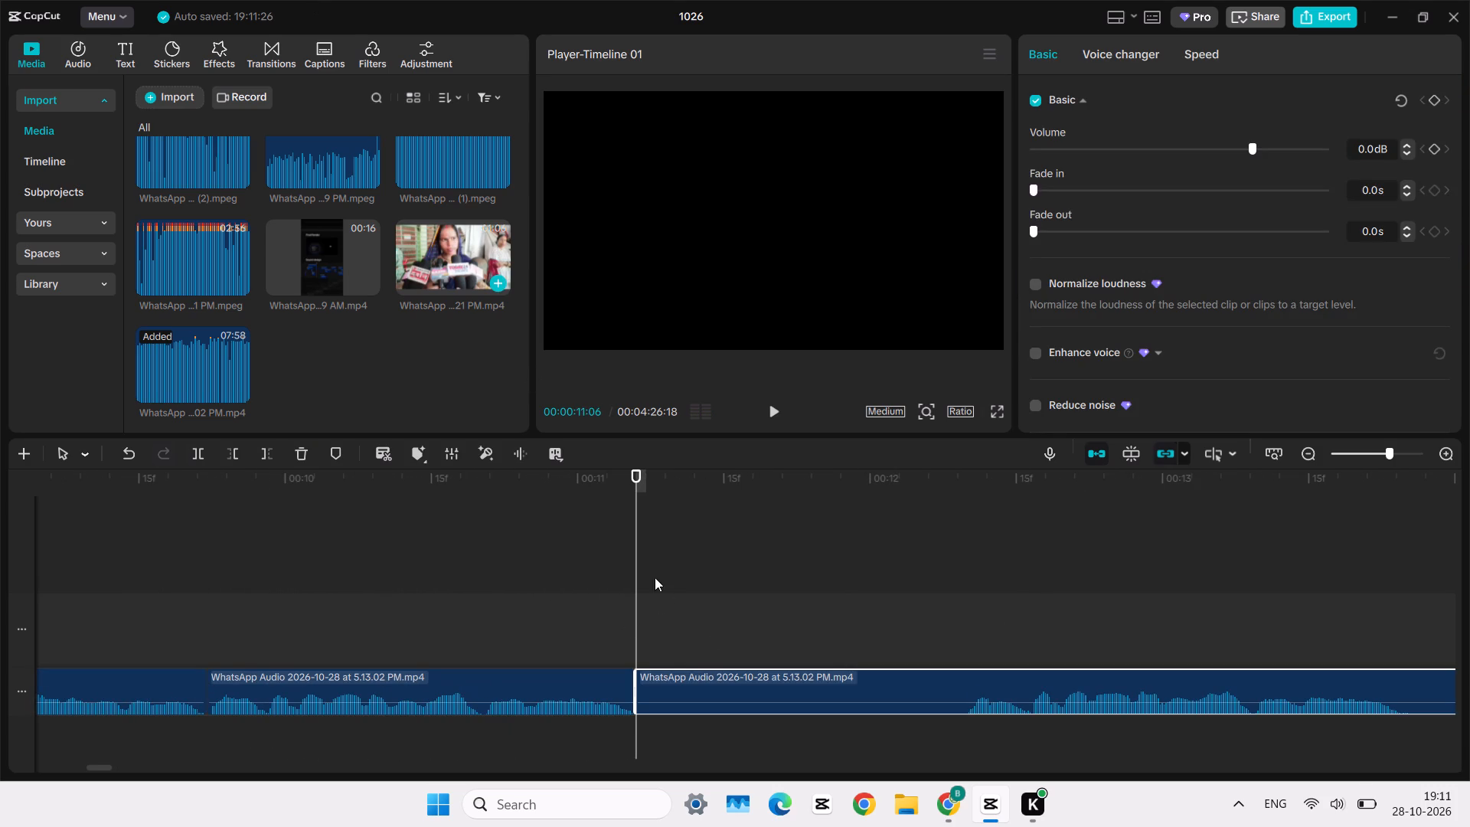
# Sample the next spoken passage and trim the start of the fifth audio clip to 00:00:12:10, removing the silence.
pyautogui.click(960, 626)
pyautogui.click(968, 627)
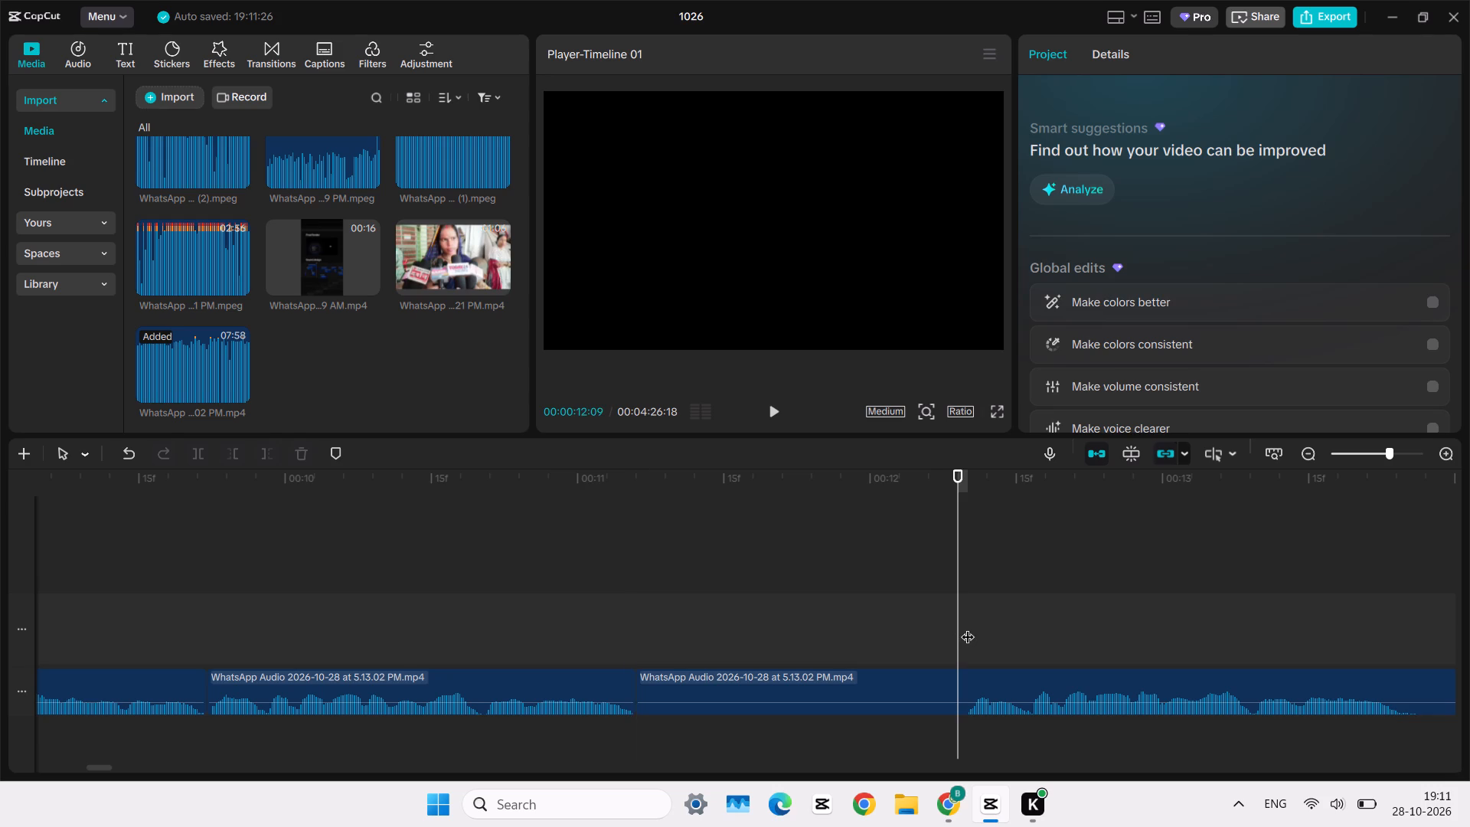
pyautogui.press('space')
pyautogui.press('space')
pyautogui.click(968, 627)
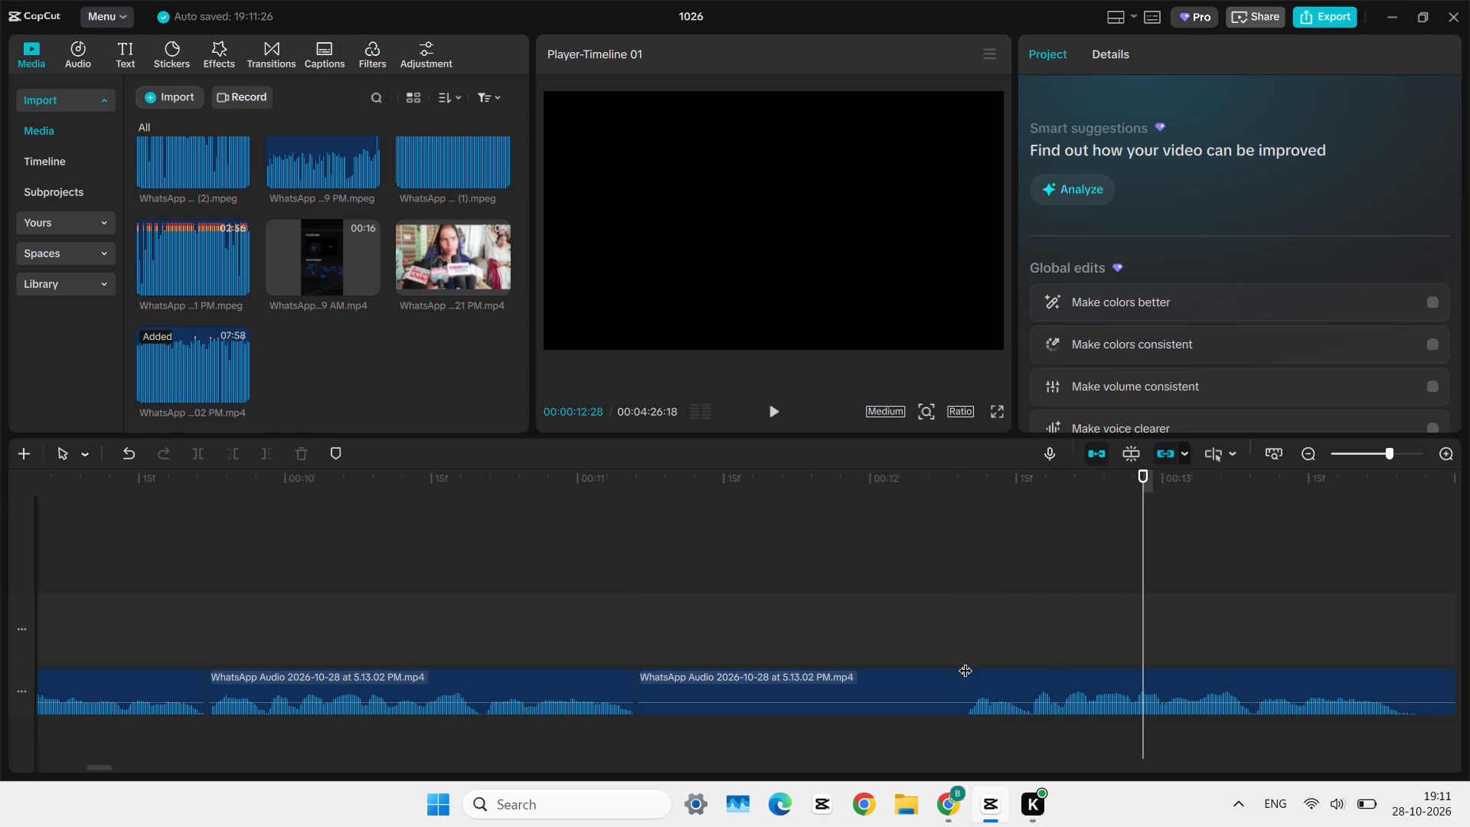
pyautogui.click(958, 694)
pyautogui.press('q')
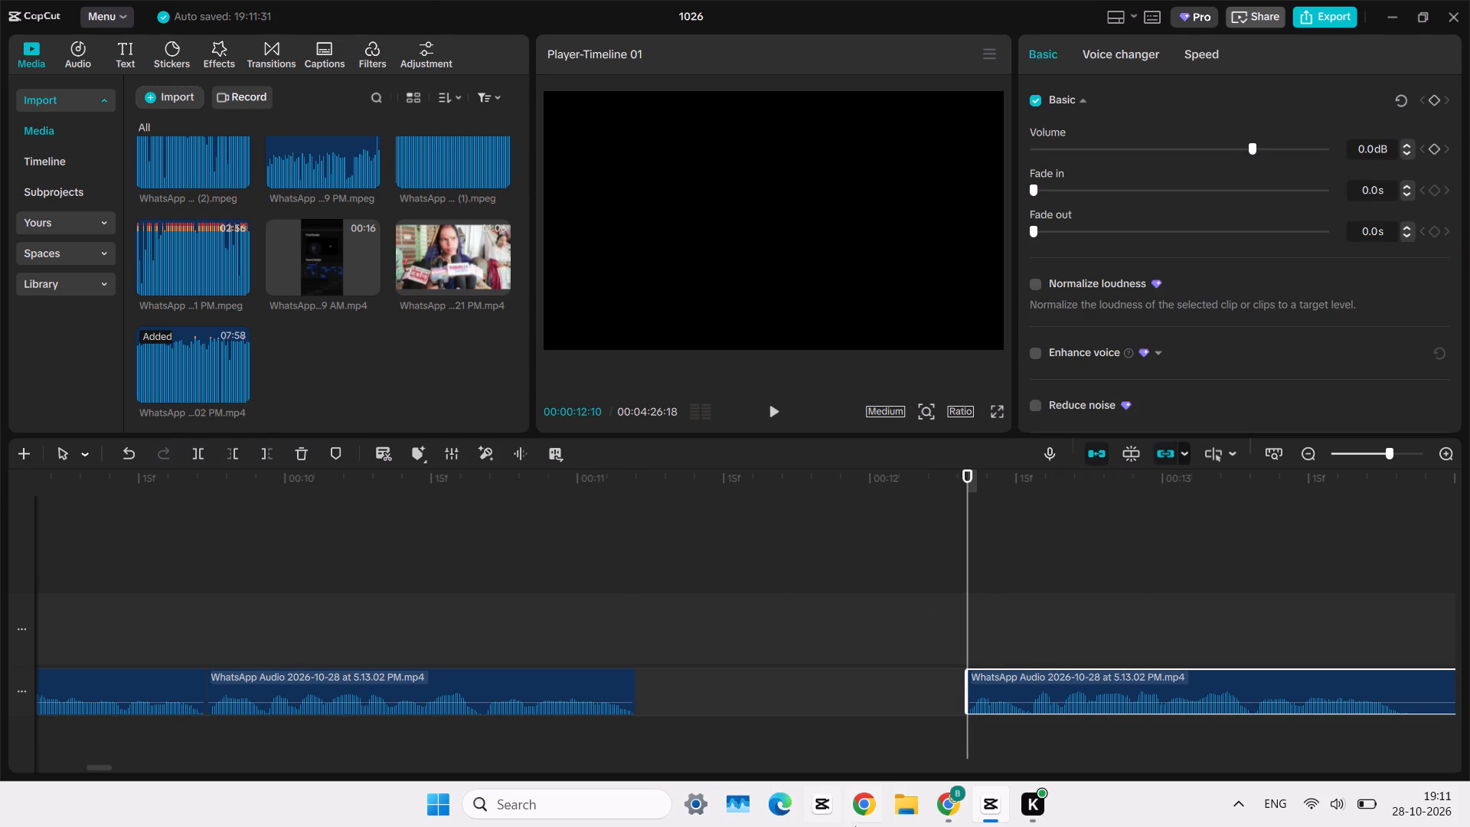
# Move the trimmed fifth audio clip back on the same track to join the fourth clip's end at 00:00:11:06.
pyautogui.moveTo(1004, 693); pyautogui.dragTo(678, 694)
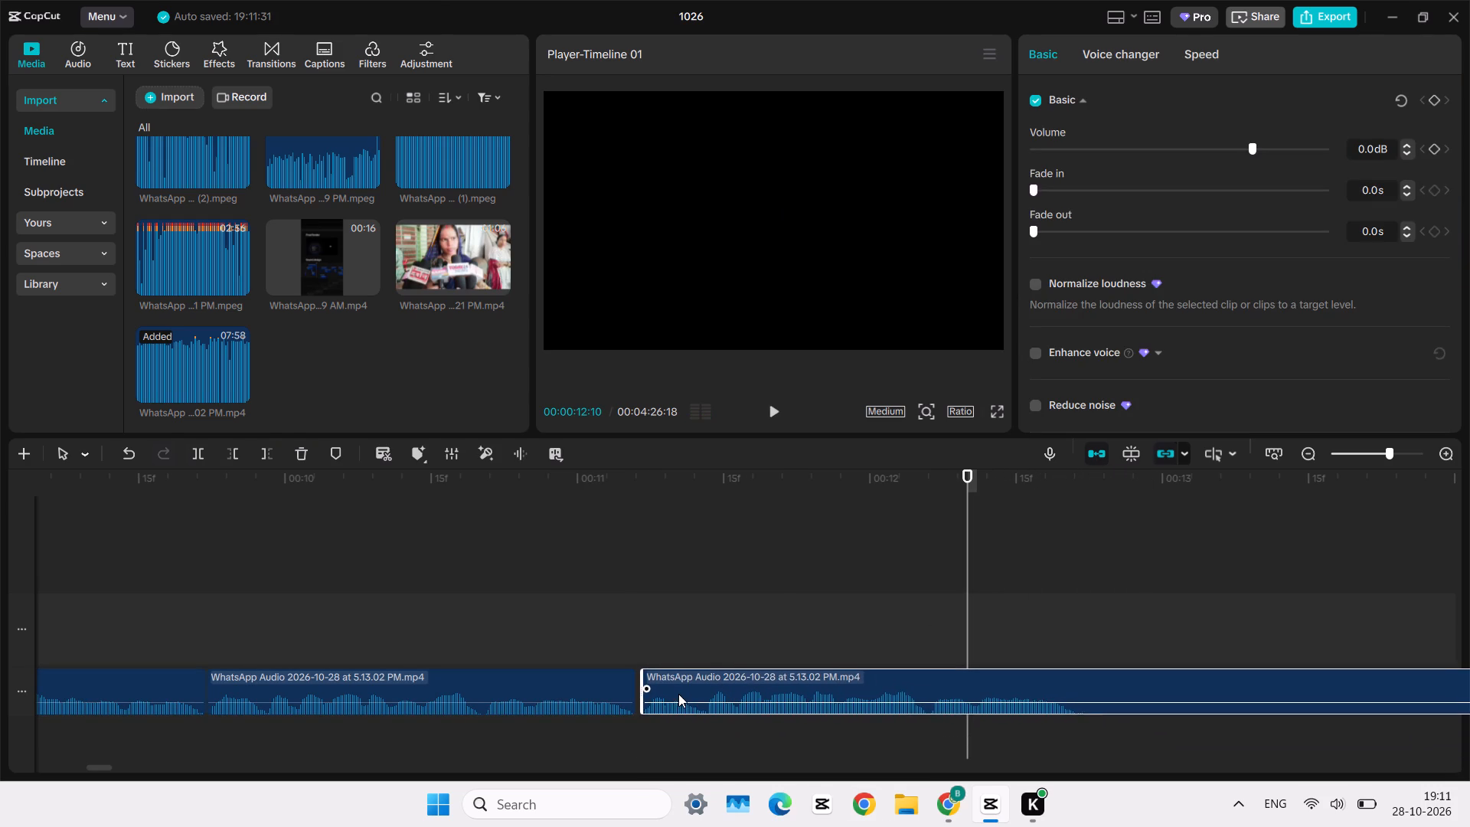
pyautogui.moveTo(678, 694); pyautogui.dragTo(676, 690)
pyautogui.moveTo(676, 690); pyautogui.dragTo(678, 710)
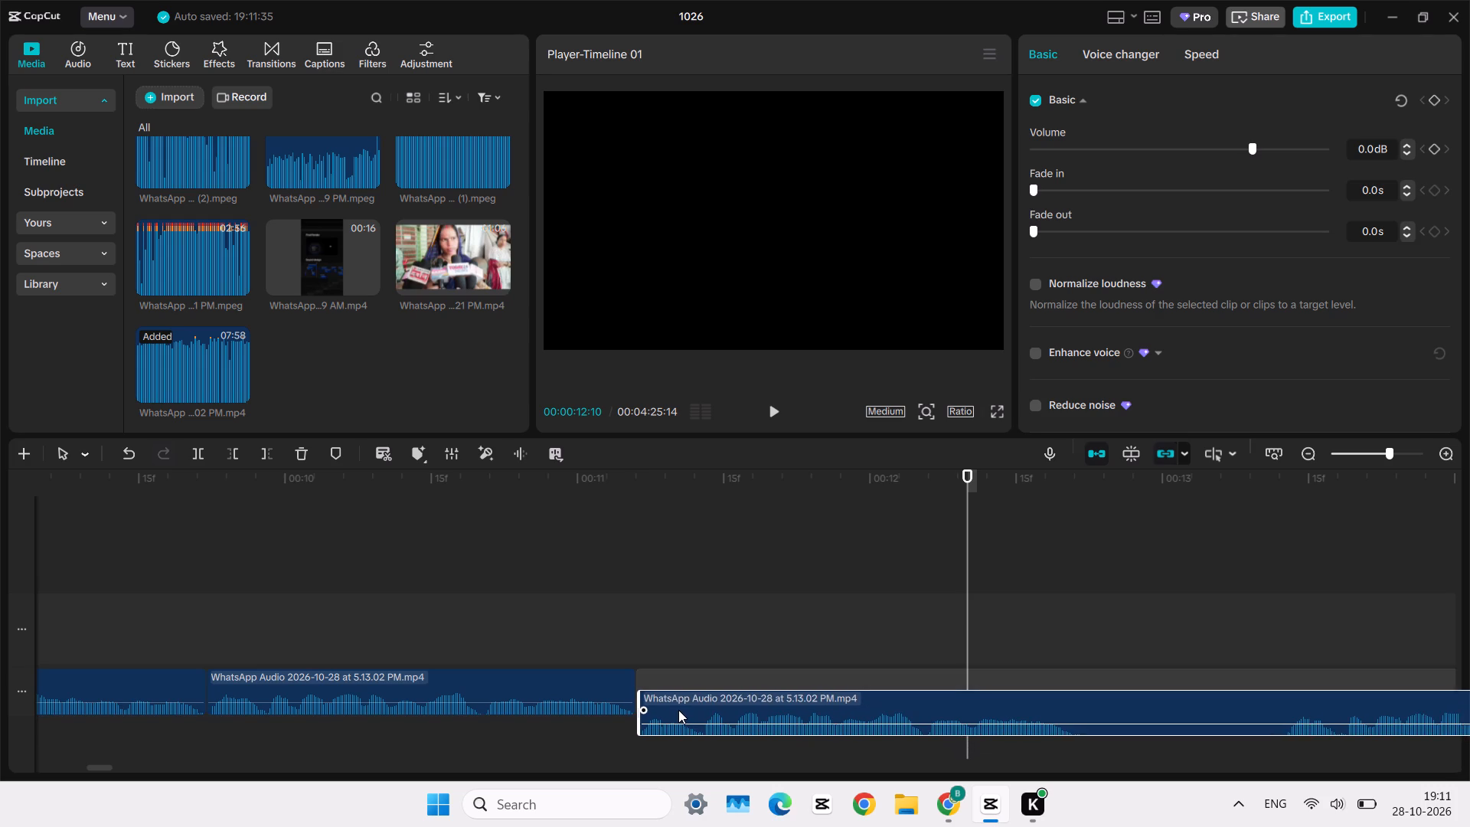
# Place the following audio clip directly against the end of the preceding clip at about 11.2 seconds.
pyautogui.moveTo(678, 710); pyautogui.dragTo(678, 708)
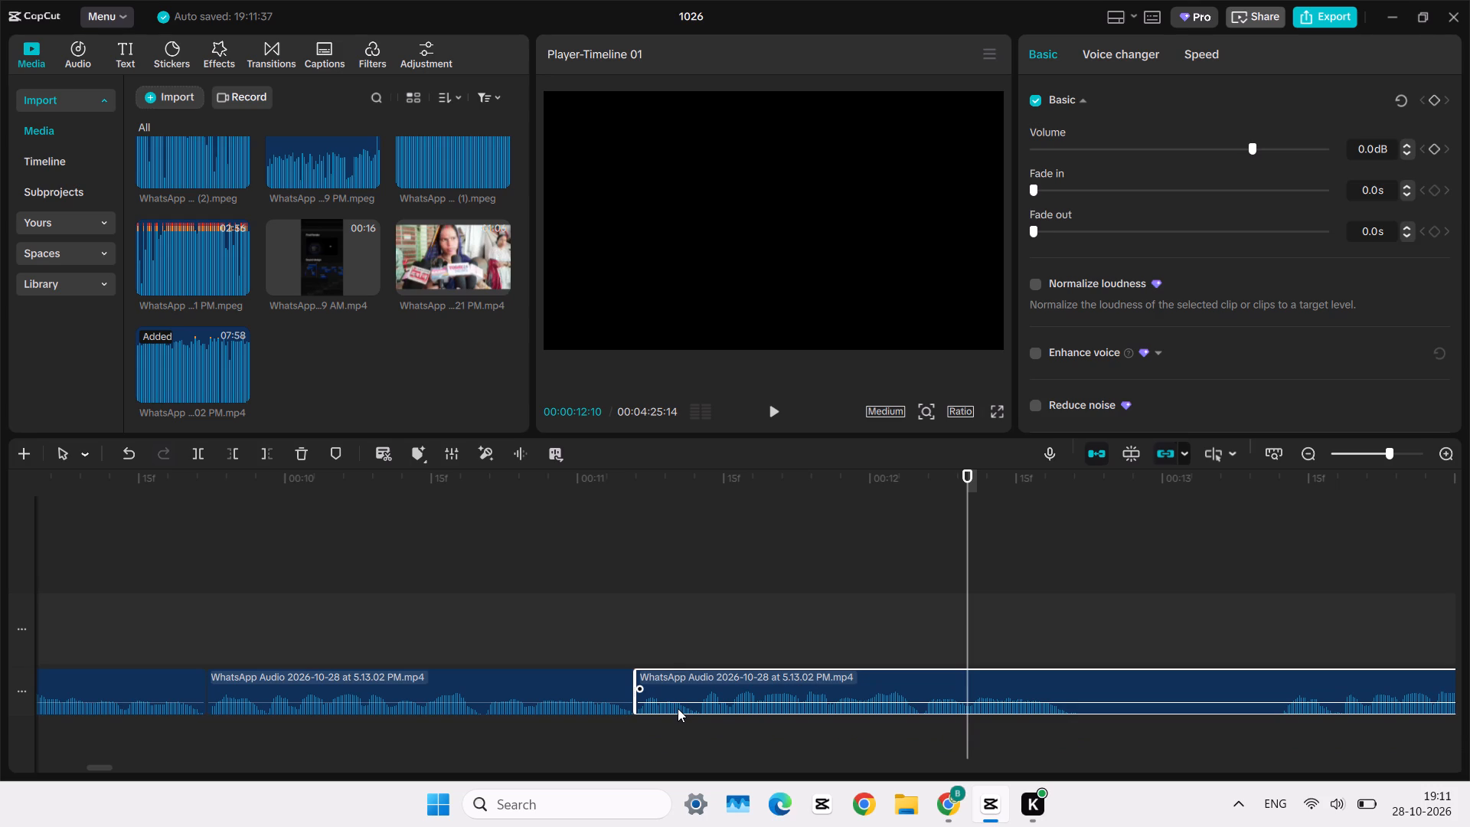
# Split the audio clip that starts near 11.2 seconds at 00:00:12:21, where its first spoken passage ends.
pyautogui.click(786, 639)
pyautogui.press('space')
pyautogui.press('space')
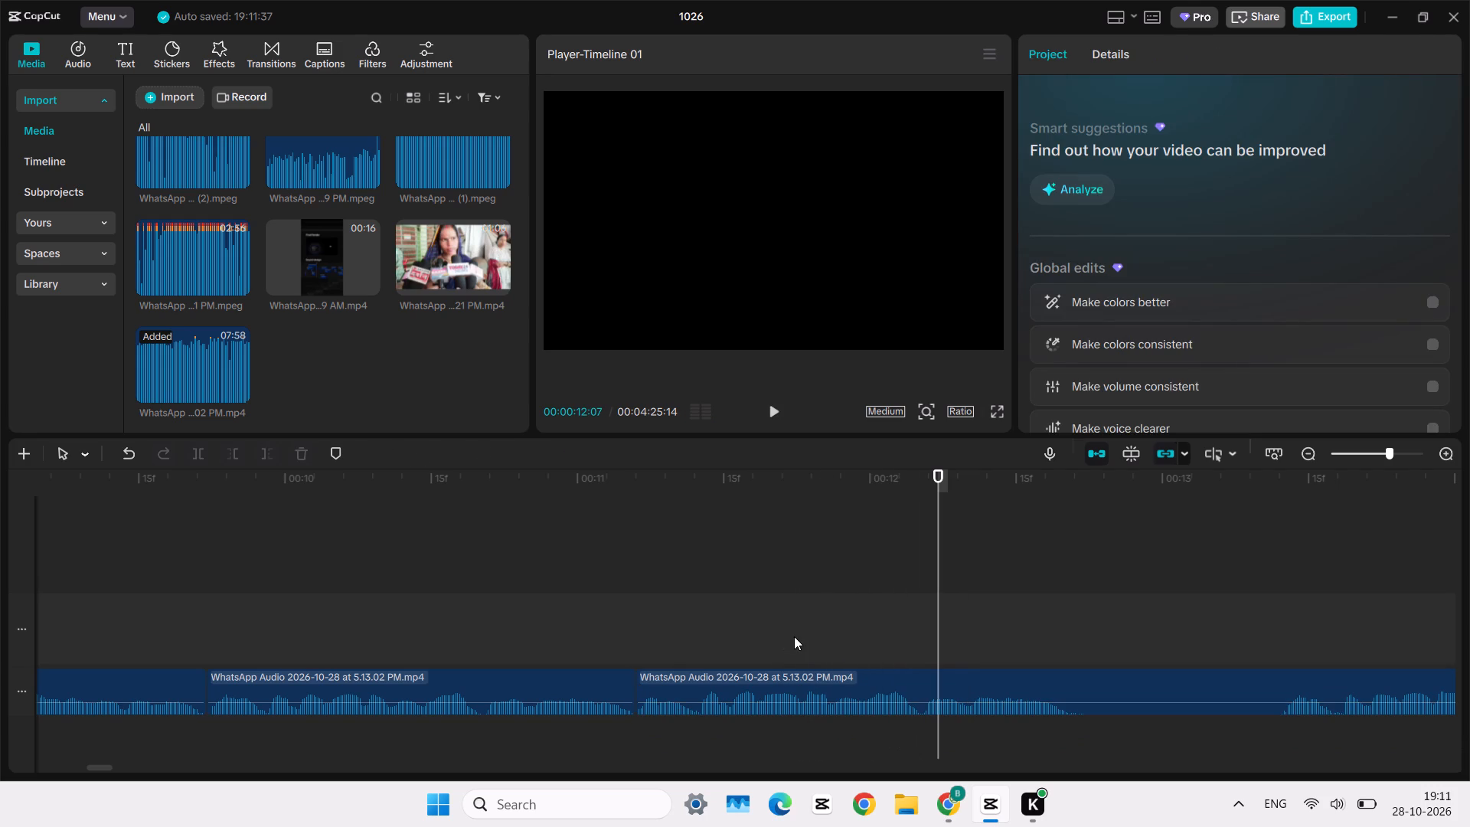
pyautogui.scroll(-1, 947, 639)
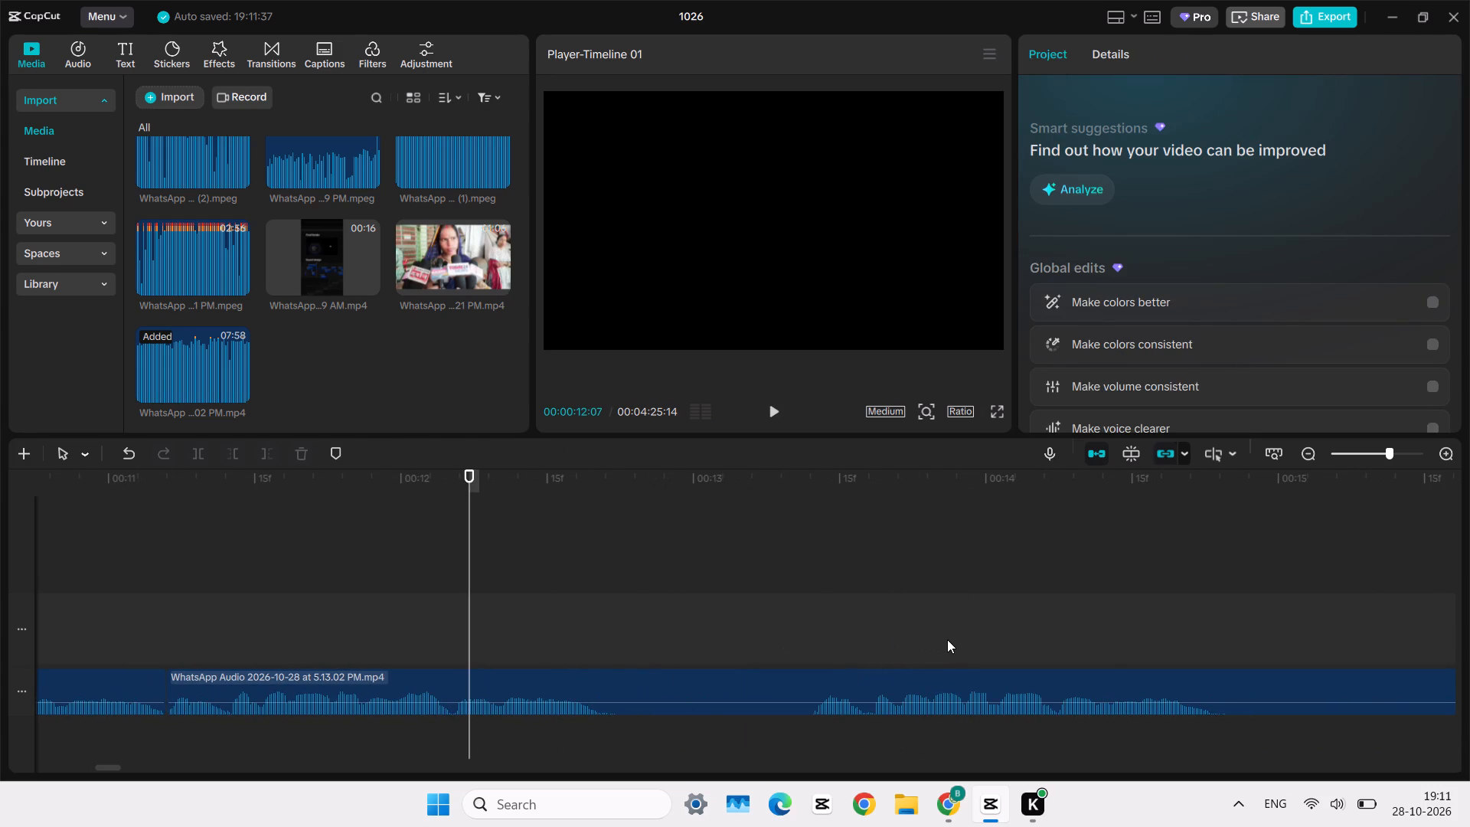
pyautogui.scroll(-1, 947, 639)
pyautogui.click(609, 634)
pyautogui.moveTo(609, 634); pyautogui.dragTo(680, 636)
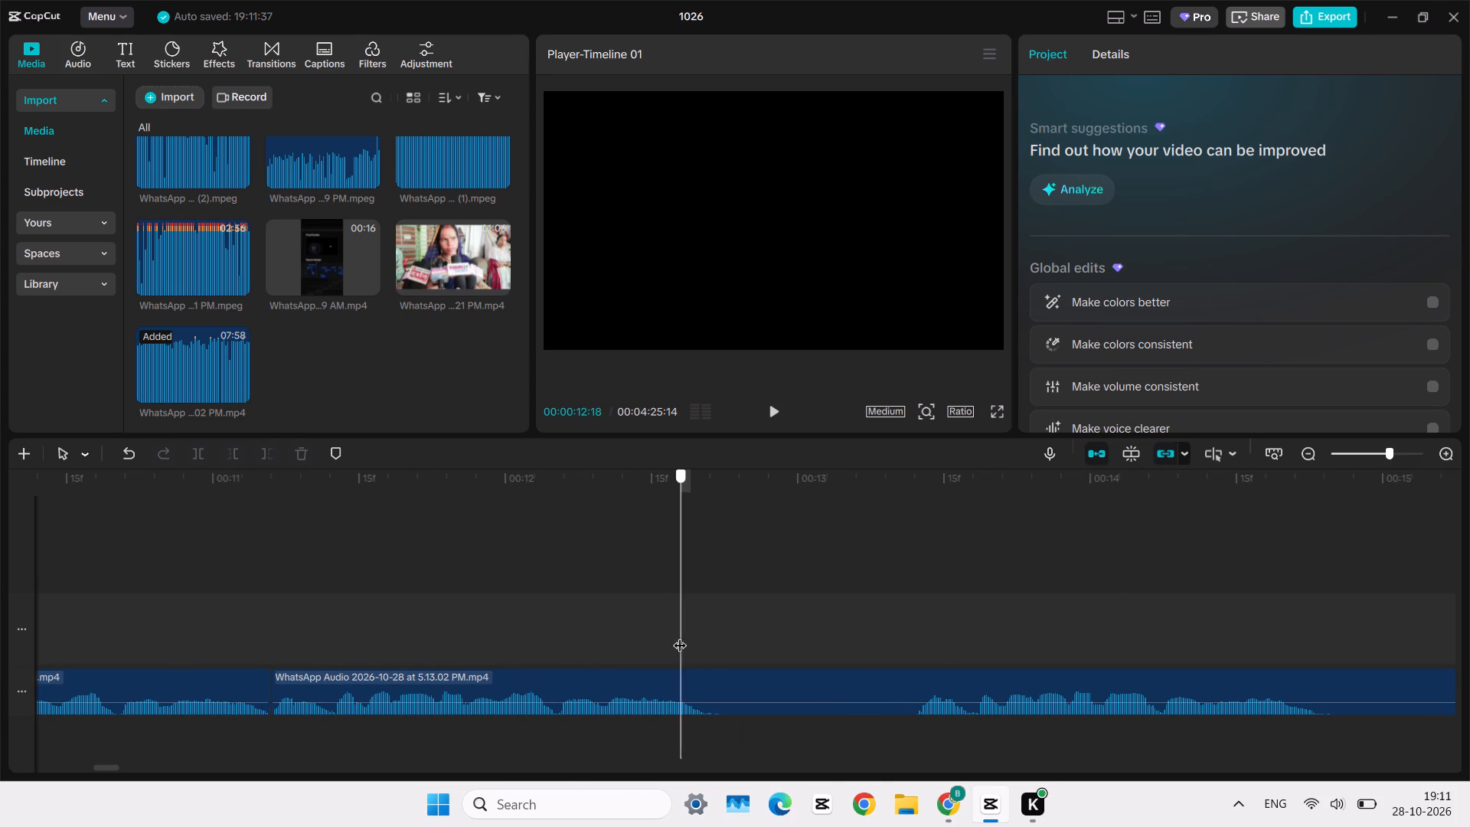
pyautogui.moveTo(680, 636); pyautogui.dragTo(713, 636)
pyautogui.press('space')
pyautogui.press('space')
pyautogui.click(713, 636)
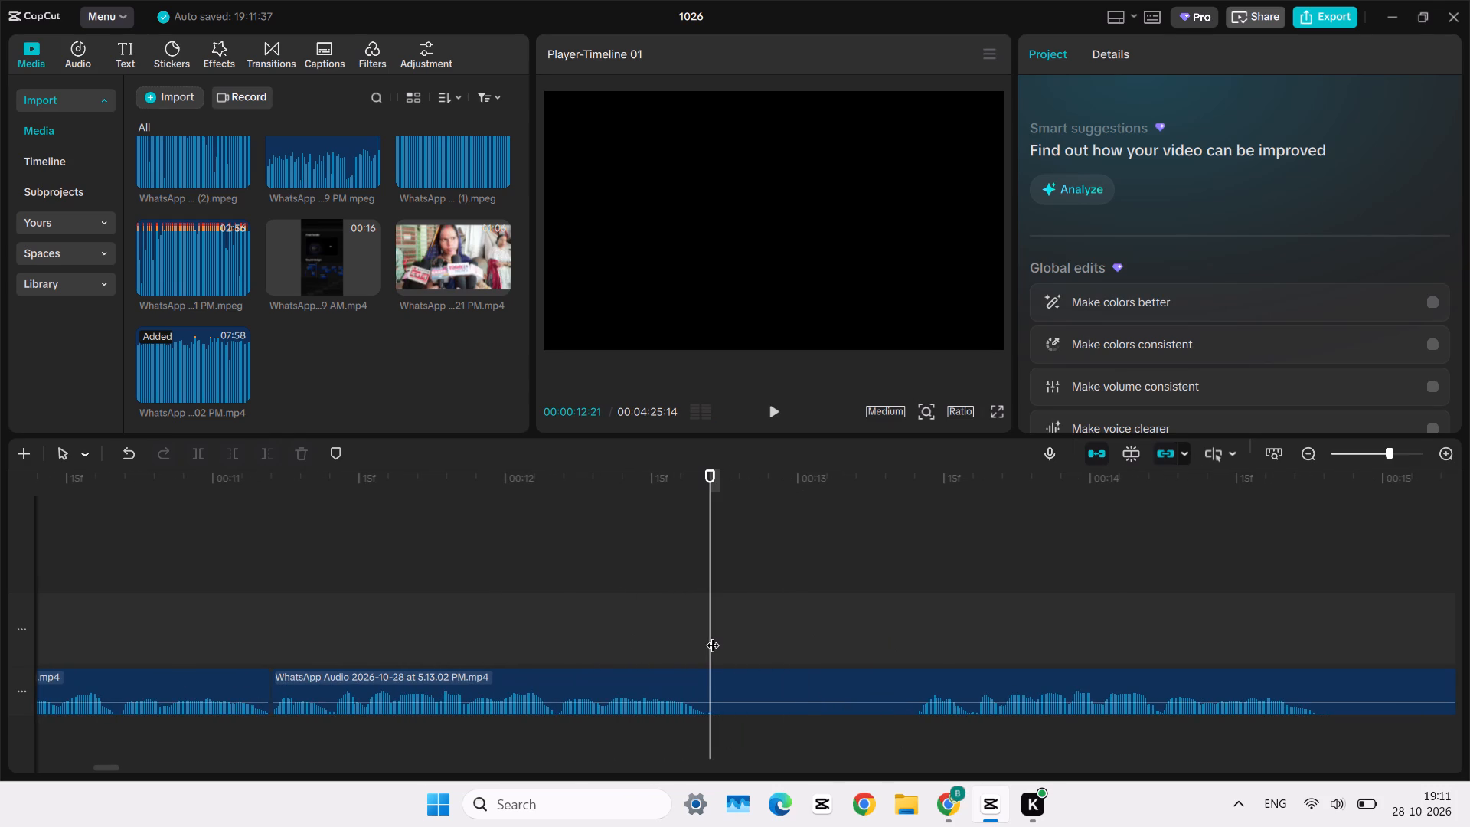
pyautogui.click(713, 636)
pyautogui.click(711, 635)
pyautogui.click(709, 634)
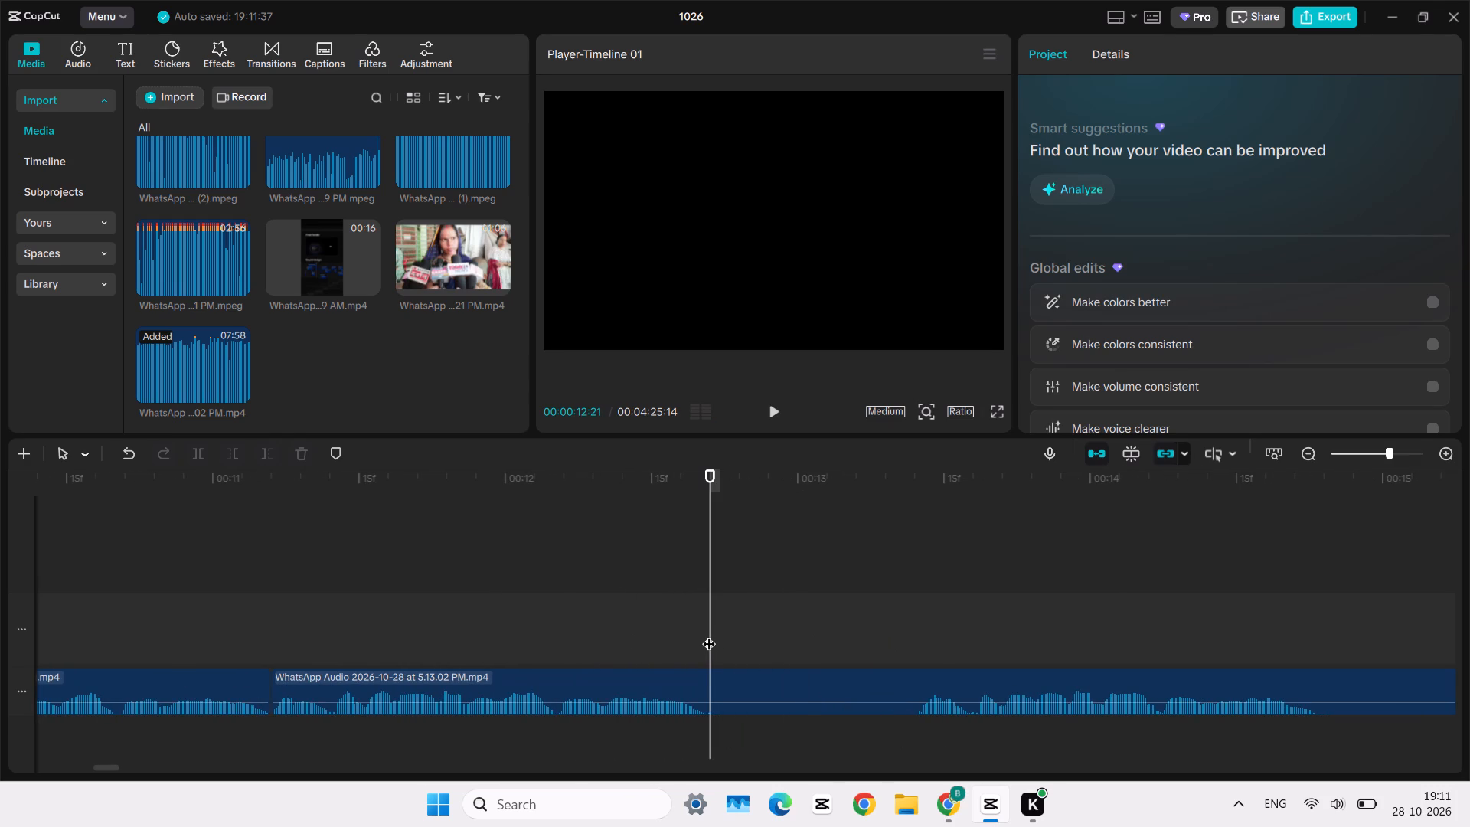
pyautogui.click(709, 634)
pyautogui.click(650, 709)
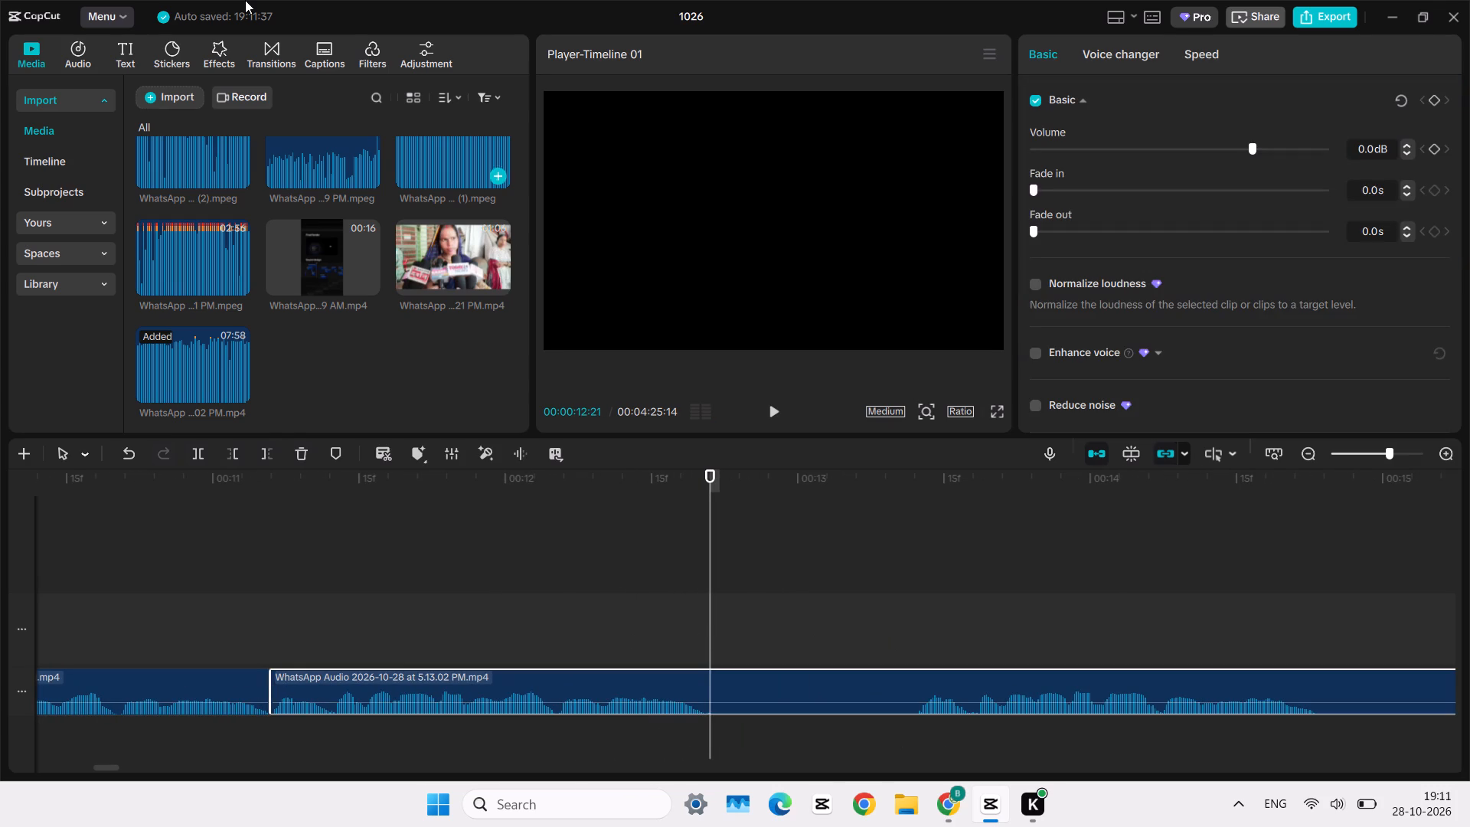
pyautogui.hotkey('ctrl', 'b')
# Listen through the audio after the 00:00:12:21 split, sampling passages from about 13 to 27 seconds for usable speech.
pyautogui.click(333, 666)
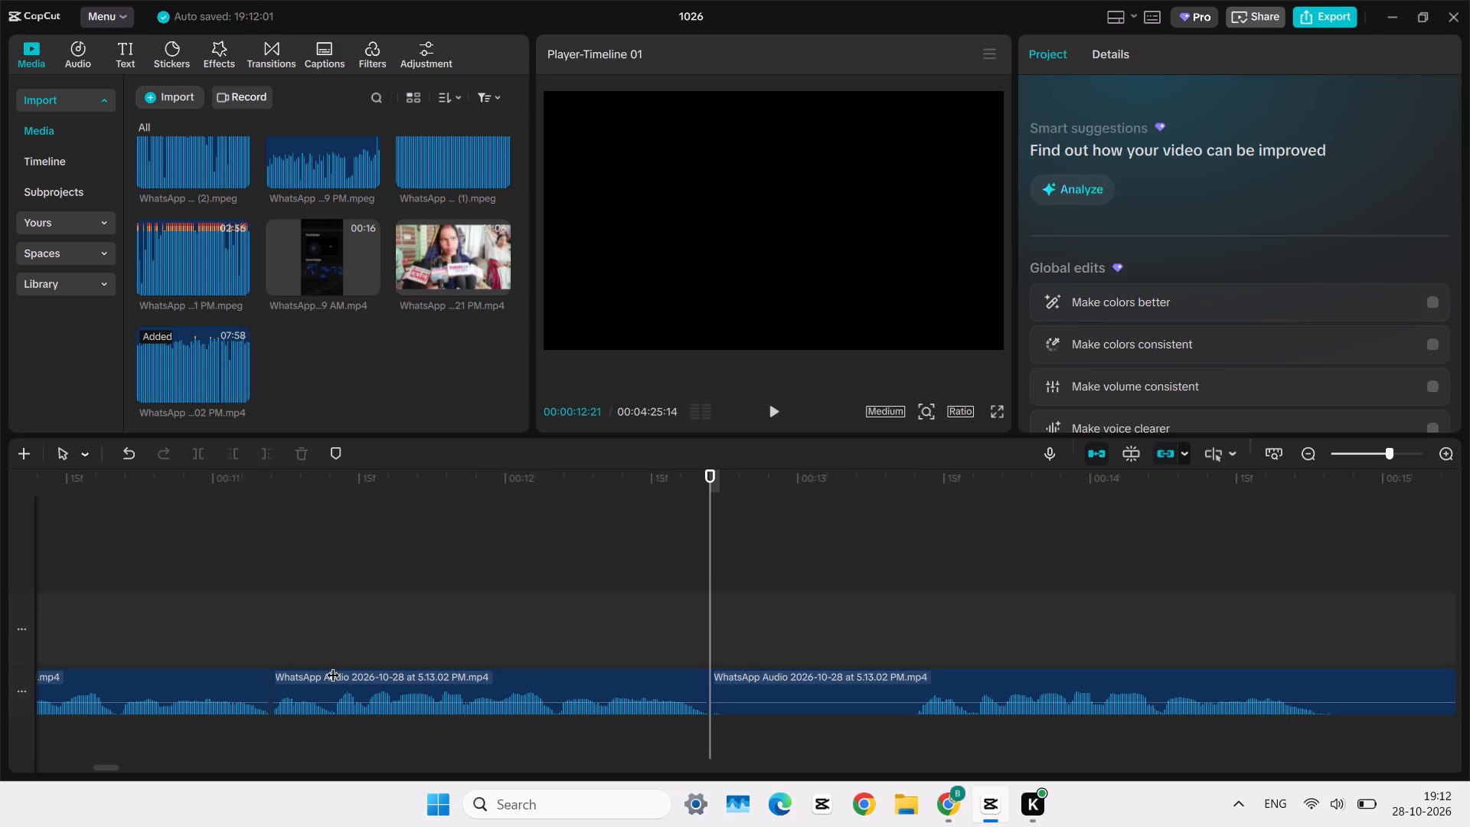
pyautogui.press('space')
pyautogui.click(805, 662)
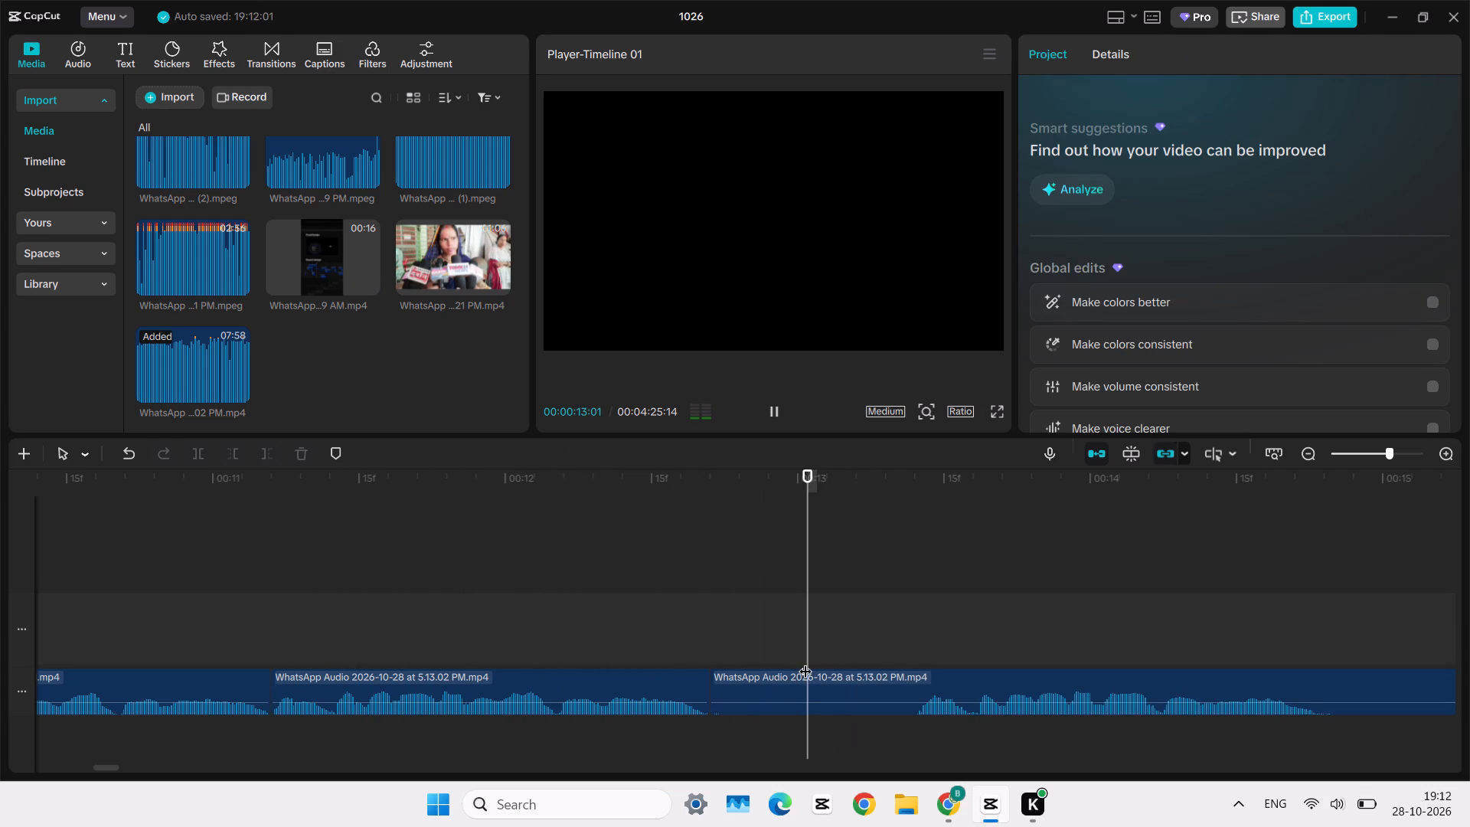
pyautogui.click(875, 636)
pyautogui.hscroll(-2, 875, 636)
pyautogui.click(706, 605)
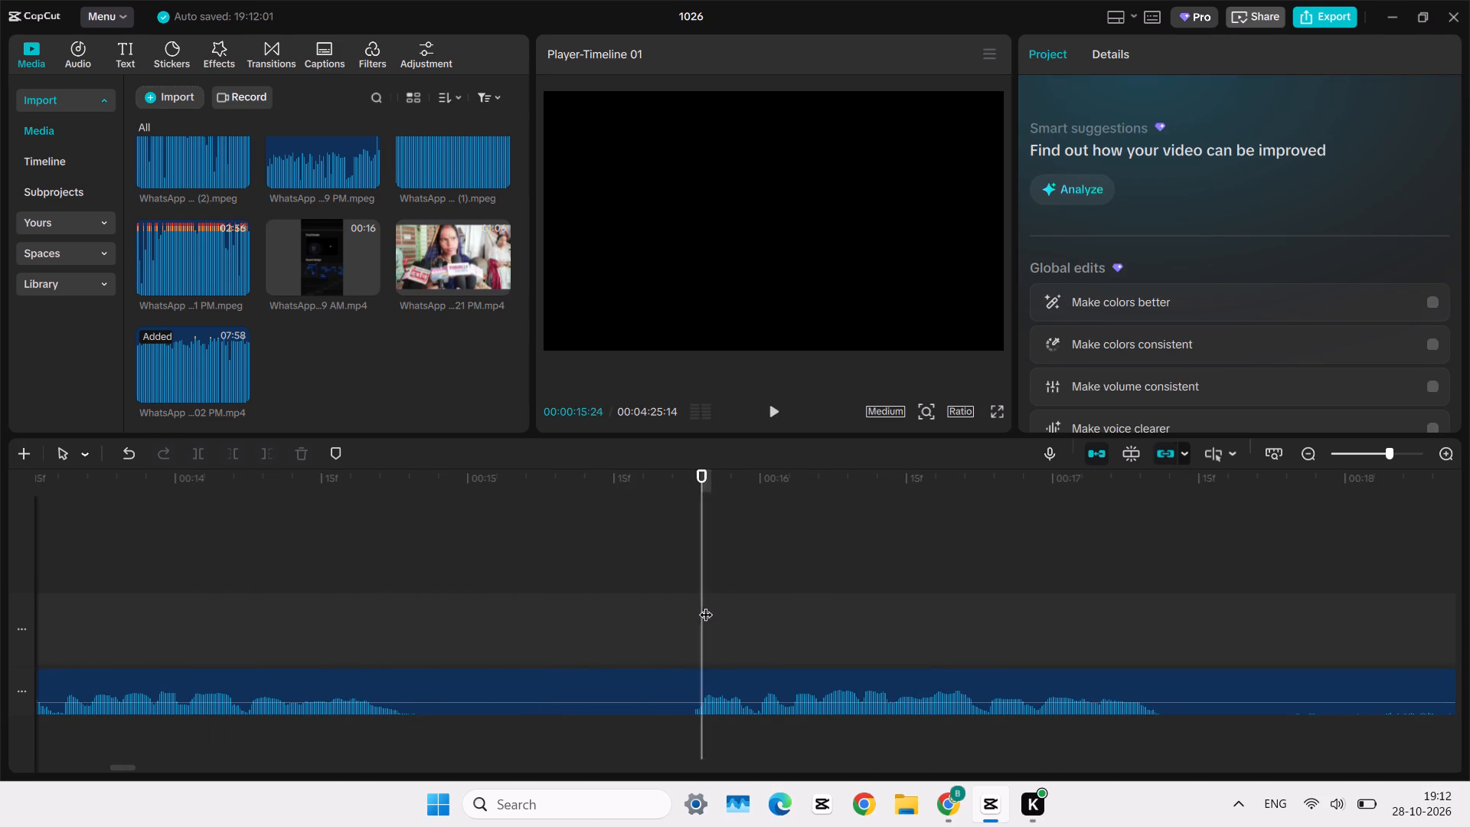
pyautogui.press('space')
pyautogui.hscroll(-1, 883, 584)
pyautogui.keyDown('ctrl'); pyautogui.scroll(-2, 883, 584); pyautogui.keyUp('ctrl')
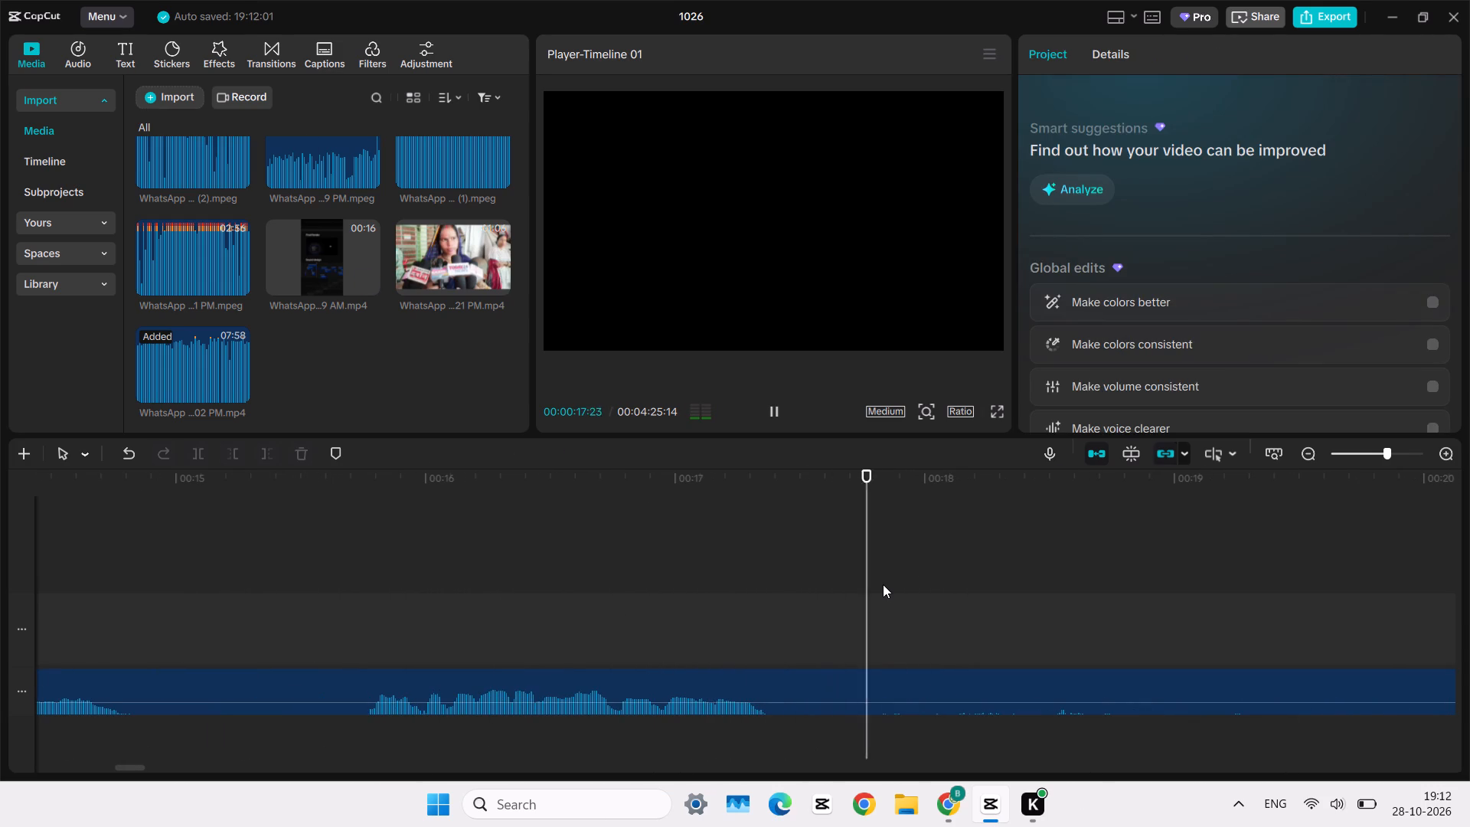
pyautogui.click(883, 584)
pyautogui.press('space')
pyautogui.press('space')
pyautogui.hscroll(-2, 883, 584)
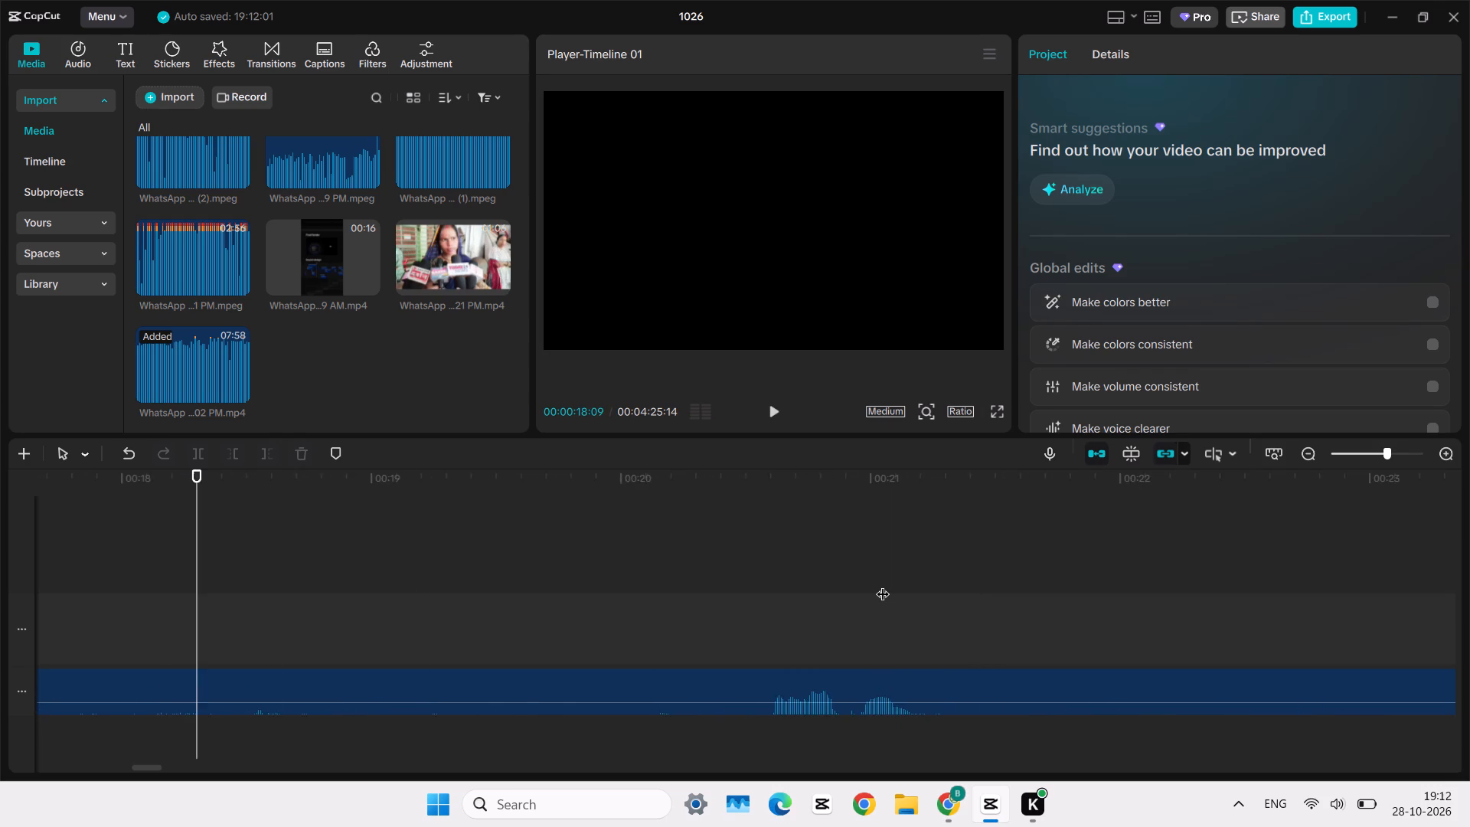
pyautogui.keyDown('ctrl'); pyautogui.scroll(-9, 883, 584); pyautogui.keyUp('ctrl')
pyautogui.click(1150, 632)
pyautogui.hscroll(-1, 1150, 632)
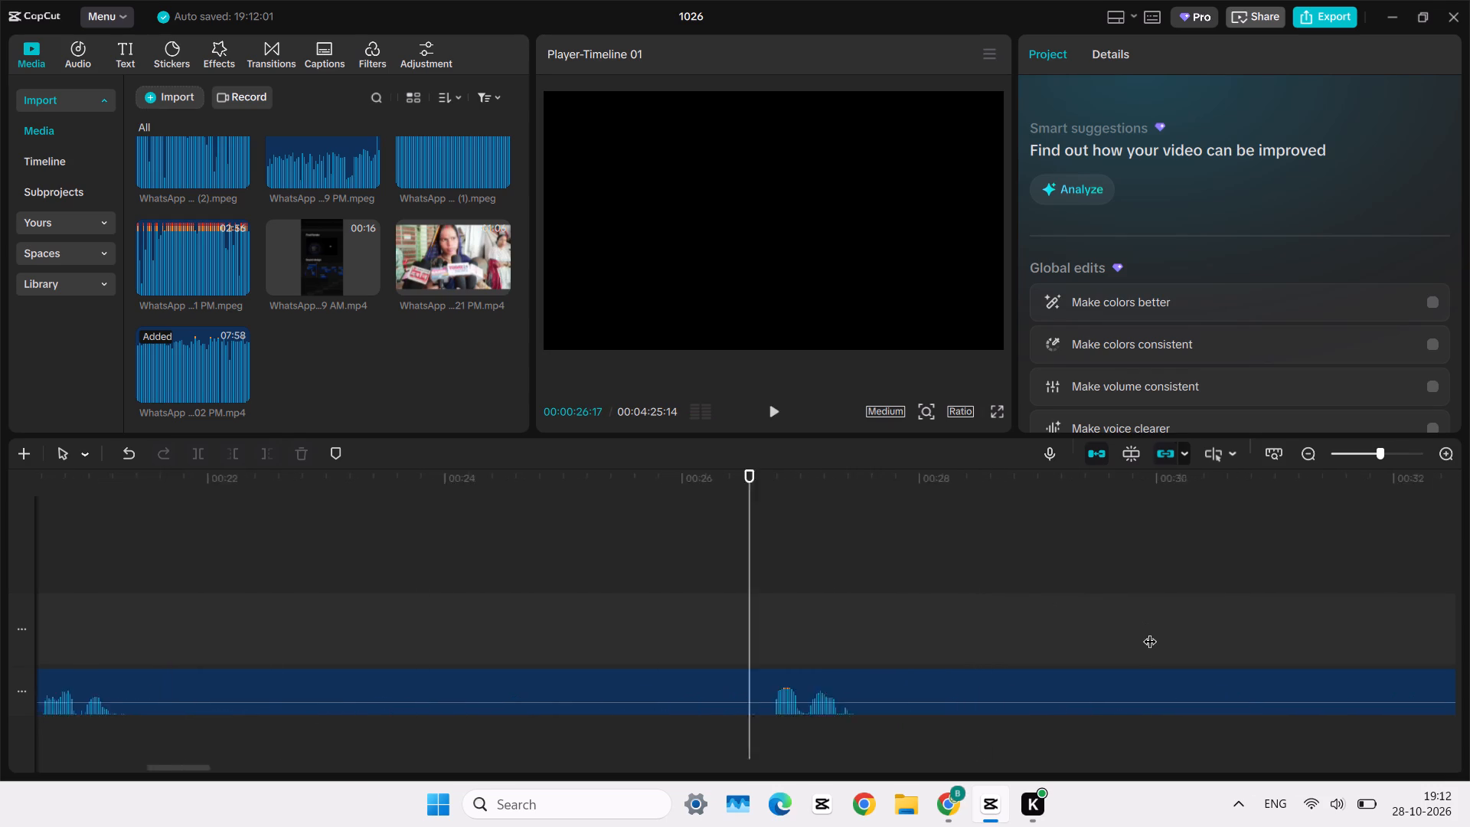
pyautogui.hscroll(-1, 1150, 632)
pyautogui.keyDown('ctrl'); pyautogui.scroll(-3, 1150, 632); pyautogui.keyUp('ctrl')
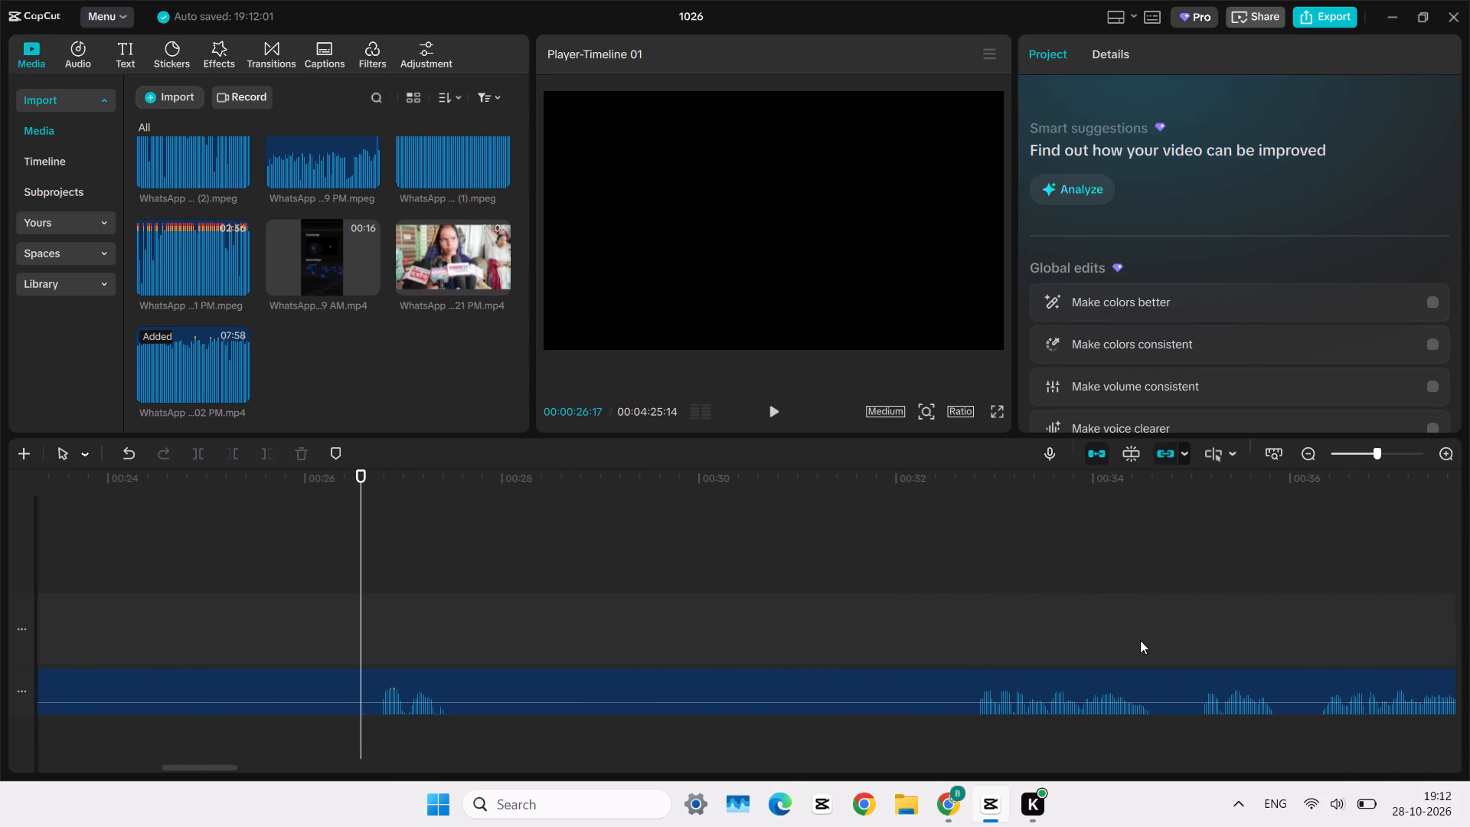
pyautogui.hscroll(-1, 1140, 640)
pyautogui.hscroll(-2, 1351, 623)
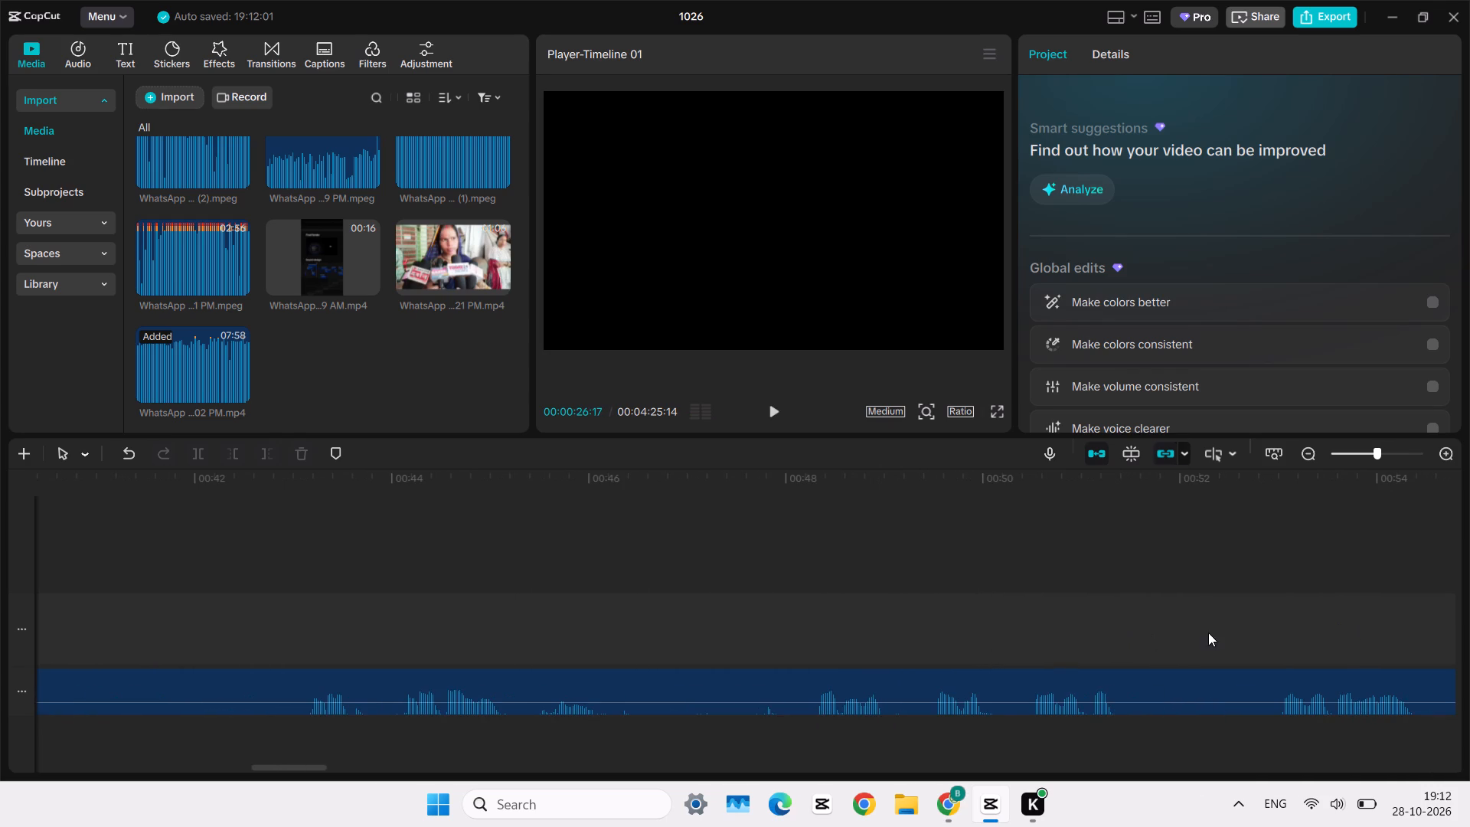
# Sample further passages of the audio clip between about 52 seconds and 00:01:28:23 to find the next usable speech.
pyautogui.click(1233, 648)
pyautogui.press('space')
pyautogui.hscroll(-2, 1233, 648)
pyautogui.keyDown('ctrl'); pyautogui.scroll(-5, 1233, 648); pyautogui.keyUp('ctrl')
pyautogui.click(1204, 644)
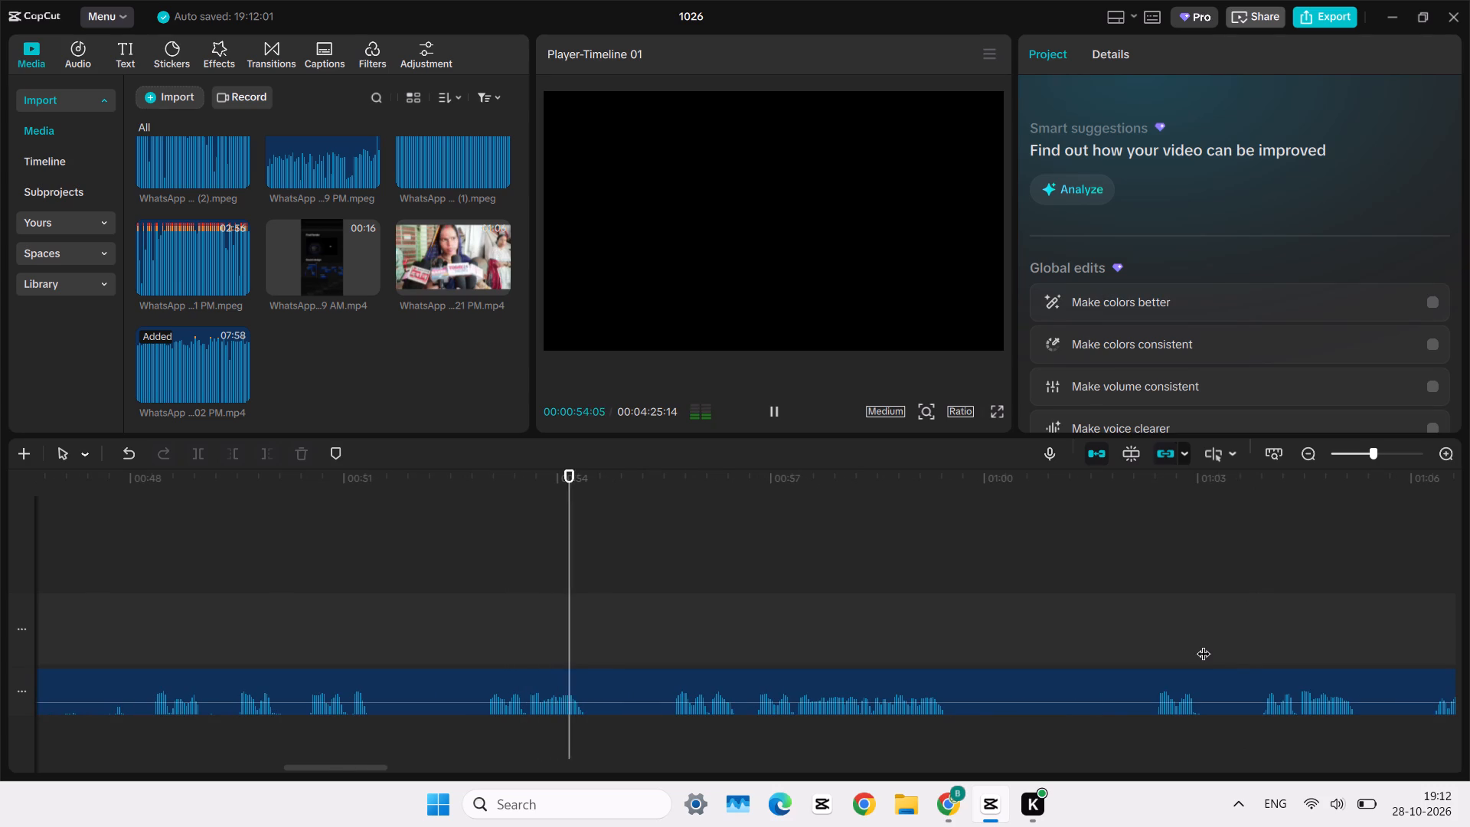
pyautogui.hscroll(-1, 1204, 644)
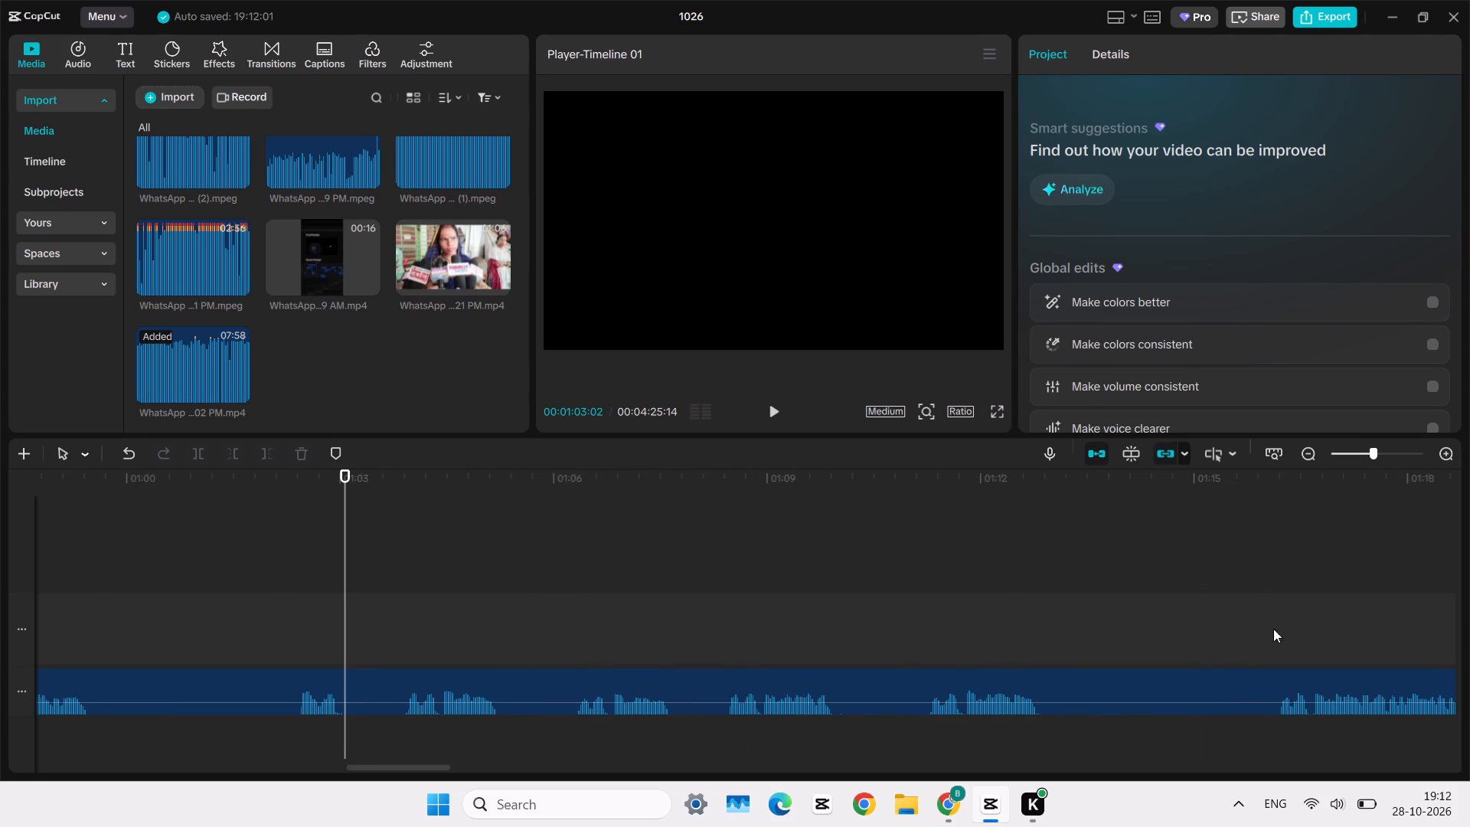
pyautogui.click(1273, 626)
pyautogui.press('space')
pyautogui.press('space')
pyautogui.click(1273, 626)
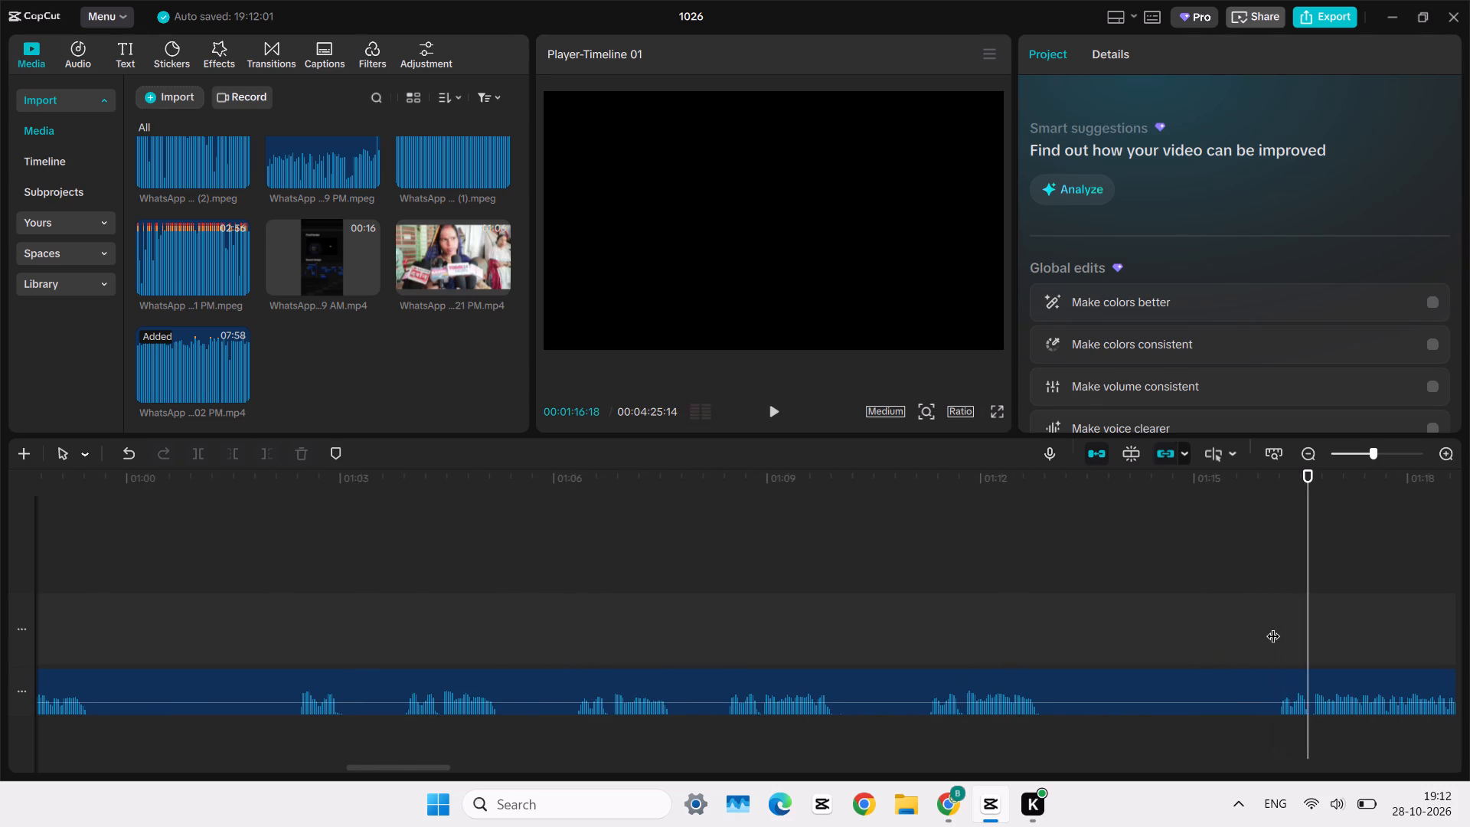
pyautogui.hscroll(-2, 1273, 626)
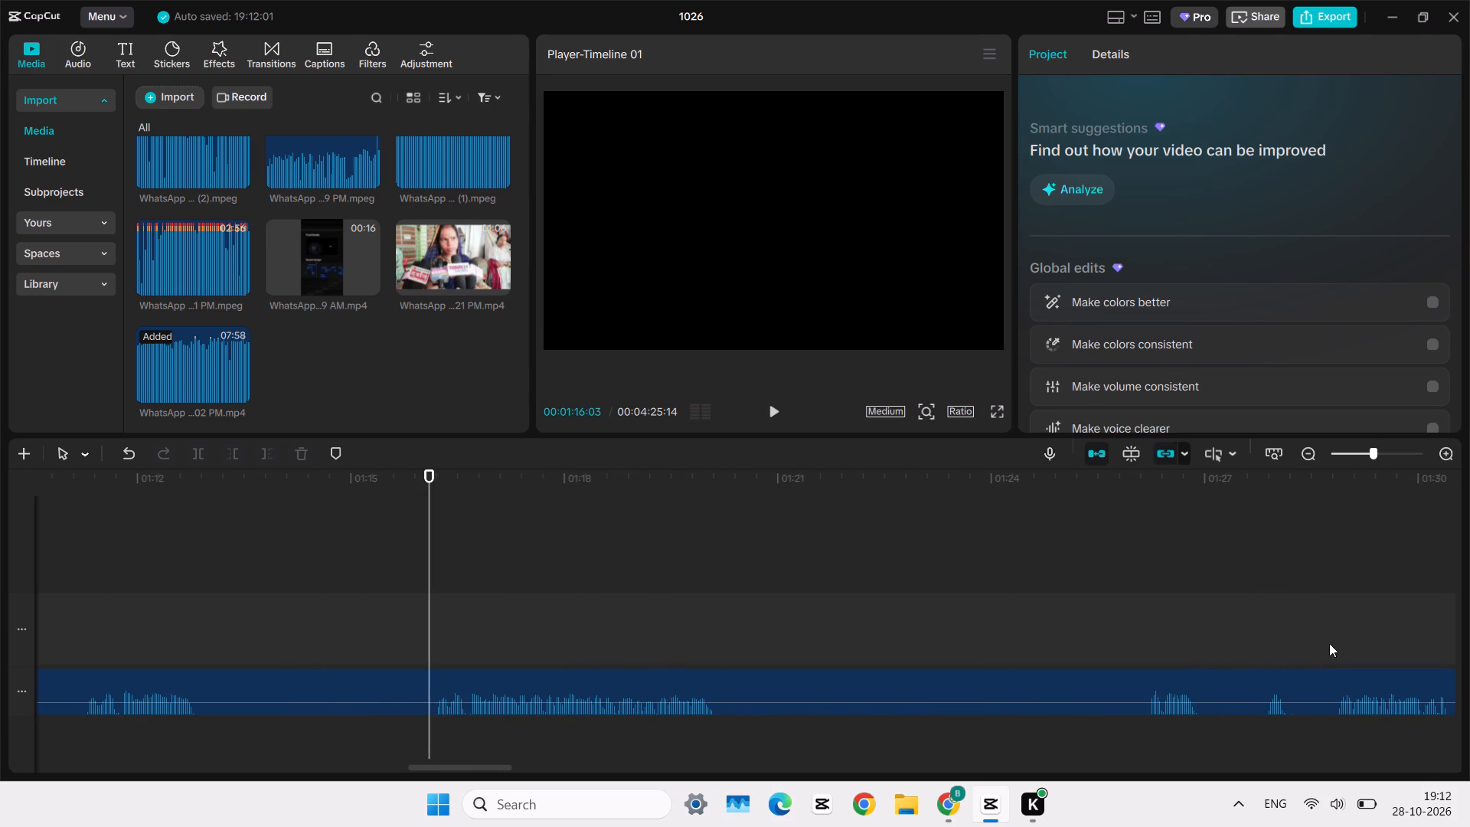
pyautogui.click(1330, 642)
pyautogui.hscroll(-1, 1330, 642)
pyautogui.scroll(2, 1330, 642)
pyautogui.scroll(-1, 1330, 642)
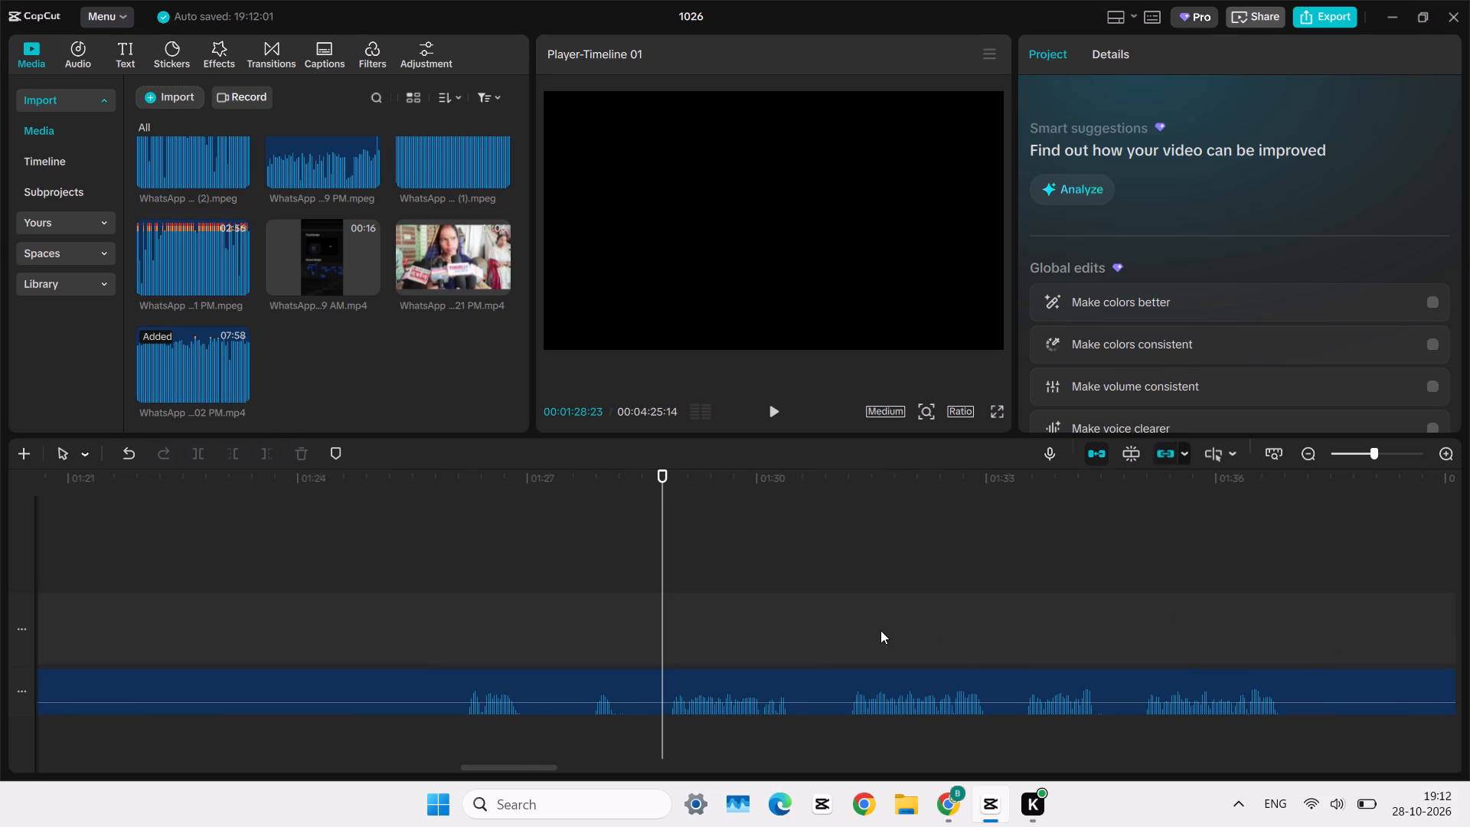
# Trim the start of the last audio clip to 00:01:31:05, just before the spoken passage there begins.
pyautogui.click(842, 626)
pyautogui.press('space')
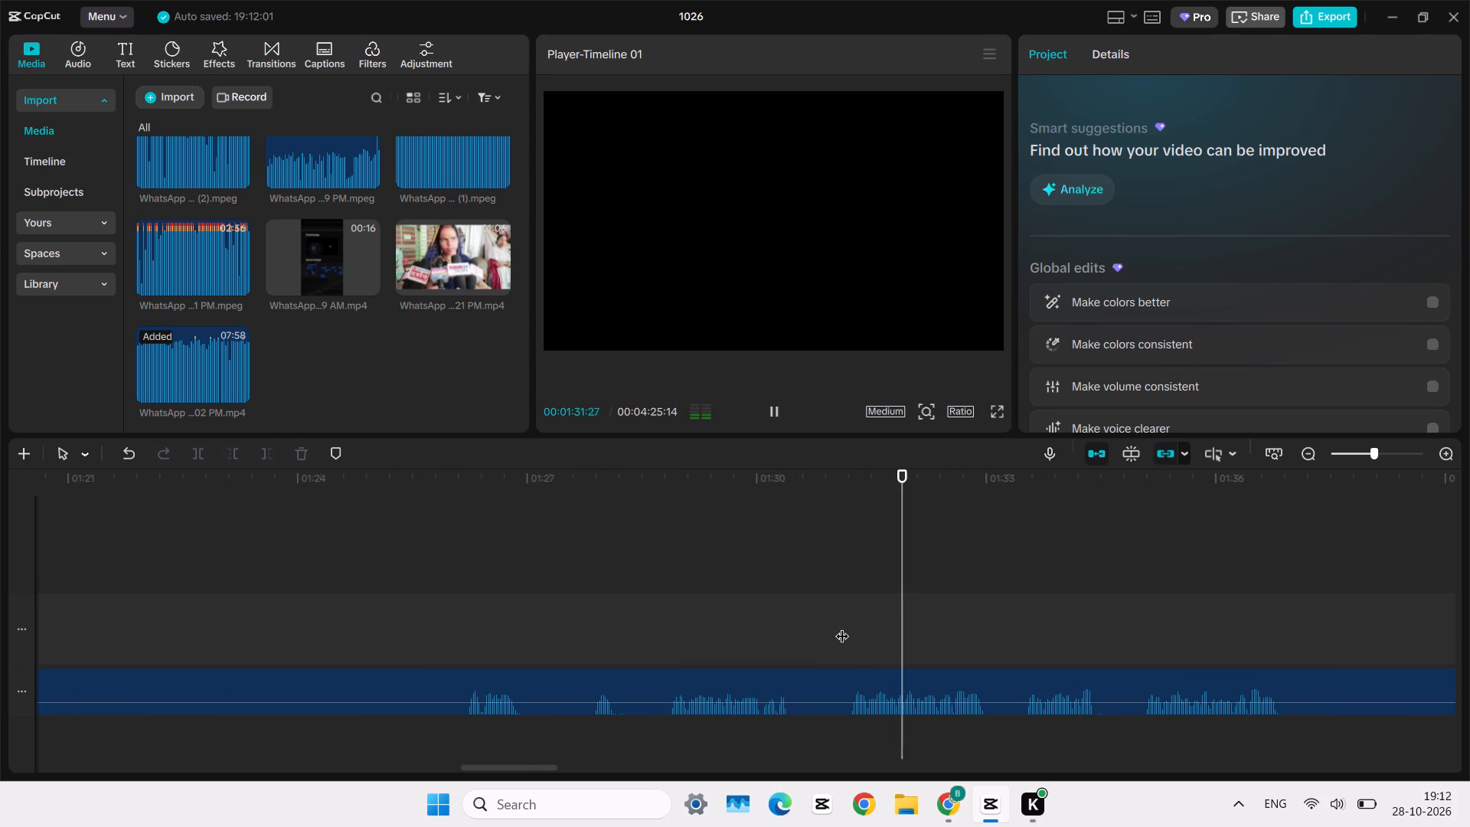
pyautogui.click(842, 626)
pyautogui.keyDown('ctrl'); pyautogui.scroll(11, 842, 626); pyautogui.keyUp('ctrl')
pyautogui.click(867, 627)
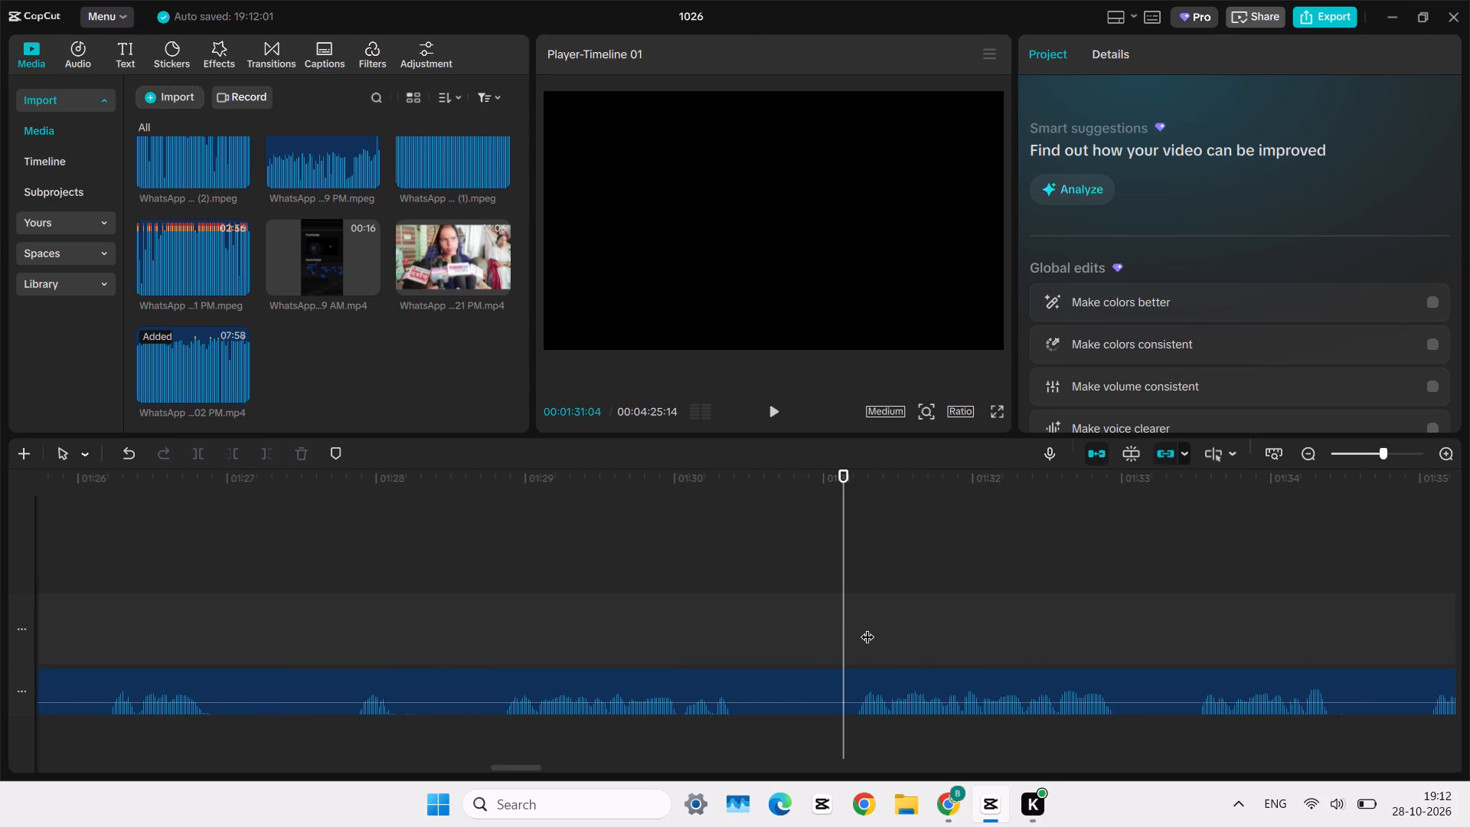
pyautogui.moveTo(867, 627); pyautogui.dragTo(850, 623)
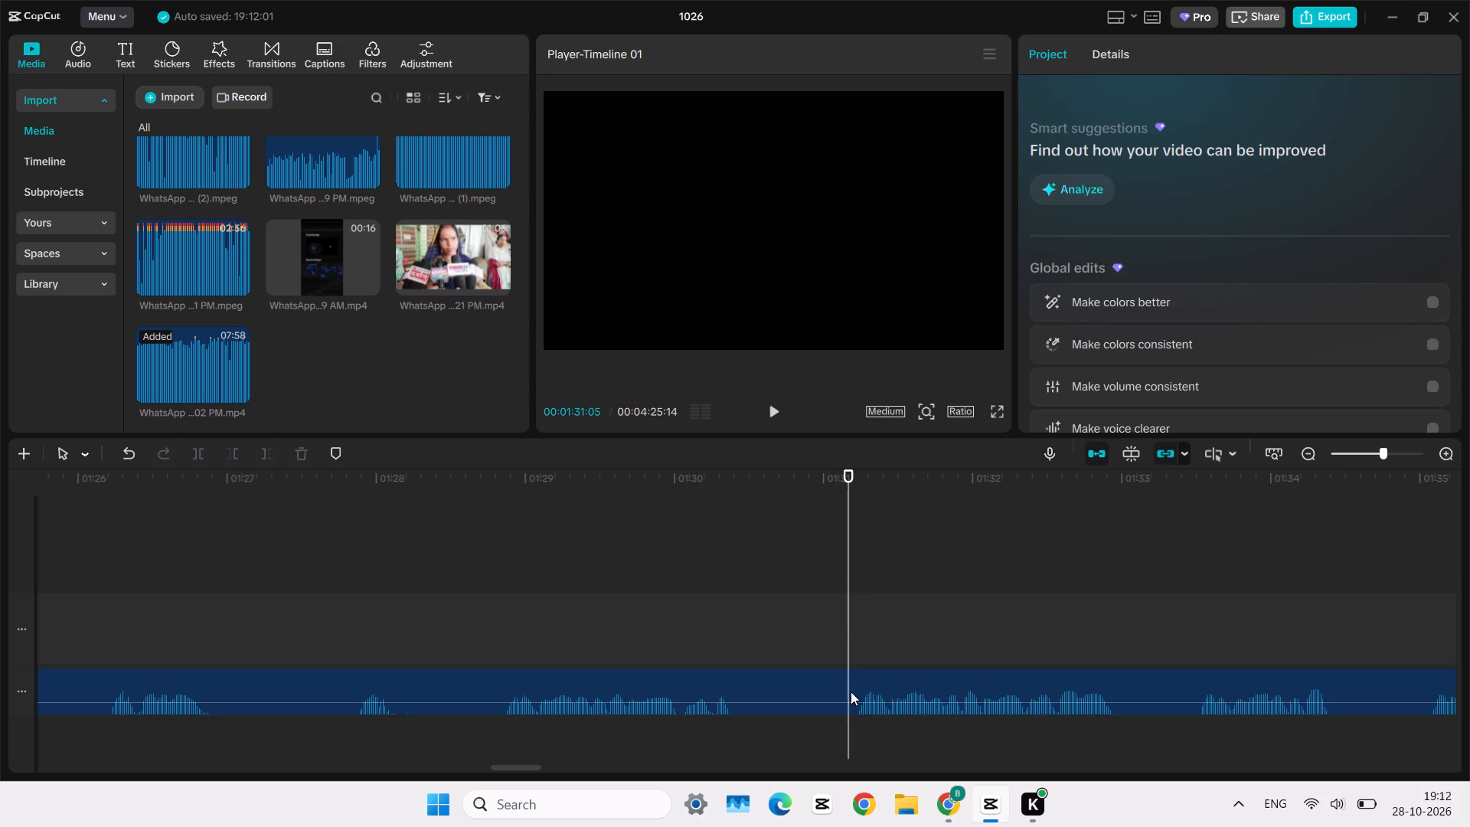
pyautogui.click(850, 698)
pyautogui.press('q')
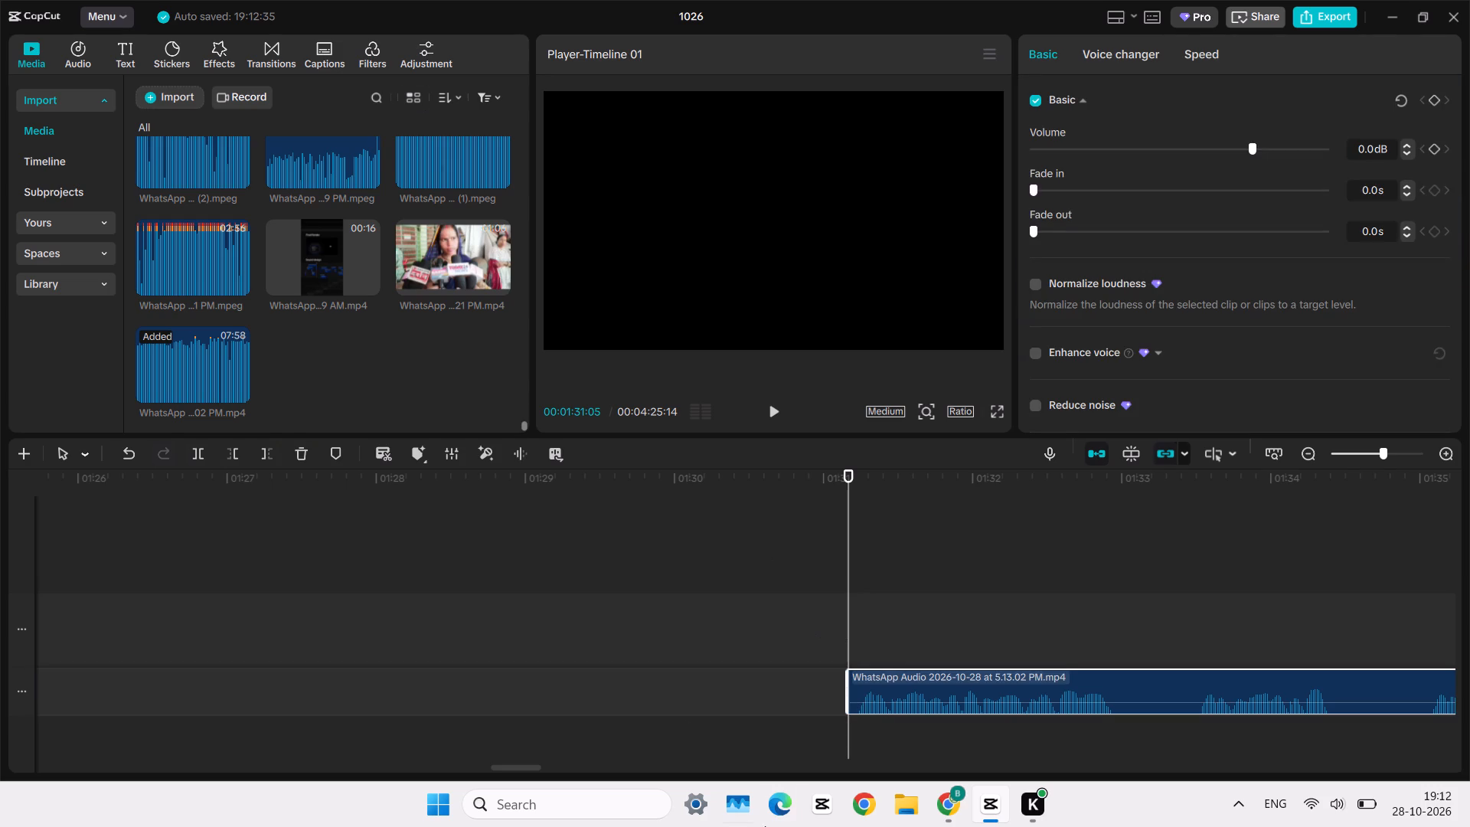
# Move the trimmed audio clip back to about 12.7 seconds, closing the gap after the preceding clip.
pyautogui.moveTo(887, 687); pyautogui.dragTo(0, 681)
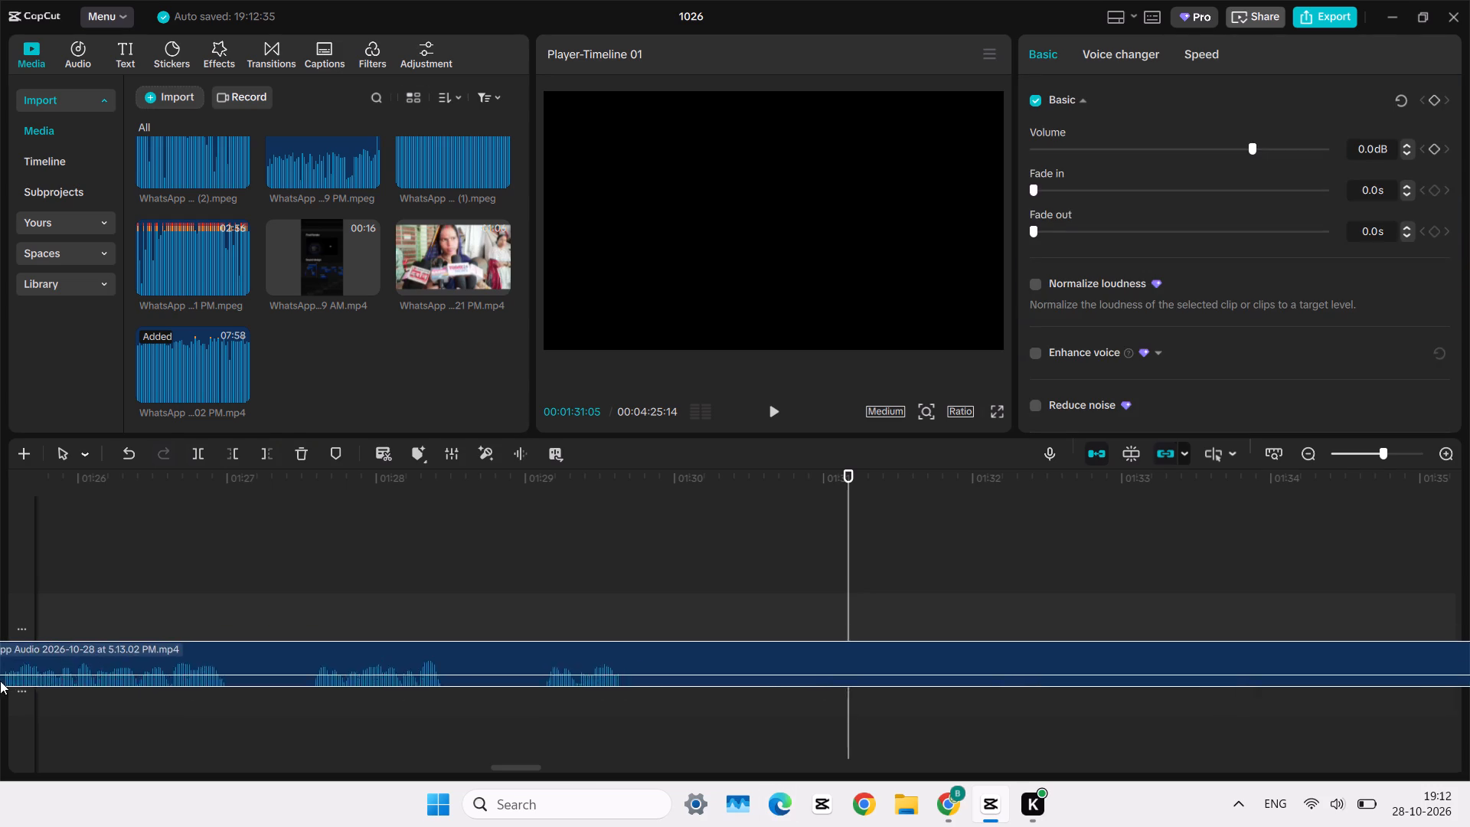
pyautogui.moveTo(0, 681); pyautogui.dragTo(0, 668)
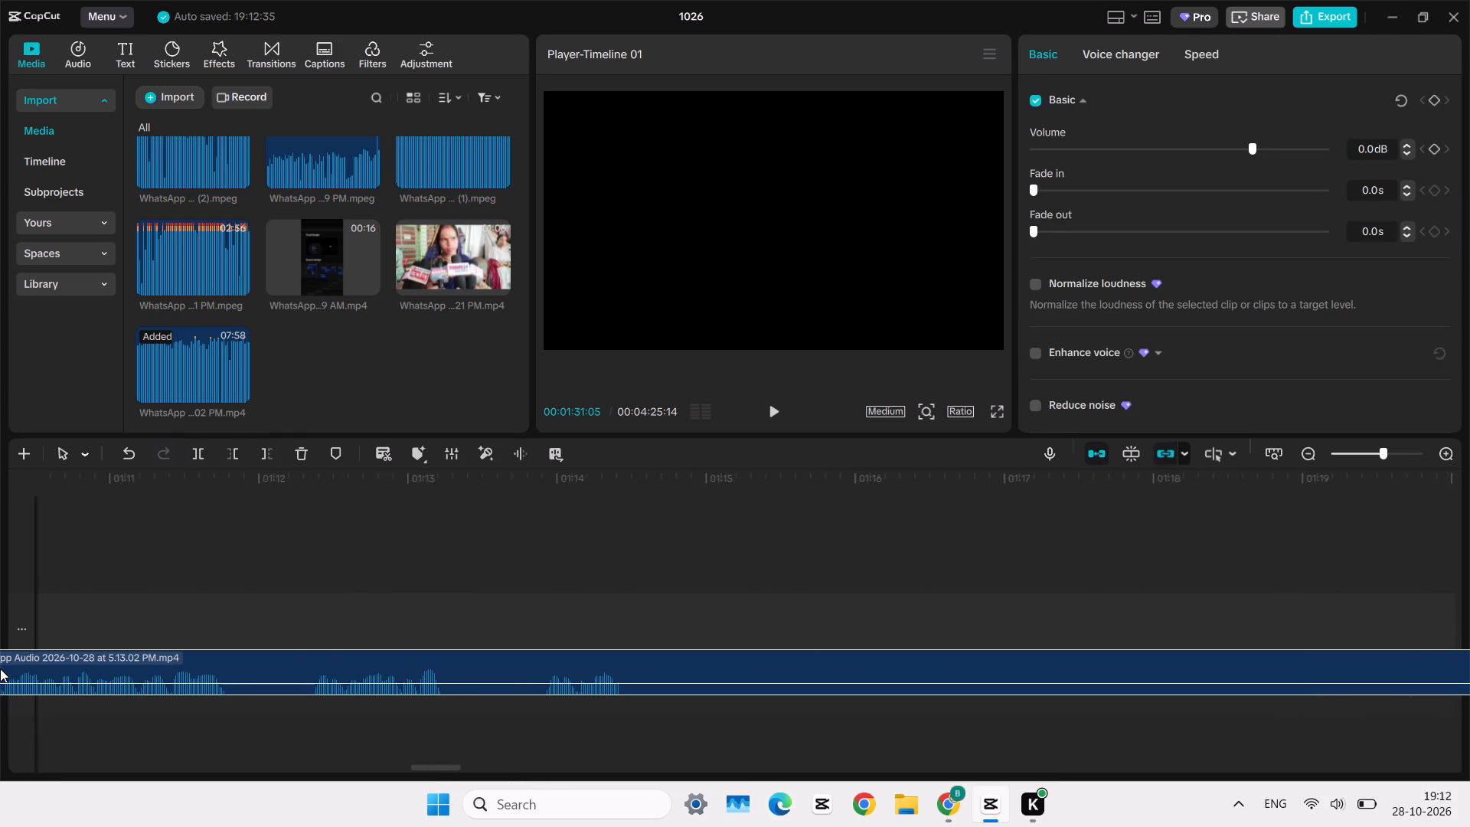
# Move the trimmed last audio clip back to about 12.7 seconds on the audio track, right behind the preceding clip.
pyautogui.moveTo(0, 668); pyautogui.dragTo(0, 747)
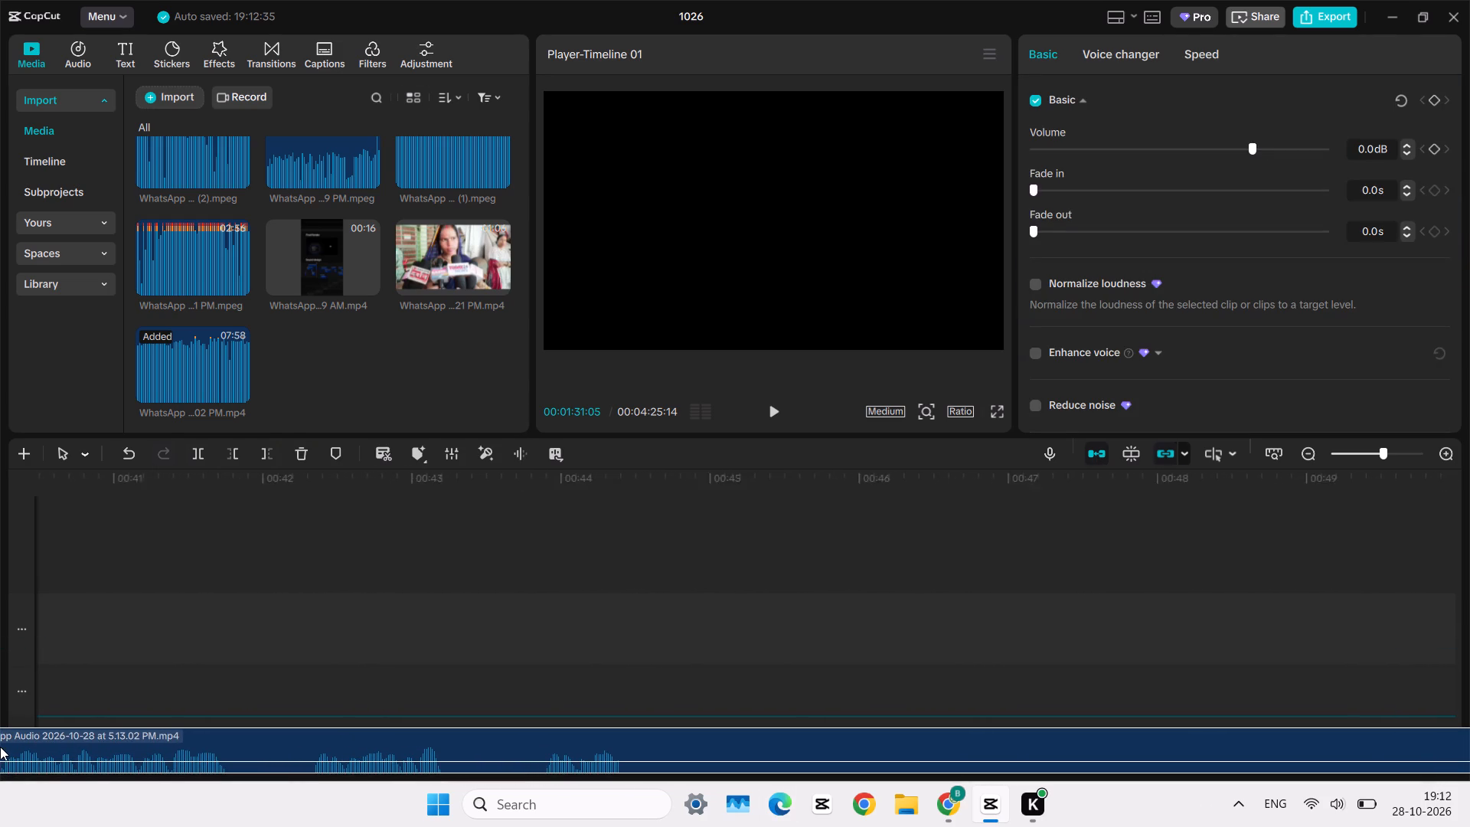
pyautogui.moveTo(0, 747); pyautogui.dragTo(918, 570)
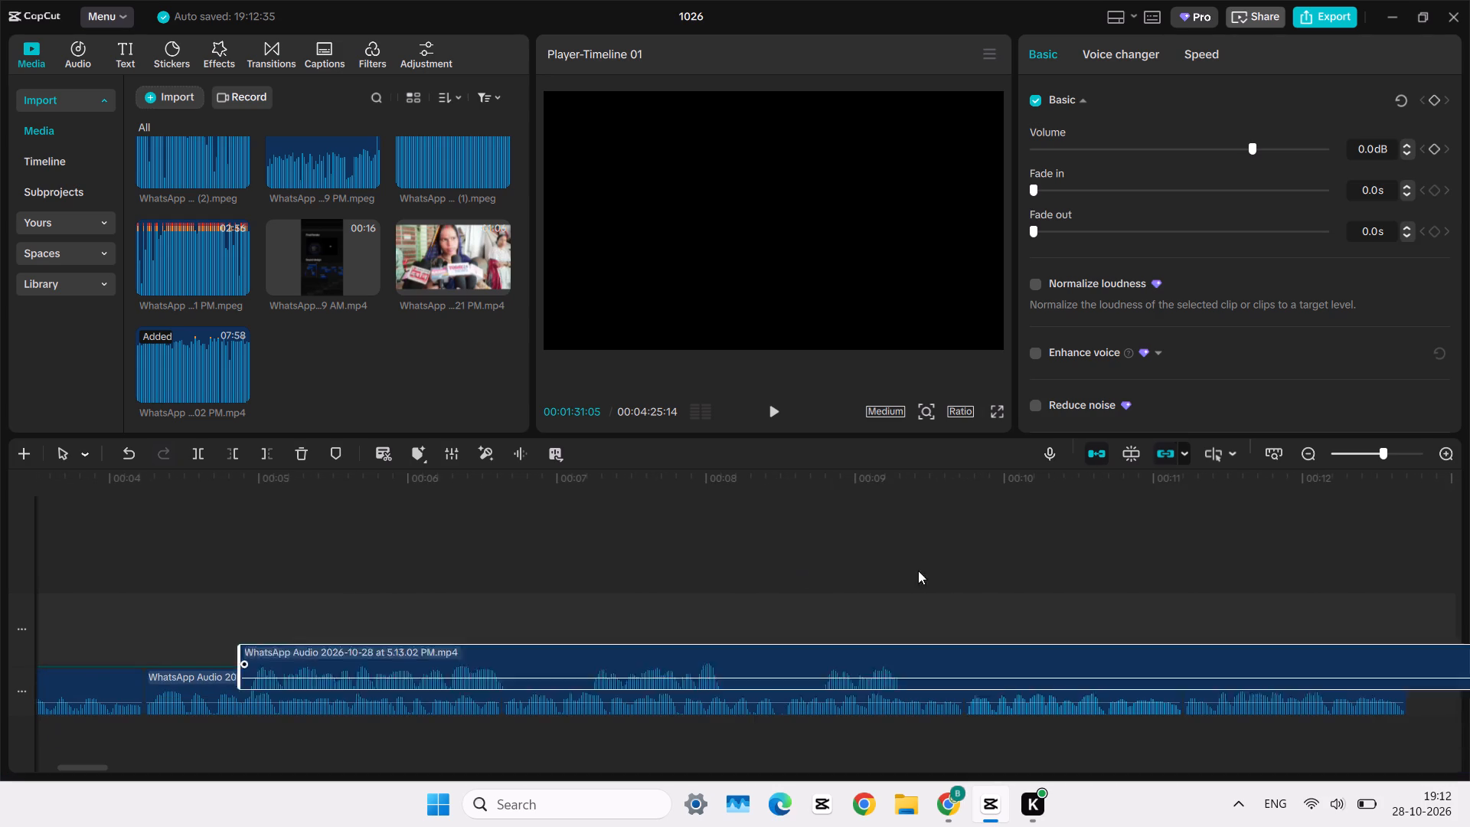
pyautogui.moveTo(918, 570); pyautogui.dragTo(1234, 616)
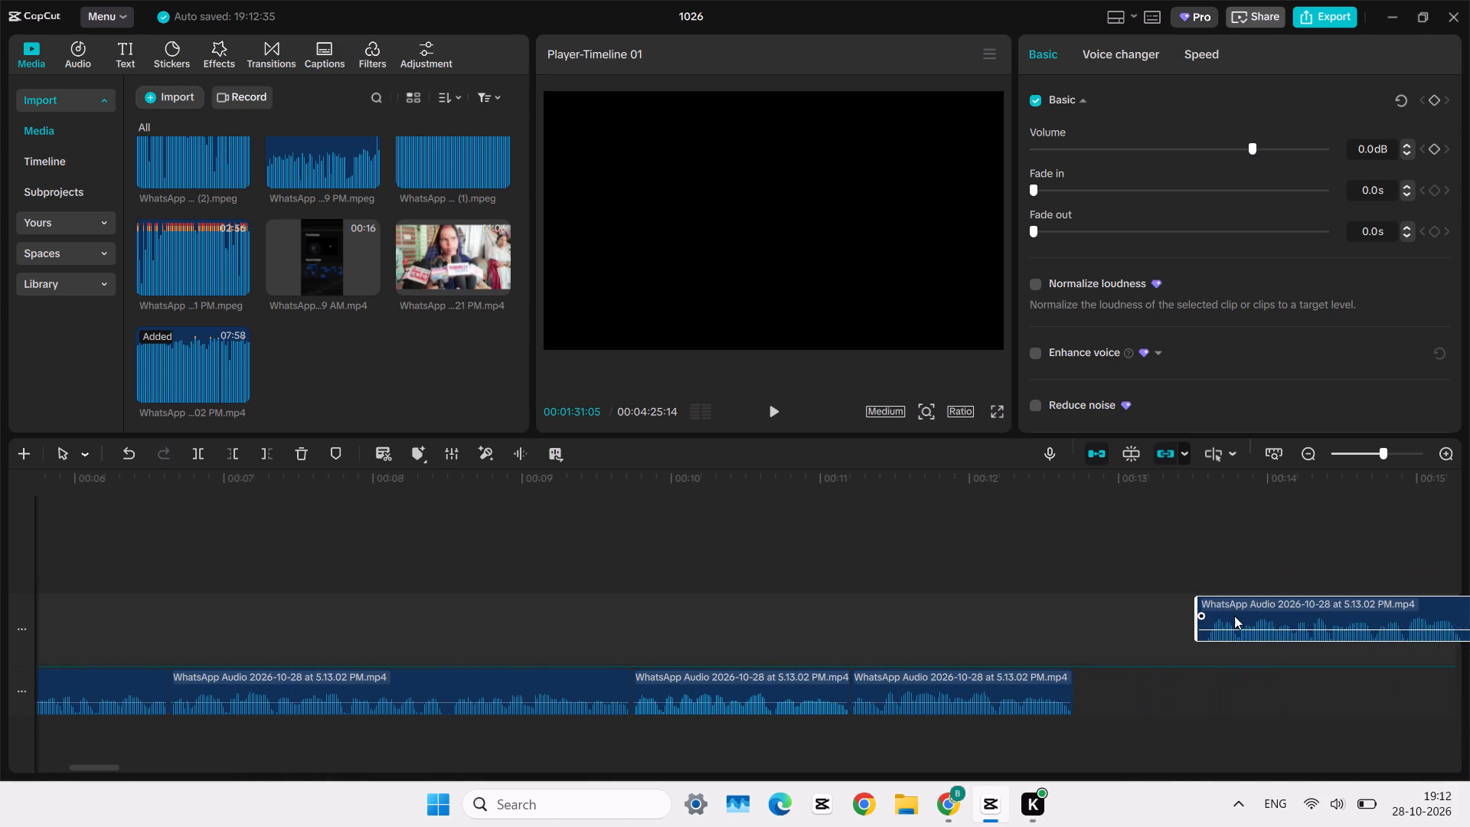
pyautogui.moveTo(1234, 616); pyautogui.dragTo(1115, 692)
# Play the assembled audio from the beginning to about 12 seconds to check how the joined clips sound.
pyautogui.click(997, 678)
pyautogui.click(946, 663)
pyautogui.keyDown('ctrl'); pyautogui.scroll(3, 946, 663); pyautogui.keyUp('ctrl')
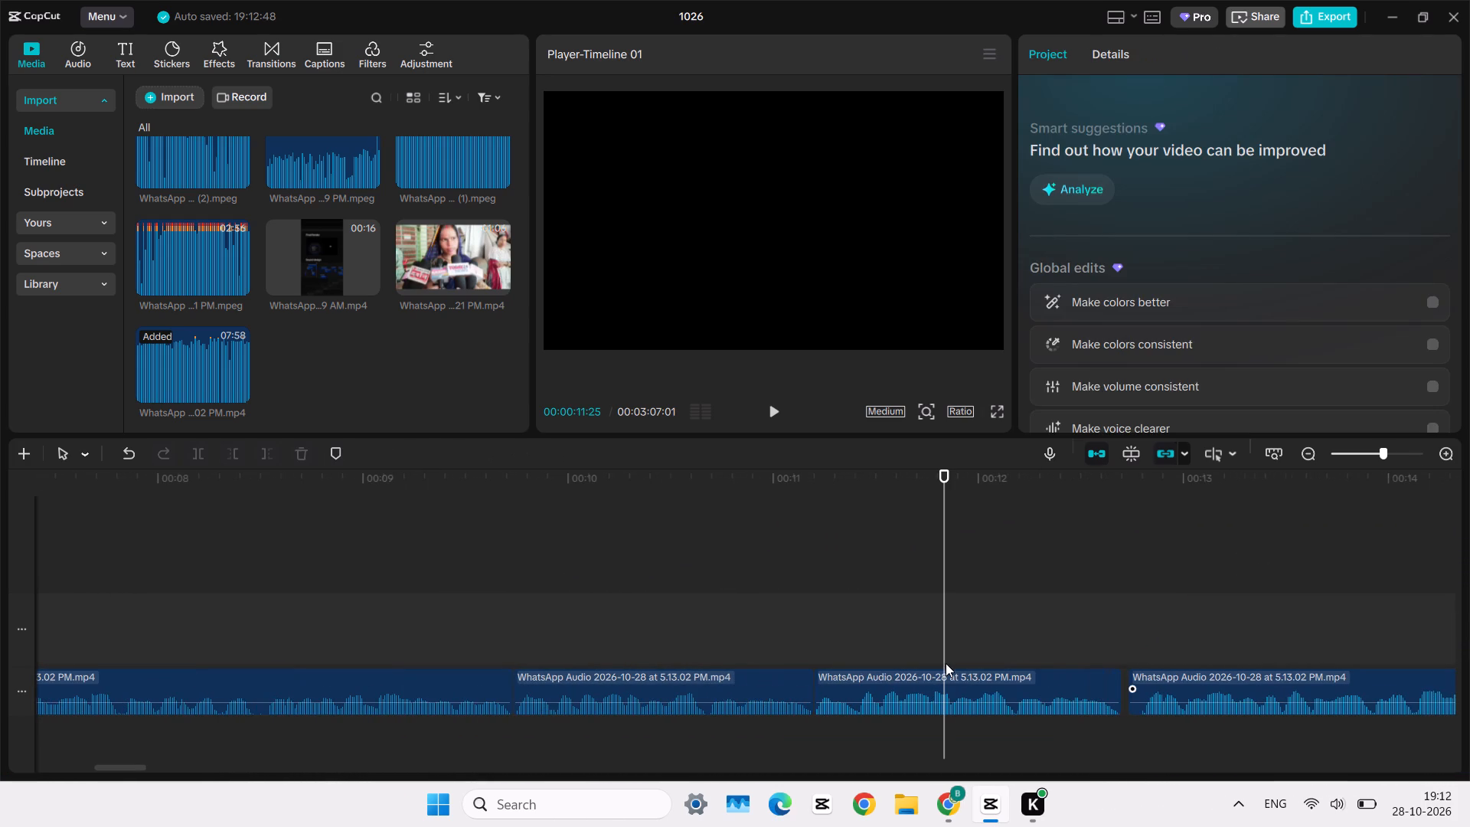
pyautogui.keyDown('ctrl'); pyautogui.scroll(2, 956, 656); pyautogui.keyUp('ctrl')
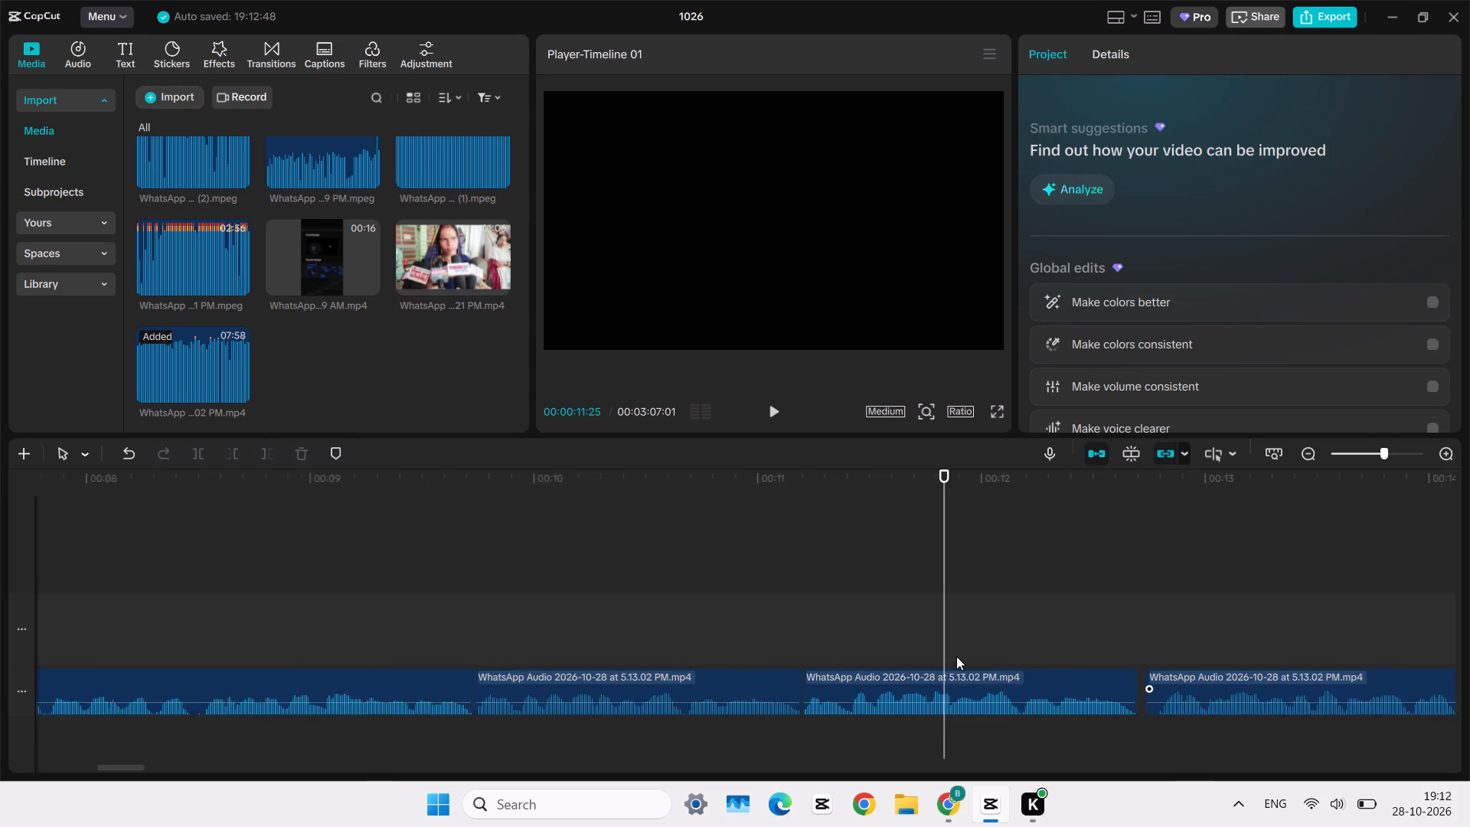
pyautogui.keyDown('ctrl'); pyautogui.scroll(2, 956, 656); pyautogui.keyUp('ctrl')
pyautogui.click(787, 649)
pyautogui.moveTo(787, 649); pyautogui.dragTo(0, 597)
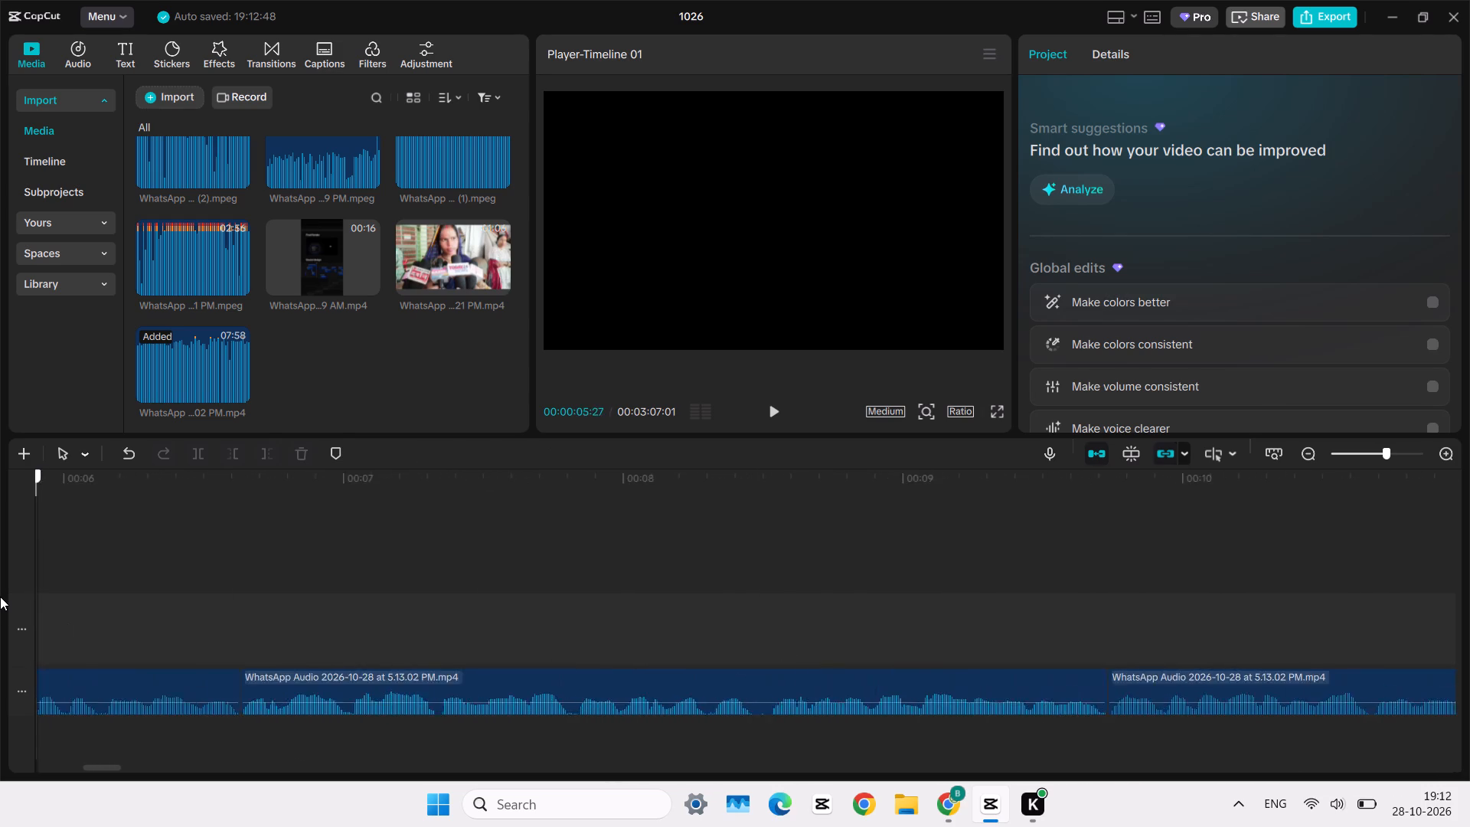
pyautogui.moveTo(0, 597); pyautogui.dragTo(0, 567)
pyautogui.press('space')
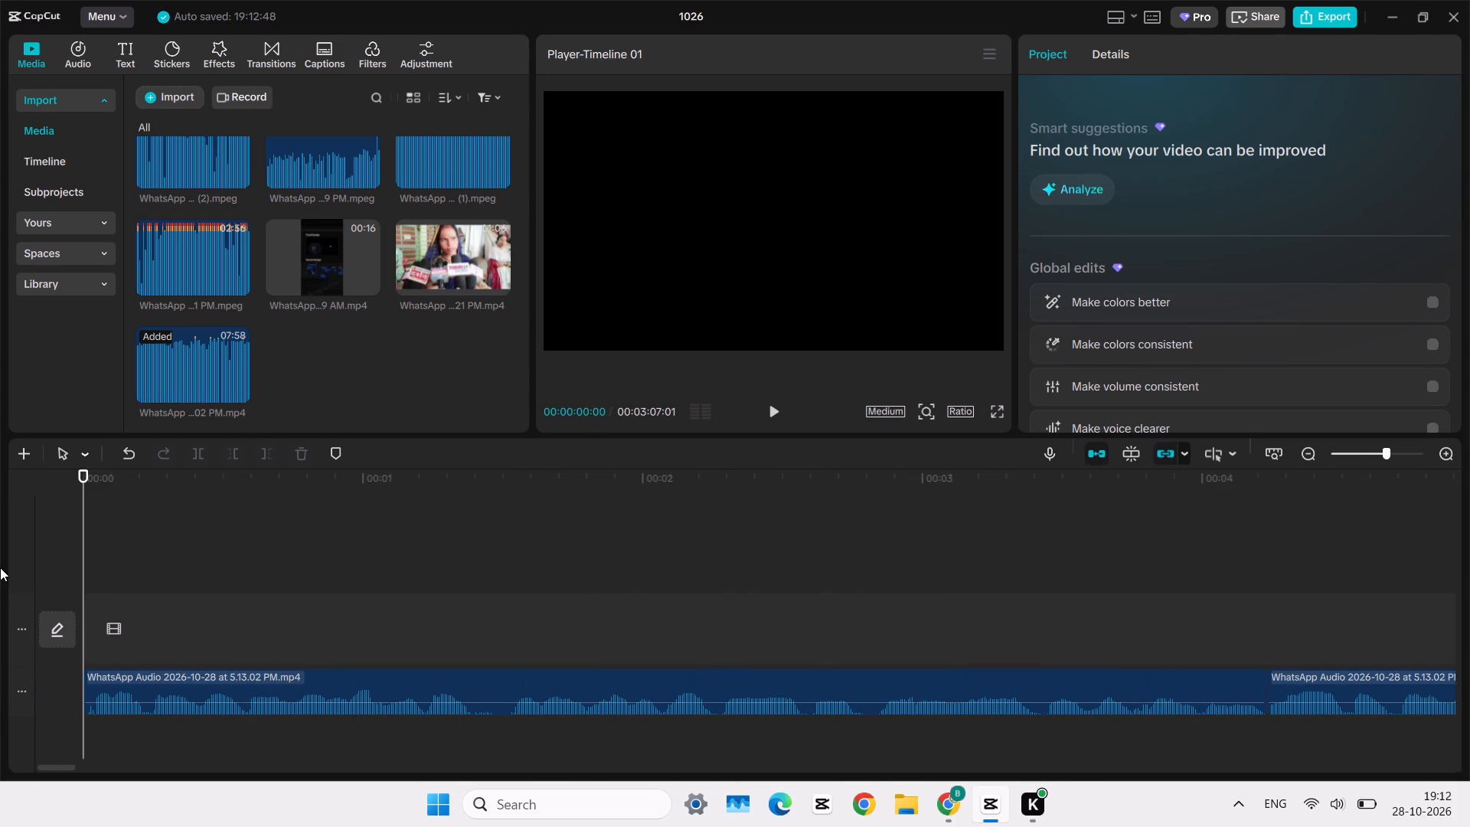
pyautogui.hscroll(-3, 704, 724)
pyautogui.keyDown('ctrl'); pyautogui.scroll(-3, 695, 714); pyautogui.keyUp('ctrl')
pyautogui.click(695, 714)
pyautogui.hscroll(-1, 695, 714)
pyautogui.keyDown('ctrl'); pyautogui.scroll(-1, 695, 714); pyautogui.keyUp('ctrl')
pyautogui.keyDown('ctrl'); pyautogui.hscroll(-1, 695, 714); pyautogui.keyUp('ctrl')
pyautogui.keyDown('ctrl'); pyautogui.scroll(-1, 695, 714); pyautogui.keyUp('ctrl')
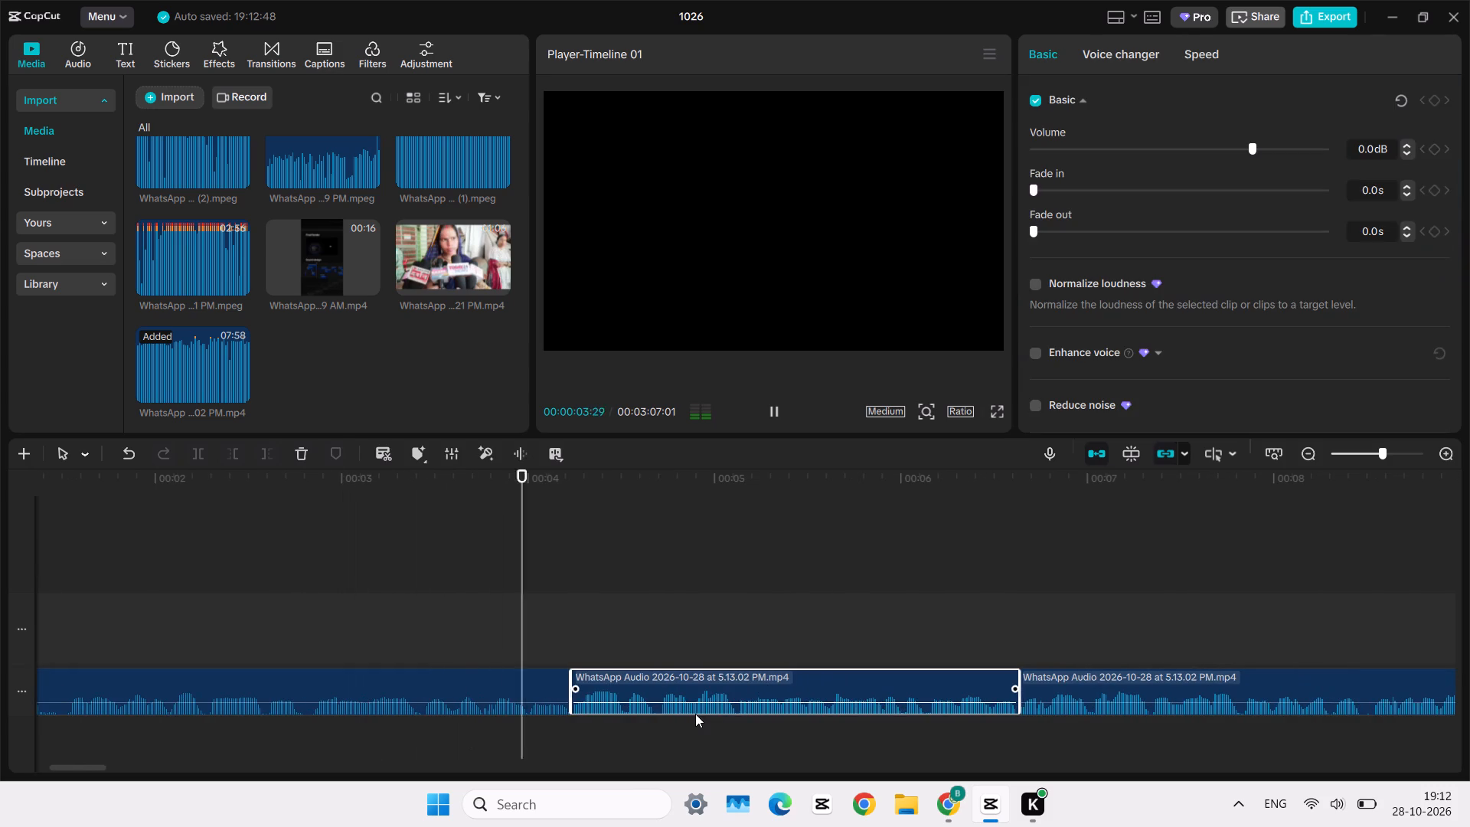
pyautogui.hscroll(-4, 737, 631)
pyautogui.keyDown('ctrl'); pyautogui.scroll(-2, 737, 631); pyautogui.keyUp('ctrl')
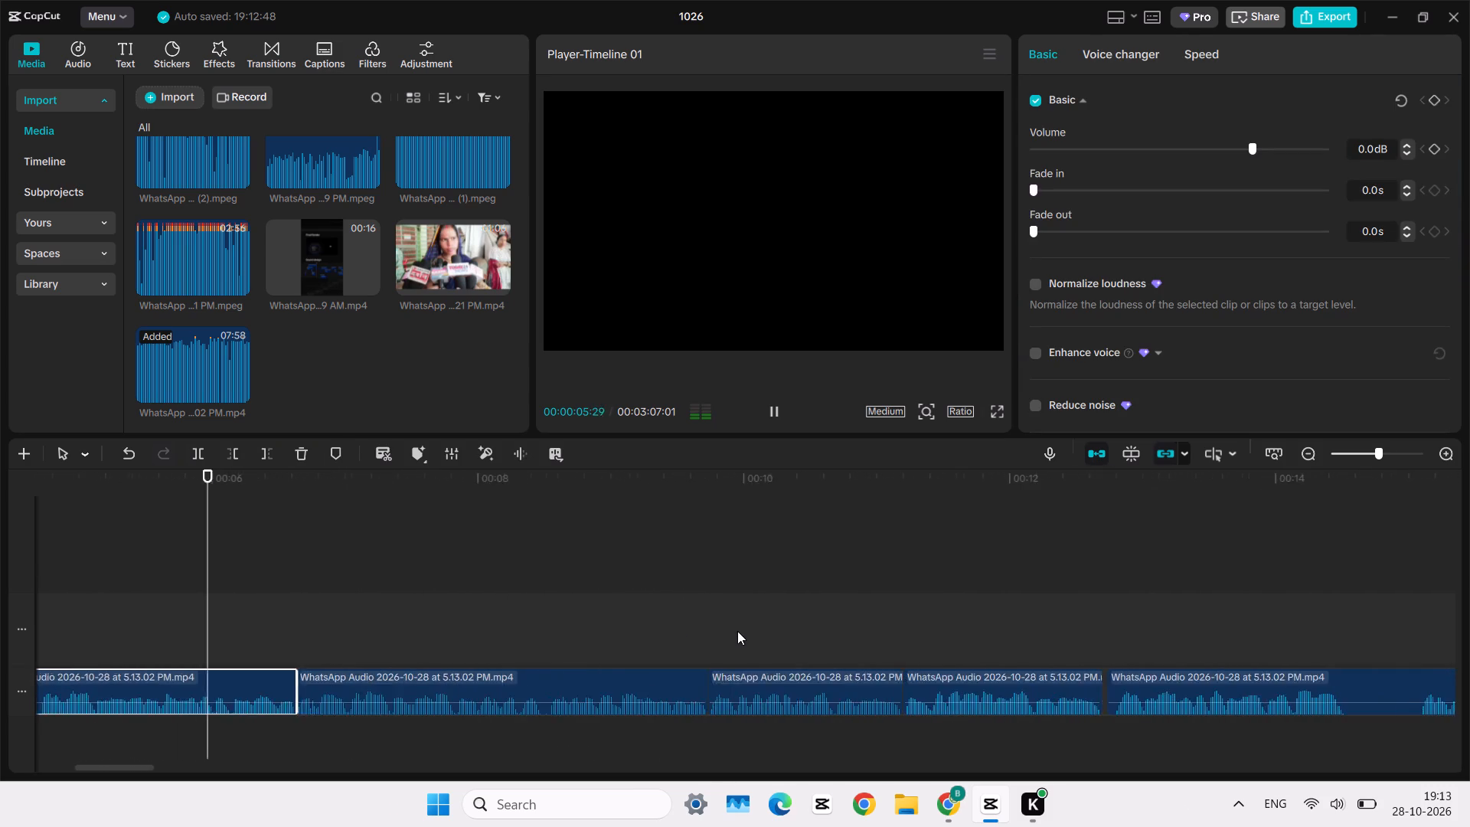
pyautogui.keyDown('ctrl'); pyautogui.scroll(-2, 737, 631); pyautogui.keyUp('ctrl')
pyautogui.hscroll(-1, 822, 670)
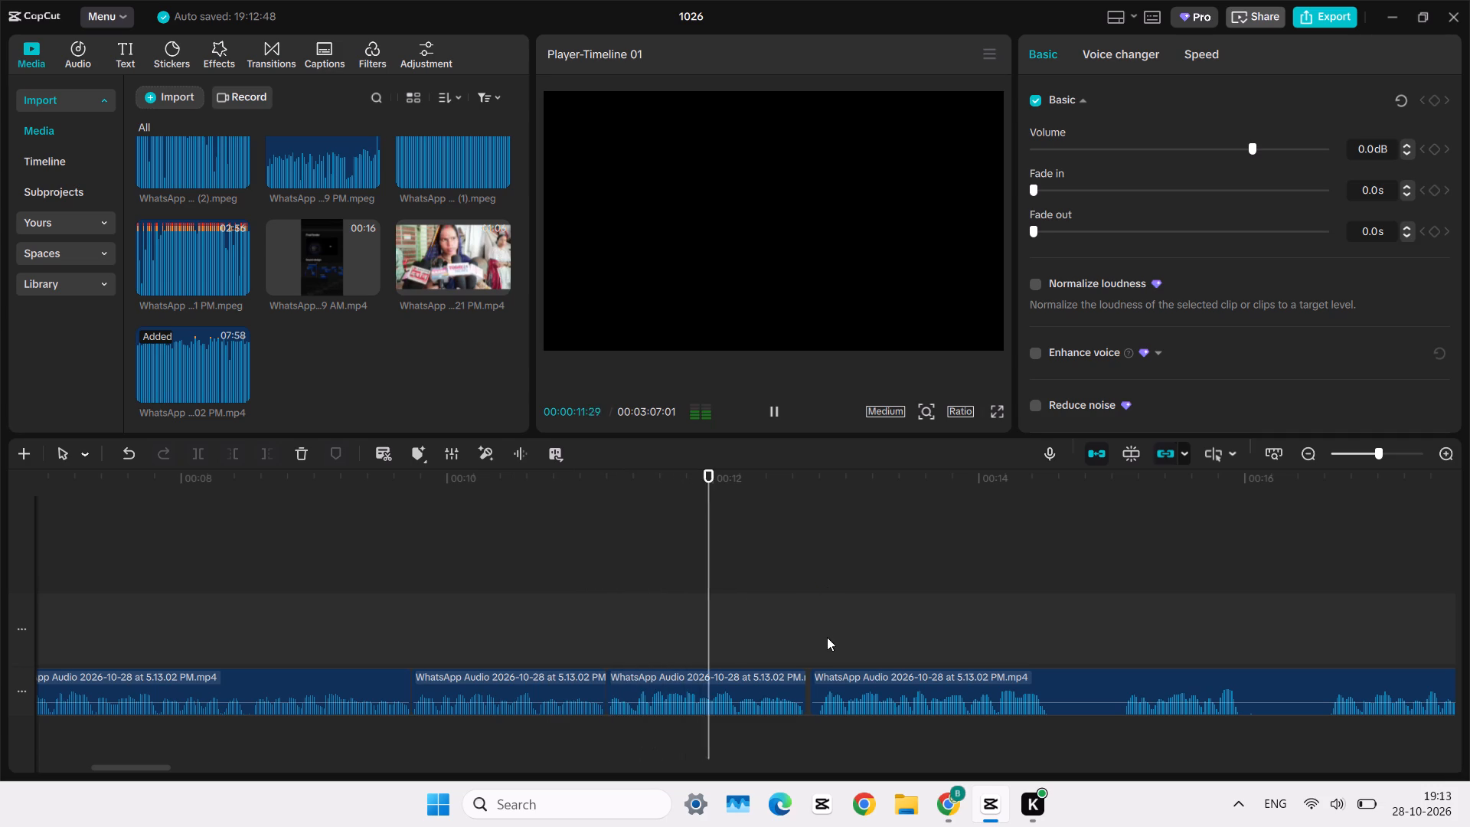
pyautogui.click(638, 623)
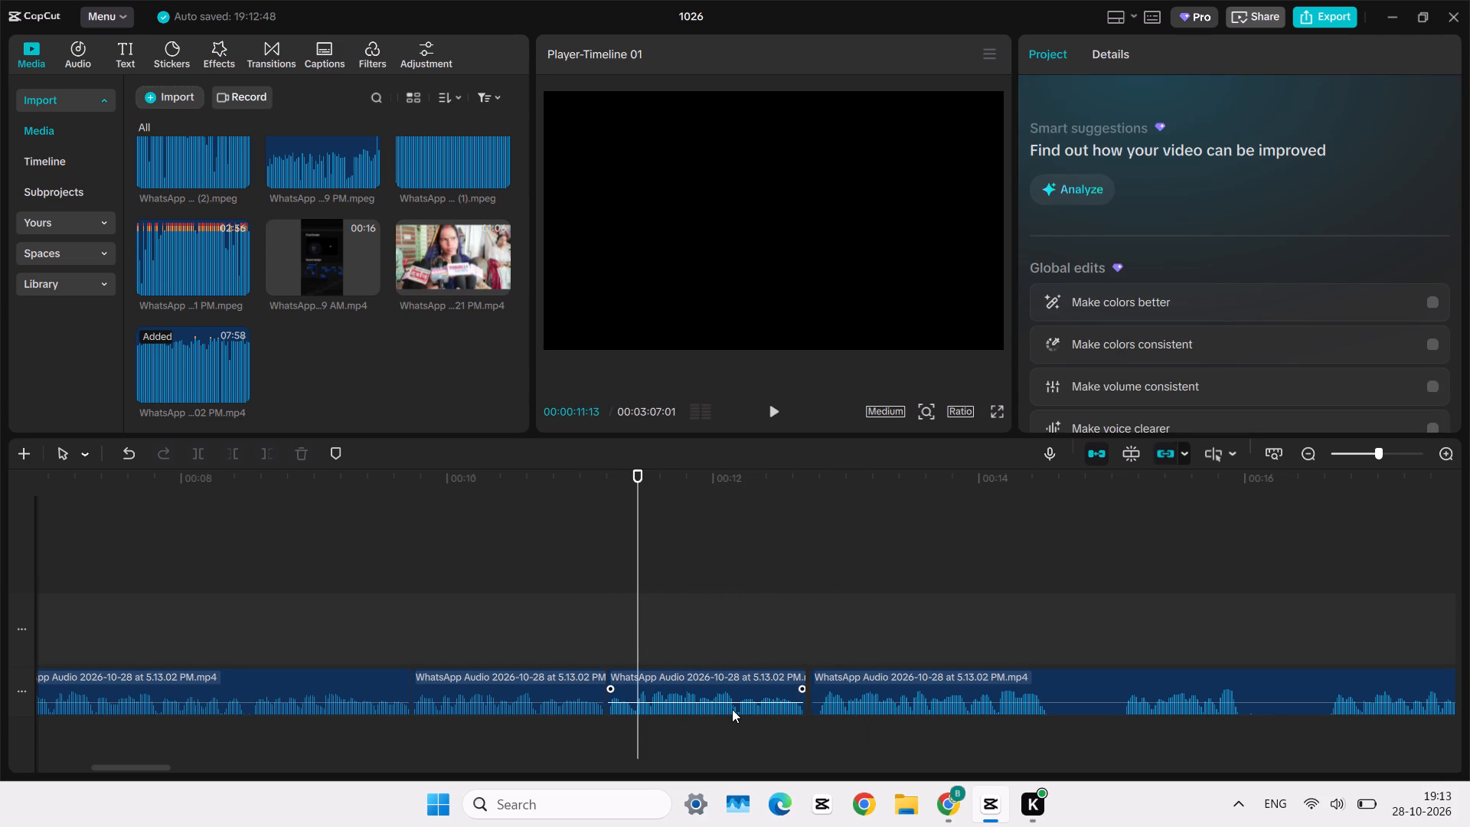
# Delete the short audio clip spanning about 11.2 to 12.7 seconds.
pyautogui.click(732, 709)
pyautogui.press('Delete')
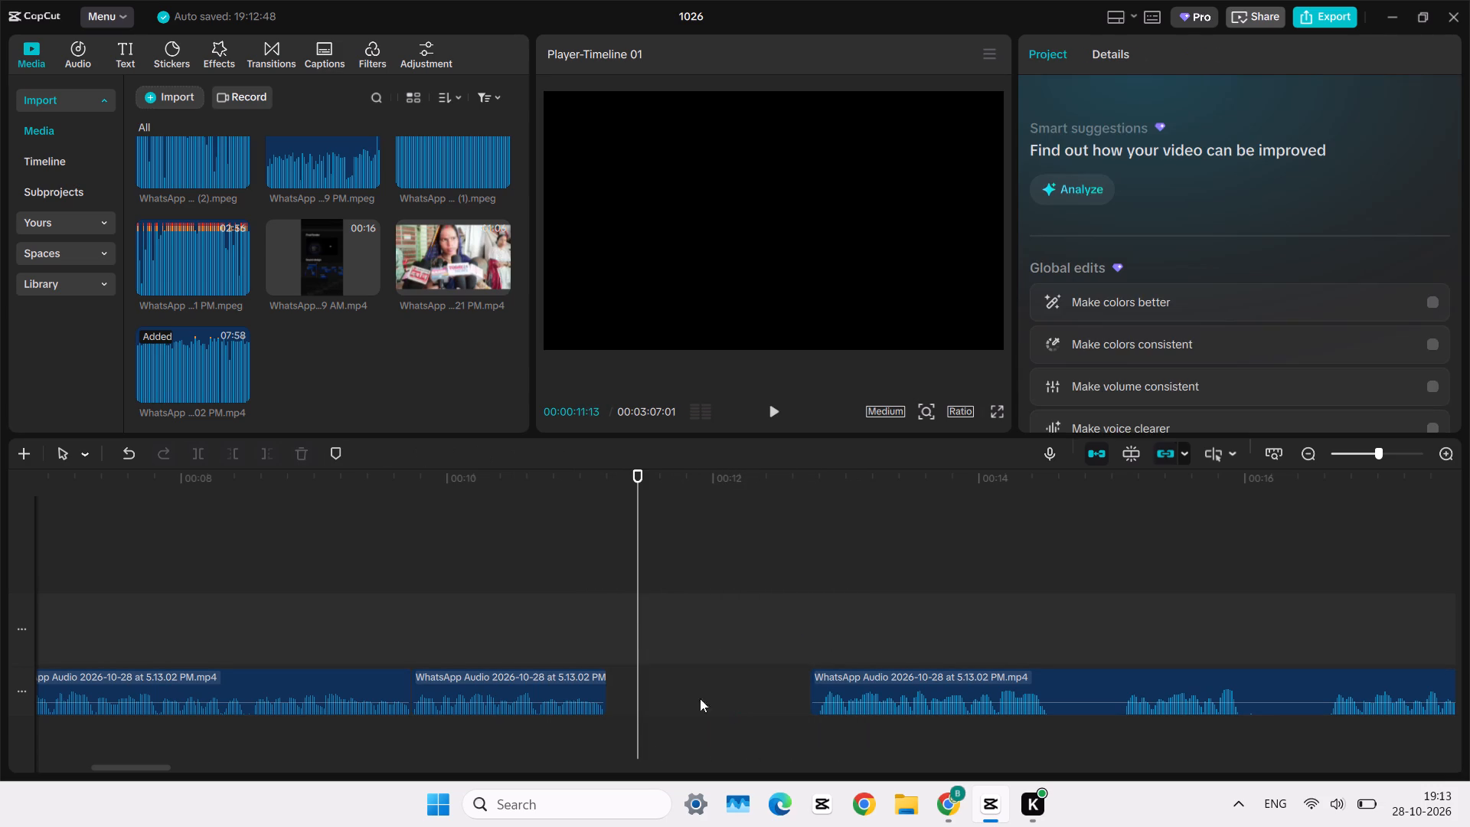
# Sample passages of the last audio clip between about 11 and 30 seconds to find the next usable speech.
pyautogui.click(488, 626)
pyautogui.press('space')
pyautogui.click(848, 683)
pyautogui.press('space')
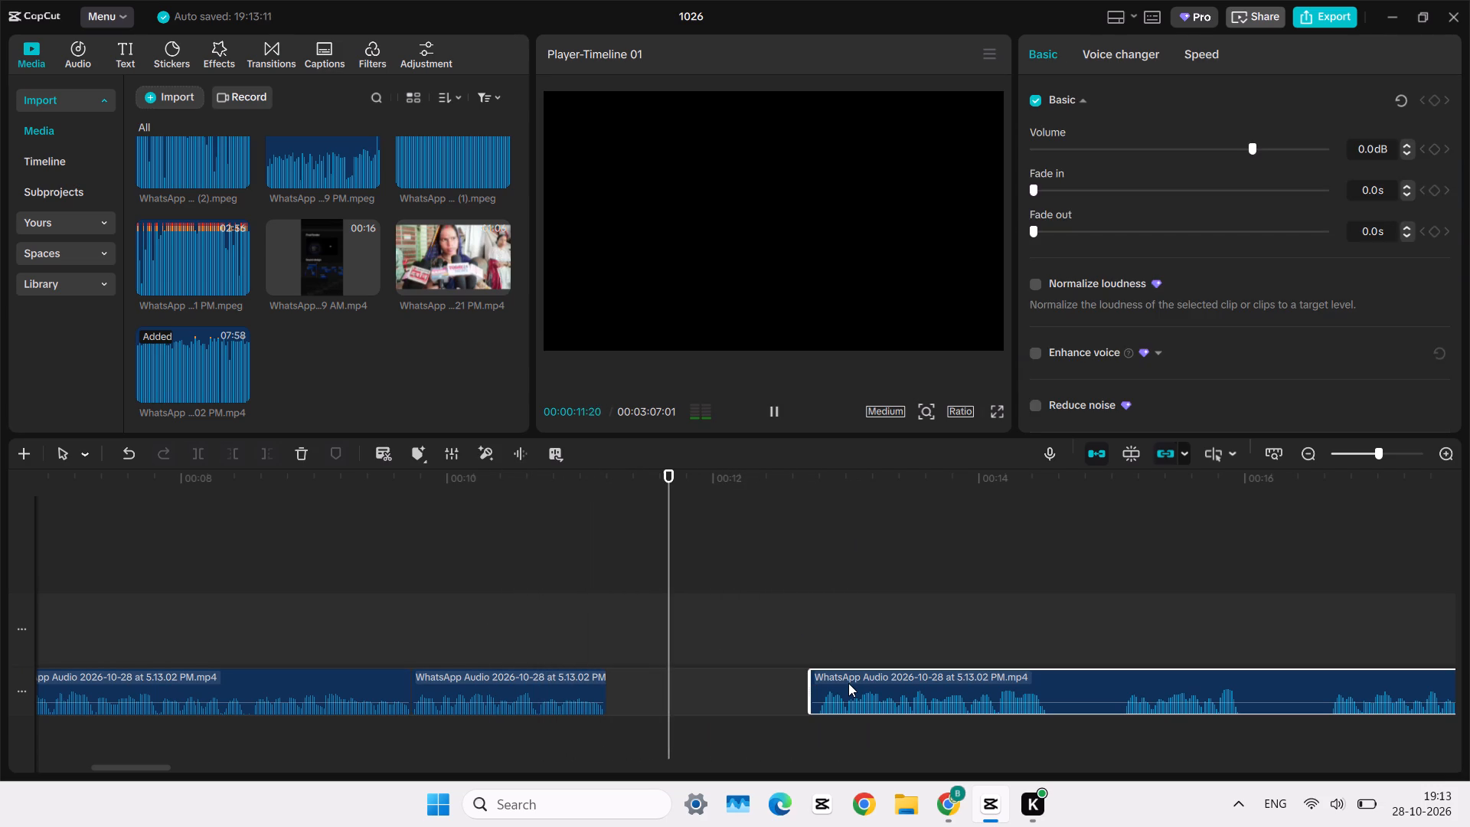
pyautogui.click(848, 683)
pyautogui.click(846, 646)
pyautogui.press('space')
pyautogui.hscroll(-1, 846, 646)
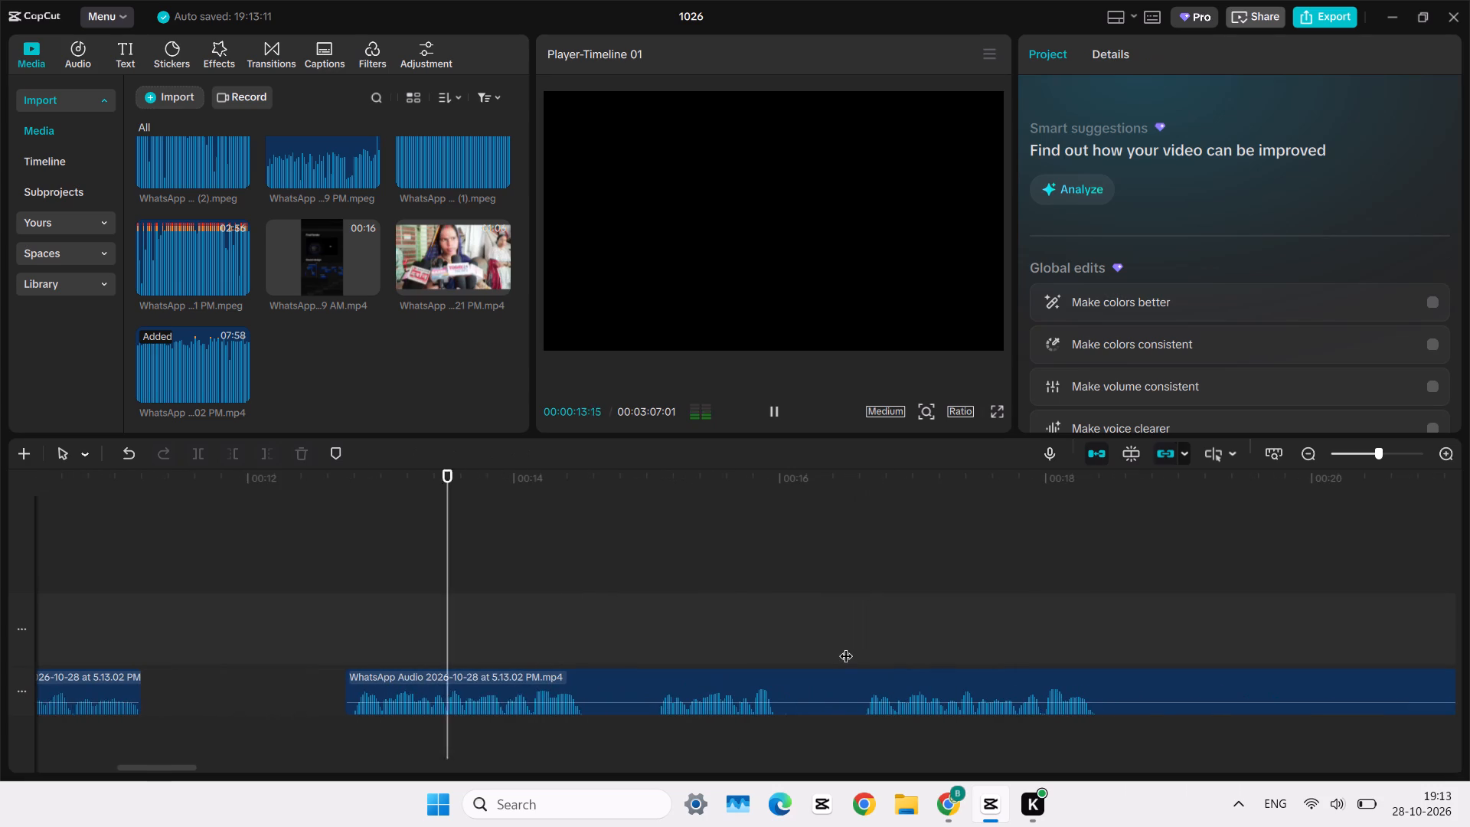
pyautogui.click(849, 643)
pyautogui.press('space')
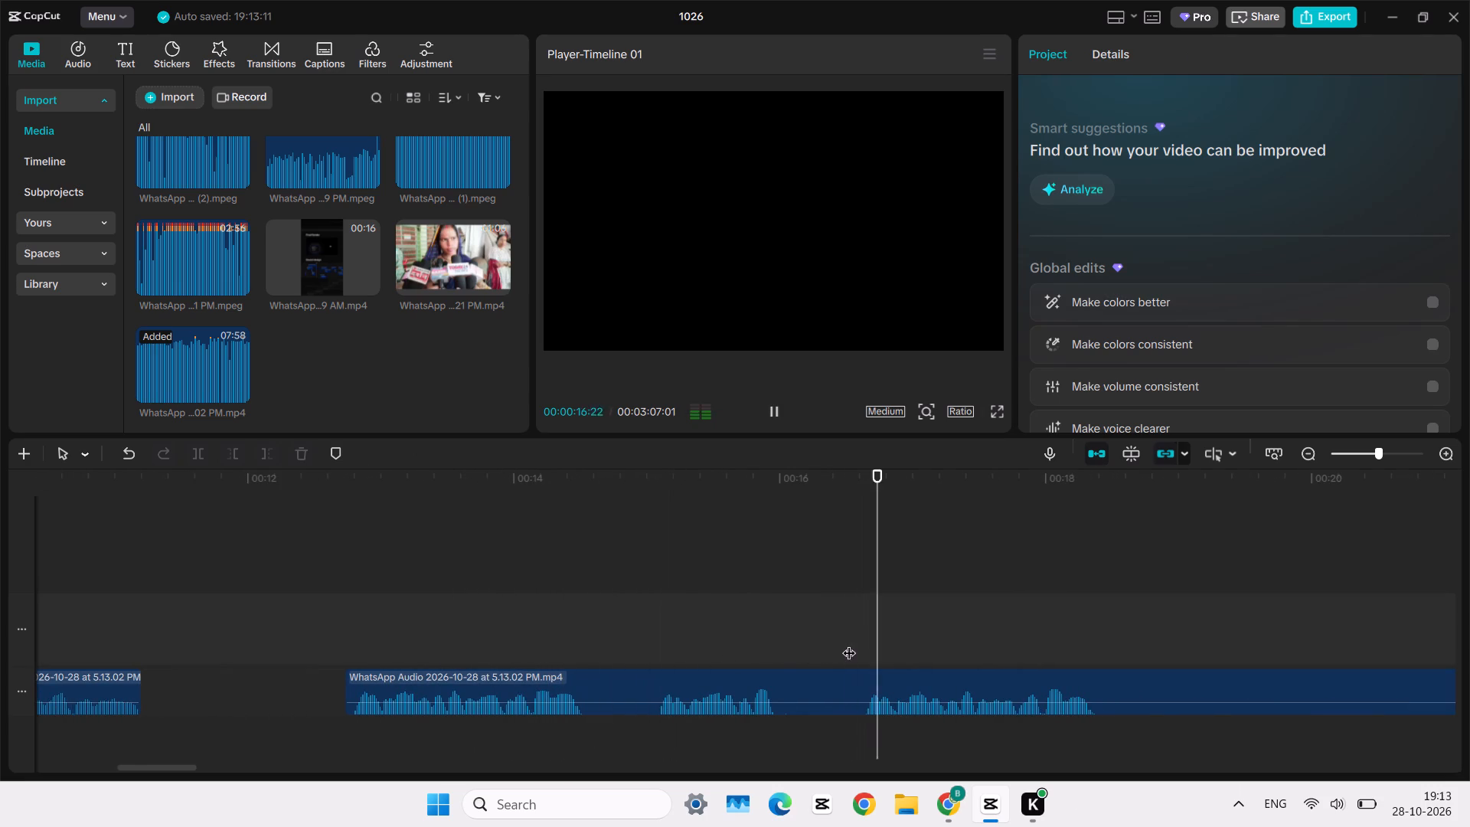
pyautogui.hscroll(-1, 849, 643)
pyautogui.click(1311, 616)
pyautogui.press('space')
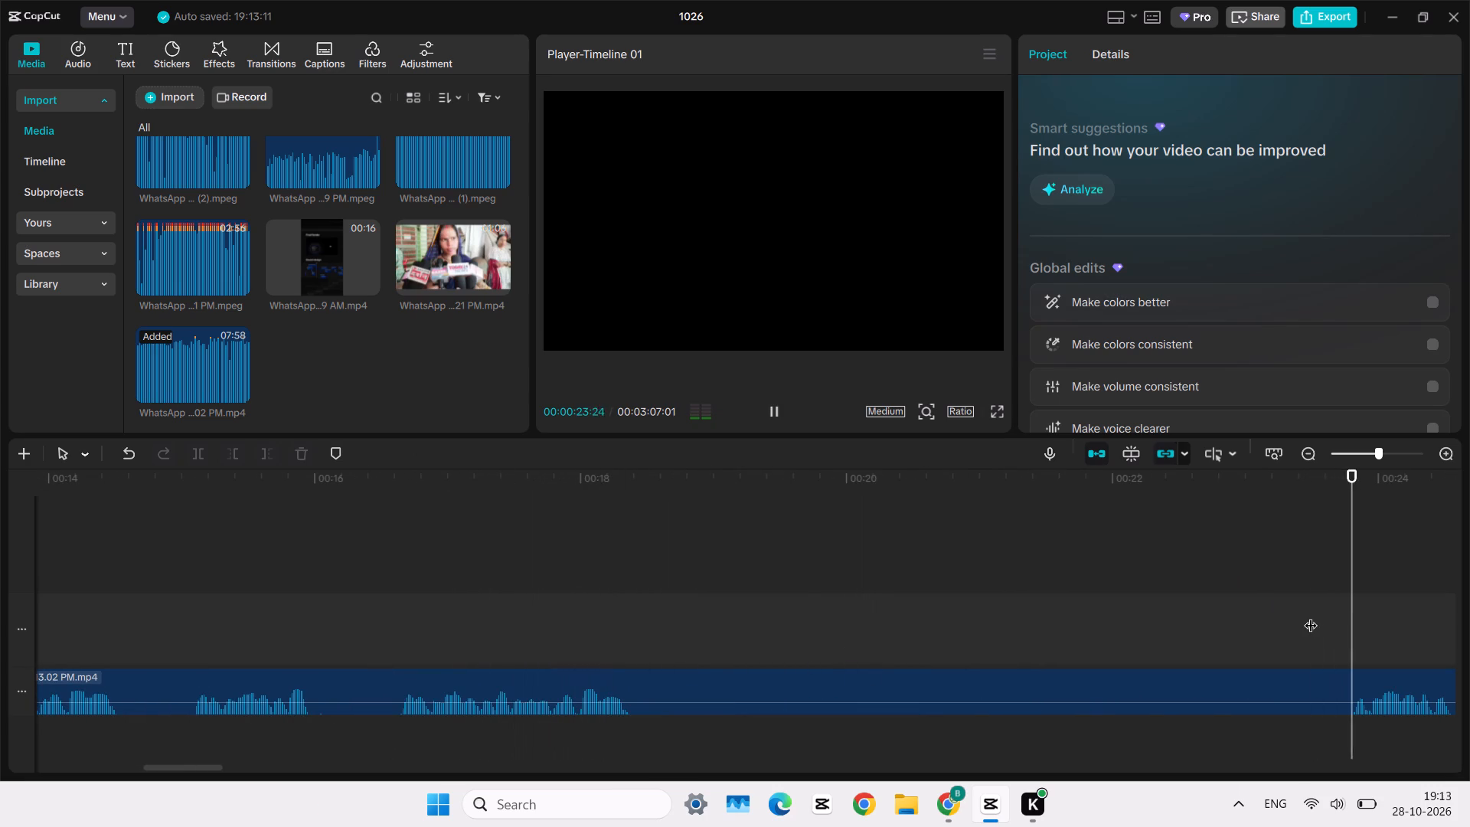
pyautogui.hscroll(-1, 1311, 616)
pyautogui.click(1070, 642)
pyautogui.press('space')
pyautogui.hscroll(-2, 1070, 642)
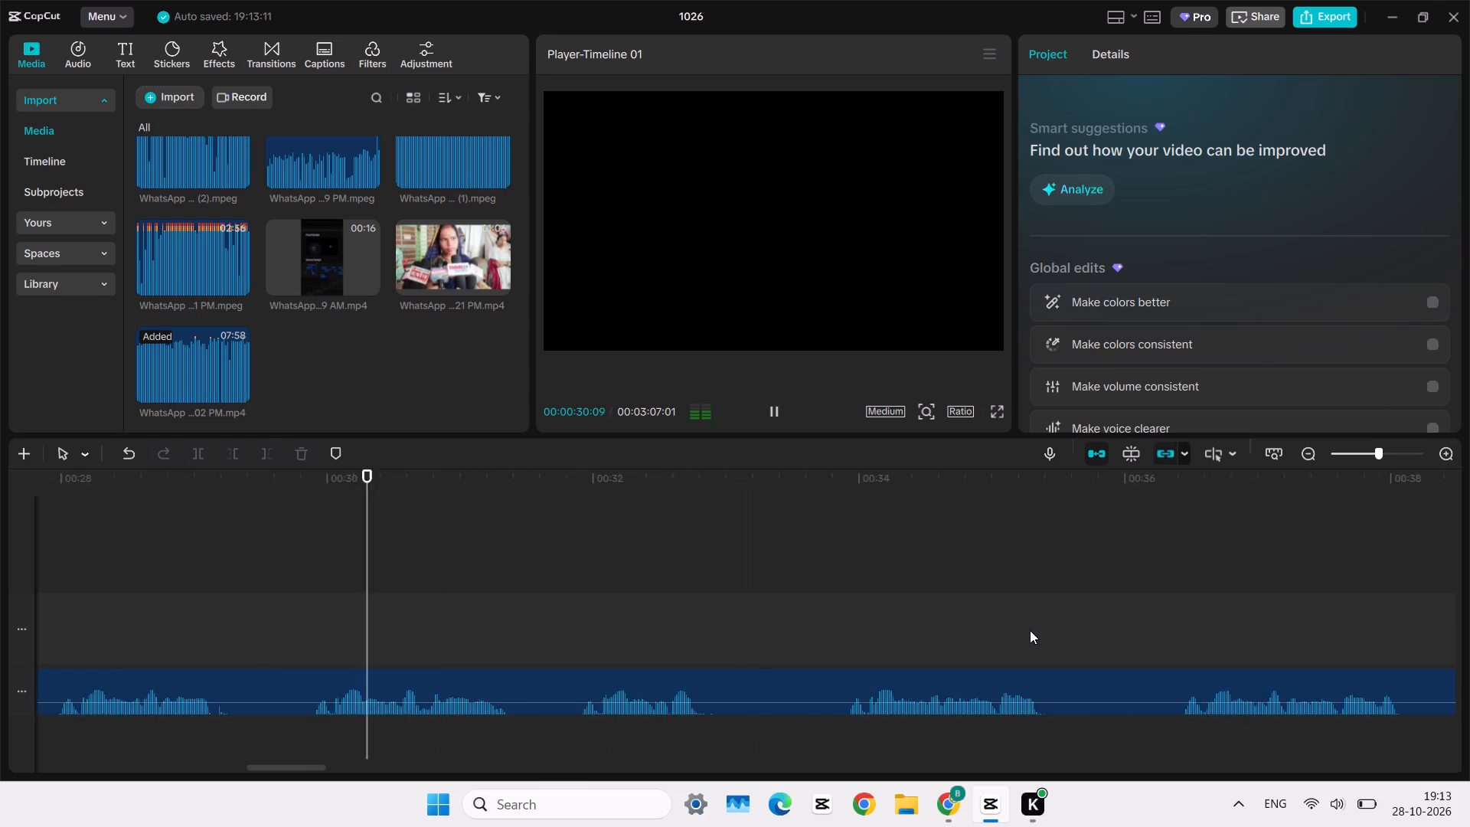
# Sample further passages of the audio clip between about 34 and 46 seconds to find the next usable speech.
pyautogui.hscroll(-1, 1030, 630)
pyautogui.click(740, 645)
pyautogui.press('space')
pyautogui.press('space')
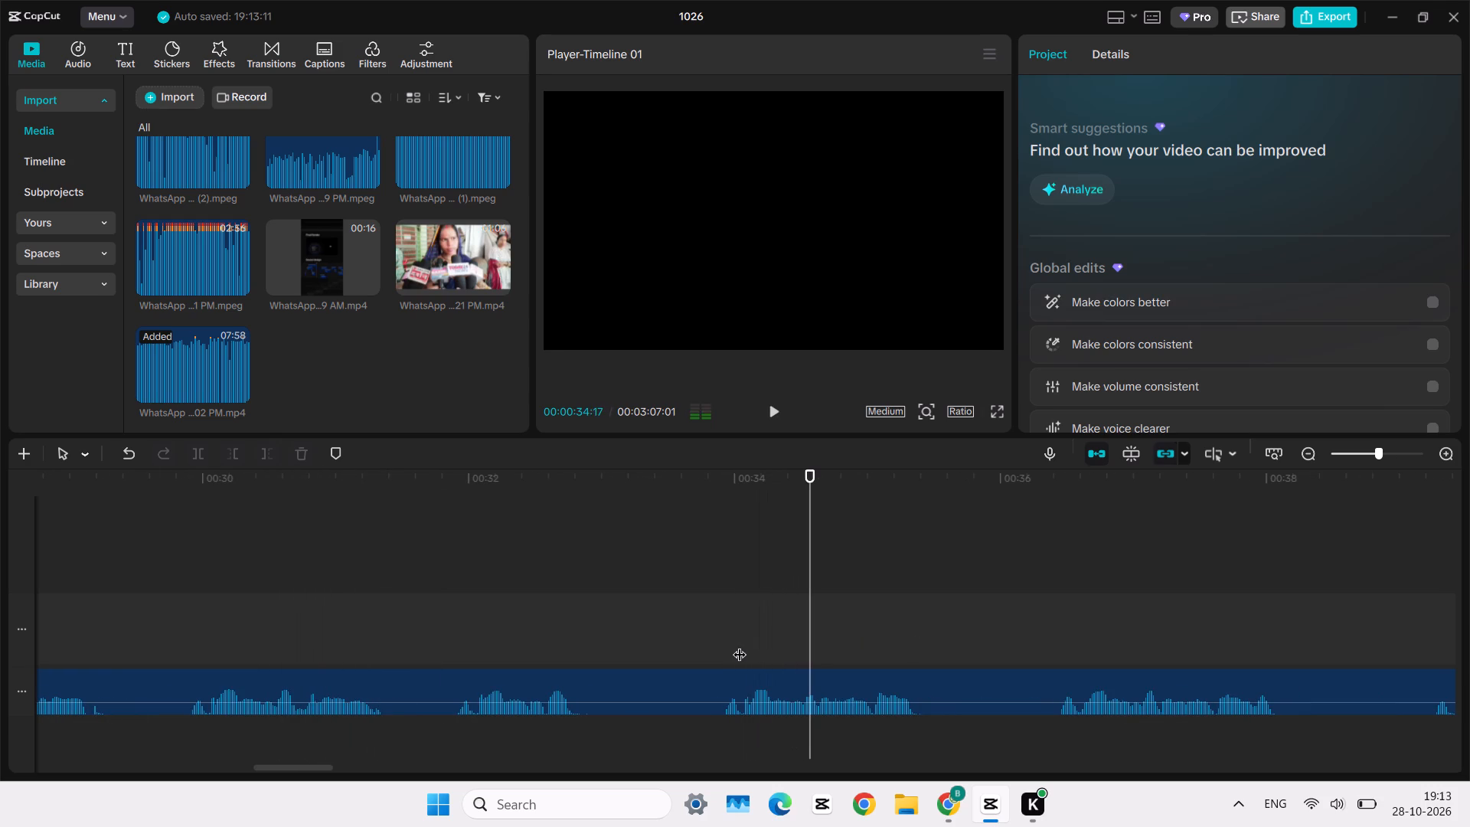
pyautogui.click(1050, 613)
pyautogui.press('space')
pyautogui.hscroll(-1, 1050, 613)
pyautogui.click(805, 644)
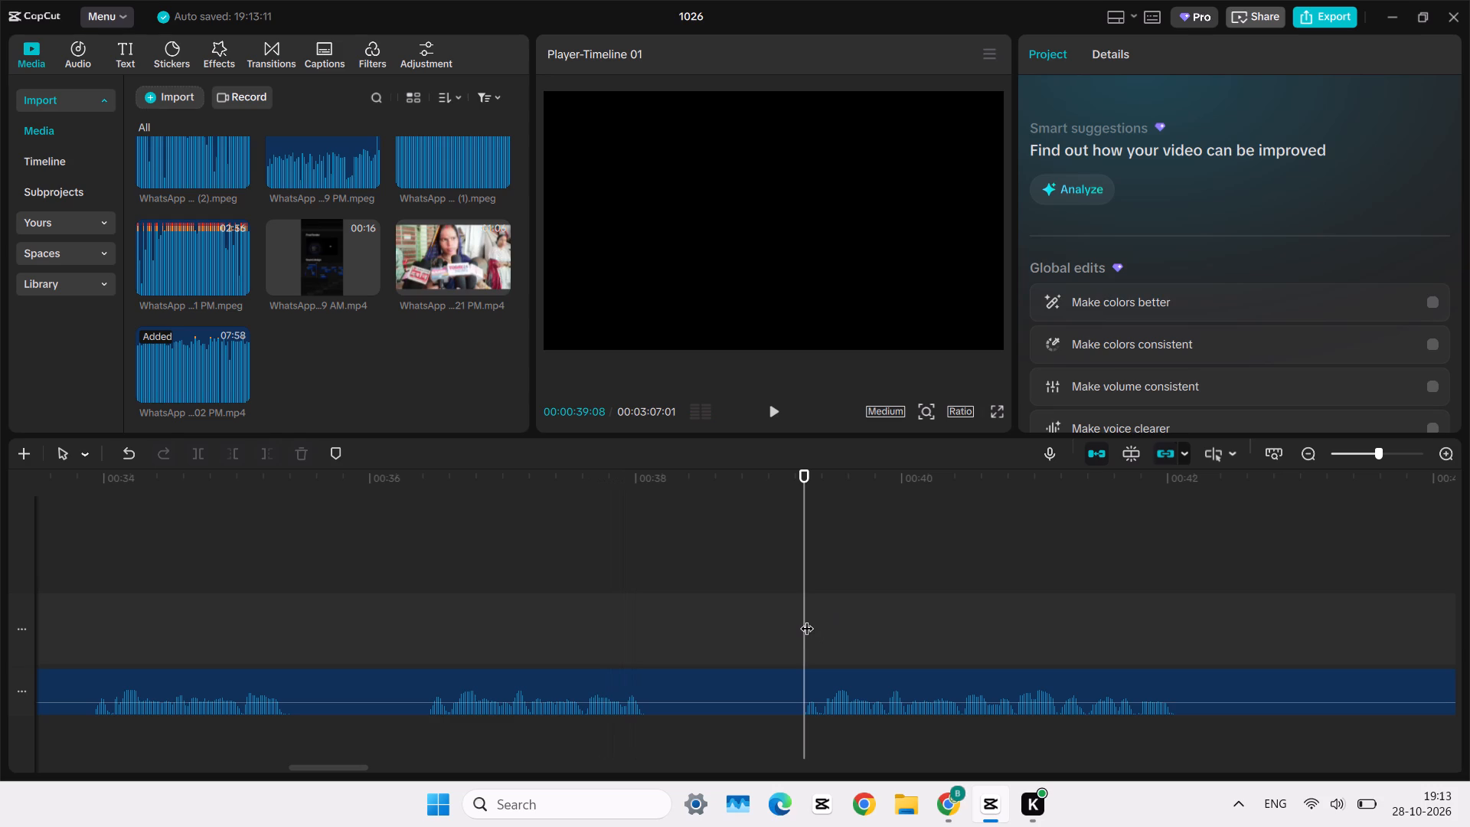
pyautogui.press('space')
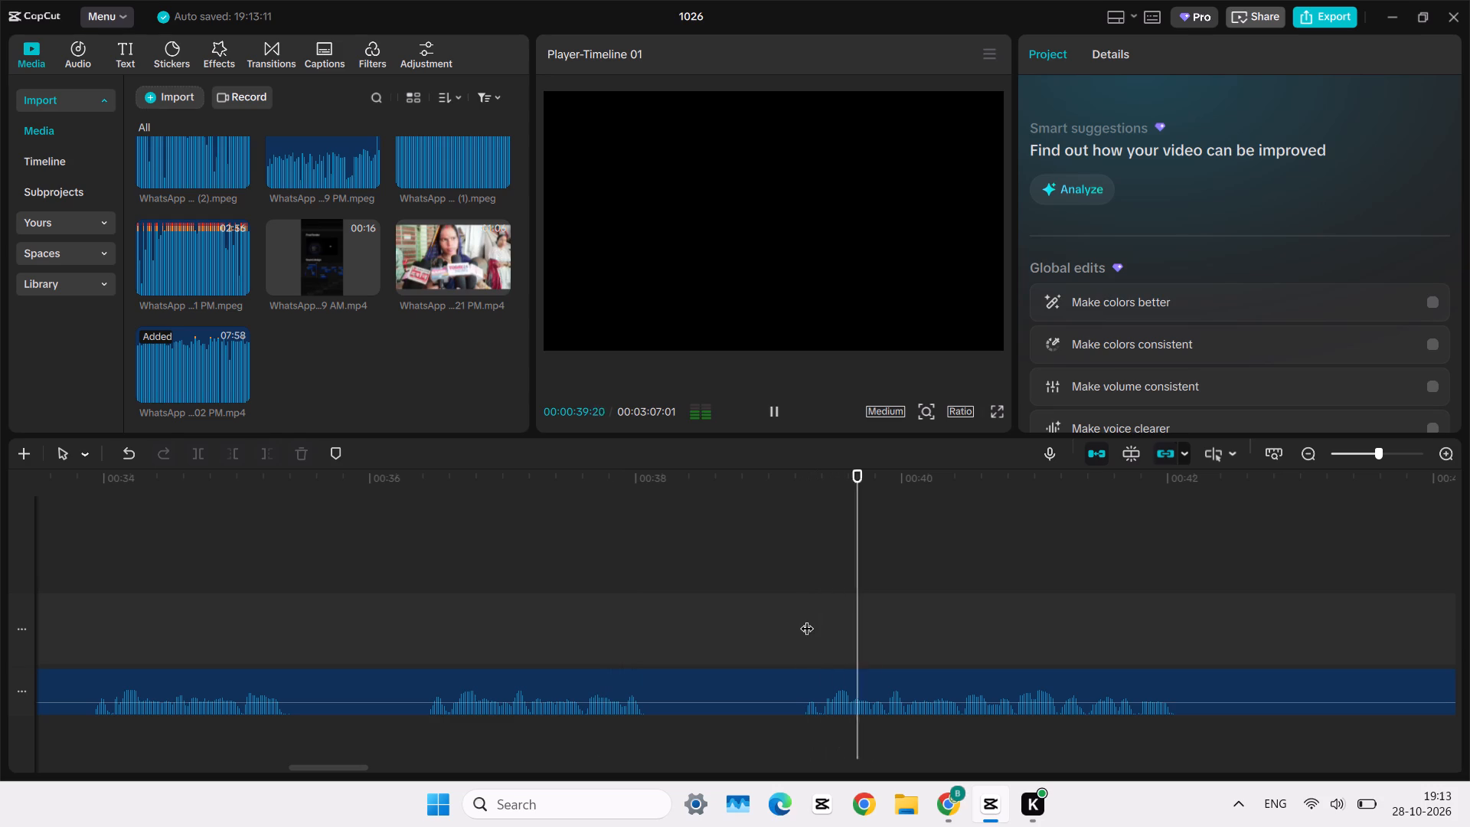
pyautogui.click(807, 619)
pyautogui.press('space')
pyautogui.hscroll(-1, 807, 619)
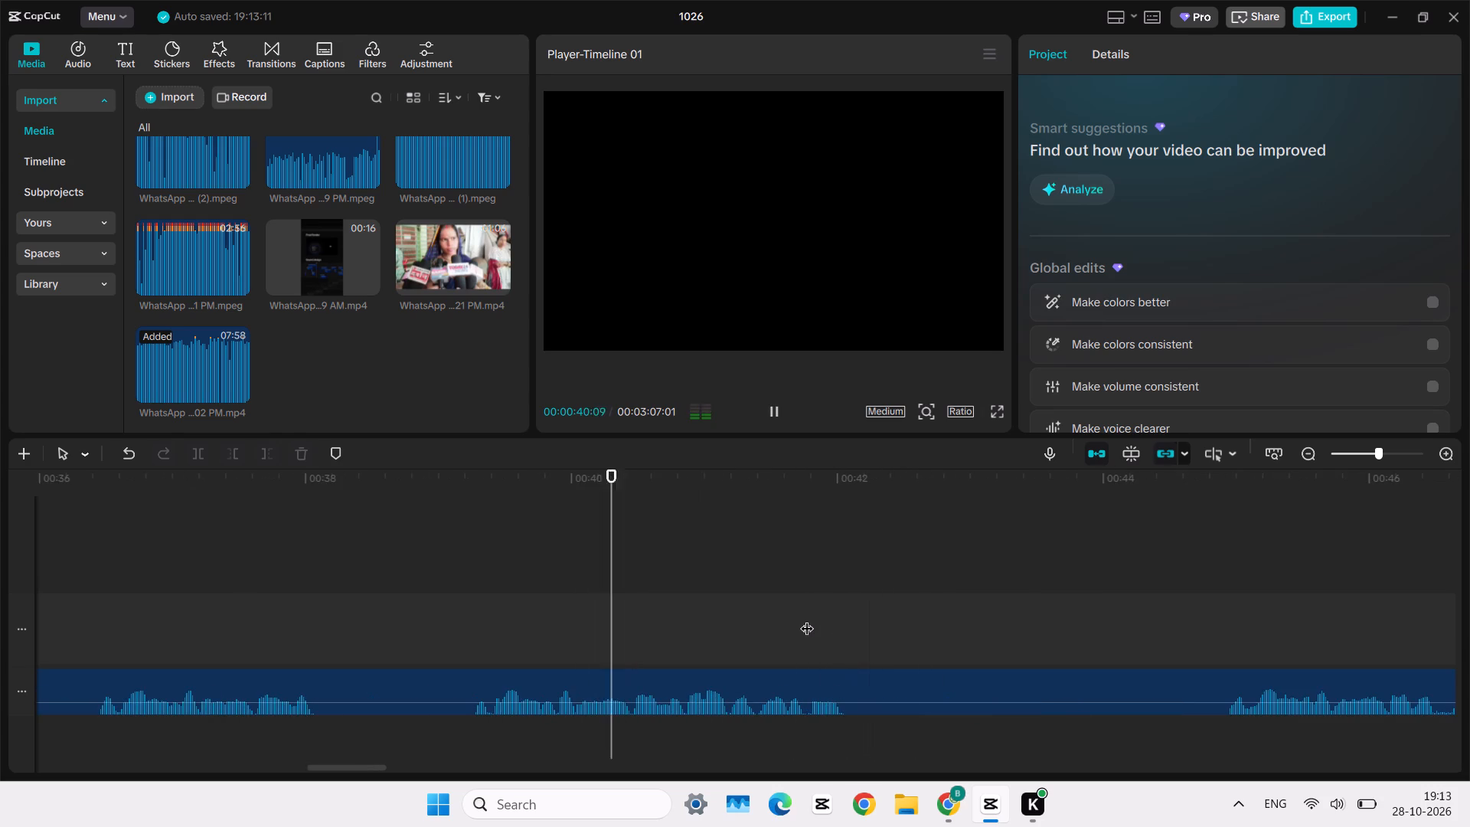
pyautogui.hscroll(-1, 807, 619)
pyautogui.keyDown('ctrl'); pyautogui.scroll(-4, 807, 619); pyautogui.keyUp('ctrl')
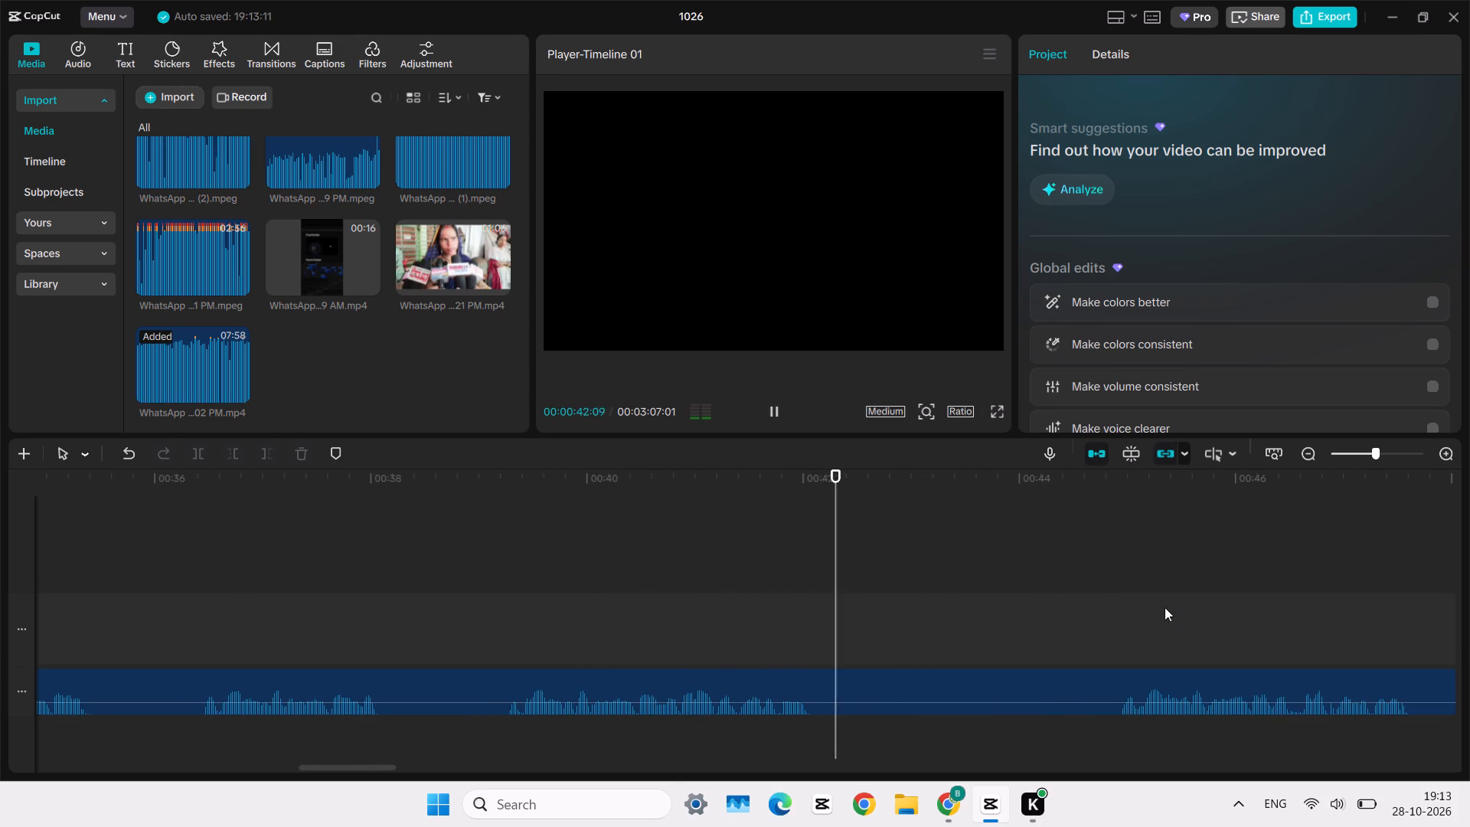
pyautogui.click(1121, 626)
pyautogui.press('space')
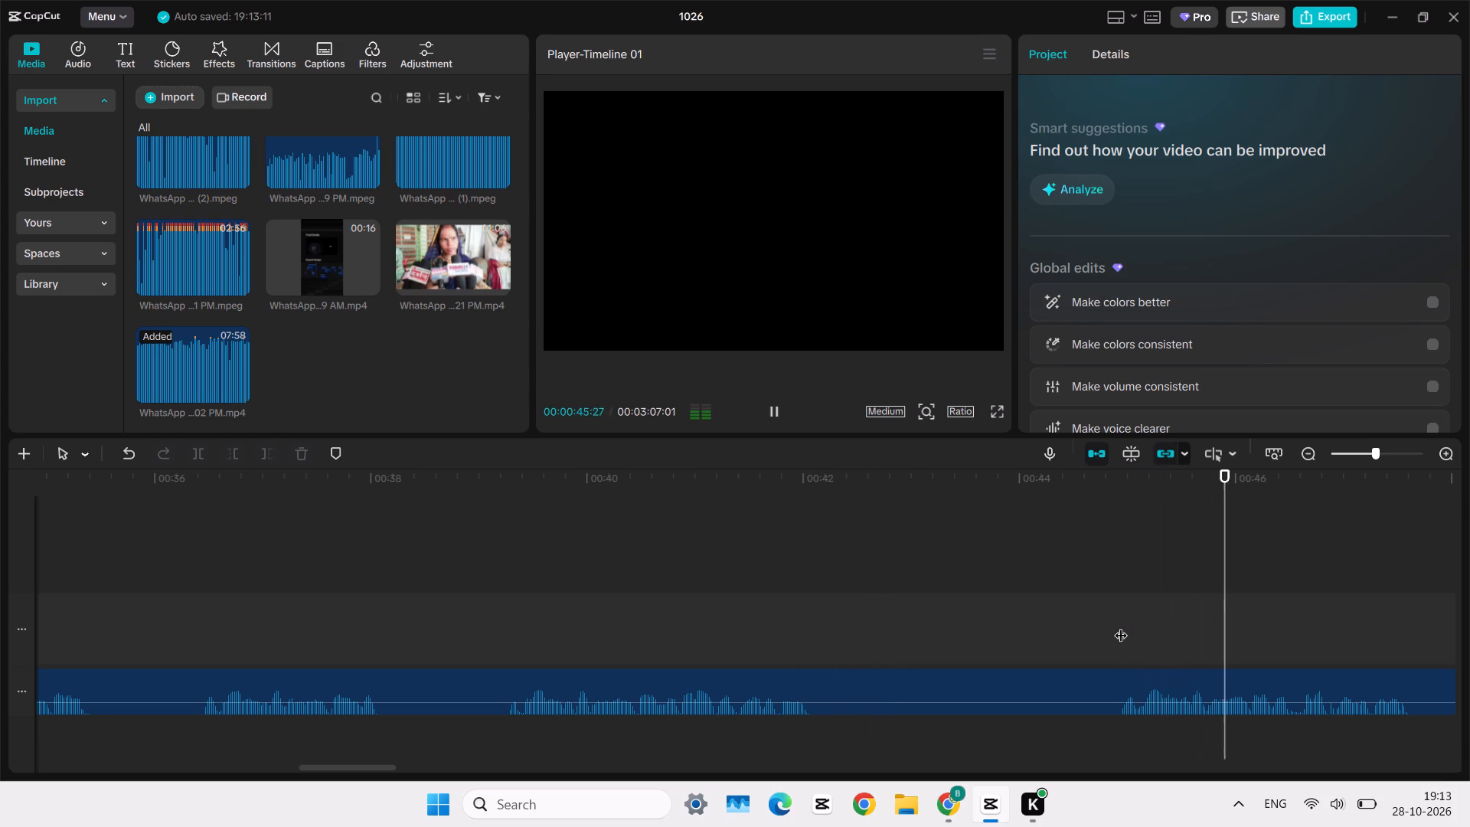
pyautogui.hscroll(-1, 1121, 626)
pyautogui.rightClick(1121, 626)
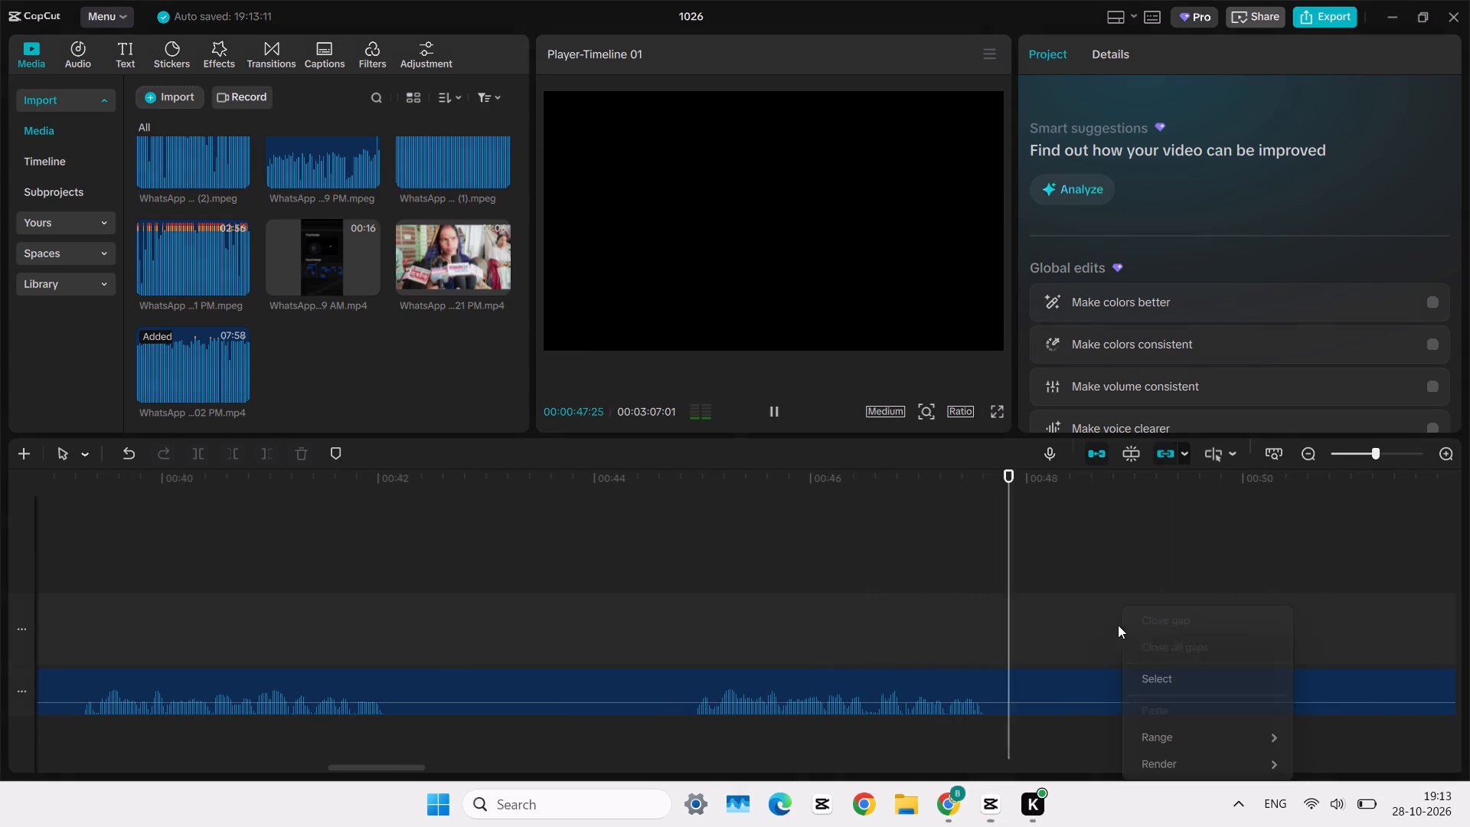
# Trim away the last audio clip's portion before about 44.9 seconds, so it starts where the speech begins.
pyautogui.click(1038, 610)
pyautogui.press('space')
pyautogui.click(1038, 610)
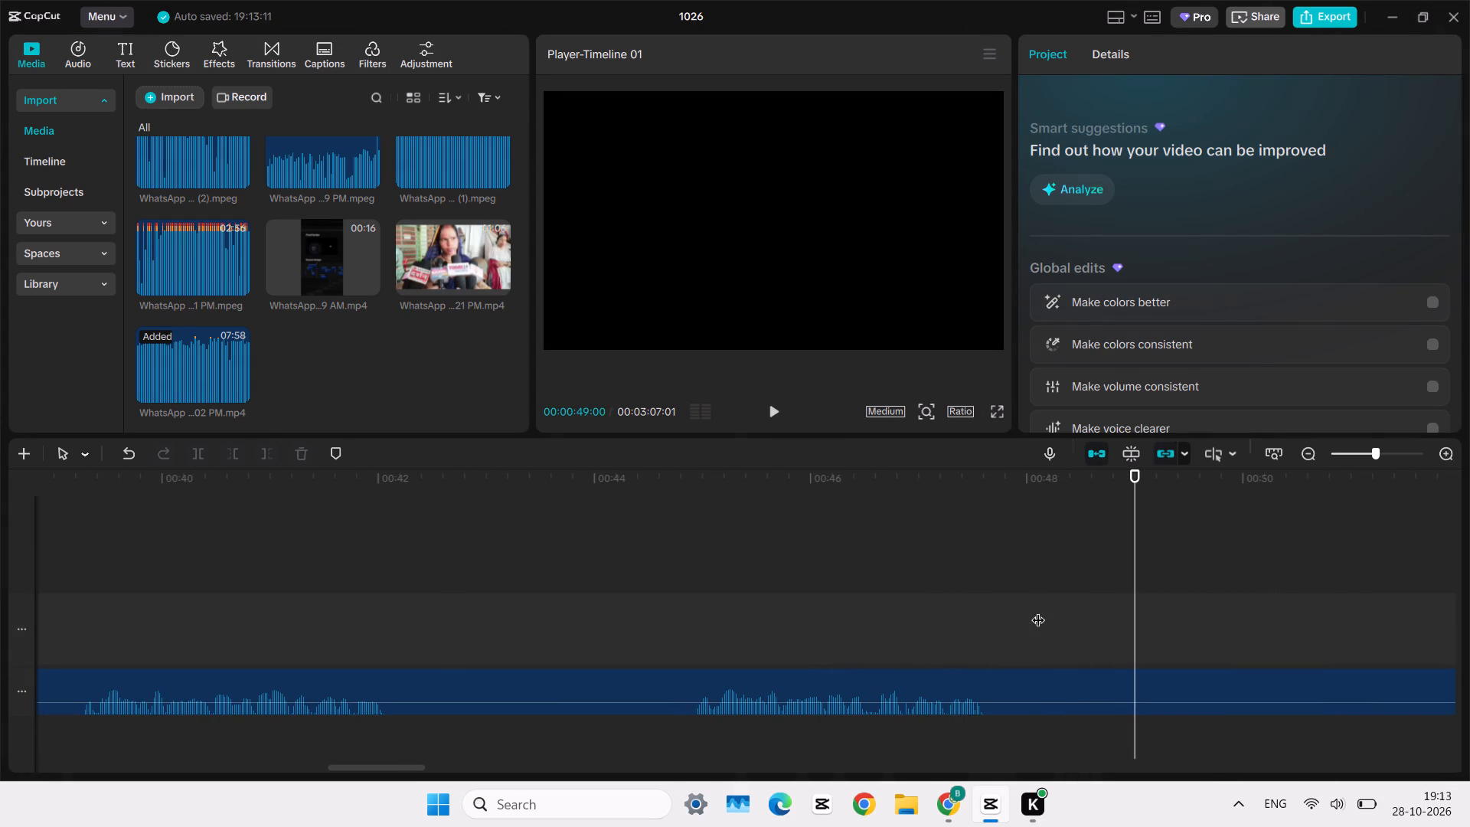
pyautogui.doubleClick(695, 631)
pyautogui.moveTo(695, 631); pyautogui.dragTo(707, 704)
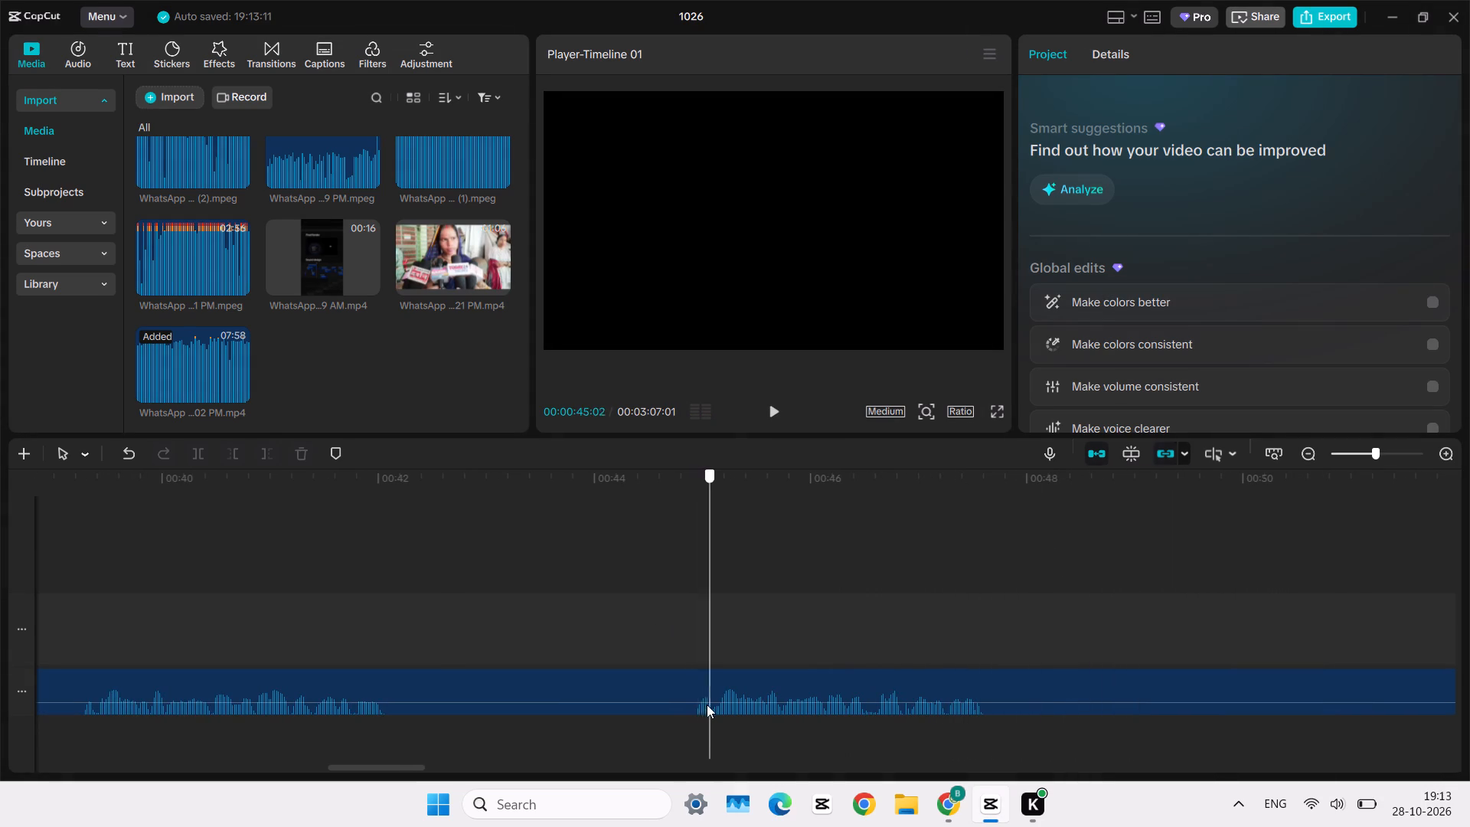
pyautogui.moveTo(707, 704); pyautogui.dragTo(694, 644)
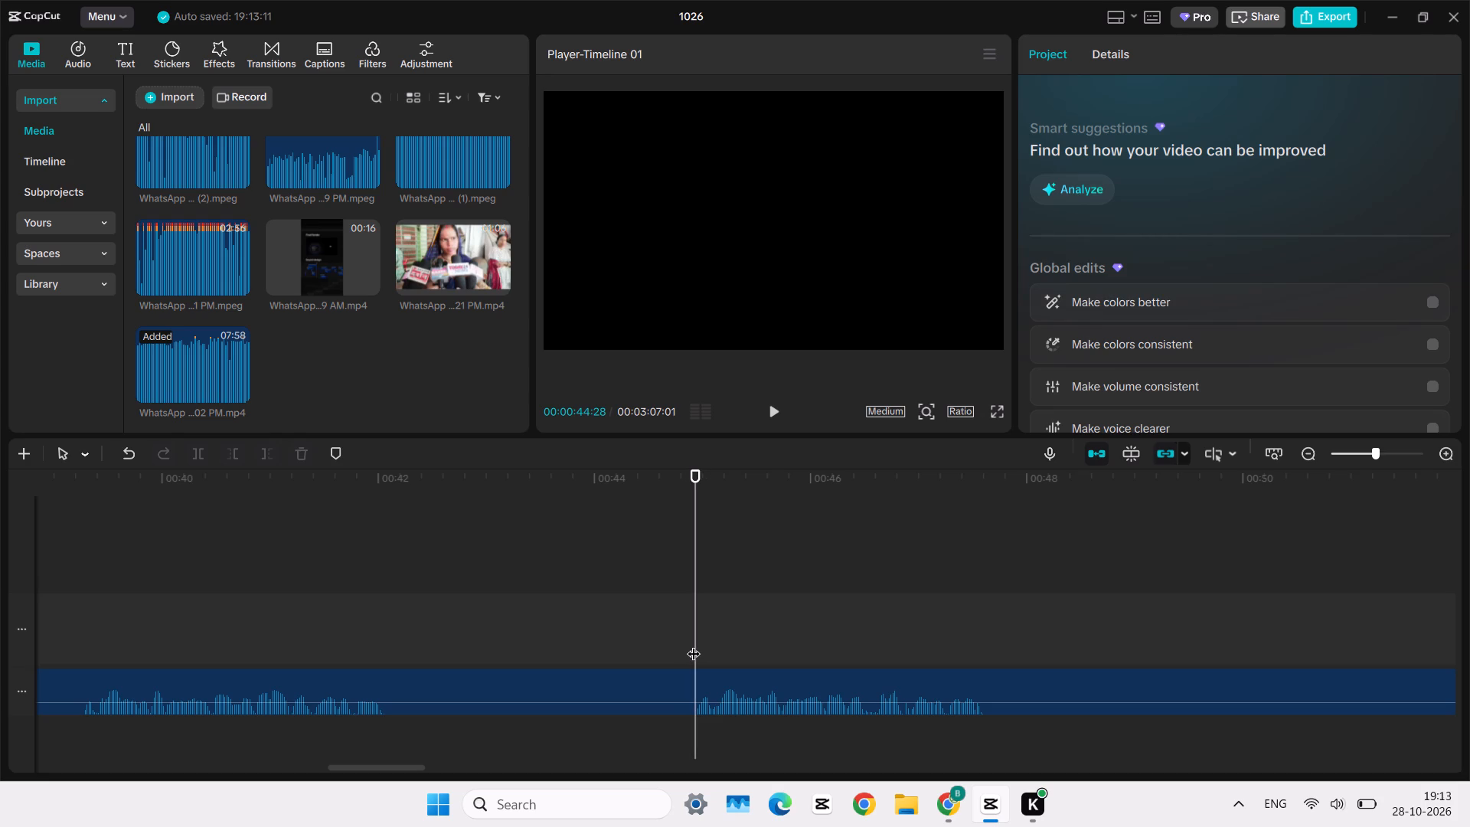
pyautogui.keyDown('ctrl'); pyautogui.scroll(15, 694, 644); pyautogui.keyUp('ctrl')
pyautogui.click(708, 669)
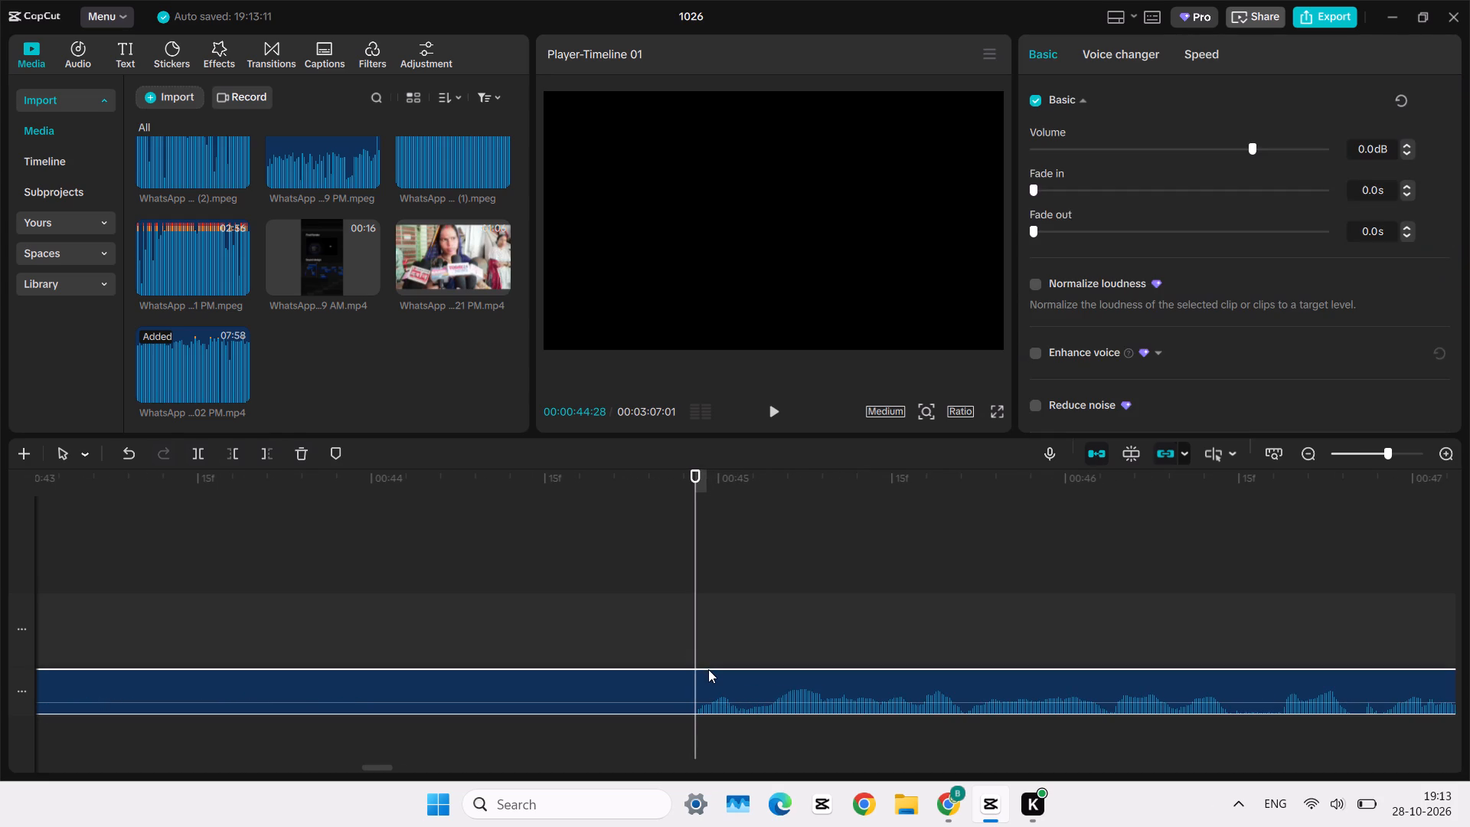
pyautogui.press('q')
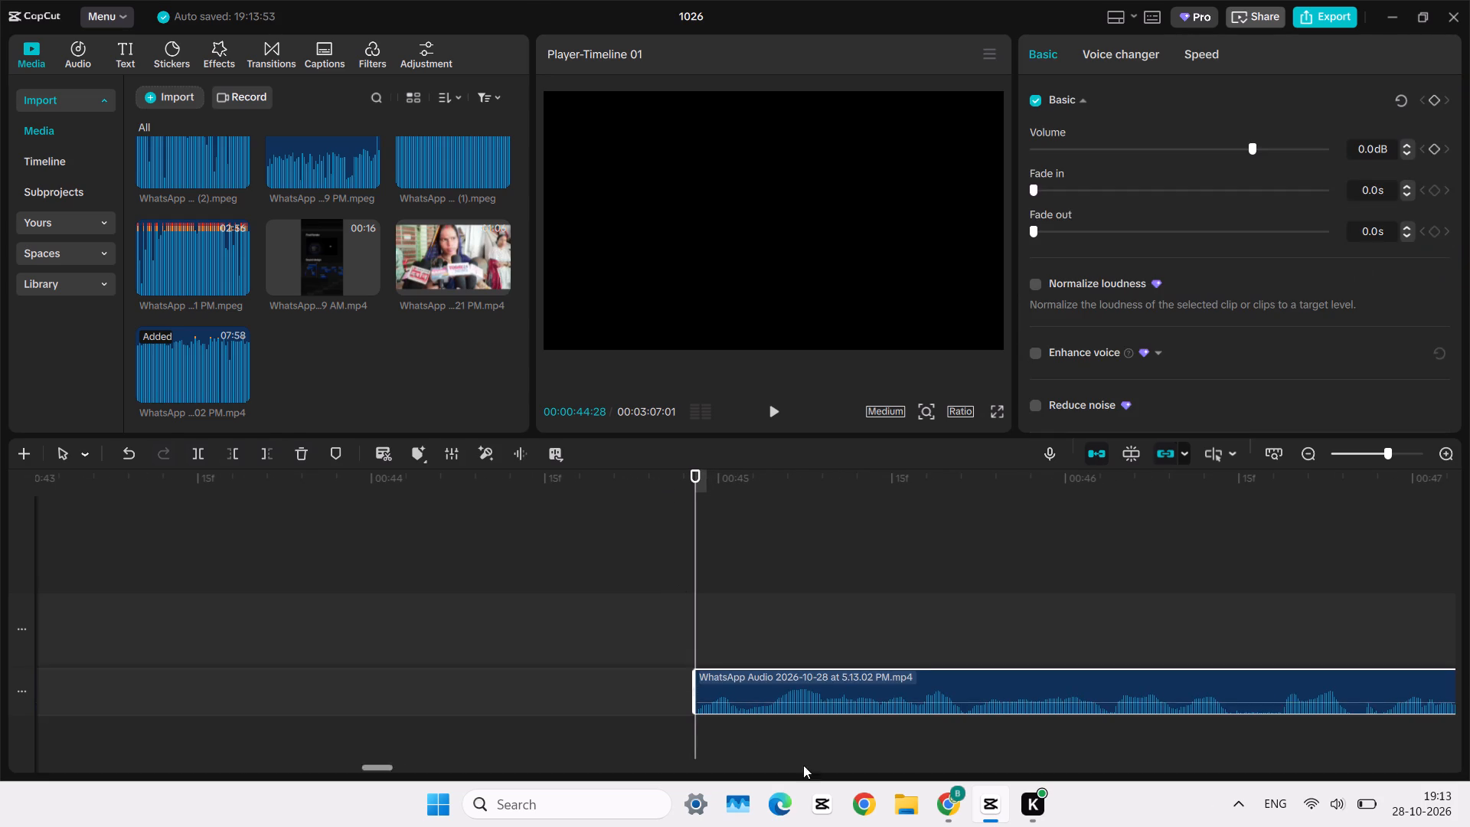
# Move the trimmed audio clip back to about 11.2 seconds, directly against the end of the preceding clip.
pyautogui.moveTo(749, 685); pyautogui.dragTo(0, 677)
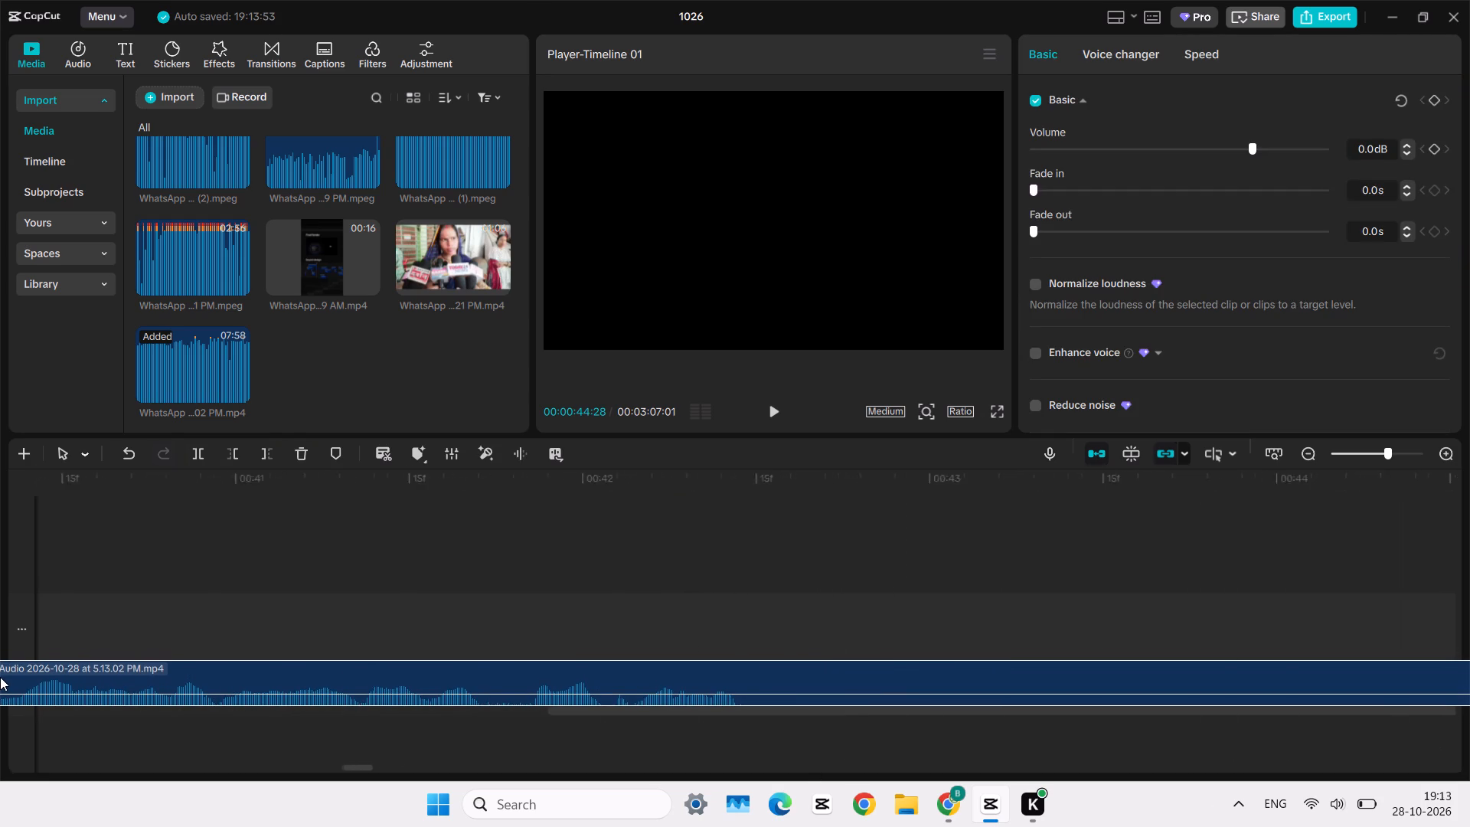
pyautogui.moveTo(0, 677); pyautogui.dragTo(0, 754)
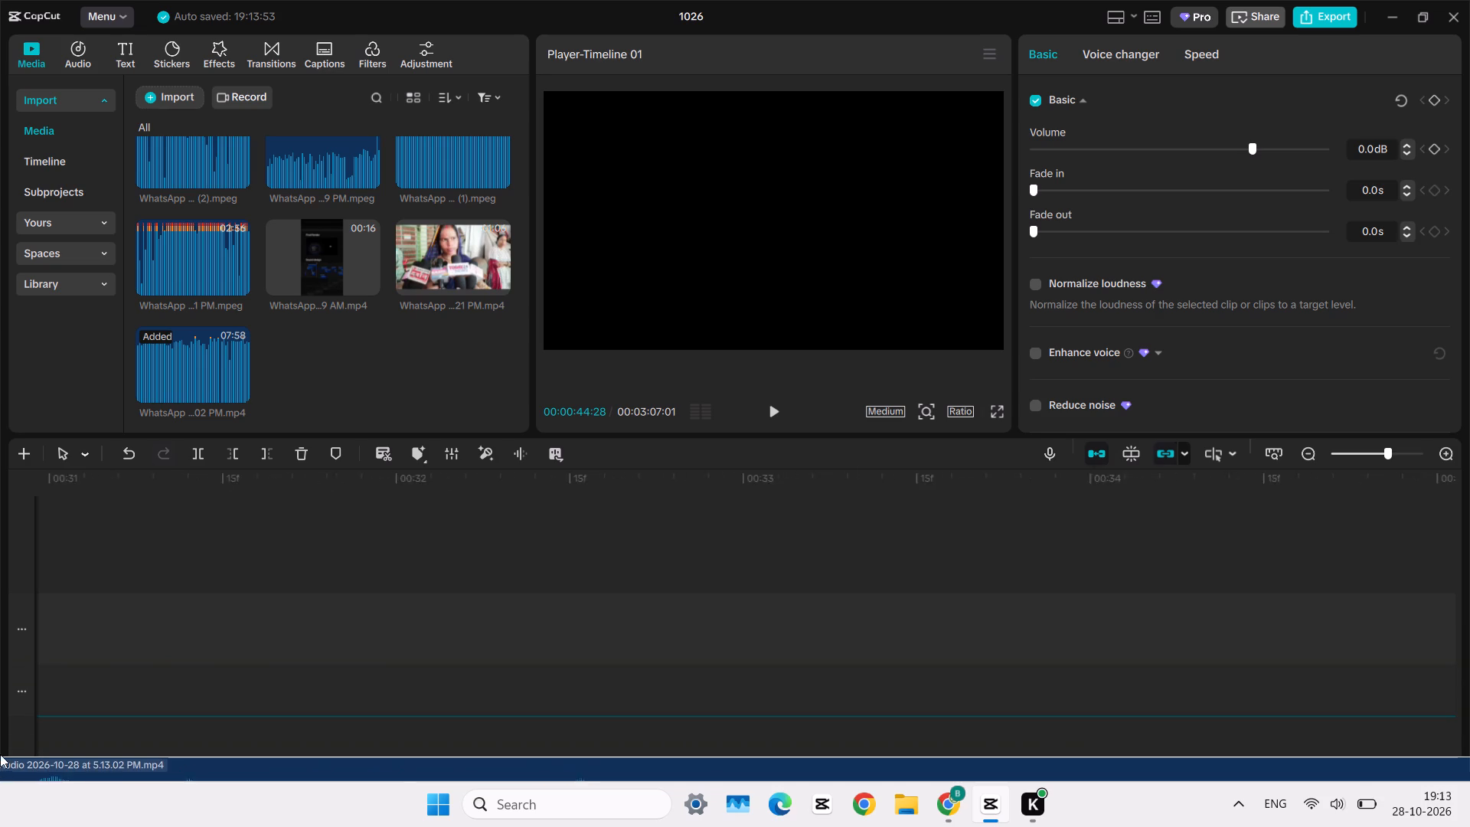
pyautogui.moveTo(0, 754); pyautogui.dragTo(0, 744)
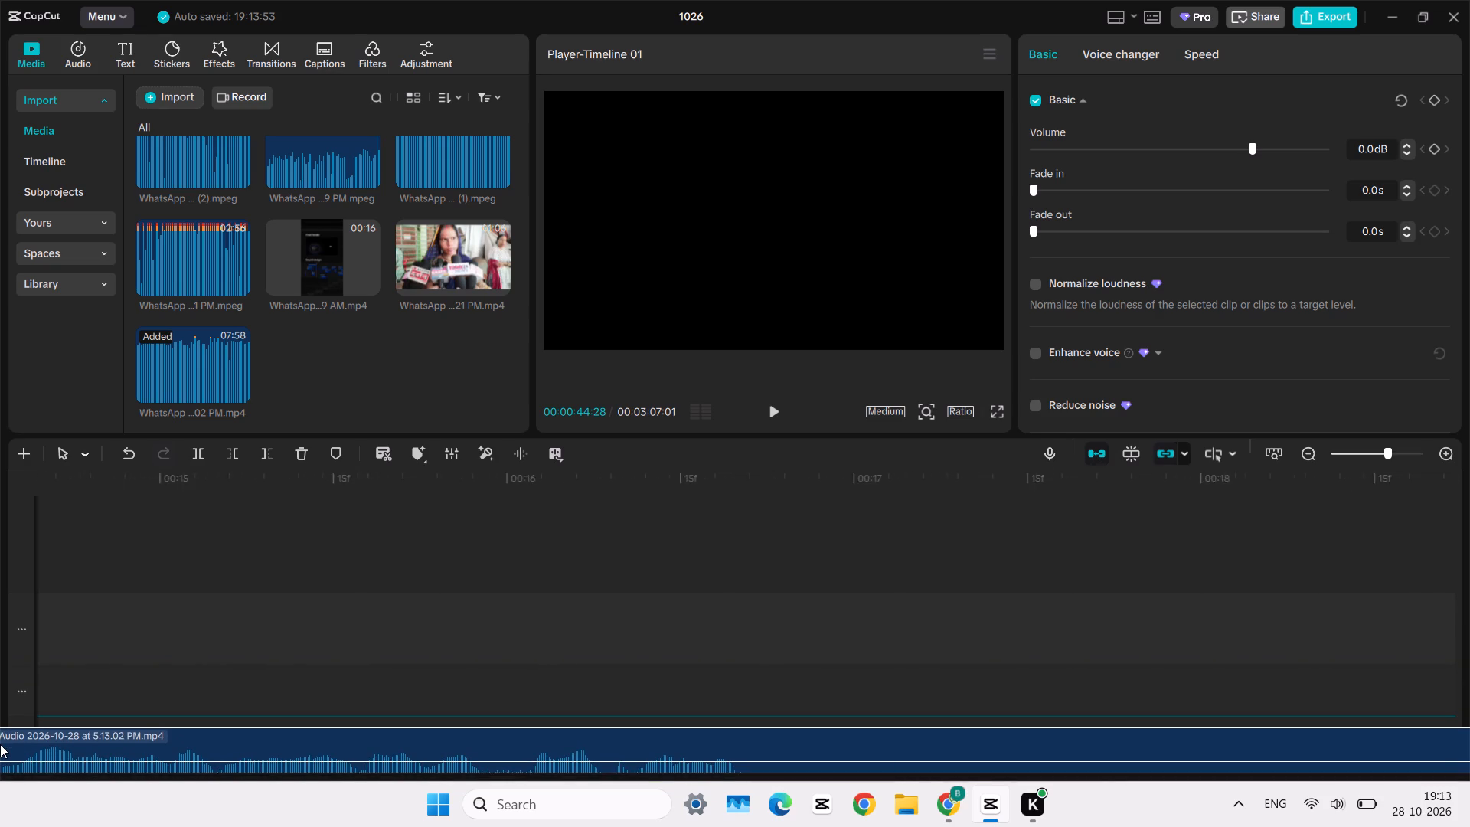
pyautogui.moveTo(0, 744); pyautogui.dragTo(923, 682)
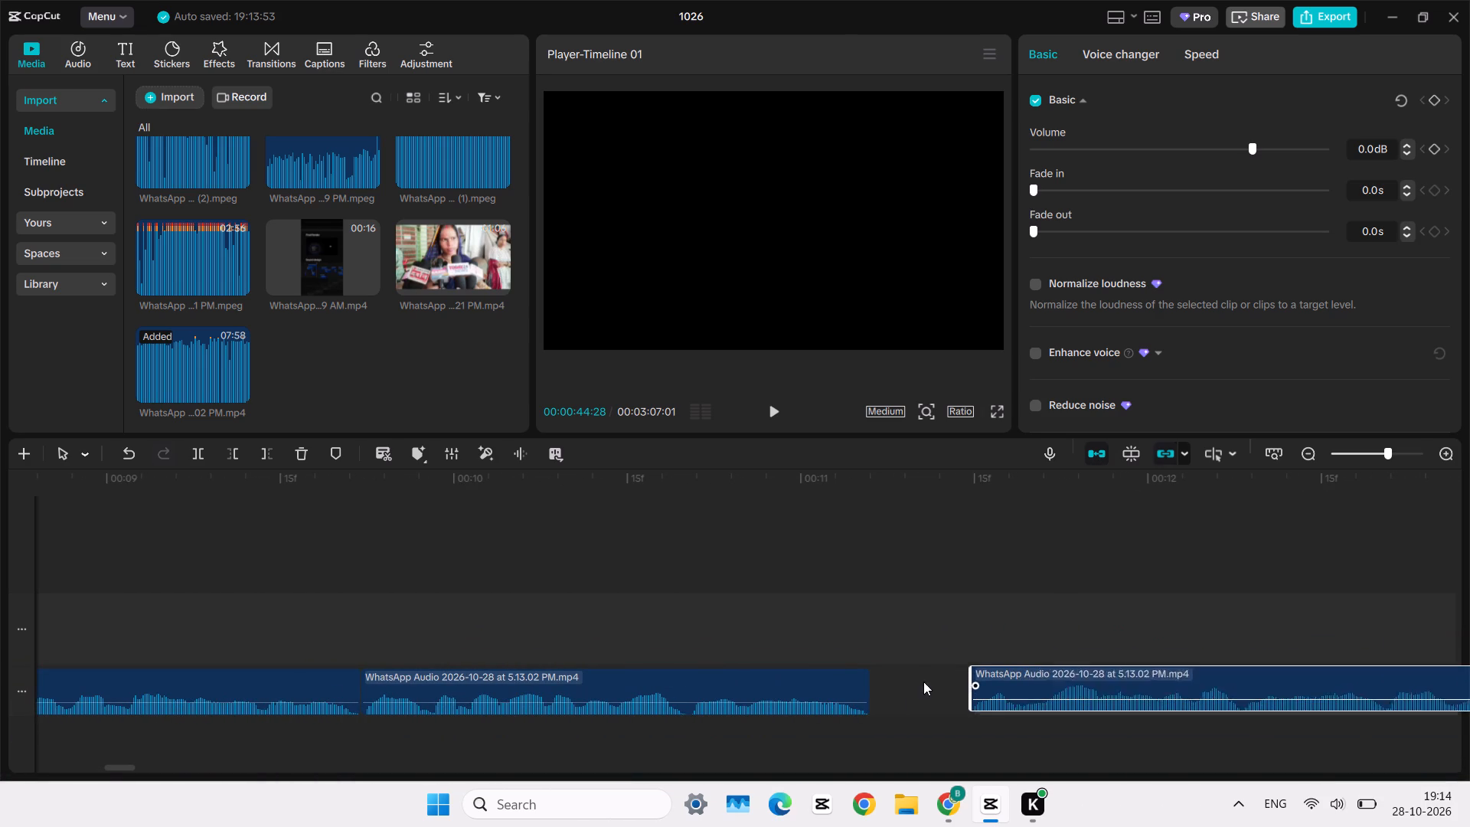
pyautogui.moveTo(923, 682); pyautogui.dragTo(925, 695)
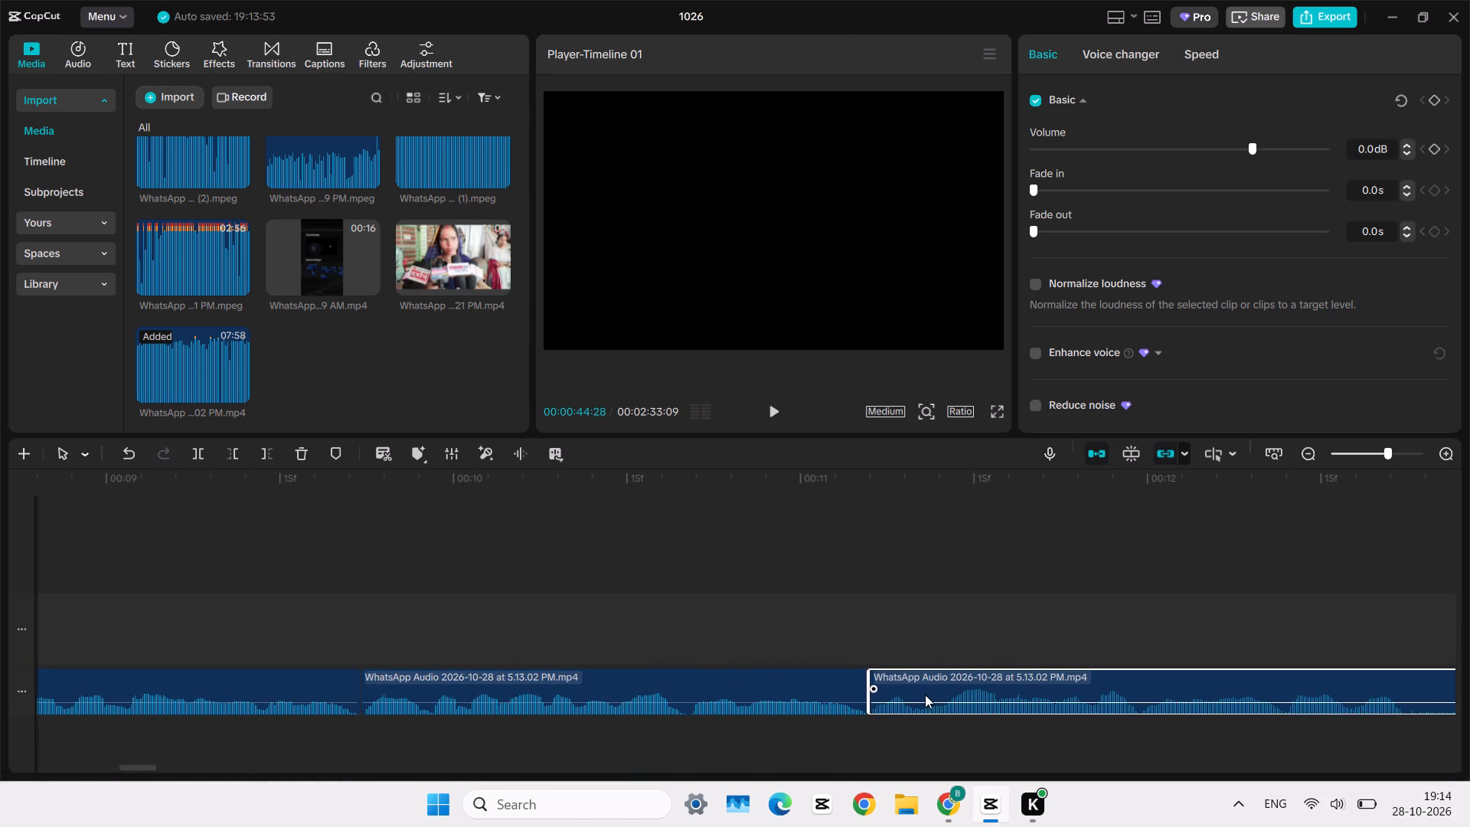
# Play back the audio from about 10.5 seconds to check the join between the last two clips.
pyautogui.doubleClick(630, 538)
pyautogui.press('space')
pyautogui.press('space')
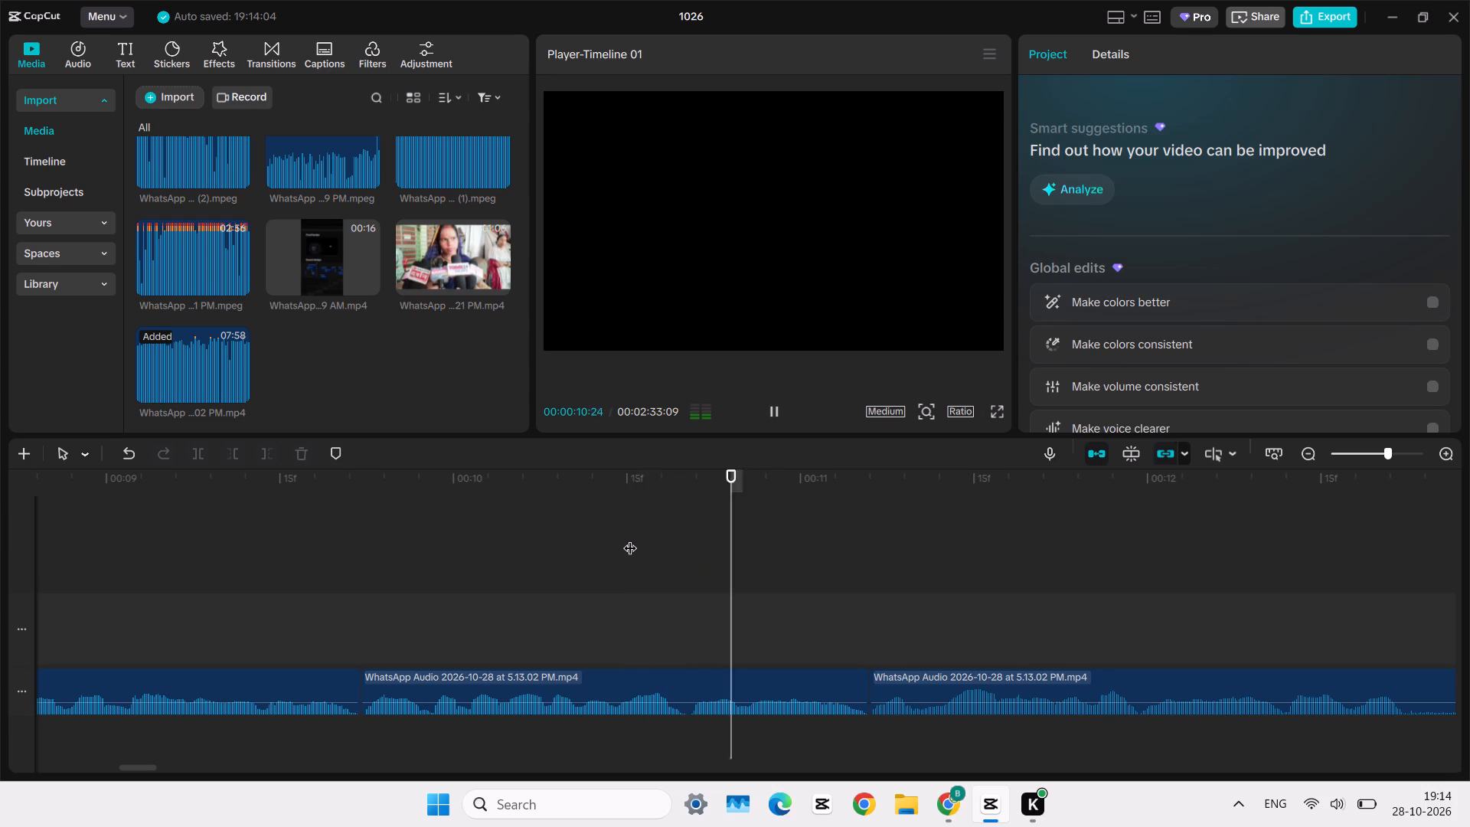
pyautogui.click(539, 590)
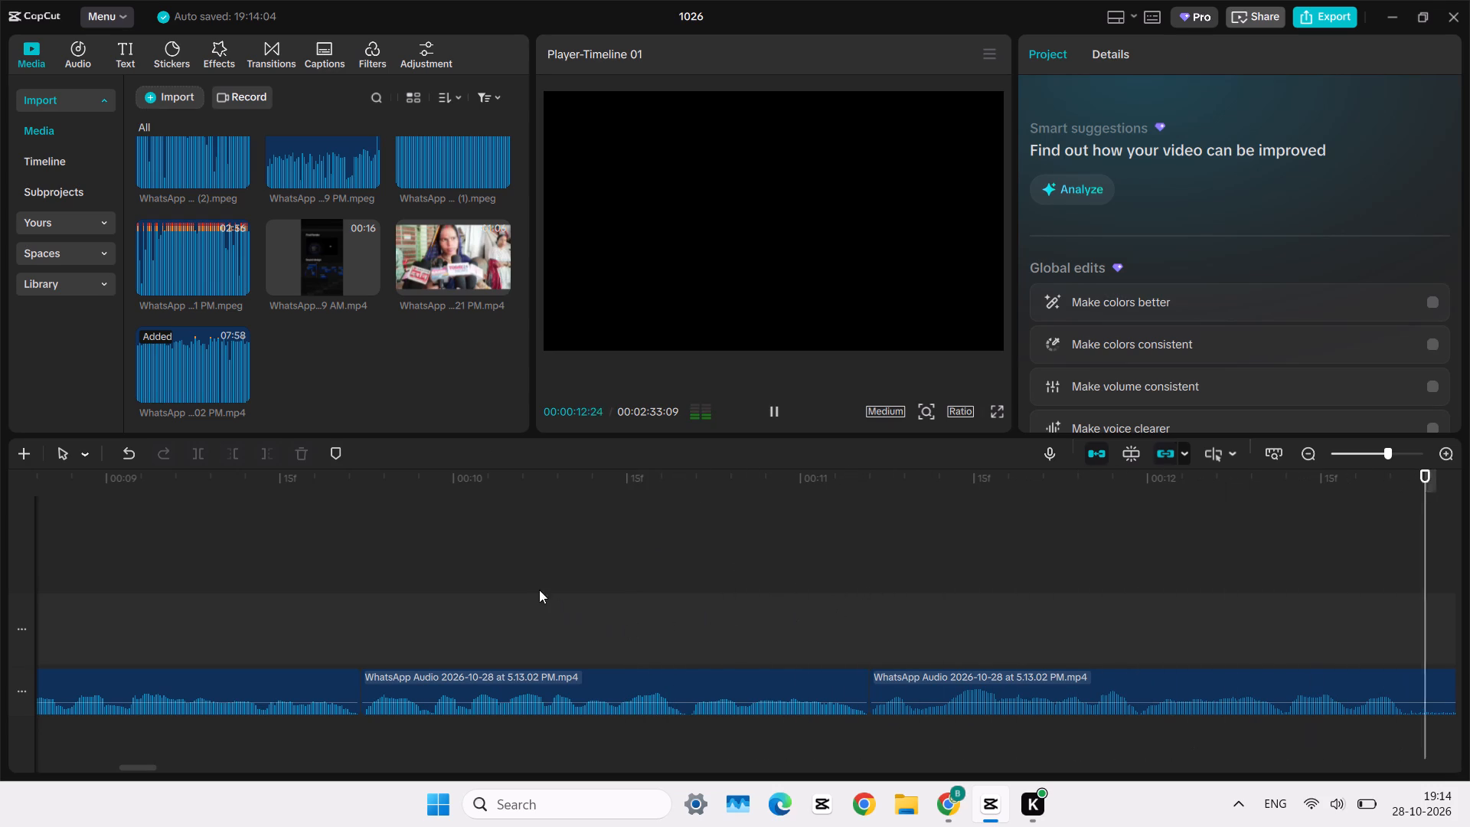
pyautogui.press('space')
pyautogui.click(615, 596)
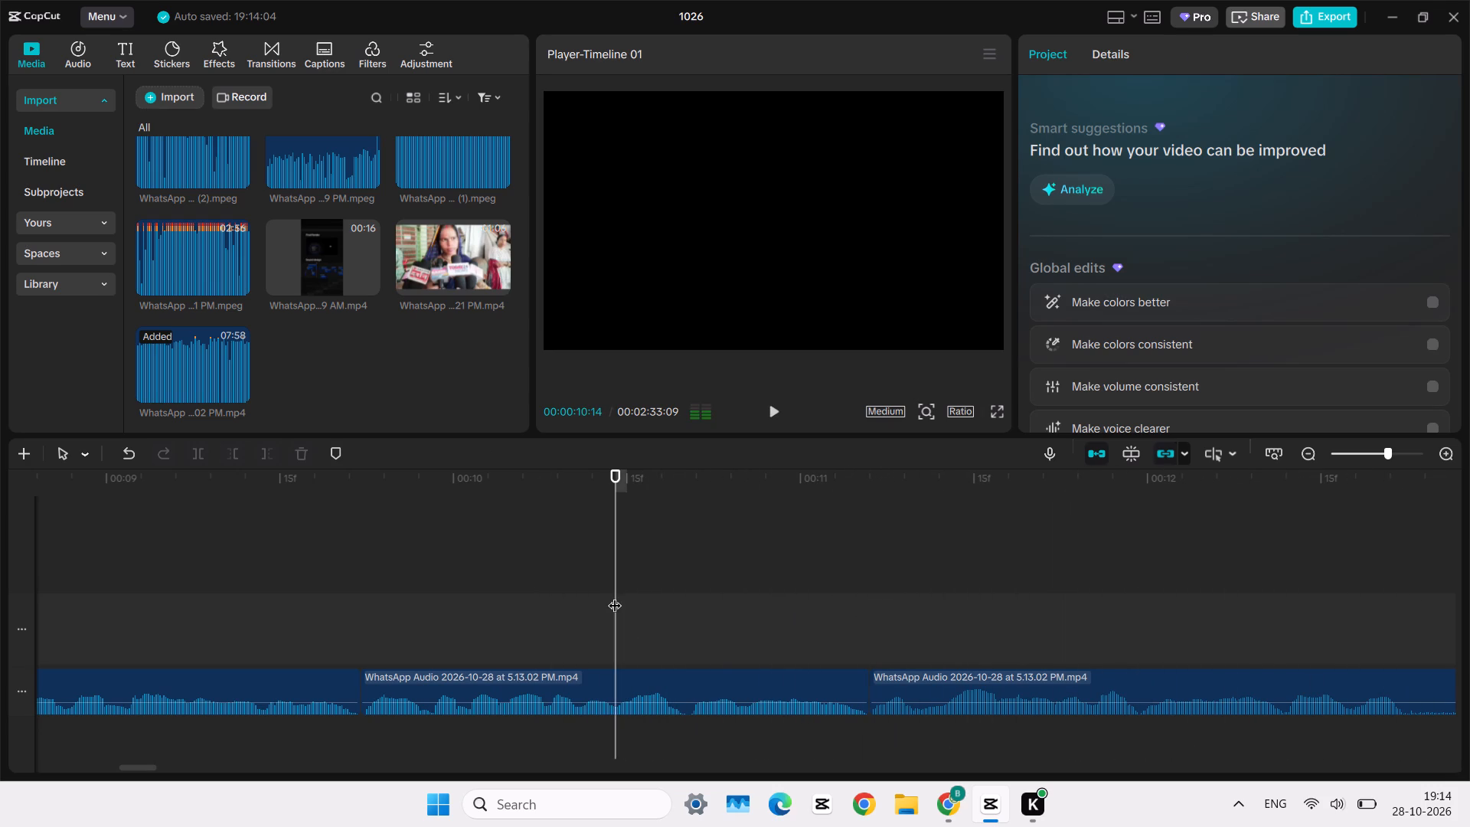
pyautogui.click(349, 603)
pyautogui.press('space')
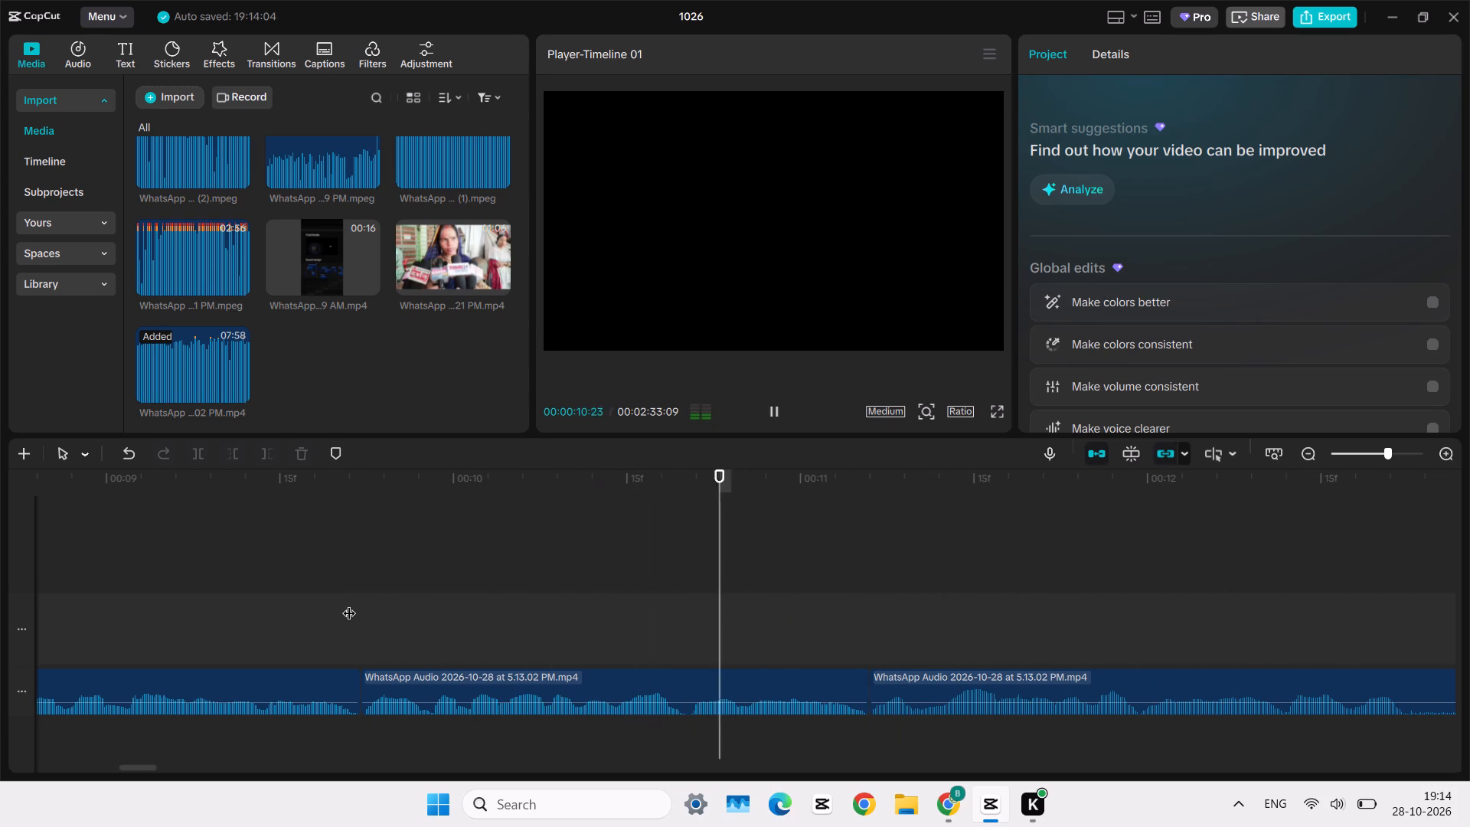
pyautogui.hscroll(-1, 845, 601)
pyautogui.keyDown('ctrl'); pyautogui.scroll(-7, 845, 601); pyautogui.keyUp('ctrl')
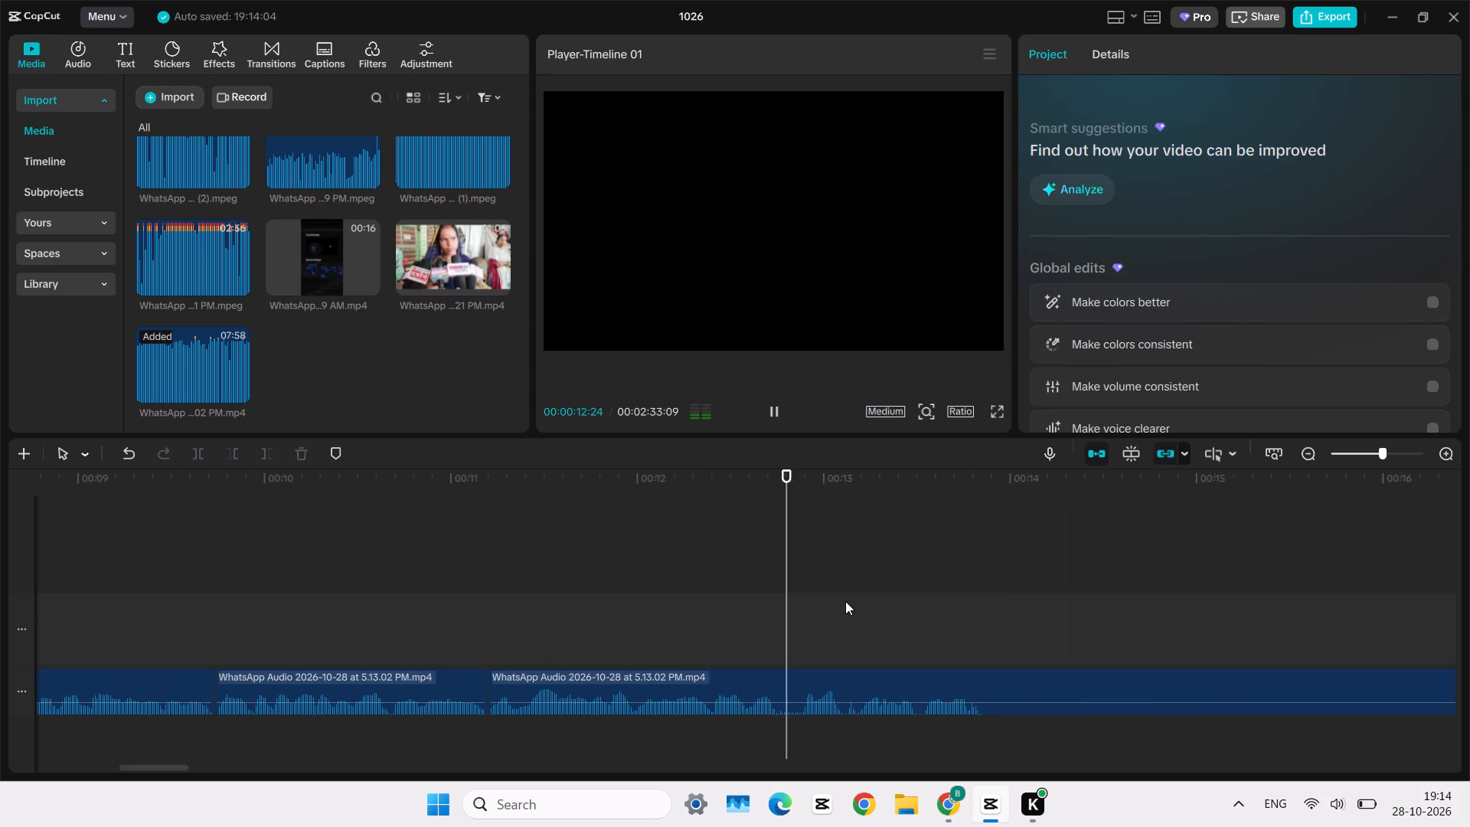
# Position the playhead at about 13.8 seconds, where the speech passage in the last audio clip ends.
pyautogui.hscroll(-1, 827, 601)
pyautogui.click(580, 621)
pyautogui.moveTo(580, 621); pyautogui.dragTo(622, 639)
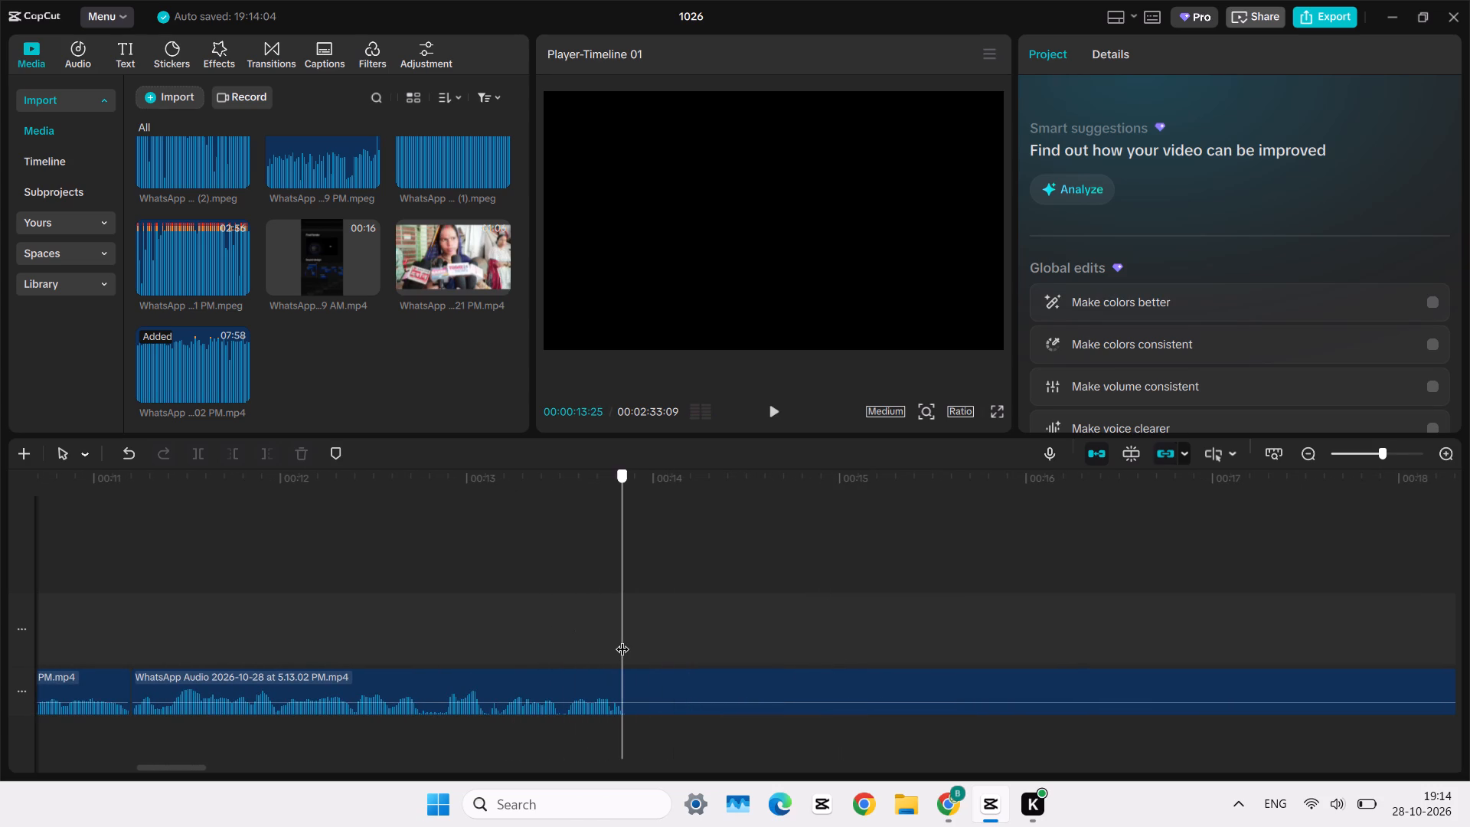
# Split the last audio clip at 00:00:13:25, right where its first spoken passage ends.
pyautogui.keyDown('ctrl'); pyautogui.scroll(13, 622, 639); pyautogui.keyUp('ctrl')
pyautogui.hscroll(1, 622, 639)
pyautogui.click(622, 639)
pyautogui.click(622, 639)
pyautogui.moveTo(622, 639); pyautogui.dragTo(695, 663)
pyautogui.click(706, 688)
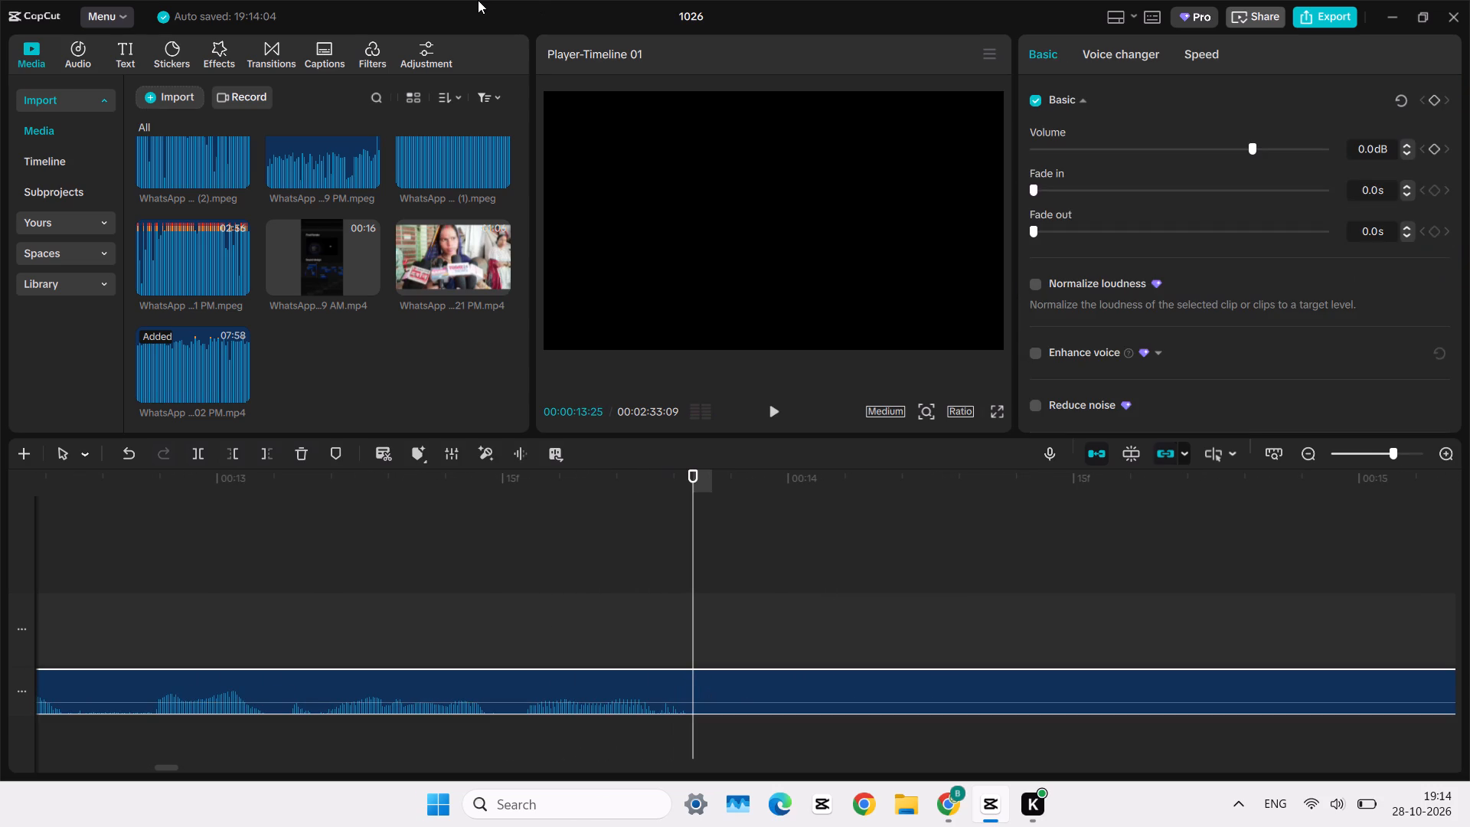
pyautogui.hotkey('ctrl', 'b')
# Sample the audio after the split, between about 14 and 29 seconds, to find the next spoken passage.
pyautogui.click(978, 574)
pyautogui.press('space')
pyautogui.hscroll(-1, 978, 574)
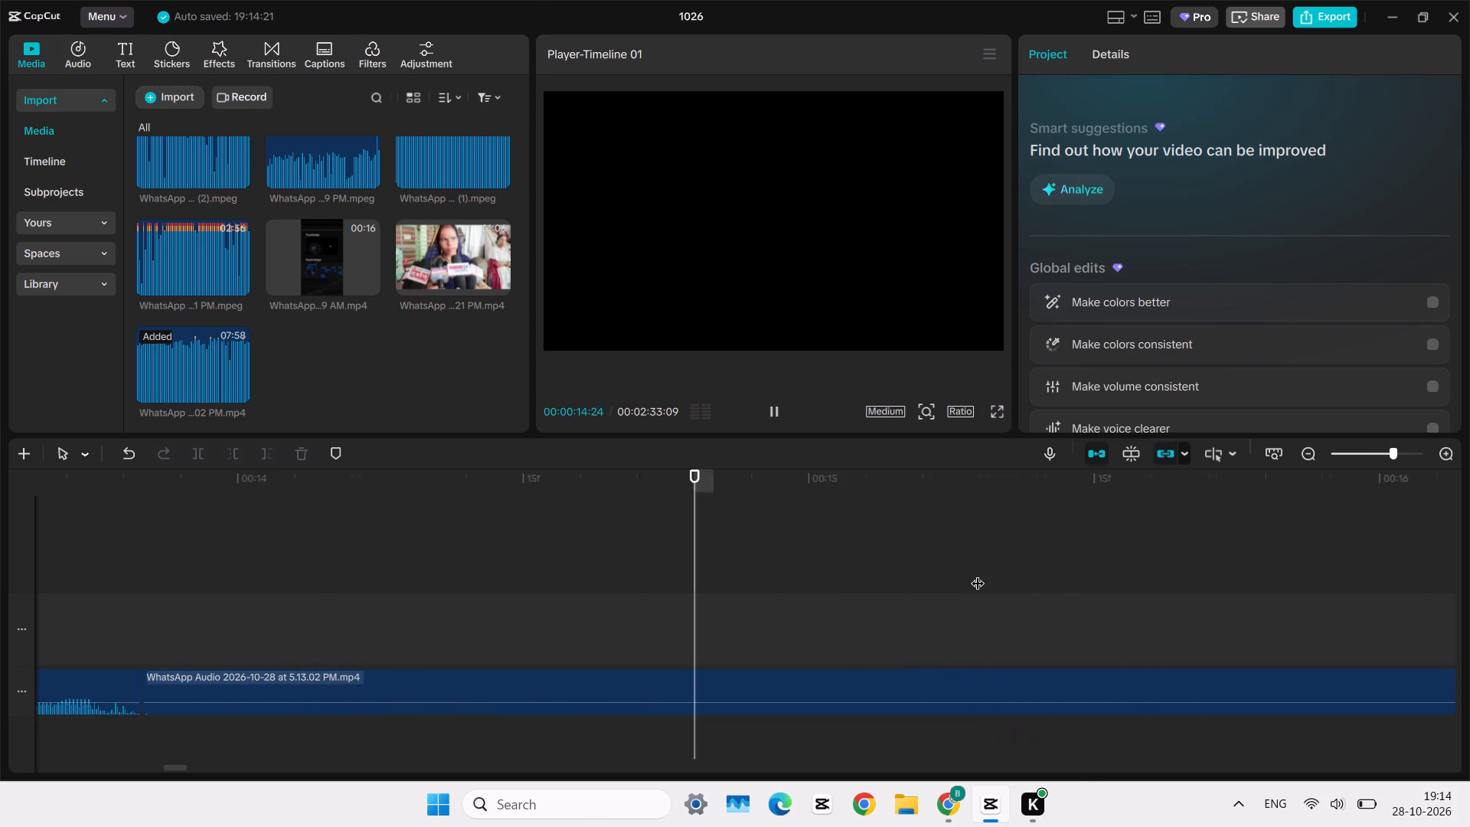
pyautogui.hscroll(-1, 978, 574)
pyautogui.click(978, 574)
pyautogui.press('space')
pyautogui.hscroll(-2, 978, 574)
pyautogui.click(978, 574)
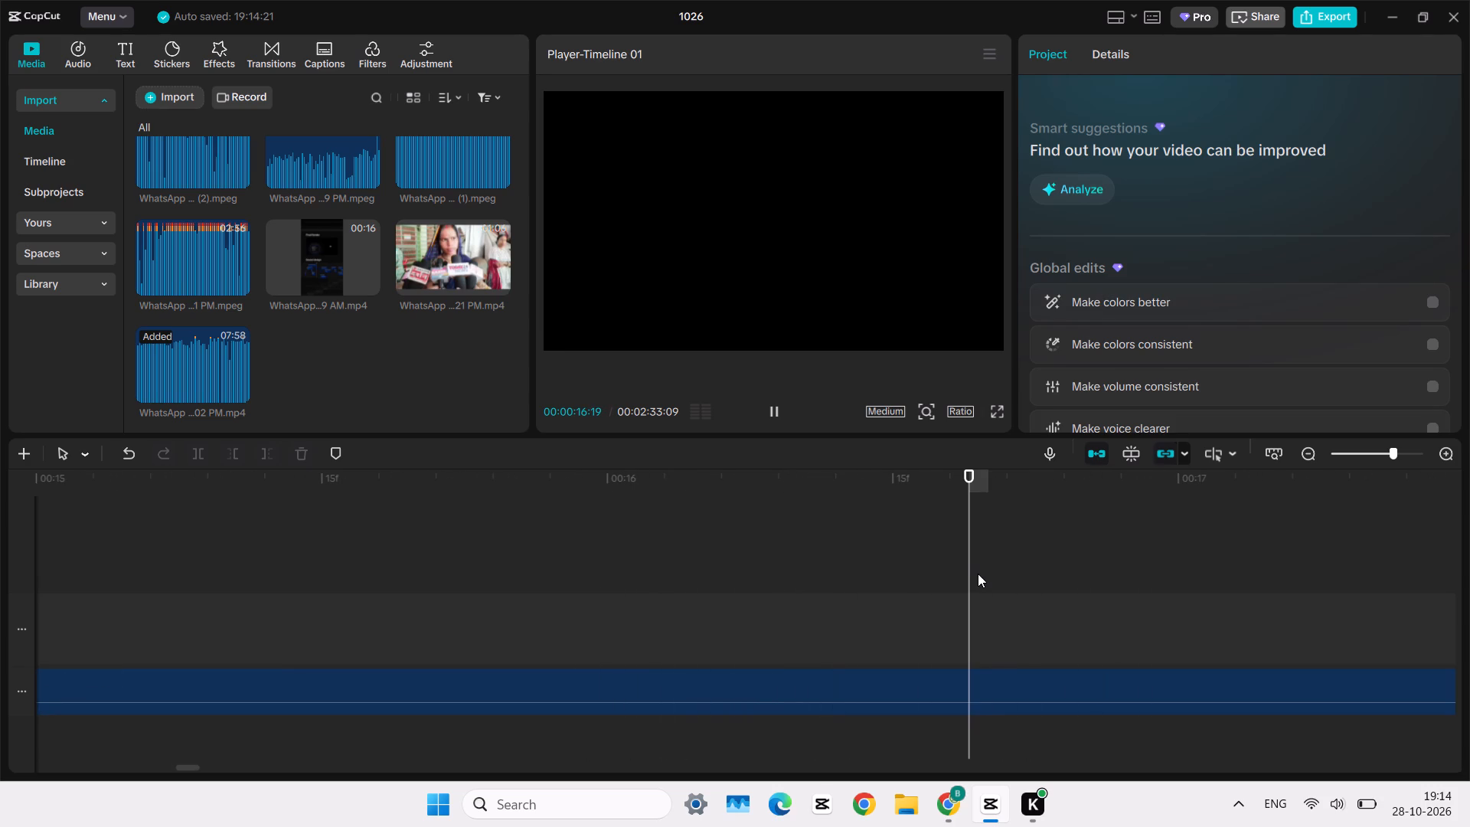
pyautogui.keyDown('ctrl'); pyautogui.scroll(-6, 946, 582); pyautogui.keyUp('ctrl')
pyautogui.hscroll(-1, 923, 580)
pyautogui.click(958, 588)
pyautogui.press('space')
pyautogui.hscroll(-2, 958, 588)
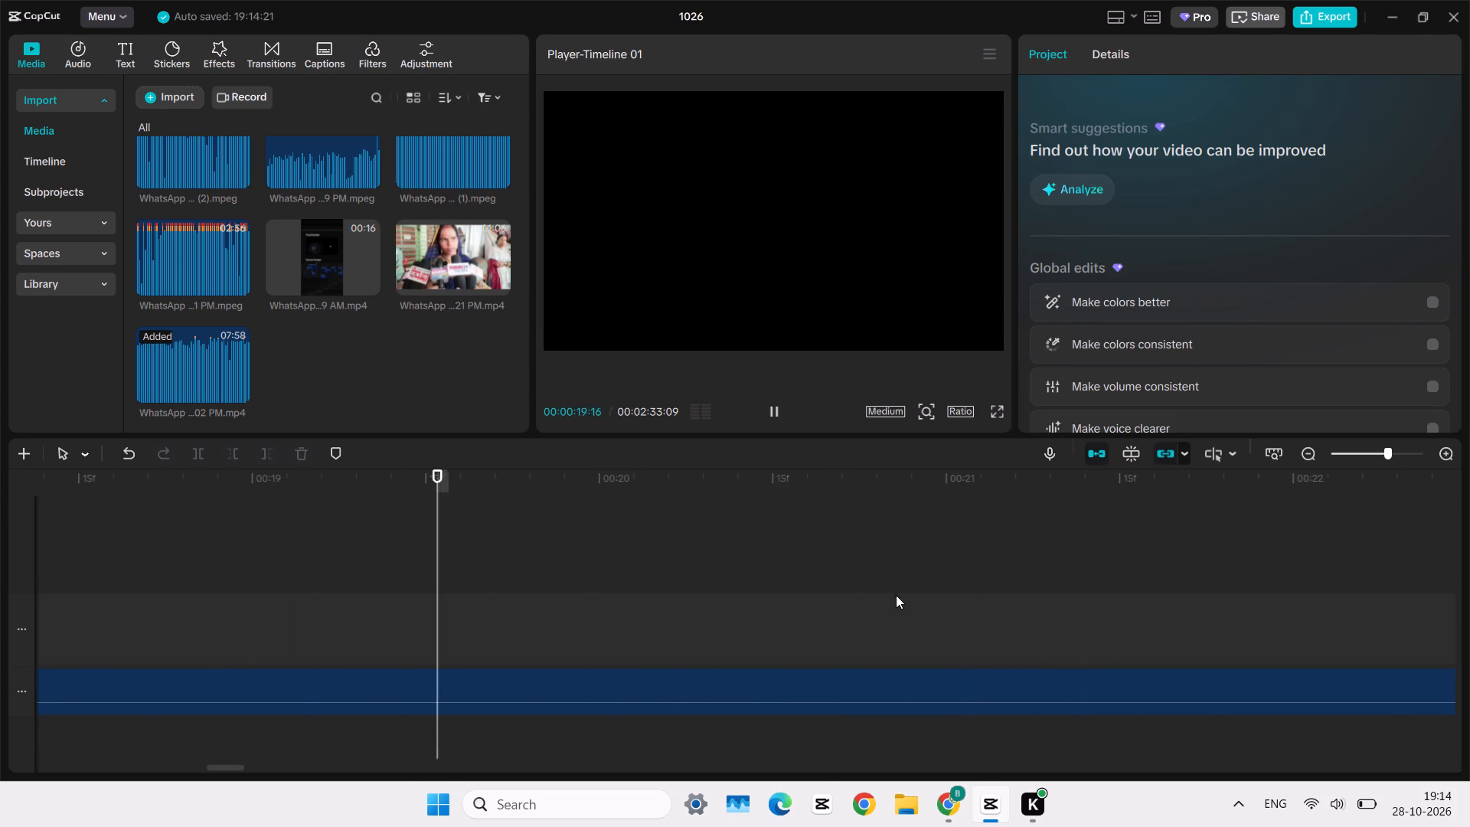
pyautogui.click(1069, 656)
pyautogui.hscroll(-2, 1069, 656)
pyautogui.keyDown('ctrl'); pyautogui.scroll(-6, 1069, 656); pyautogui.keyUp('ctrl')
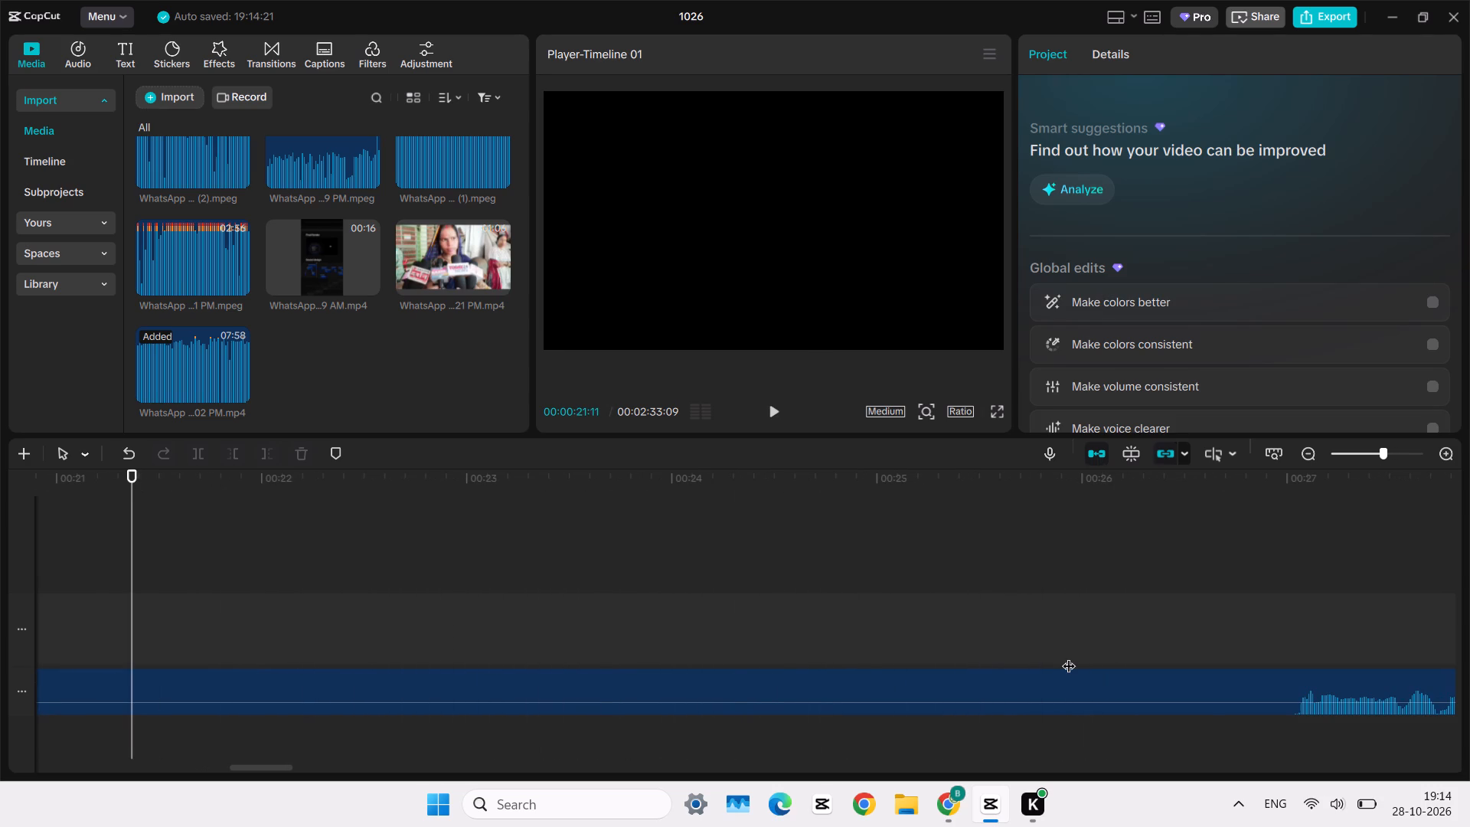
pyautogui.click(1207, 622)
pyautogui.press('space')
pyautogui.hscroll(-1, 1207, 622)
pyautogui.click(1207, 622)
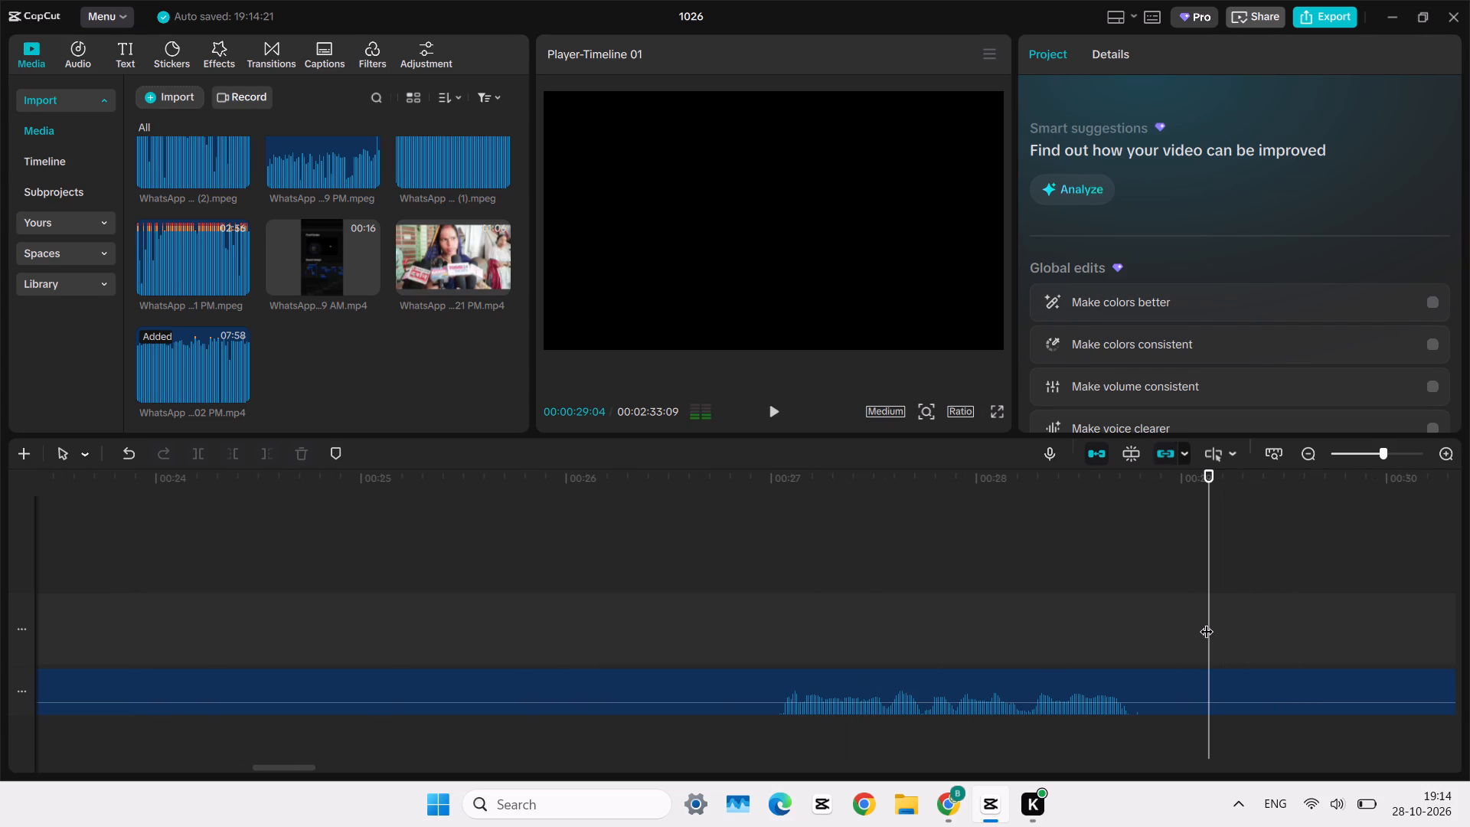
# Position the playhead at 00:00:27:01, just before the next spoken passage of the audio clip begins.
pyautogui.click(777, 580)
pyautogui.keyDown('ctrl'); pyautogui.scroll(10, 778, 586); pyautogui.keyUp('ctrl')
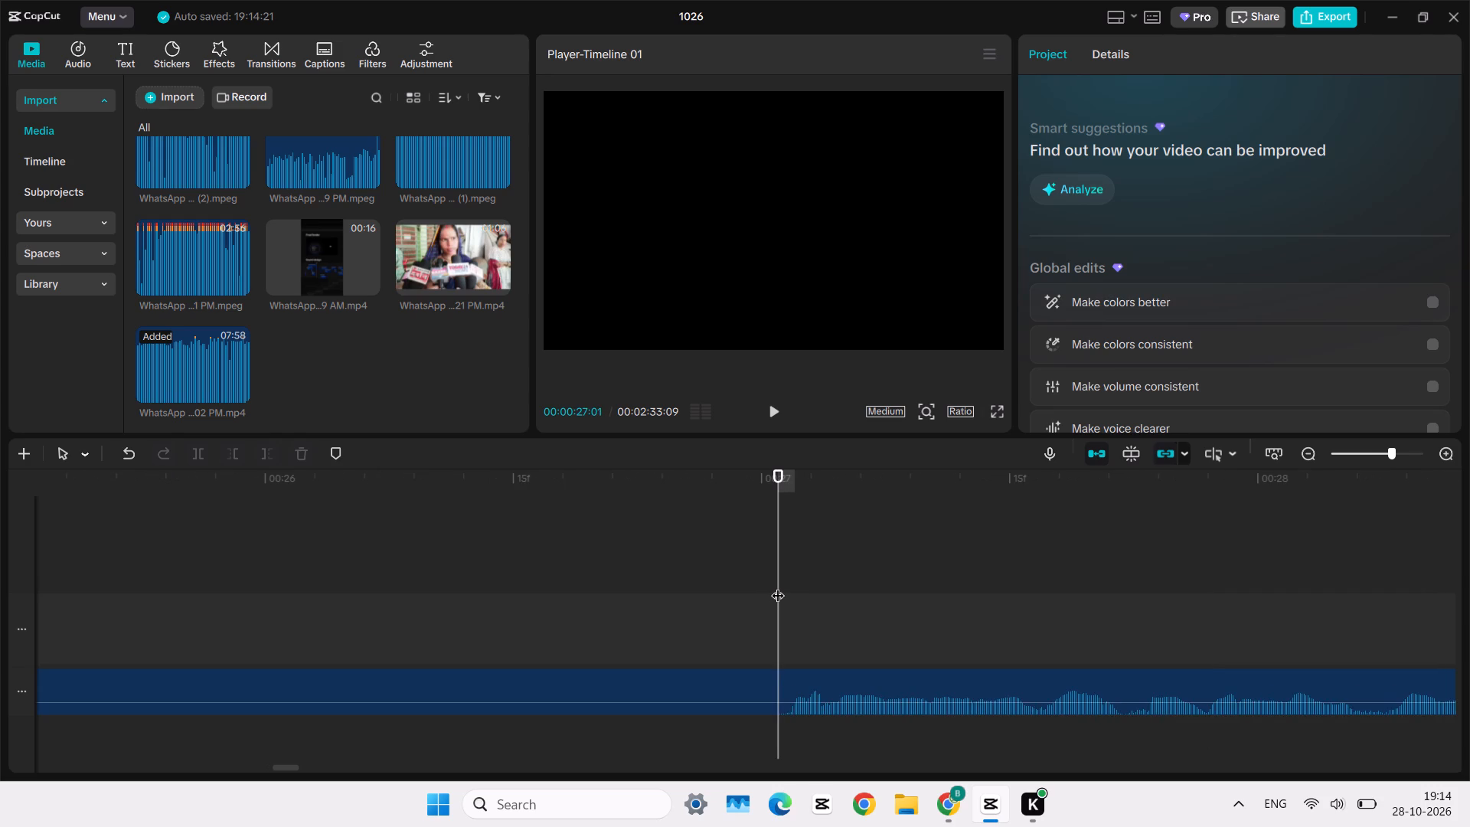
# Trim away the start of the last WhatsApp audio clip up to the playhead at 00:00:27:01.
pyautogui.keyDown('ctrl'); pyautogui.scroll(12, 778, 586); pyautogui.keyUp('ctrl')
pyautogui.click(792, 590)
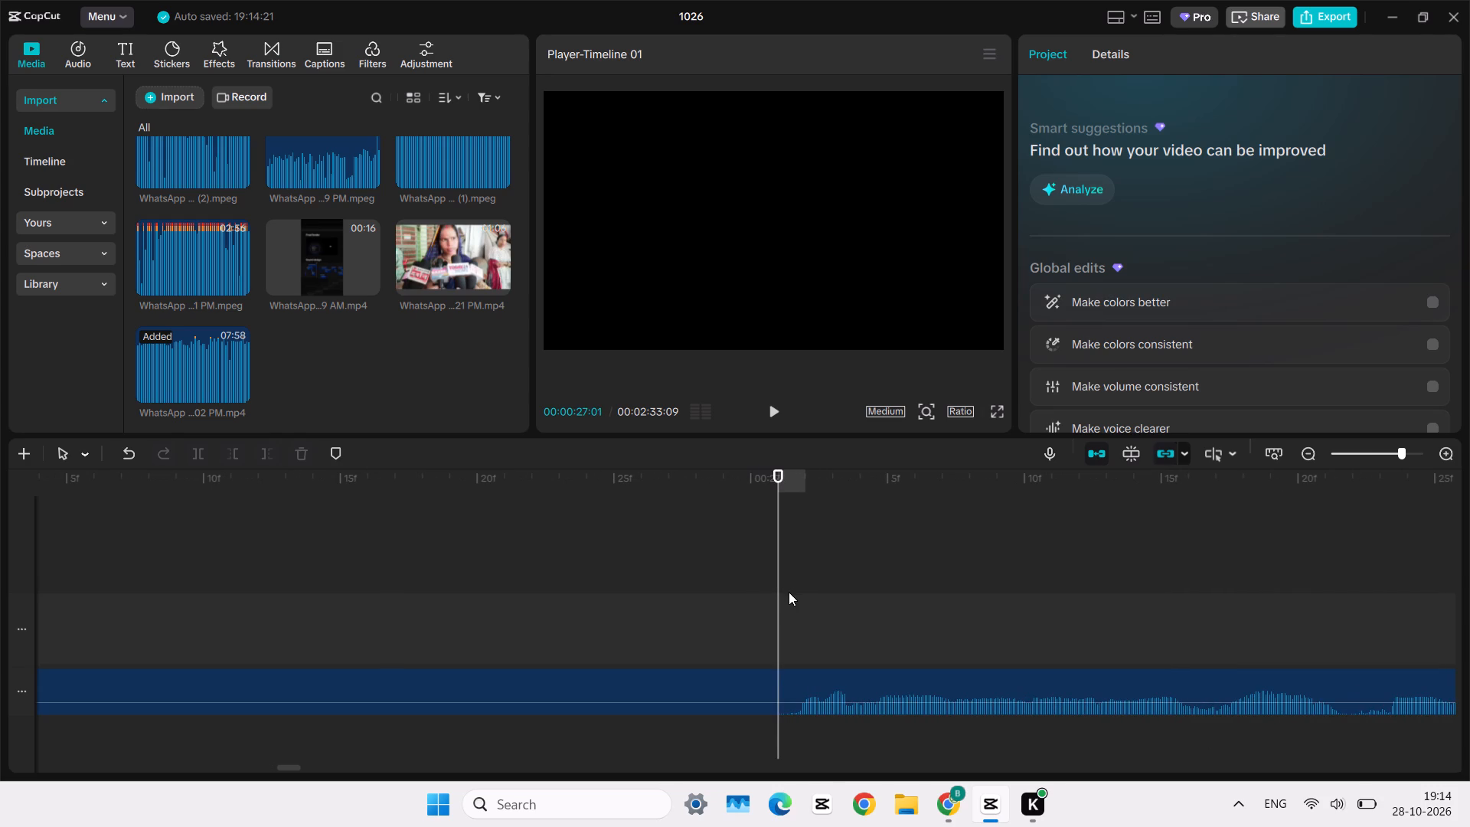
pyautogui.moveTo(780, 588); pyautogui.dragTo(789, 597)
pyautogui.click(792, 722)
pyautogui.click(791, 695)
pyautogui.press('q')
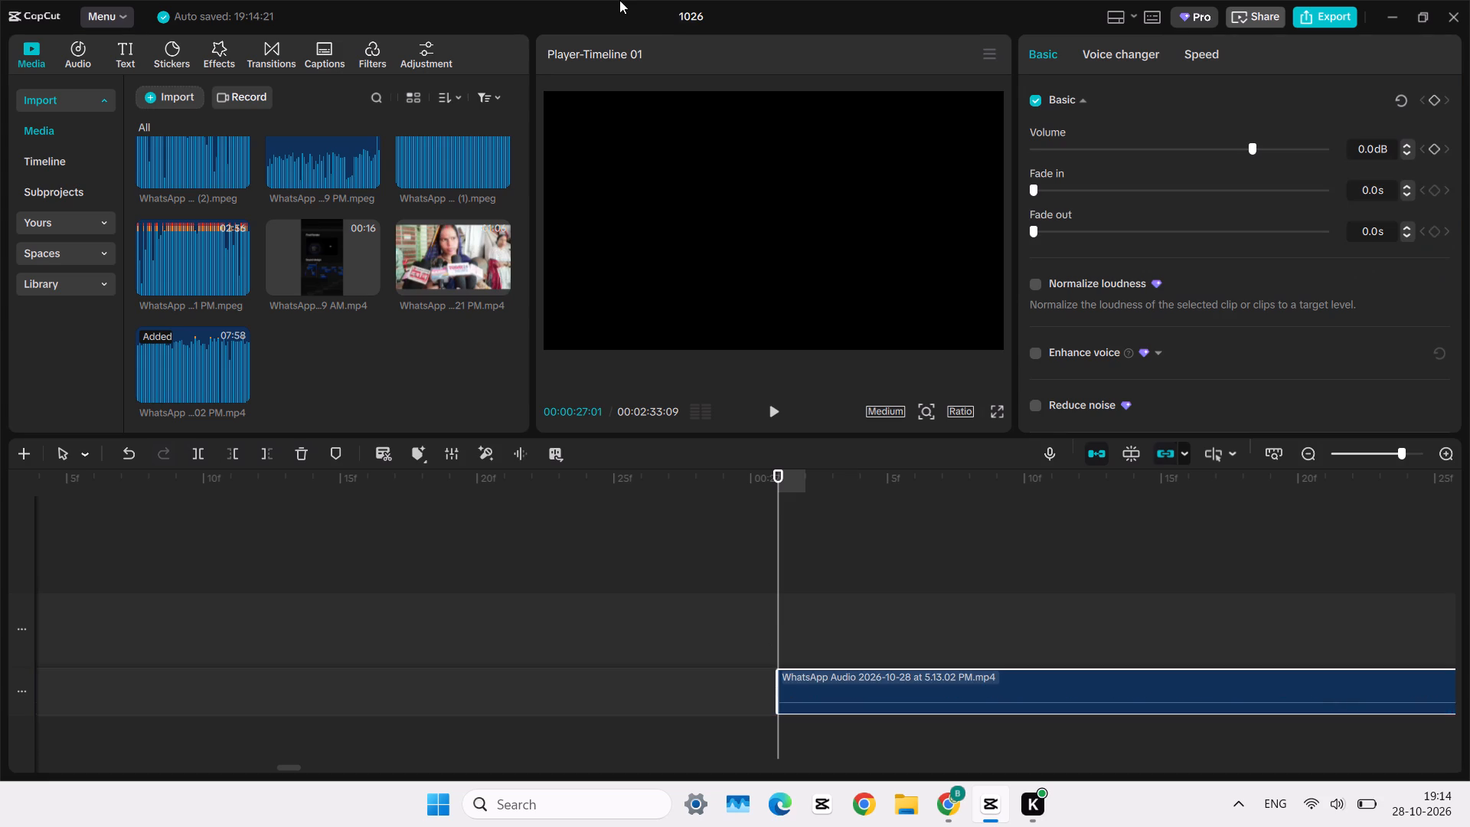
# Move the trimmed audio clip back along its track to join the end of the previous clip at 00:00:13:25.
pyautogui.moveTo(912, 682); pyautogui.dragTo(288, 590)
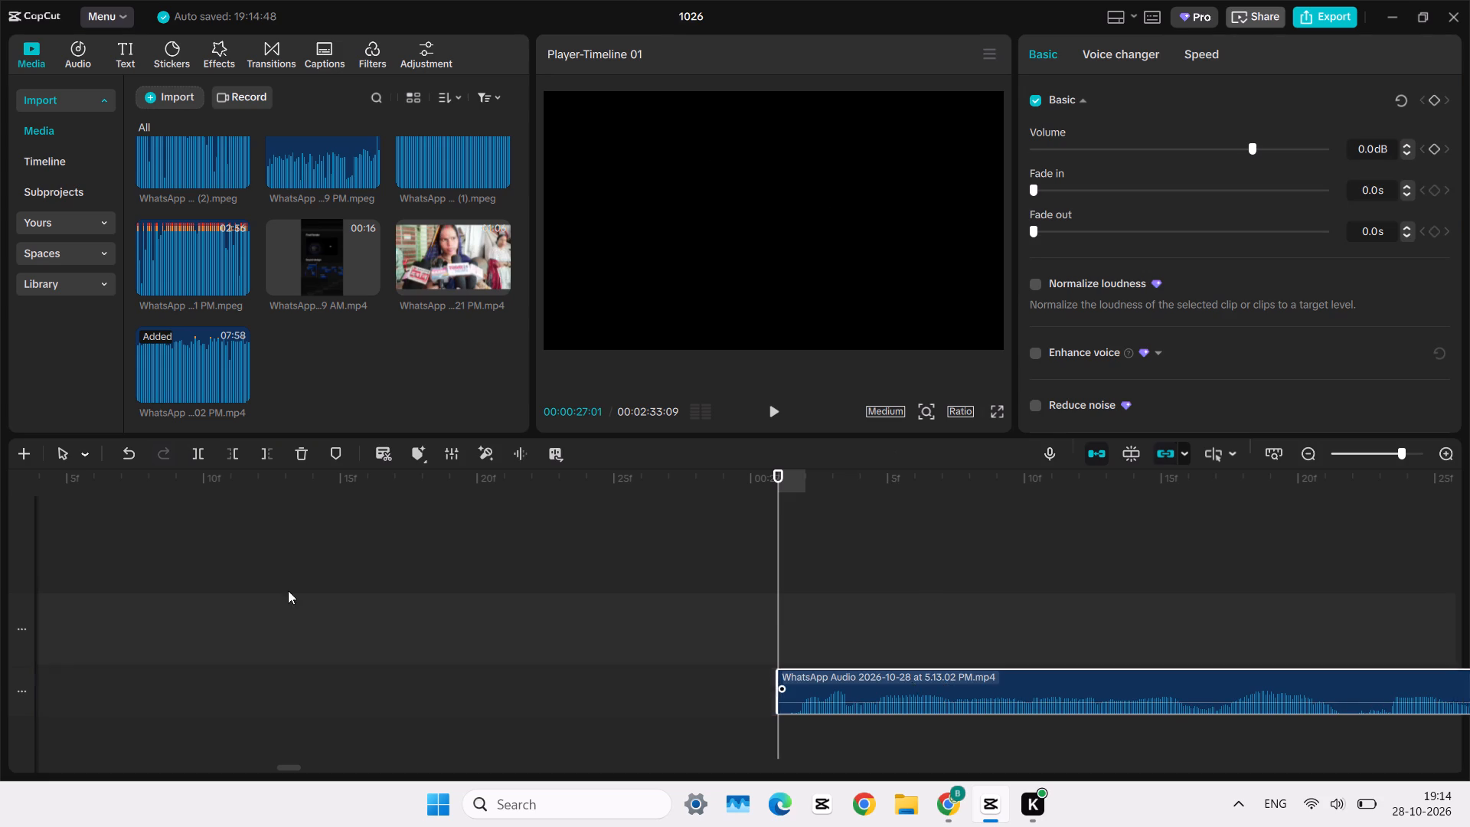
pyautogui.moveTo(288, 590); pyautogui.dragTo(0, 664)
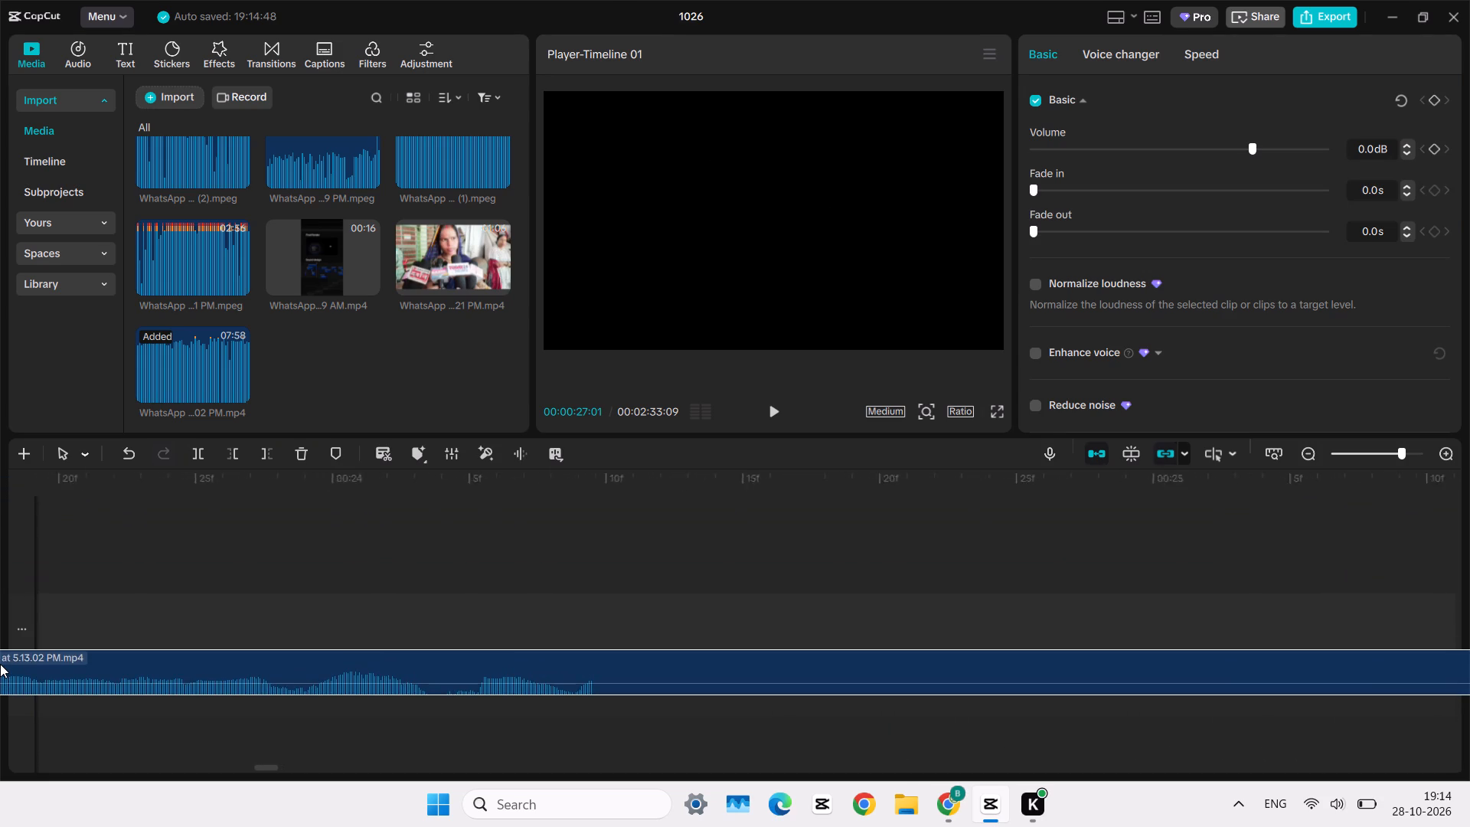
pyautogui.moveTo(0, 664); pyautogui.dragTo(2, 700)
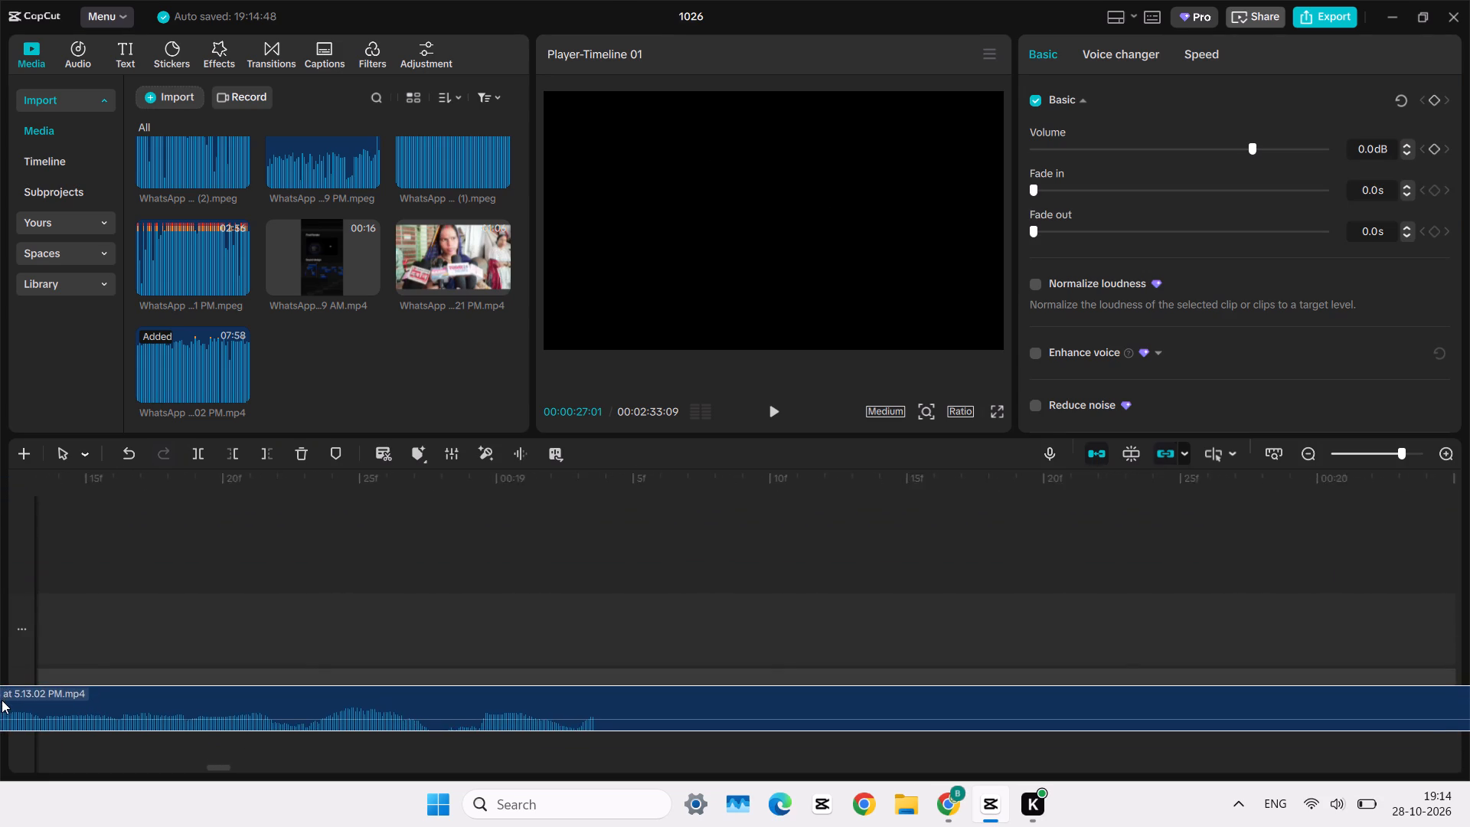
pyautogui.moveTo(2, 700); pyautogui.dragTo(0, 819)
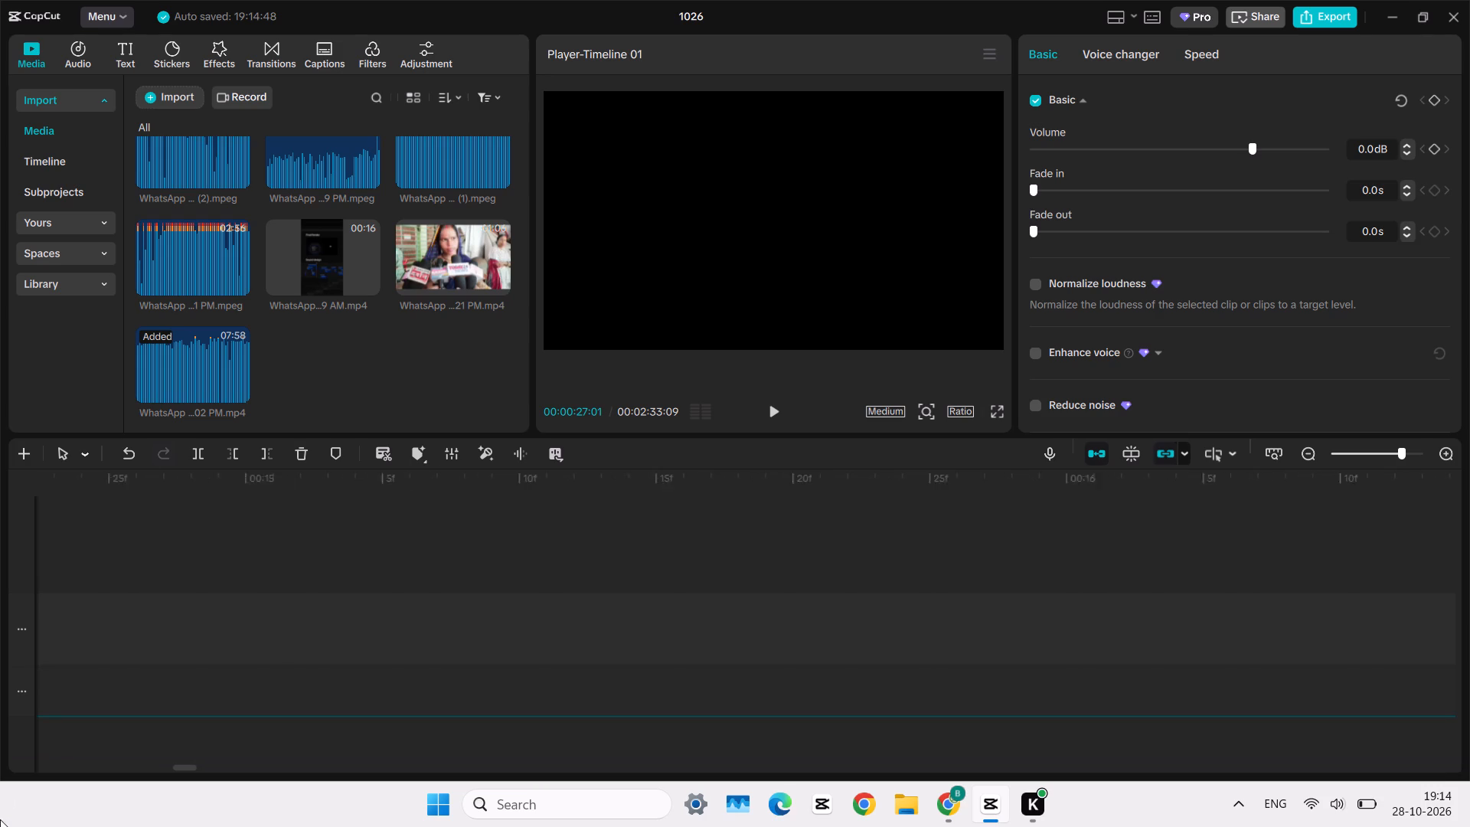
pyautogui.moveTo(0, 819); pyautogui.dragTo(1469, 603)
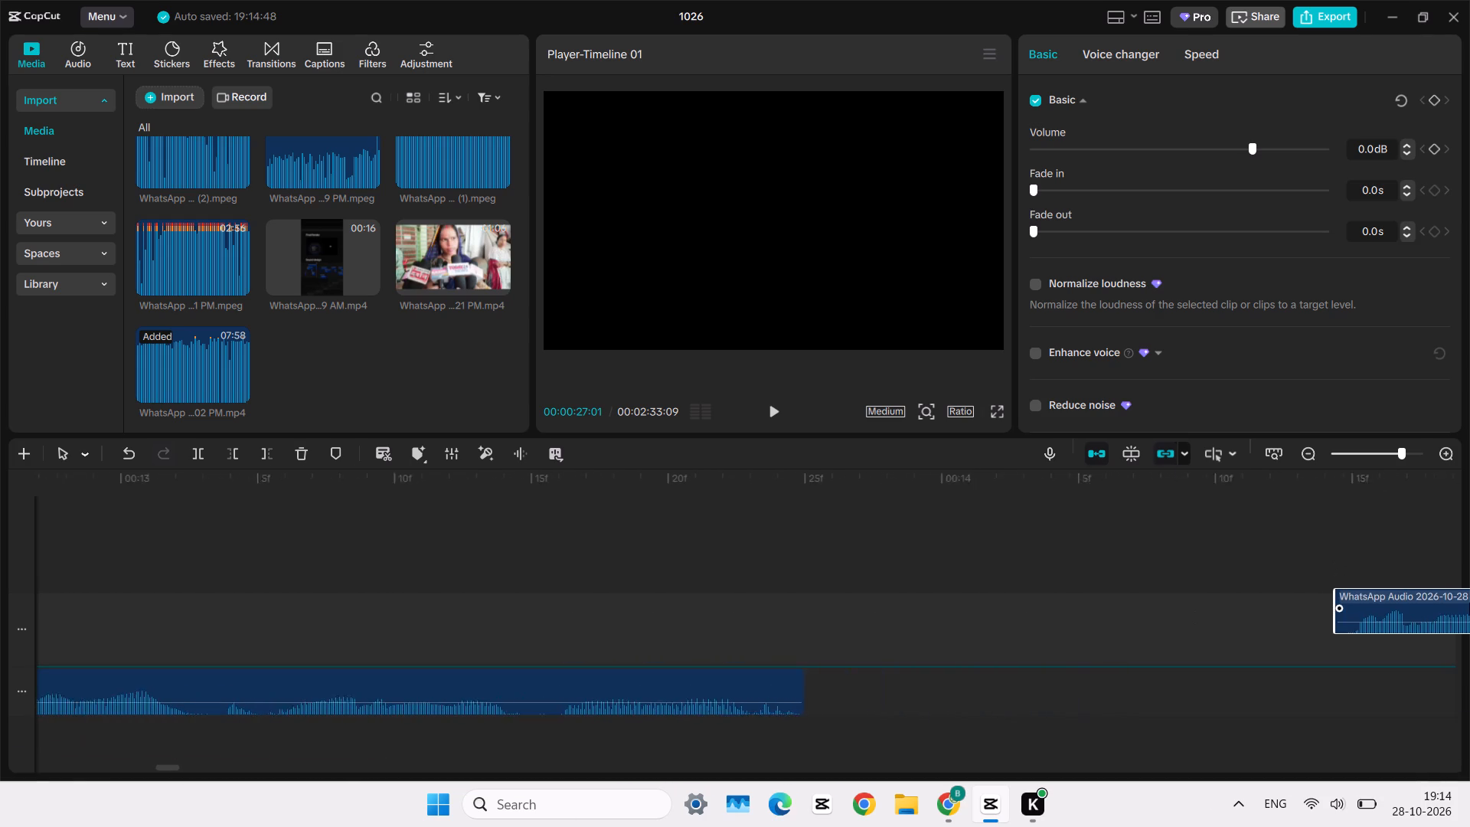
pyautogui.moveTo(1469, 603); pyautogui.dragTo(838, 678)
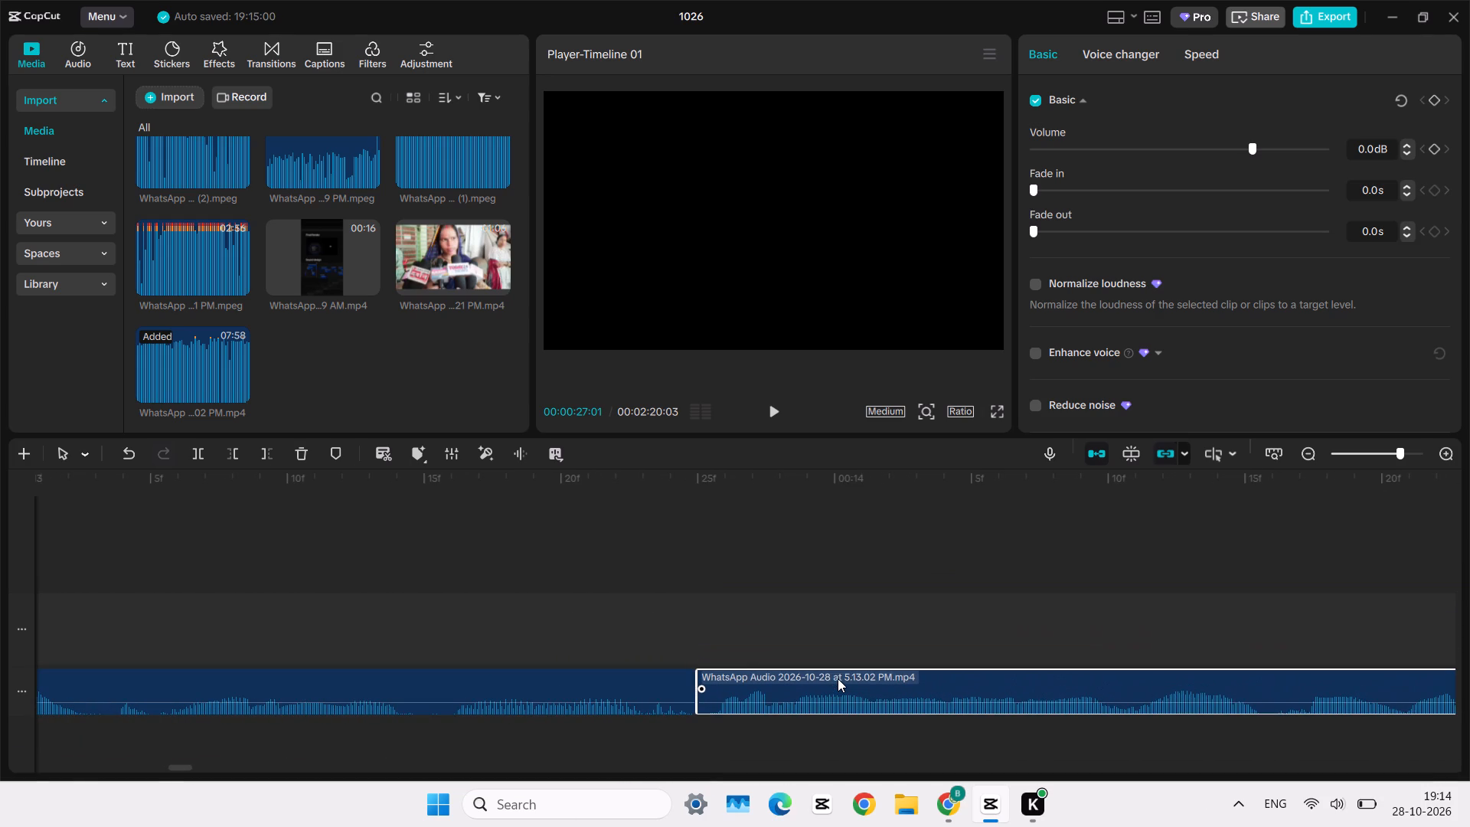
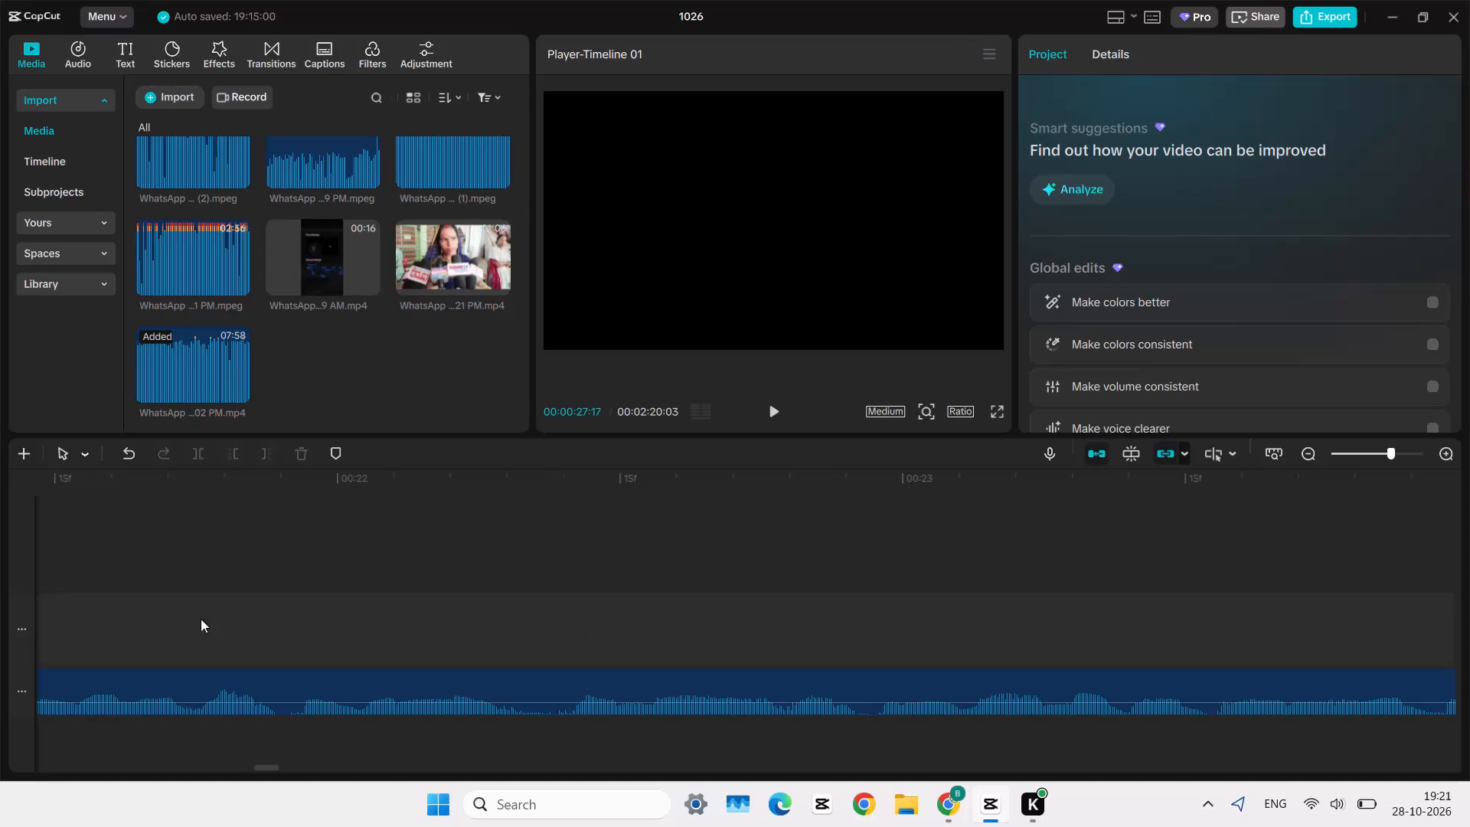
# Play back the joined audio passages from about 4 seconds onward to check how the cuts flow.
pyautogui.click(201, 619)
pyautogui.hscroll(2, 201, 619)
pyautogui.hscroll(3, 379, 613)
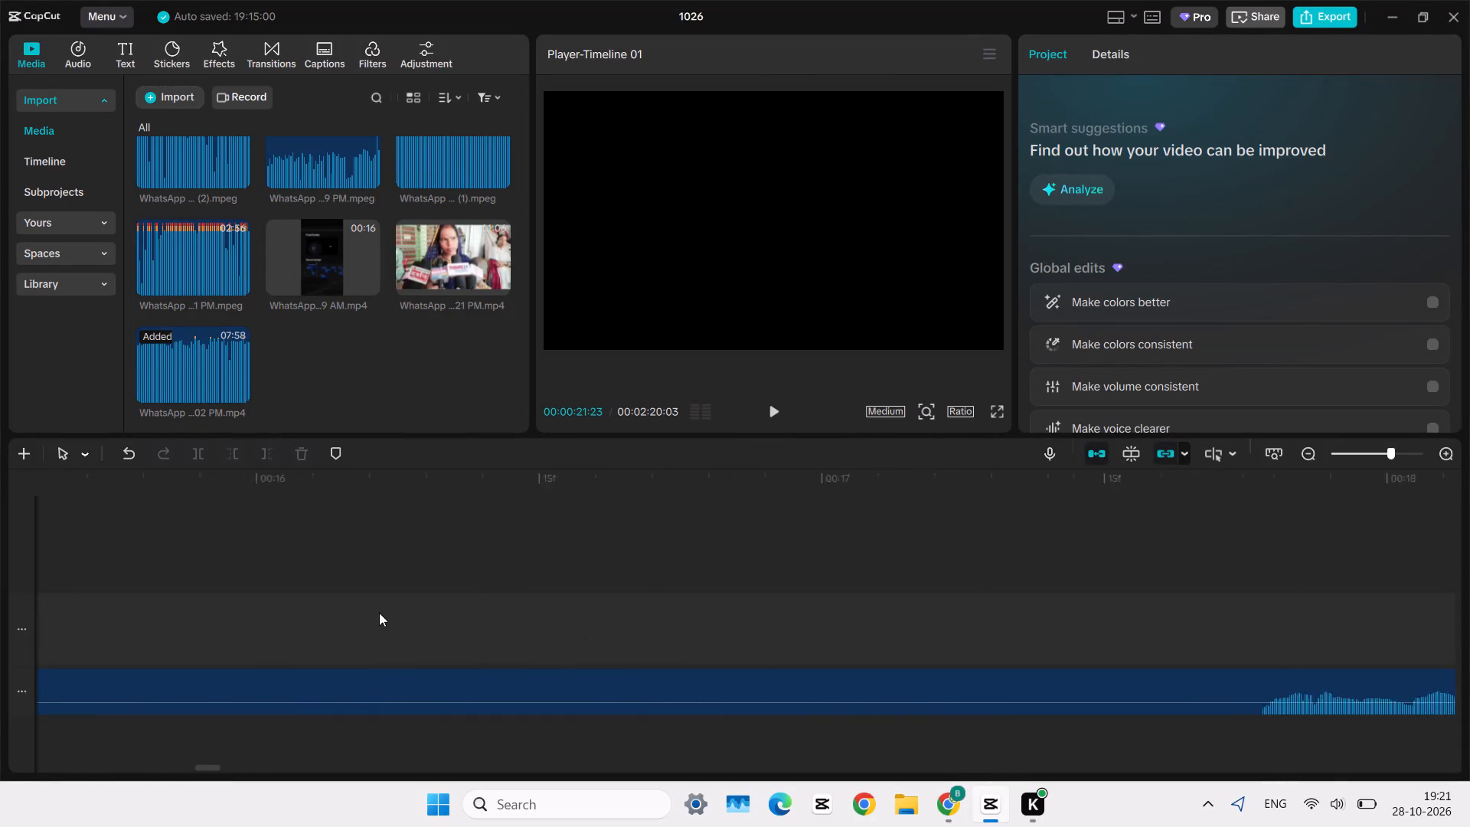
pyautogui.hscroll(2, 379, 613)
pyautogui.keyDown('ctrl'); pyautogui.scroll(-10, 379, 613); pyautogui.keyUp('ctrl')
pyautogui.click(224, 616)
pyautogui.press('space')
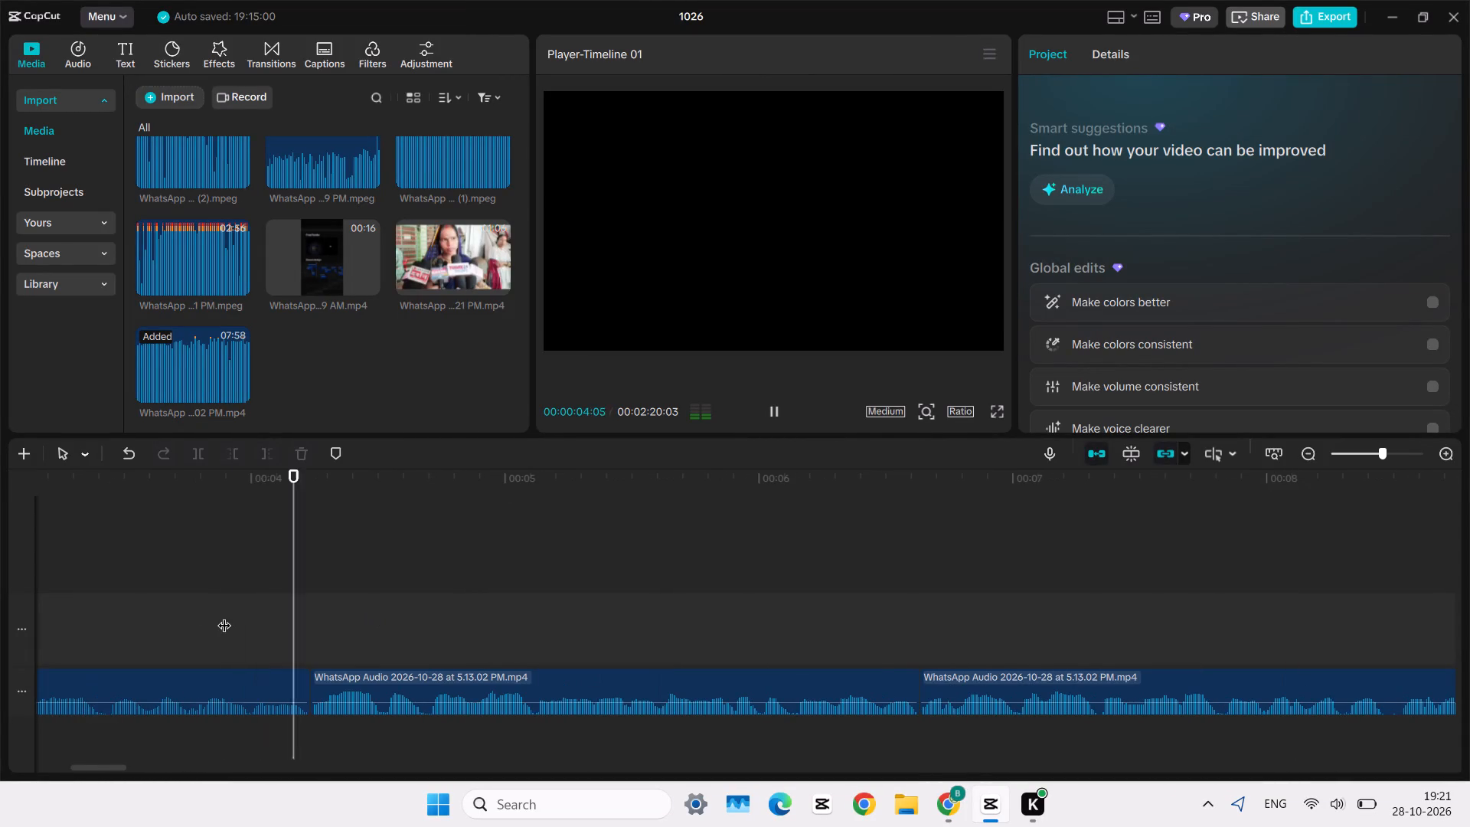
pyautogui.hscroll(-1, 224, 616)
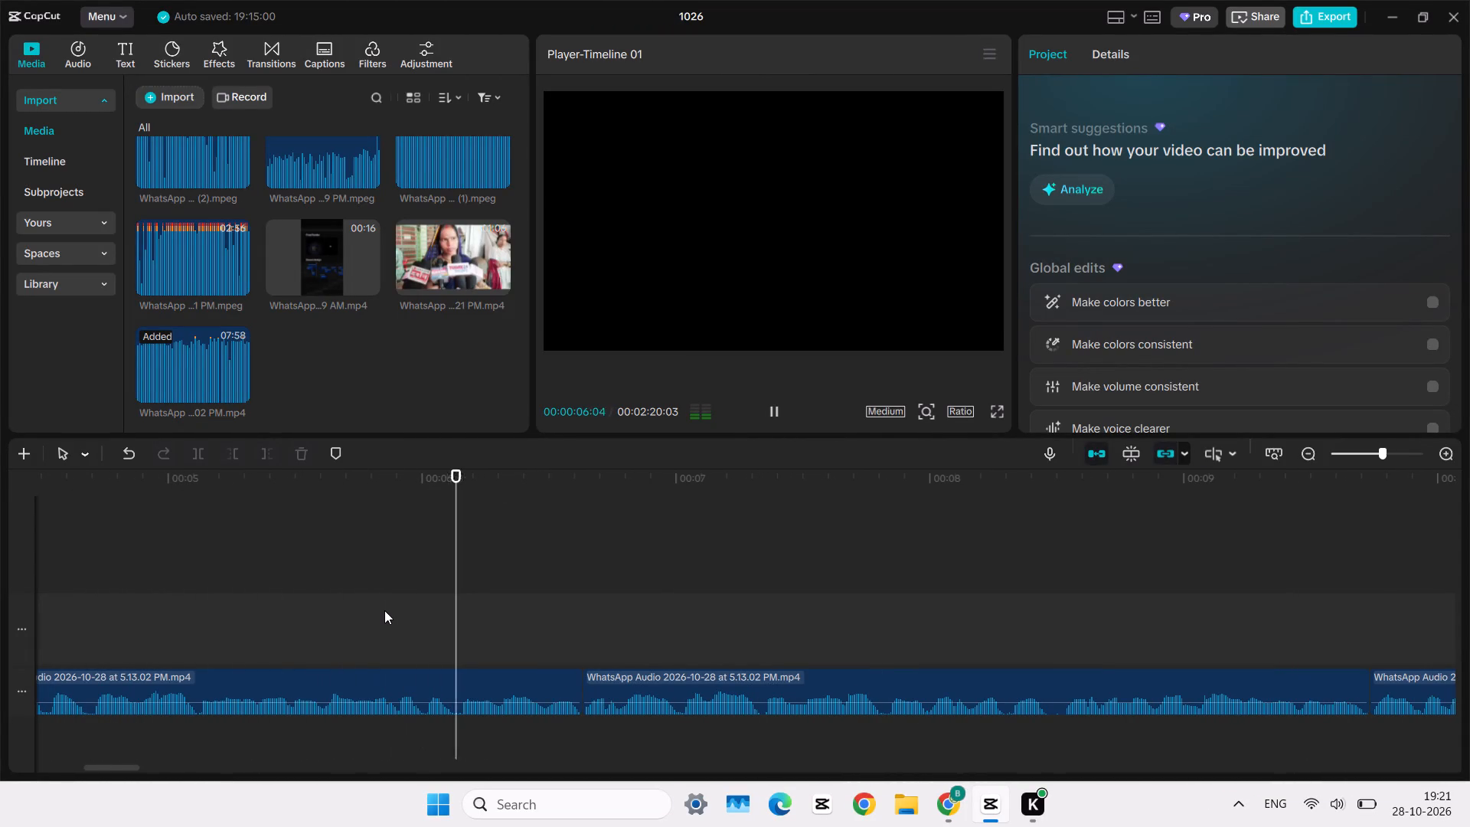
pyautogui.hscroll(-2, 375, 618)
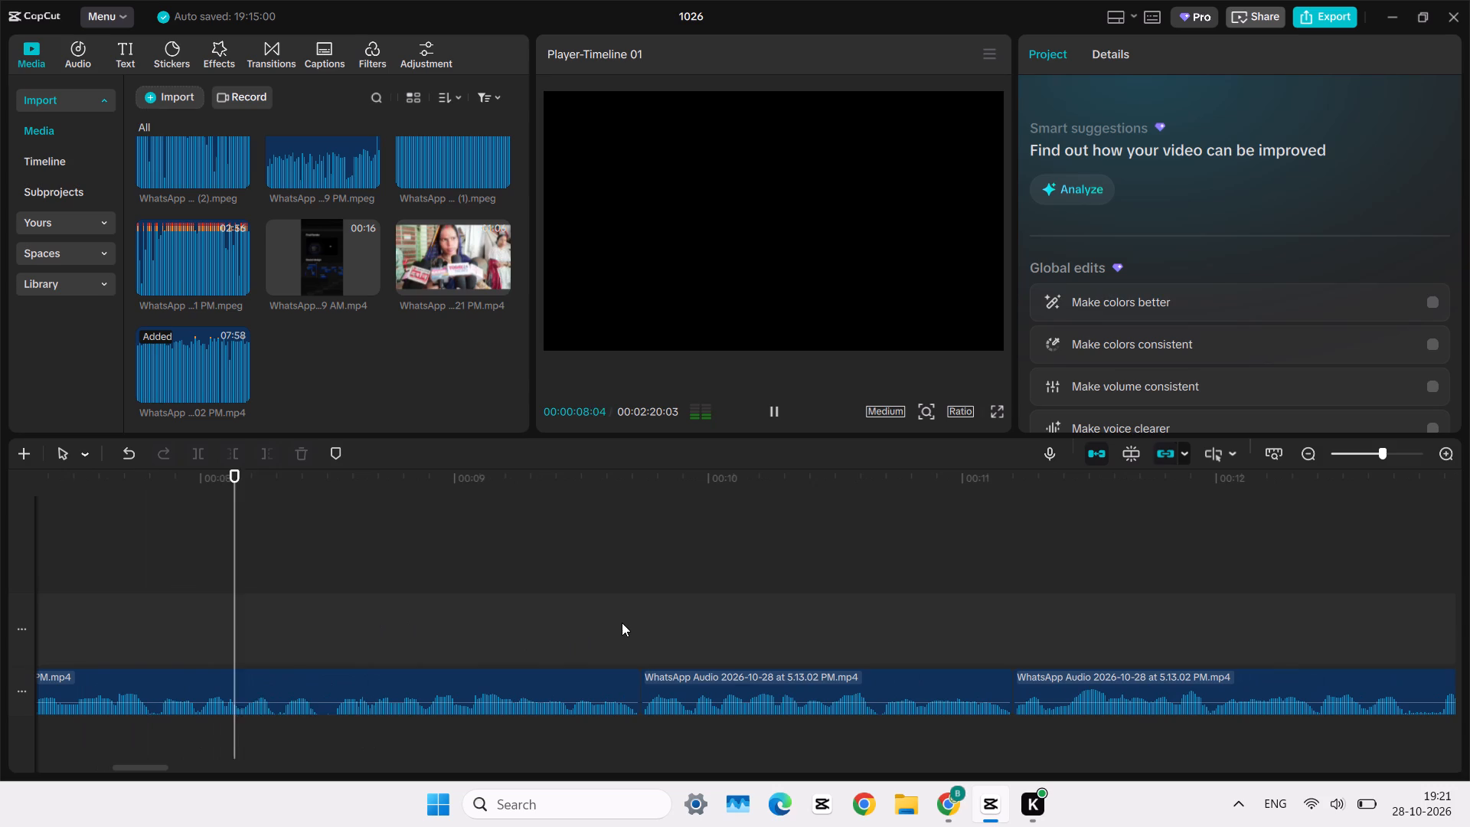
pyautogui.hscroll(-1, 646, 619)
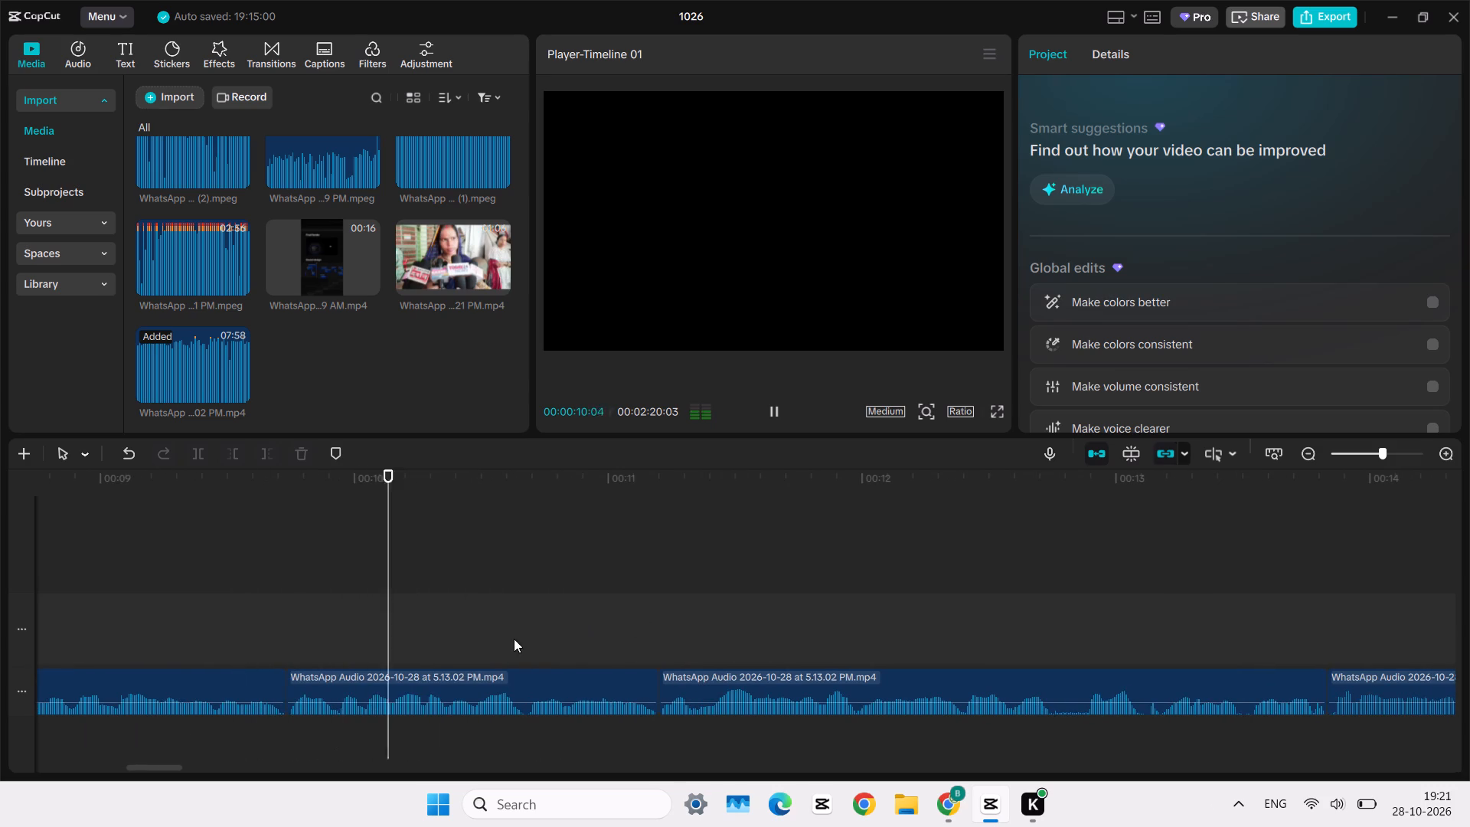
pyautogui.hscroll(-1, 774, 639)
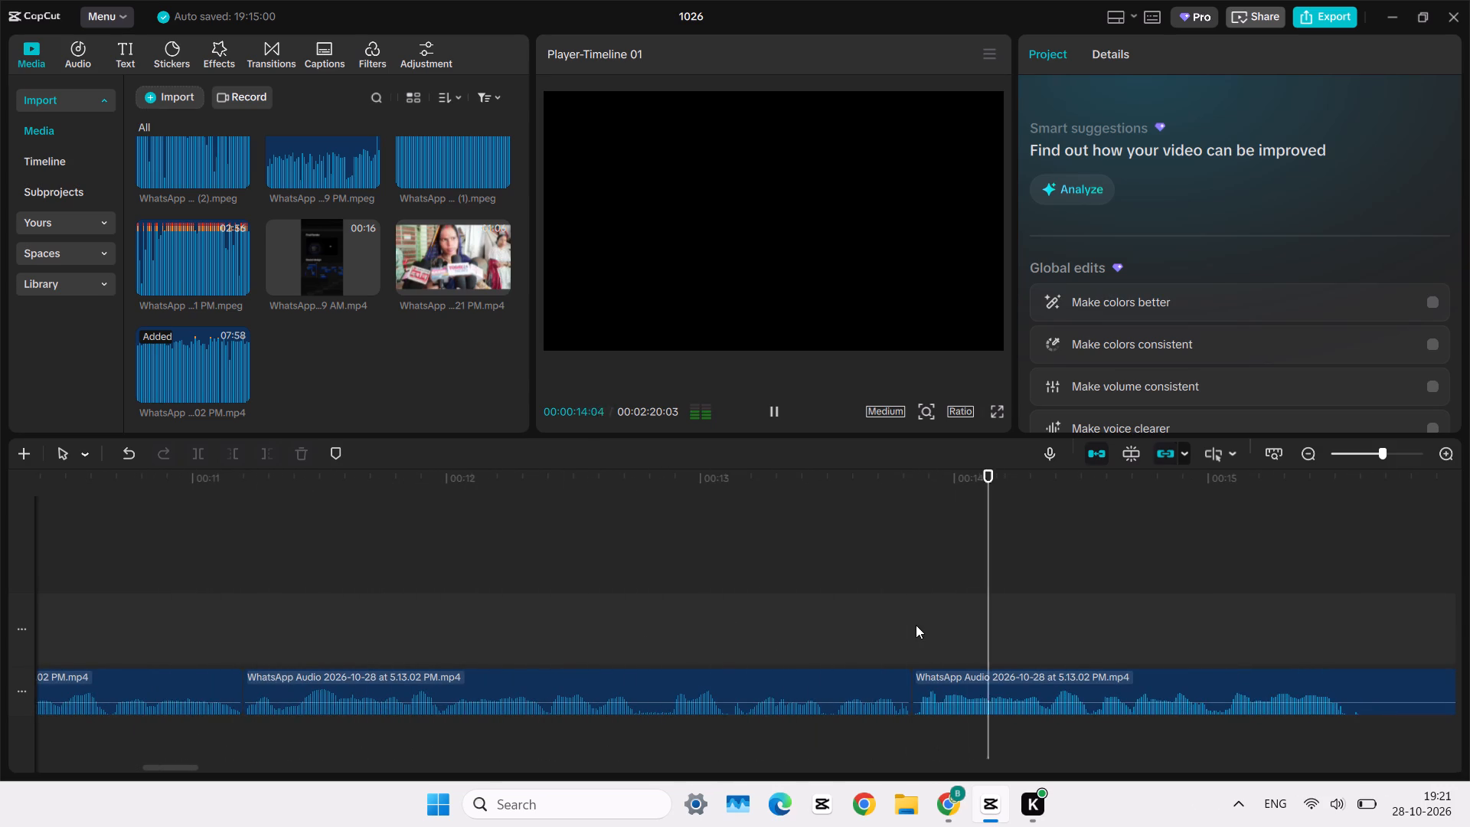
# Sample the audio between about 14 and 18 seconds to find where the current spoken passage ends and the next one begins.
pyautogui.hscroll(-1, 1050, 610)
pyautogui.click(825, 597)
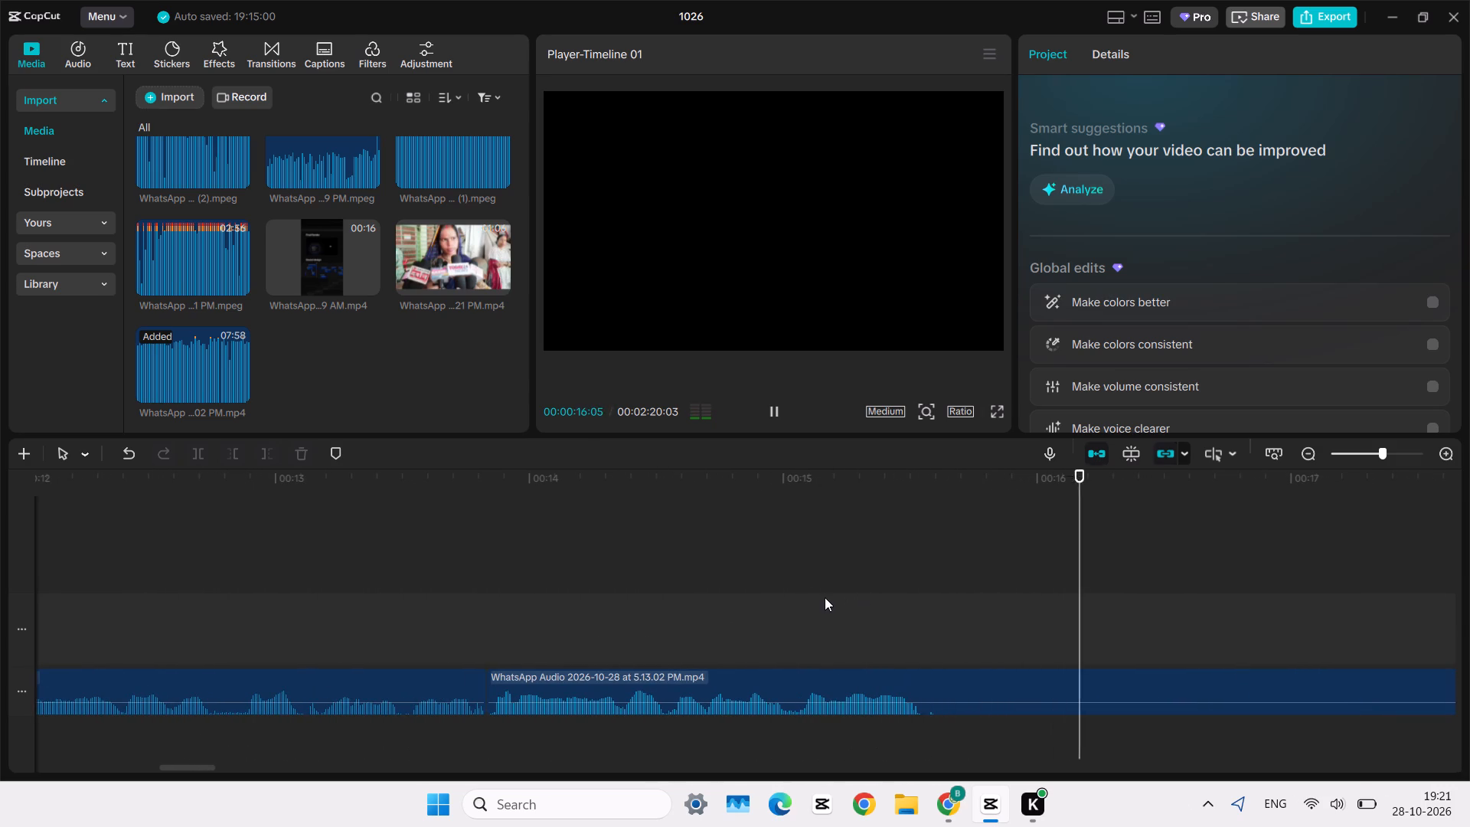
pyautogui.click(712, 581)
pyautogui.click(897, 613)
pyautogui.keyDown('ctrl'); pyautogui.scroll(5, 897, 613); pyautogui.keyUp('ctrl')
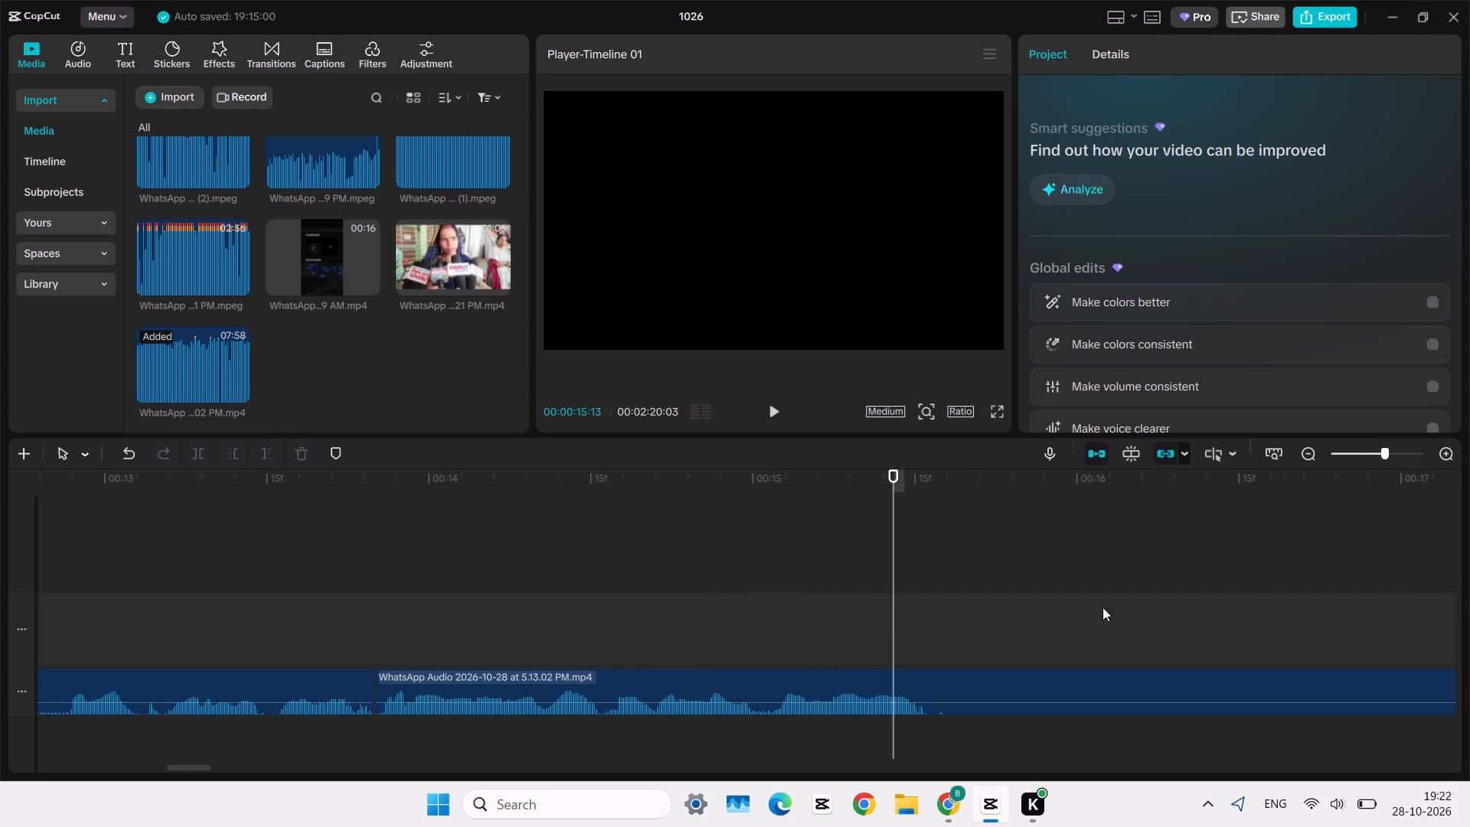
pyautogui.hscroll(-2, 1120, 606)
pyautogui.click(723, 596)
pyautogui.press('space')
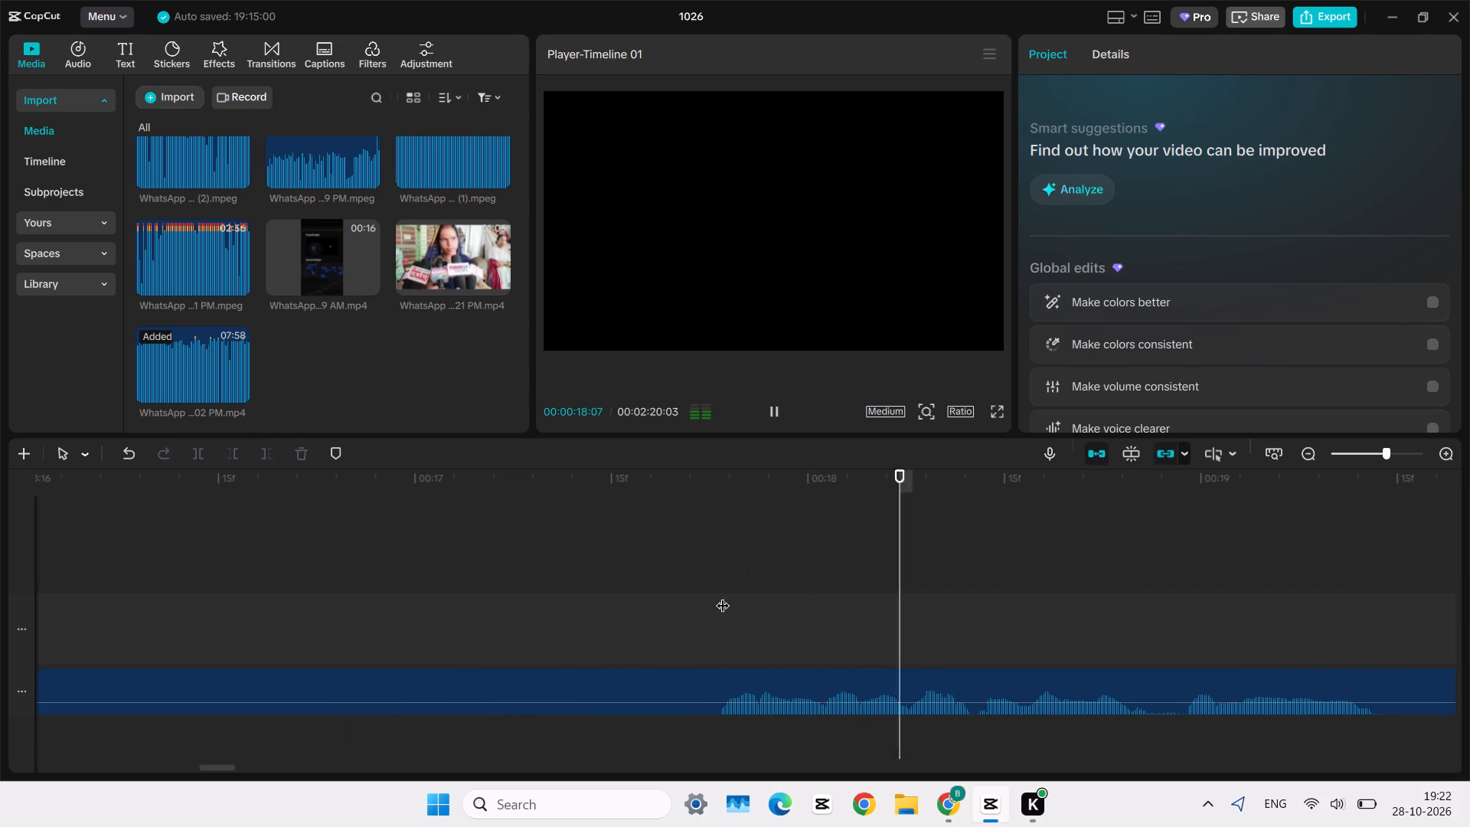
pyautogui.click(723, 596)
# Split the last audio clip at 00:00:15:15, right where its first spoken passage ends.
pyautogui.hscroll(3, 723, 596)
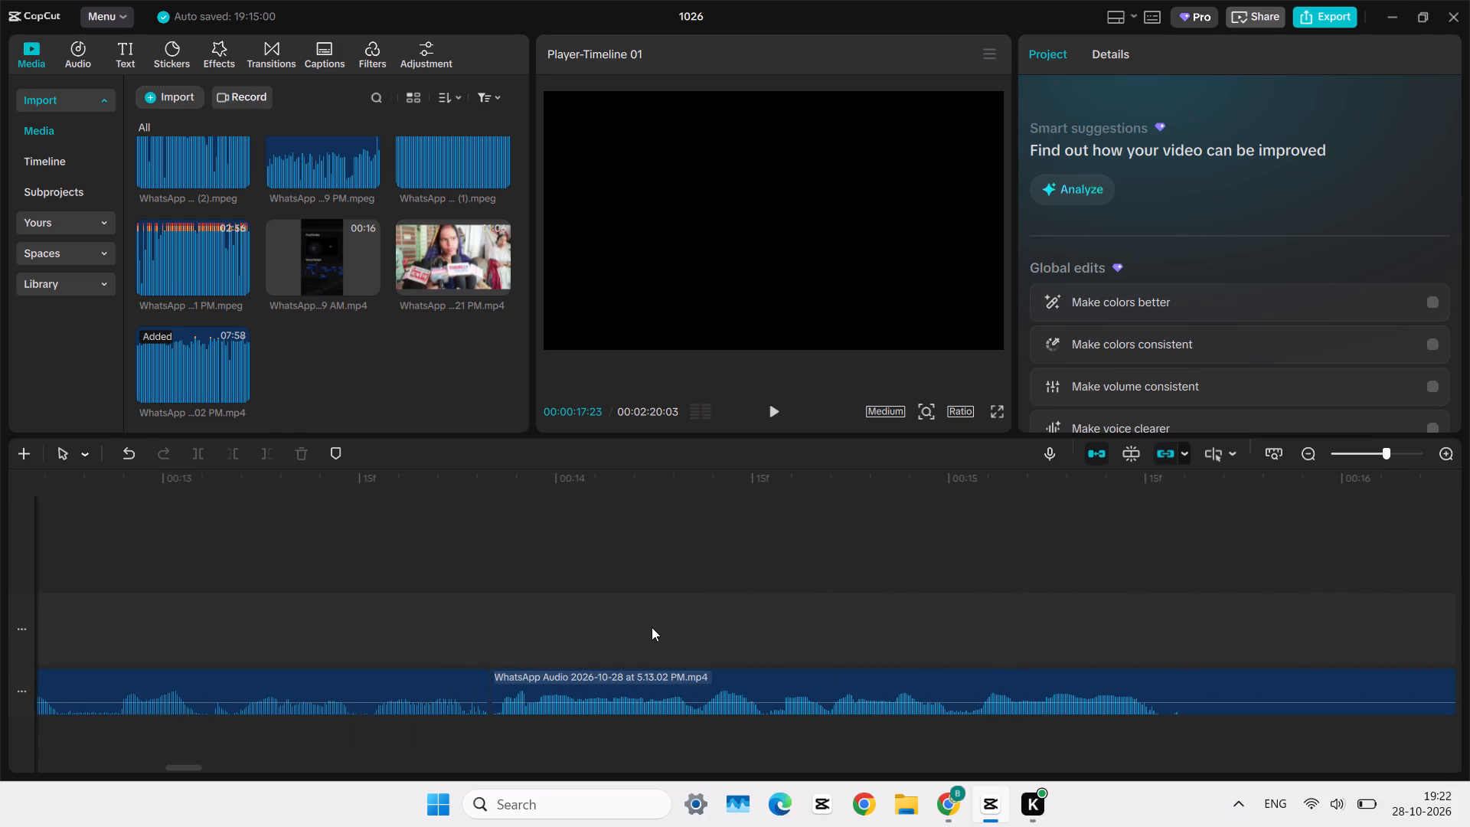
pyautogui.click(894, 580)
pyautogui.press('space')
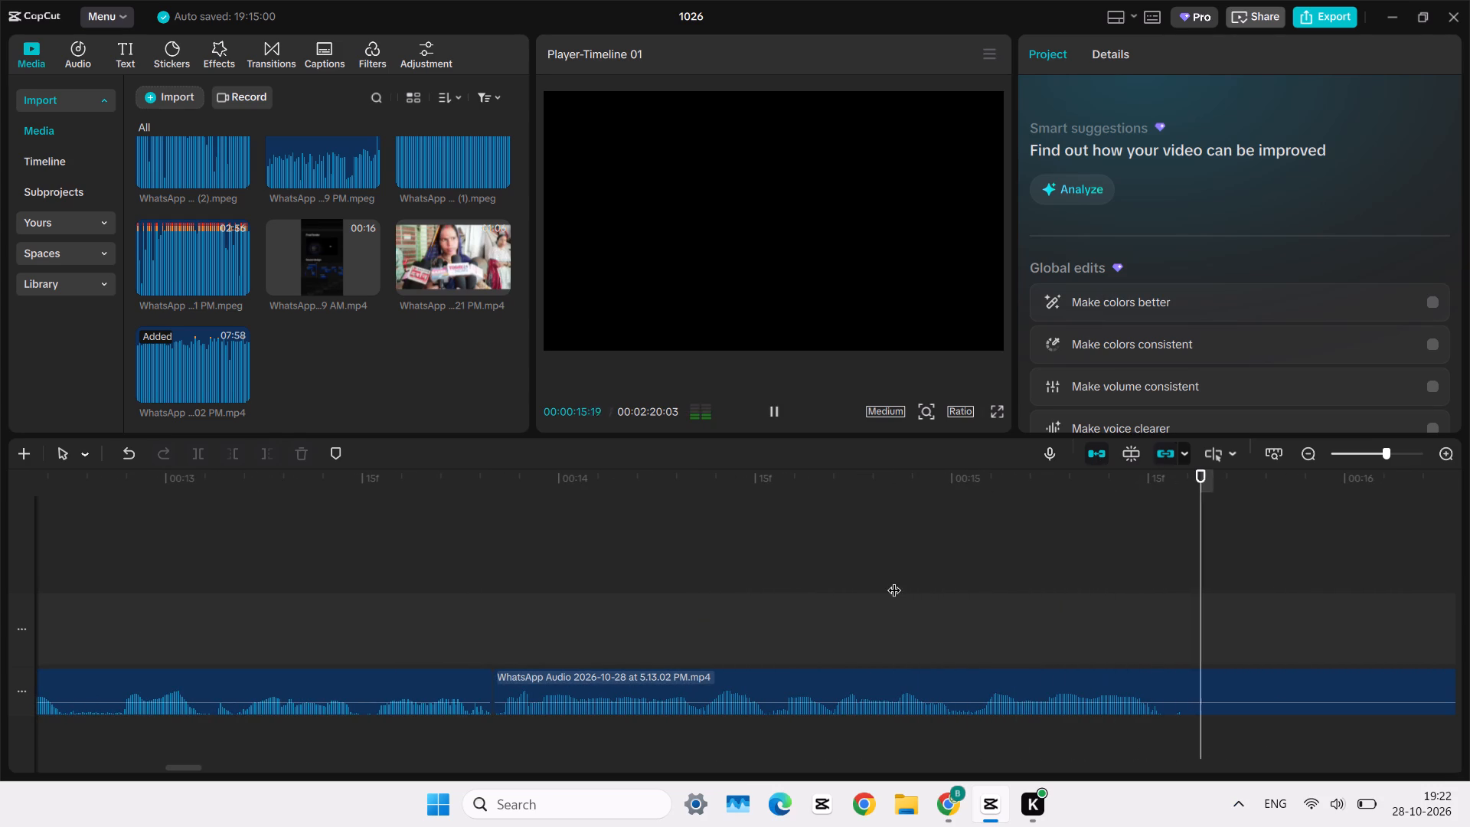
pyautogui.click(1150, 618)
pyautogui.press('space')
pyautogui.click(1148, 613)
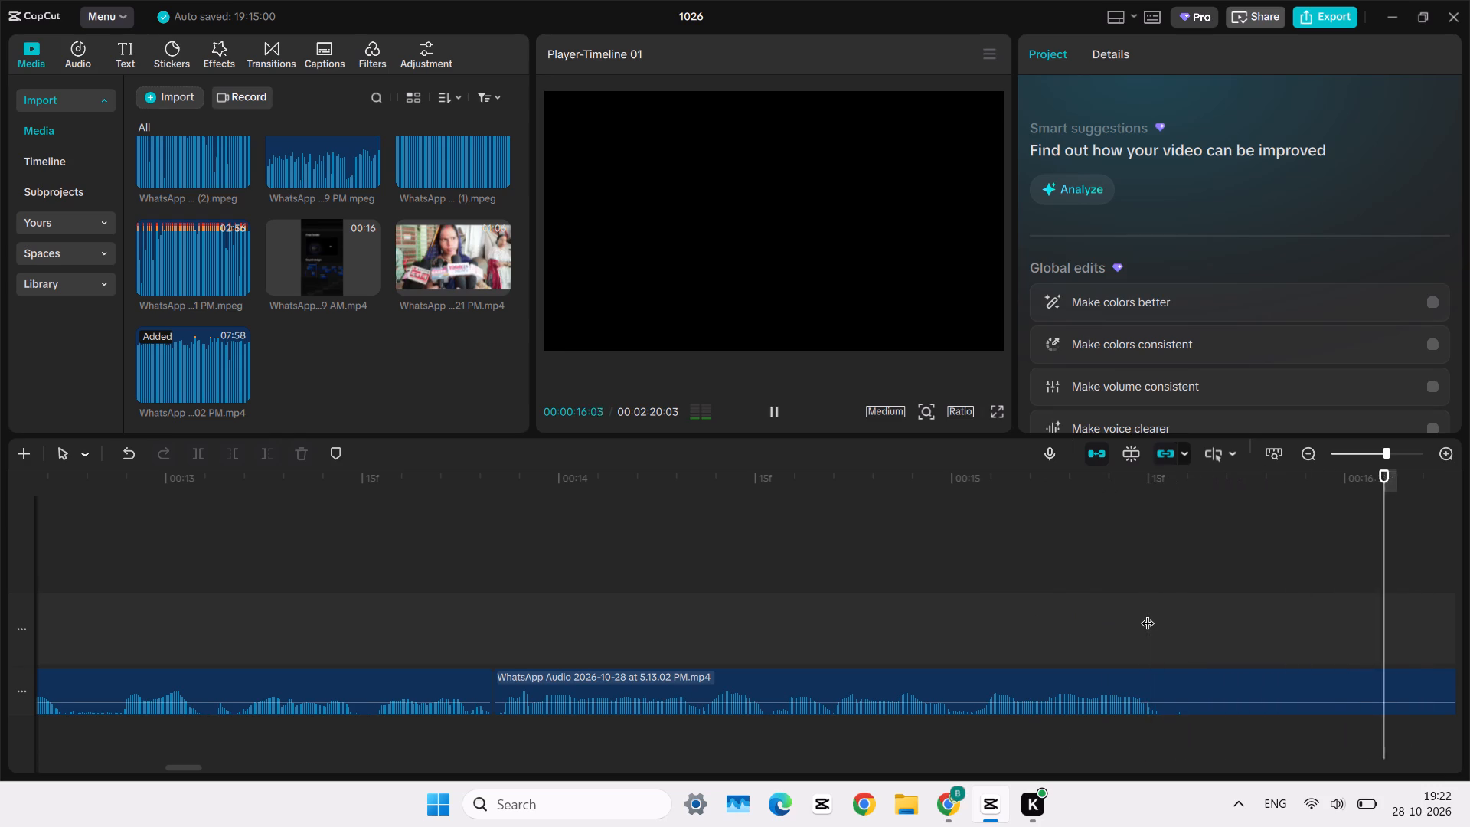
pyautogui.click(1148, 672)
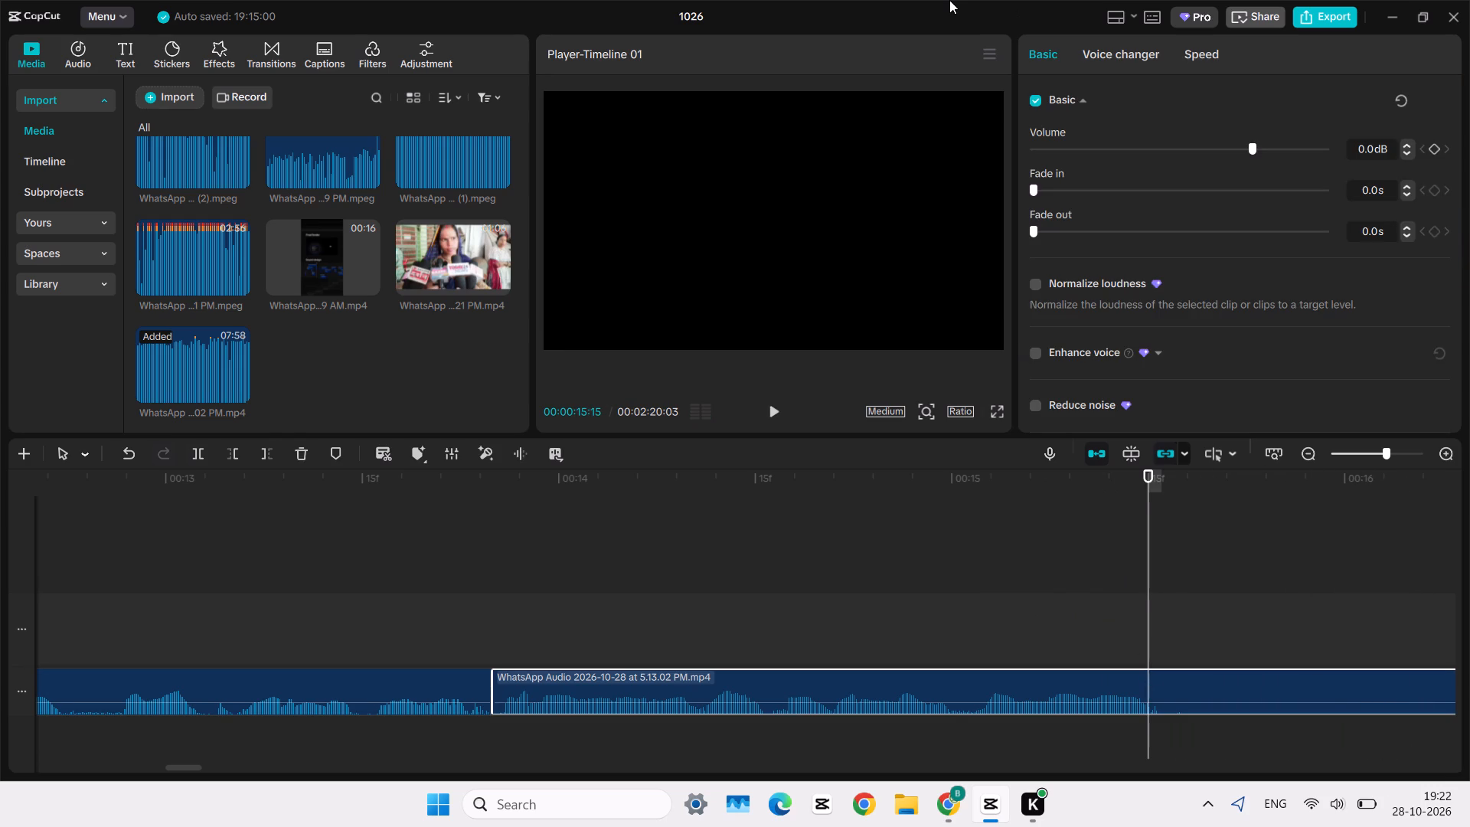
pyautogui.hotkey('ctrl', 'b')
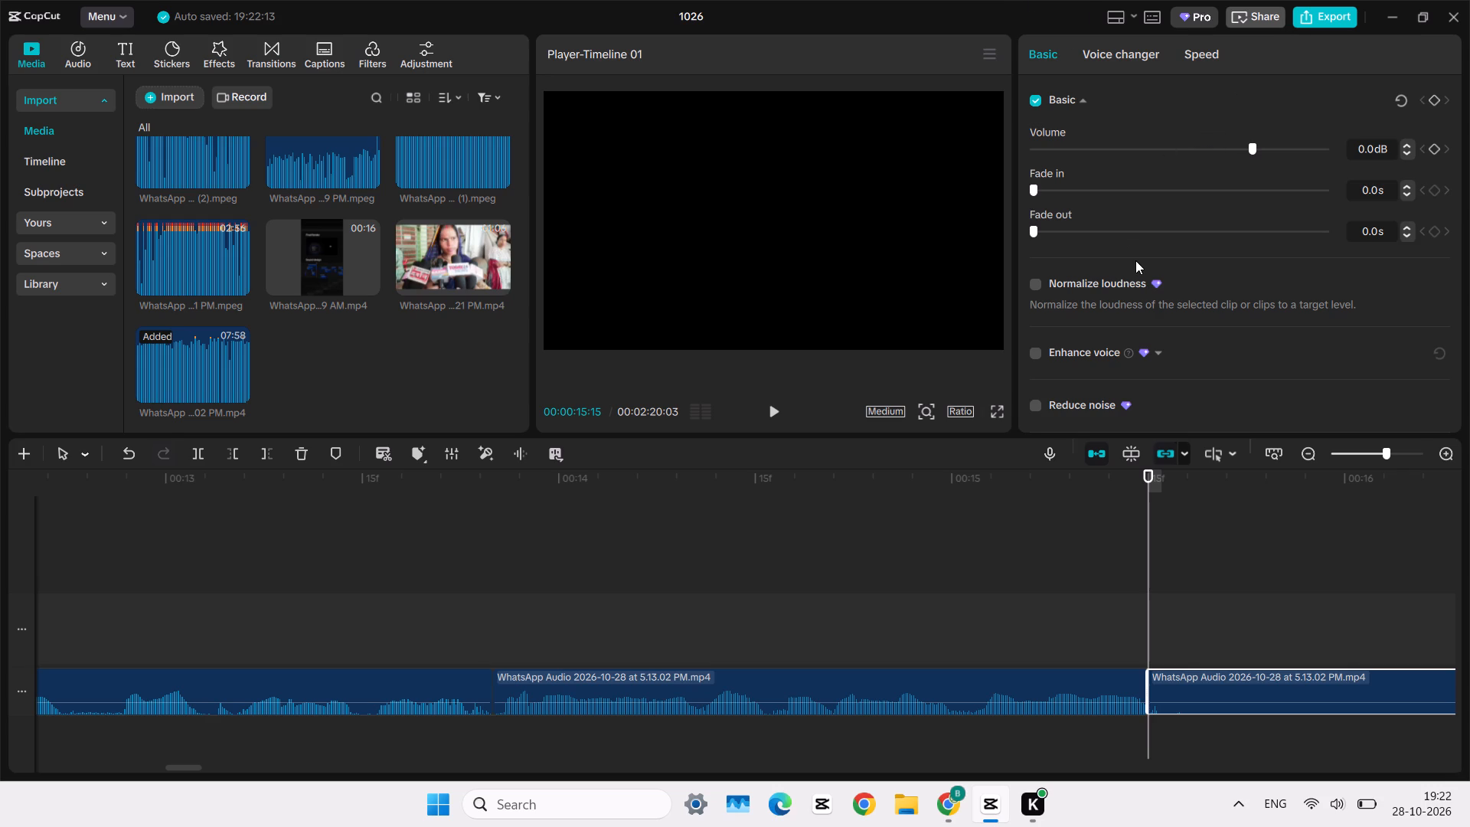
# Trim the silent beginning off the last audio clip up to 00:00:16:14.
pyautogui.hscroll(-1, 1159, 535)
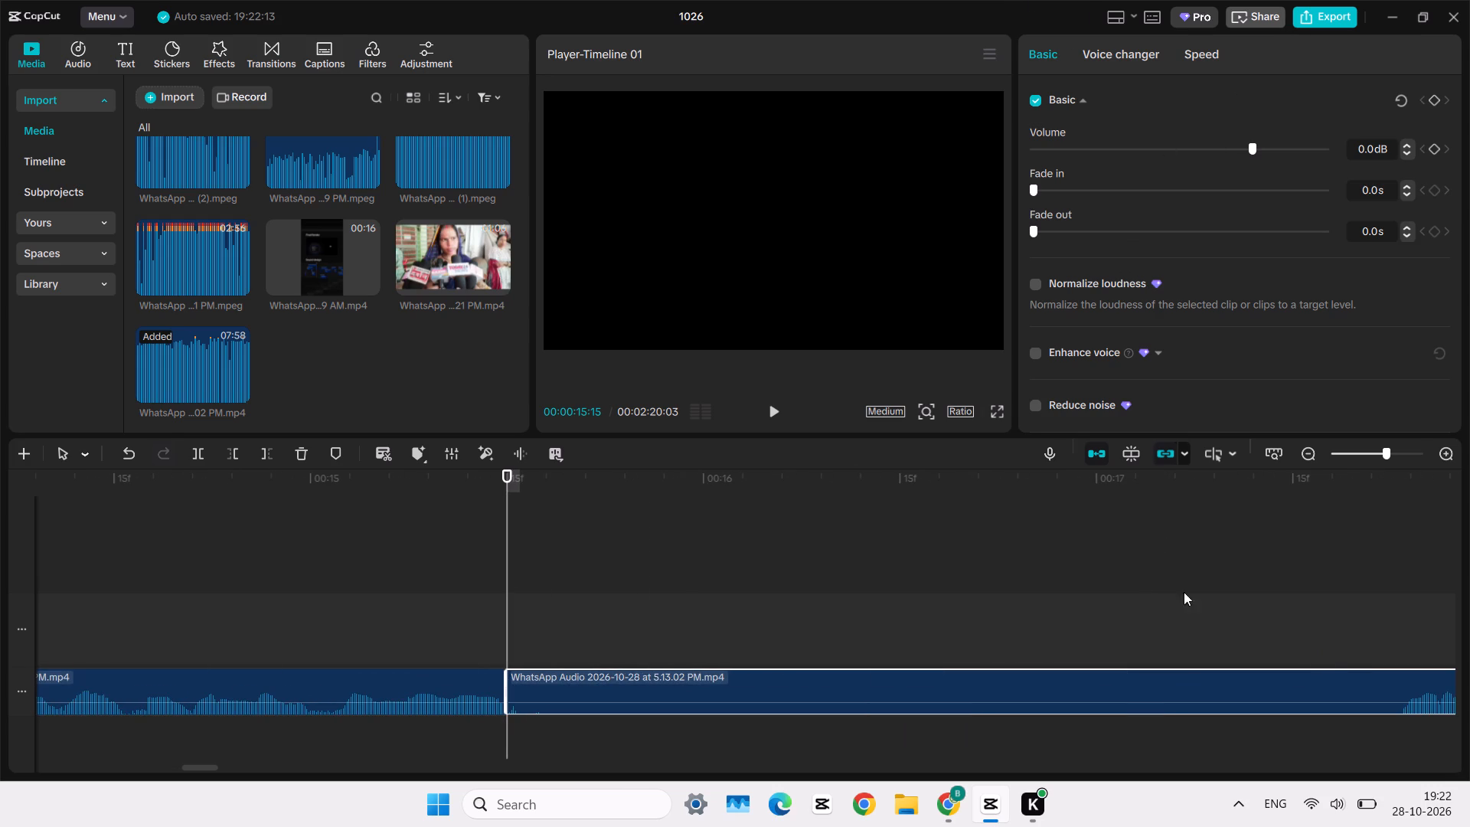
pyautogui.click(887, 630)
pyautogui.click(903, 707)
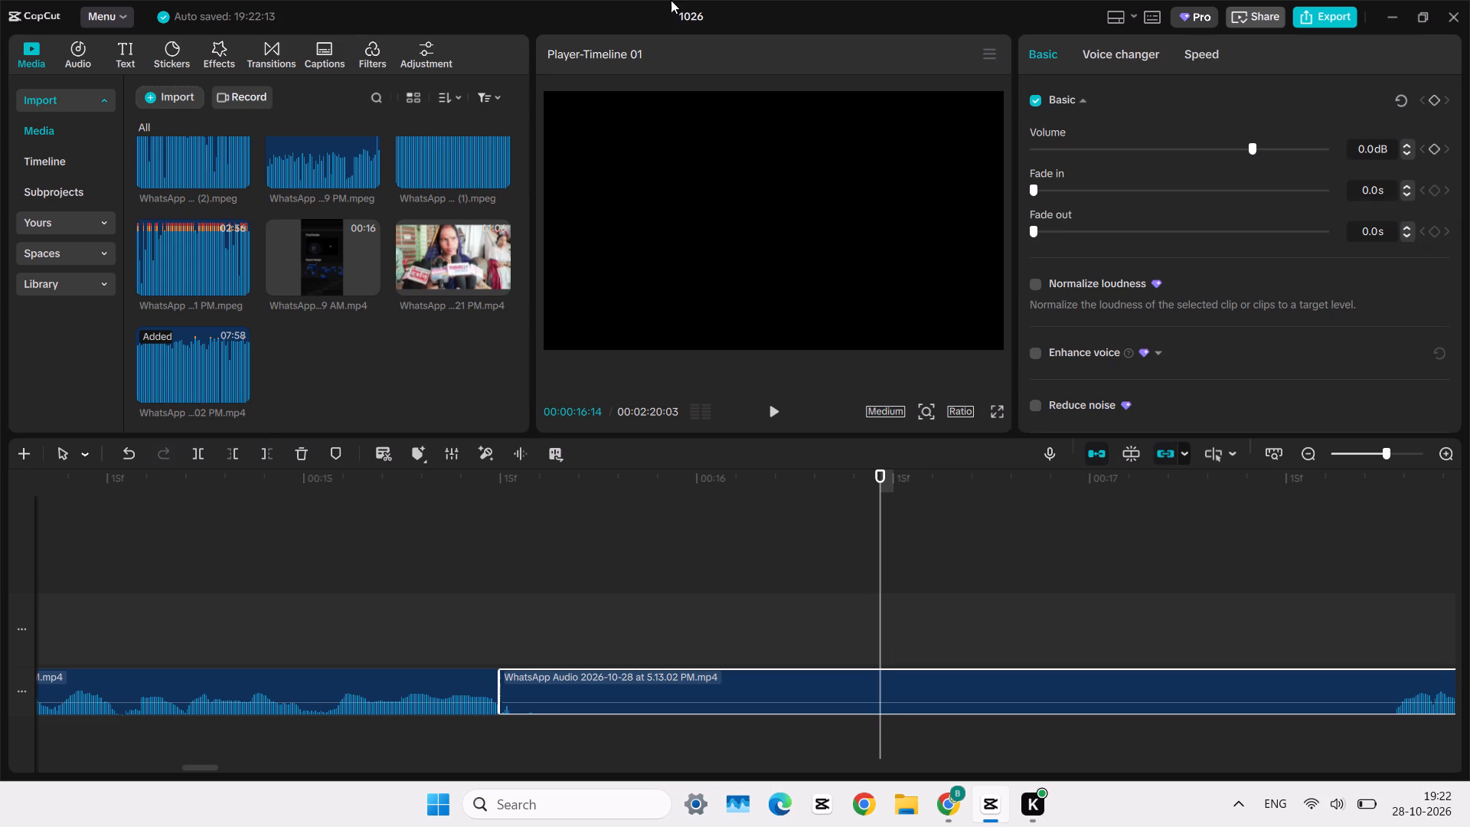
pyautogui.press('q')
# Replay the audio passage before the gap, between about 14 and 15.5 seconds, to check how it ends.
pyautogui.click(185, 543)
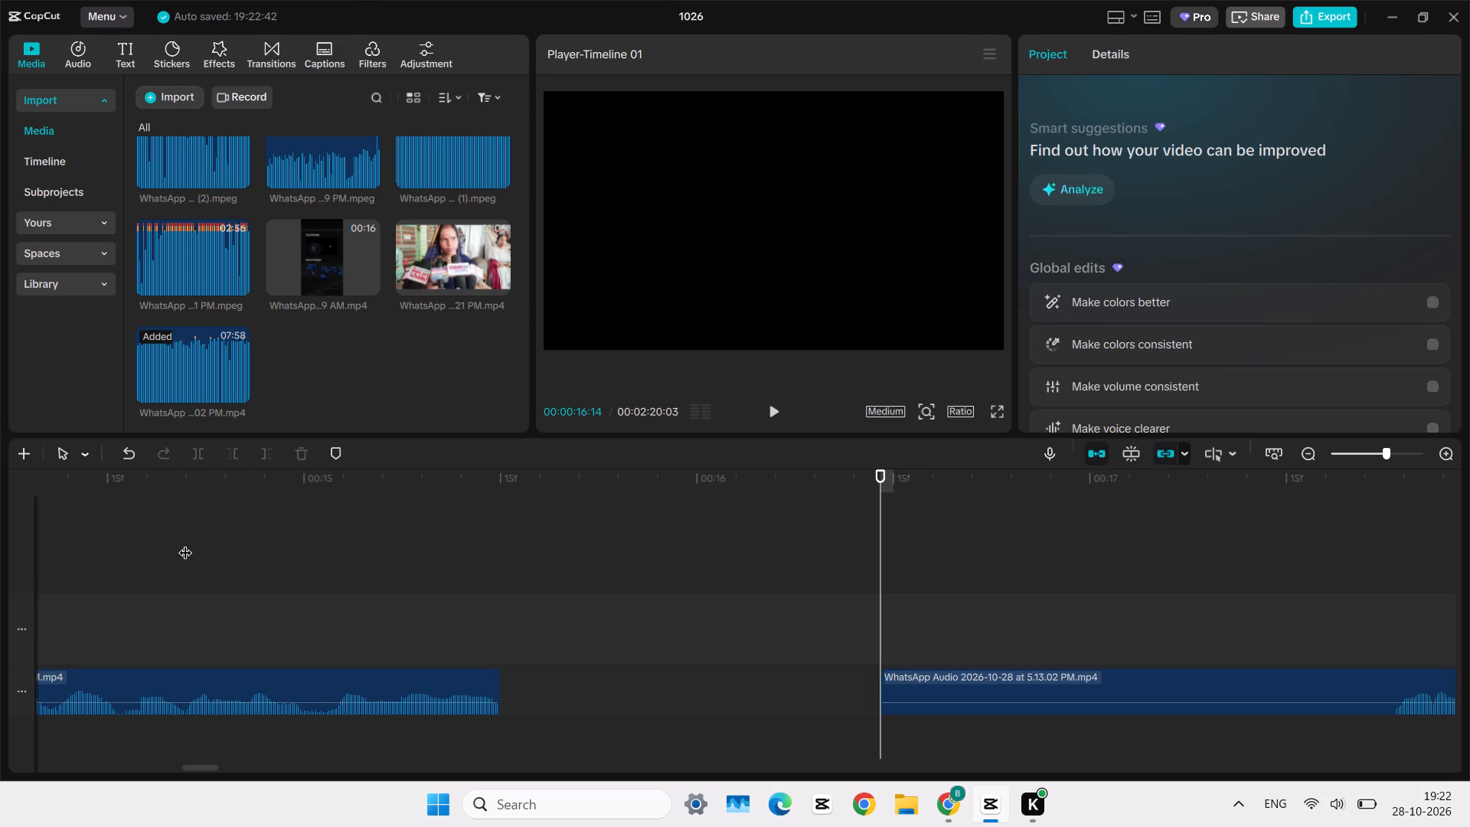
pyautogui.press('space')
pyautogui.click(280, 585)
pyautogui.press('space')
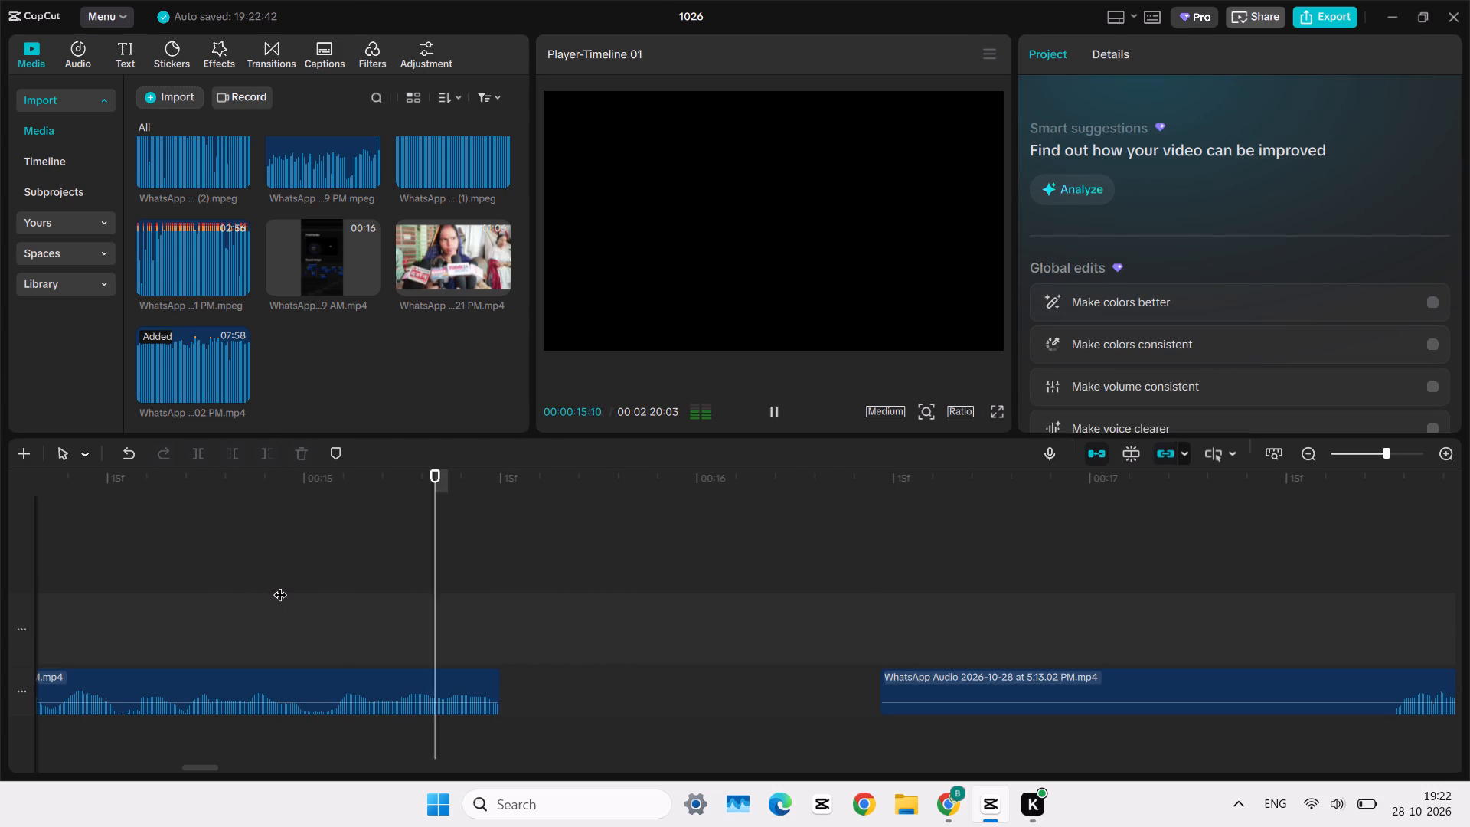
pyautogui.click(280, 585)
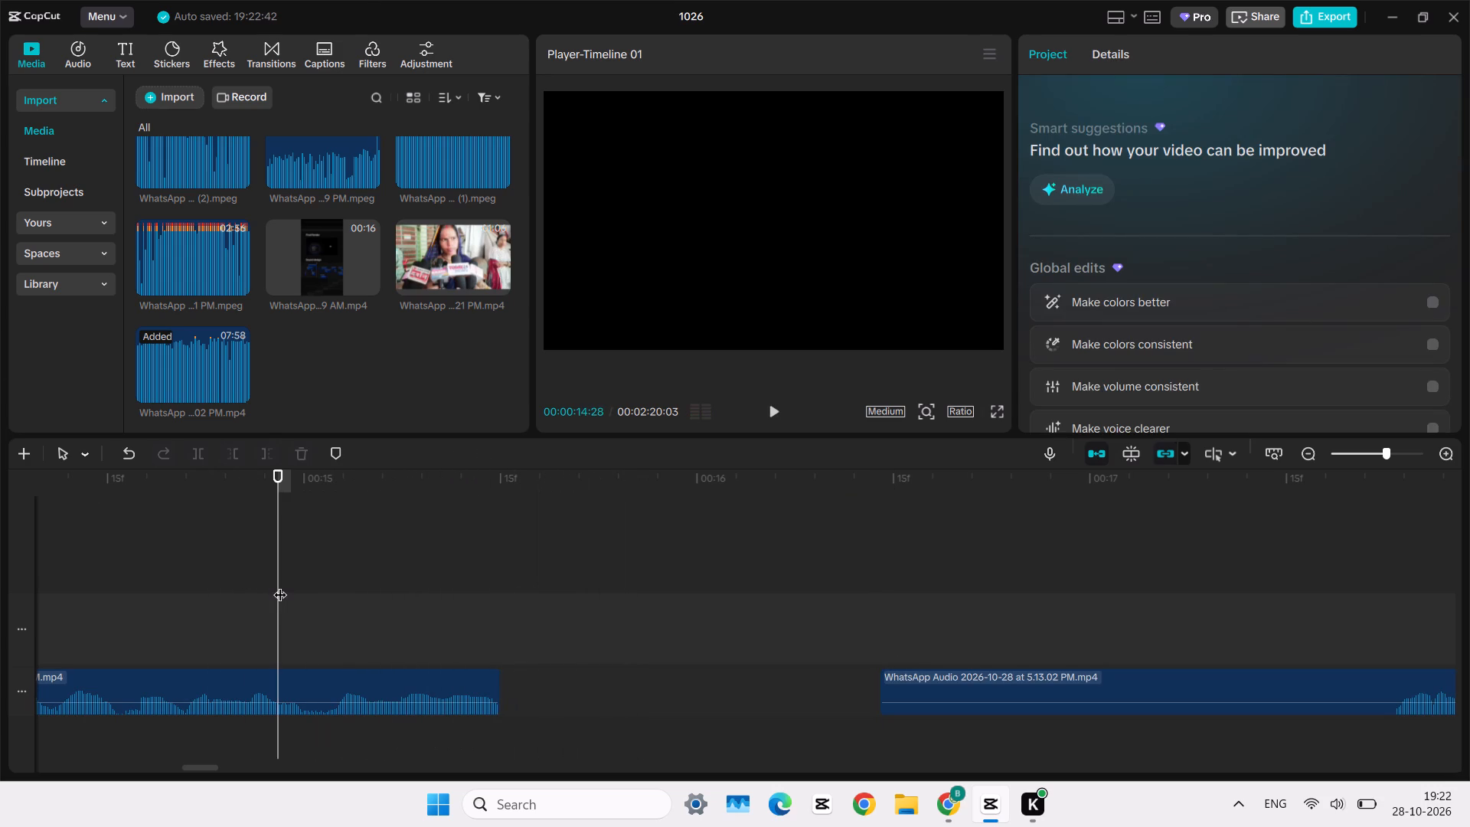
pyautogui.press('space')
pyautogui.press('space')
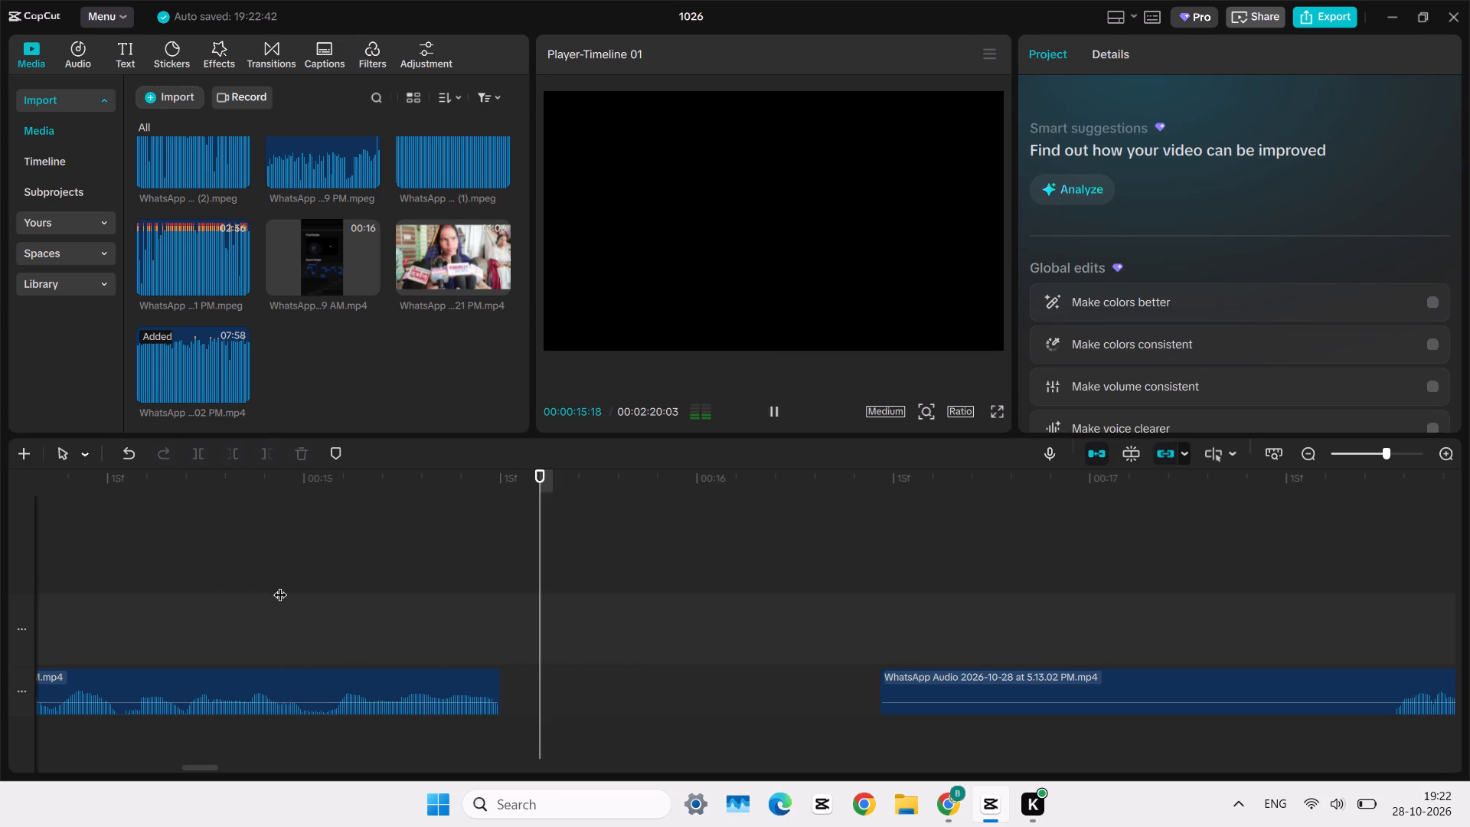
pyautogui.click(280, 585)
pyautogui.hscroll(1, 280, 585)
pyautogui.click(280, 585)
pyautogui.press('space')
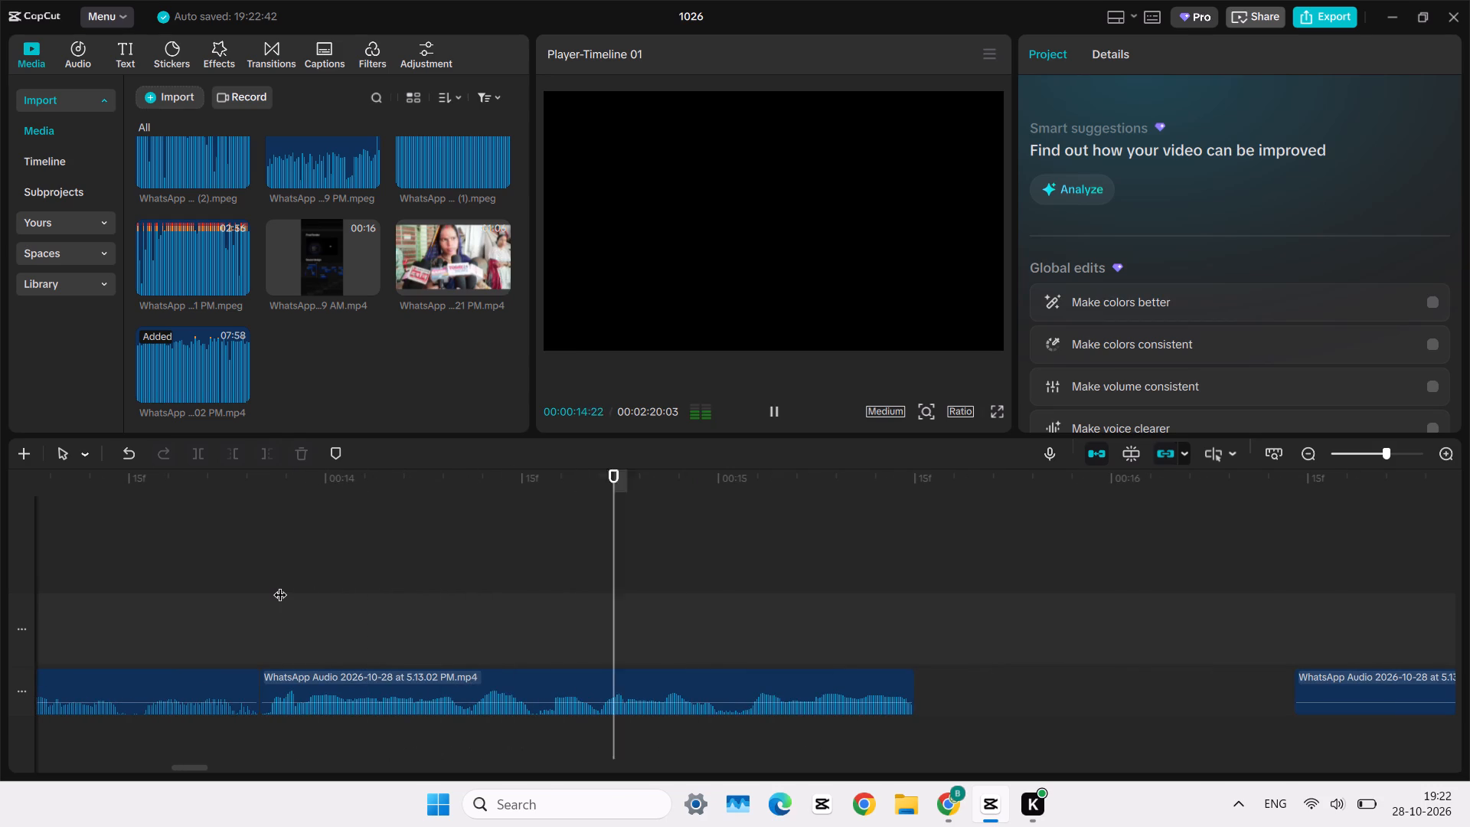
pyautogui.click(837, 616)
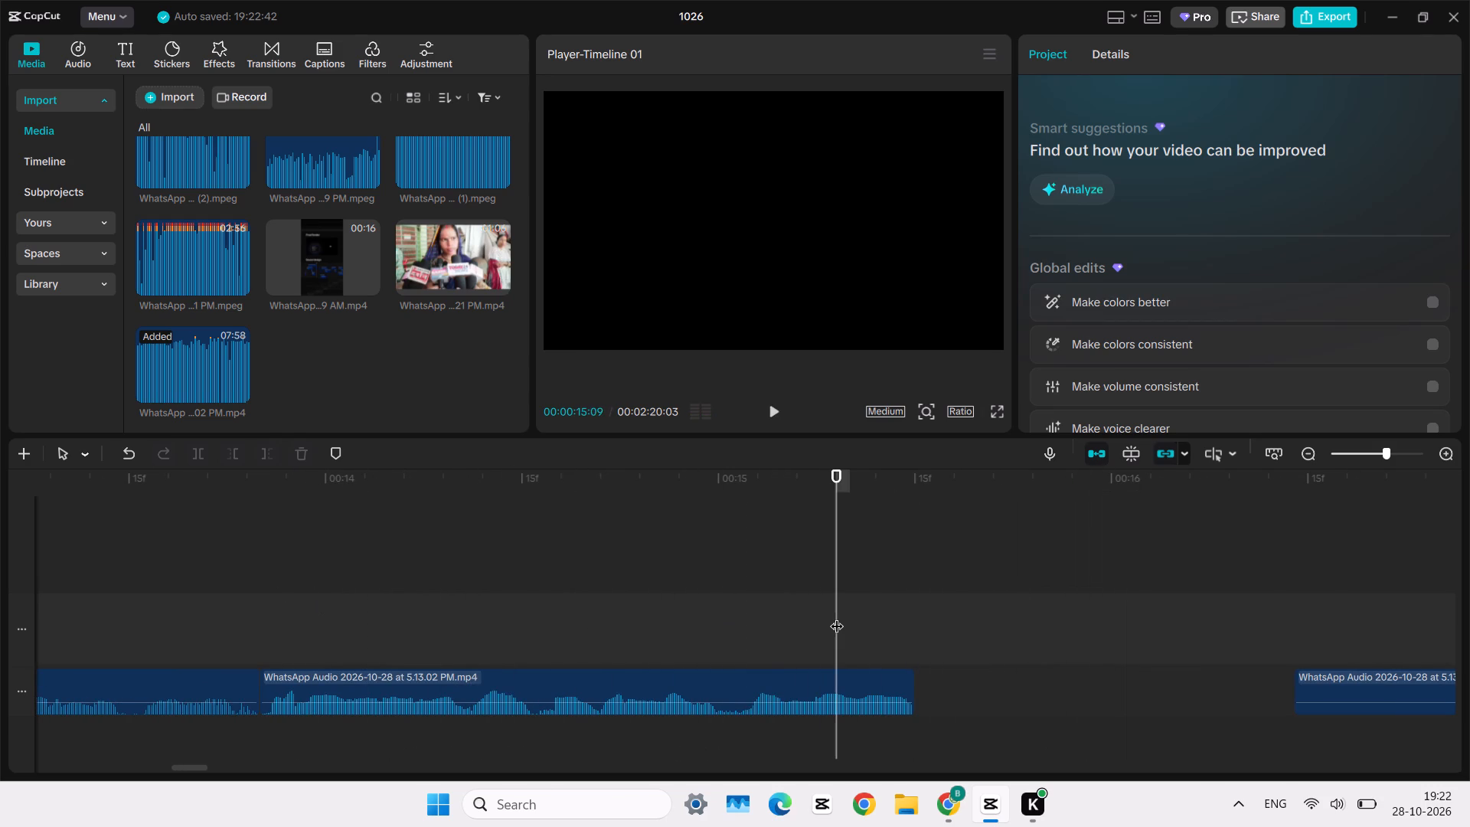
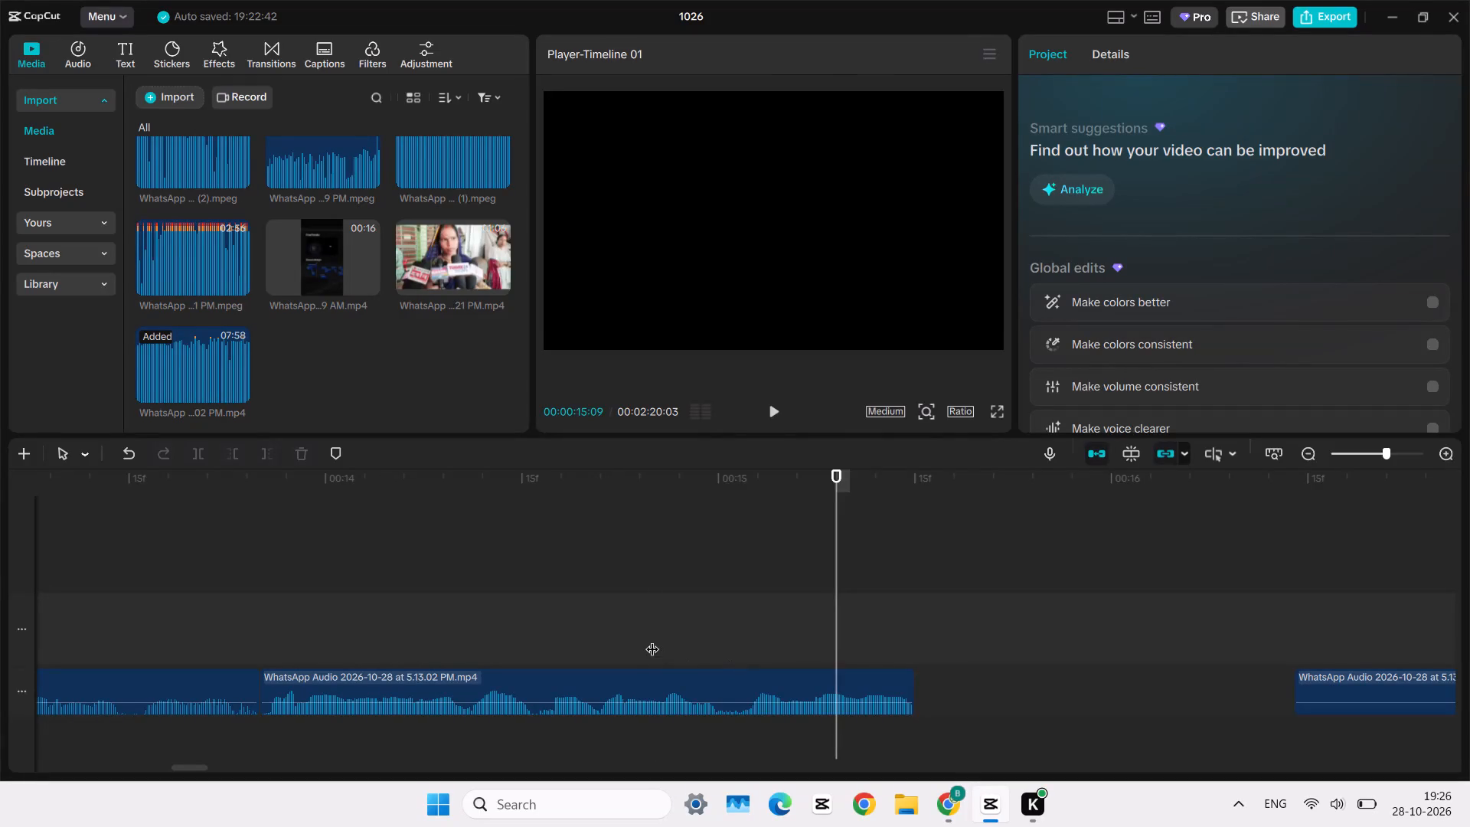
# Recheck the end of the audio passage before the gap, sampling playhead positions between about 14 and 15.5 seconds.
pyautogui.click(881, 613)
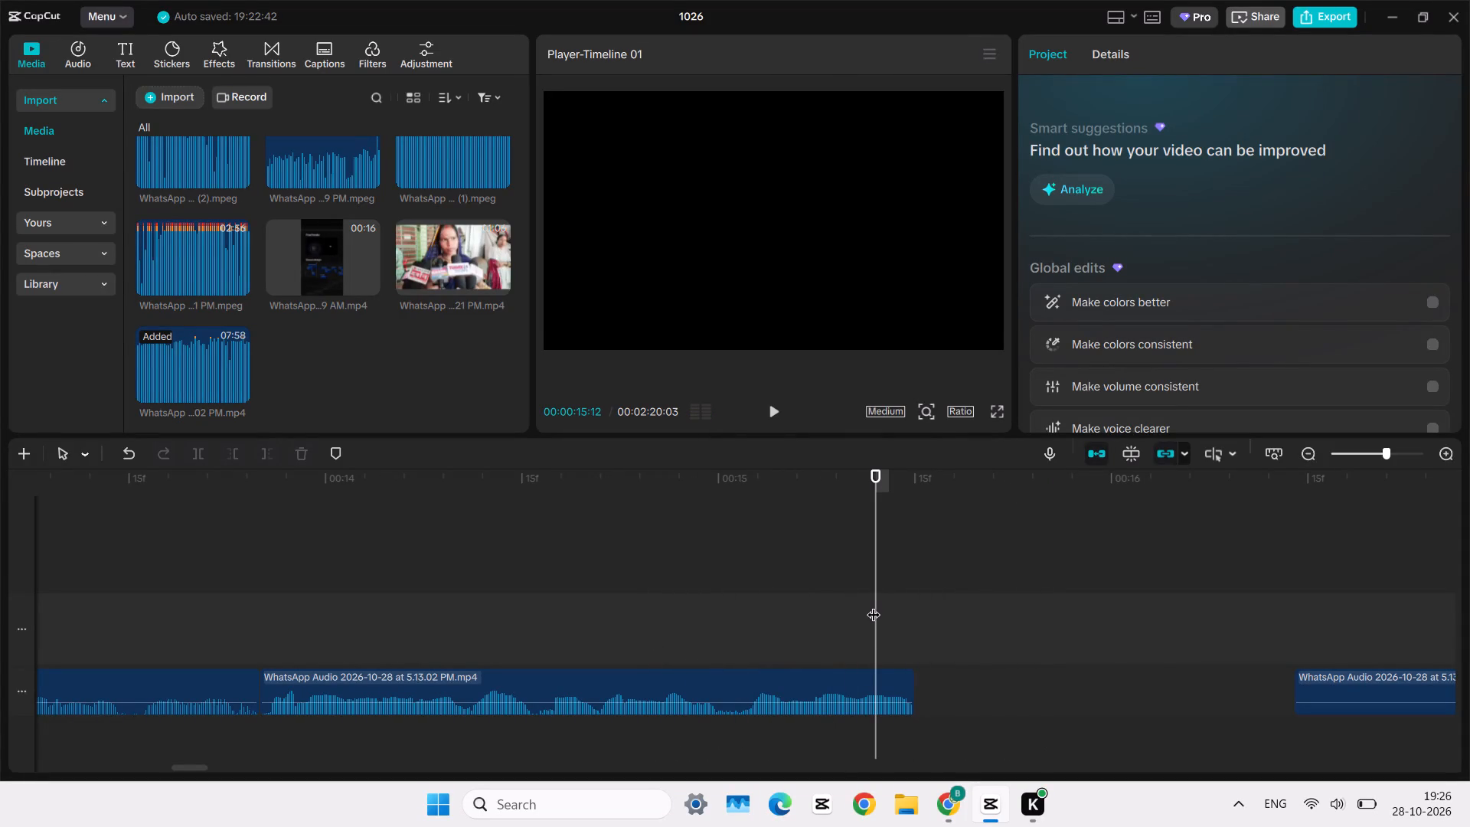
pyautogui.click(802, 609)
pyautogui.click(751, 599)
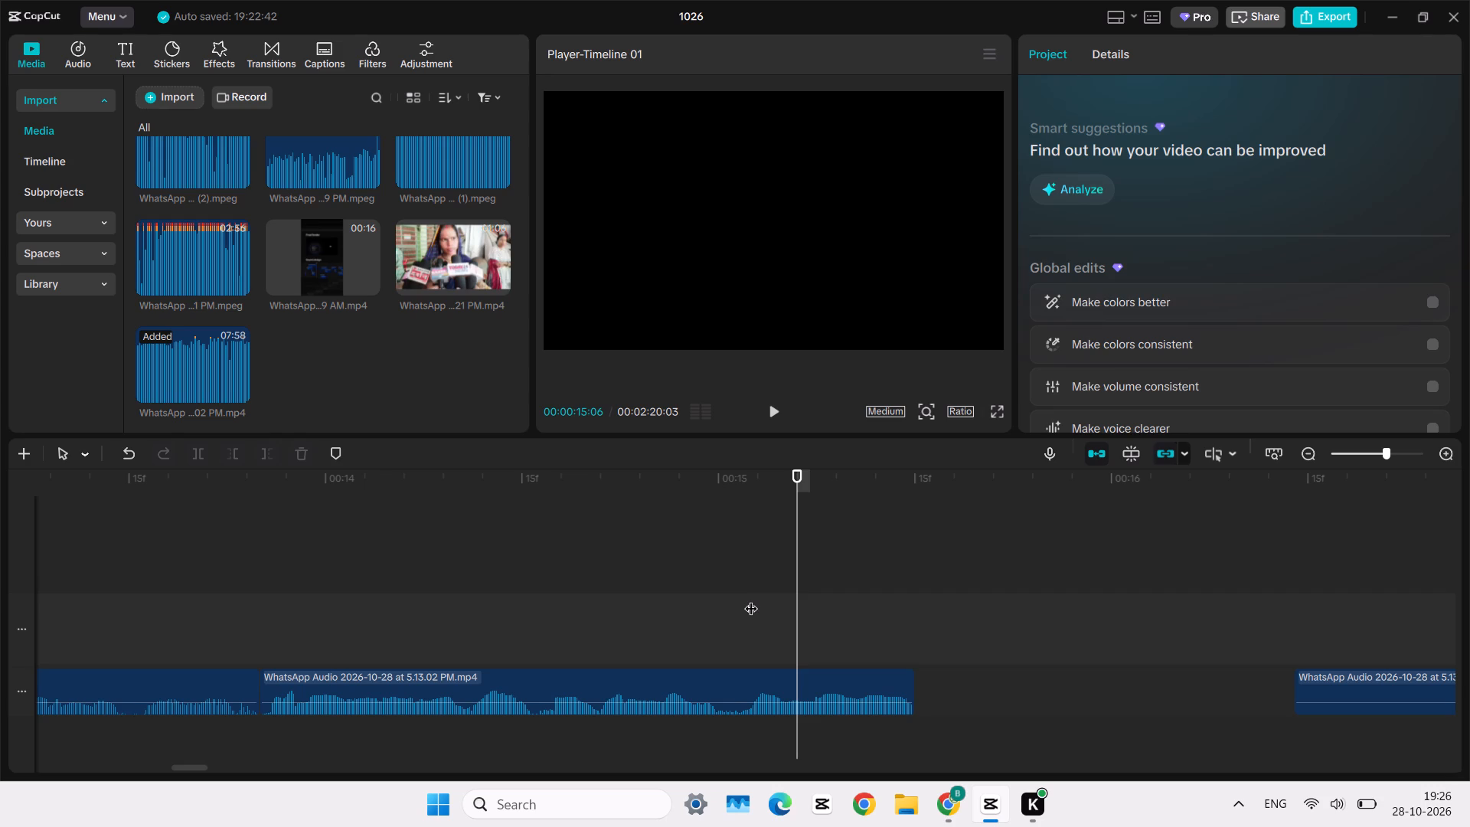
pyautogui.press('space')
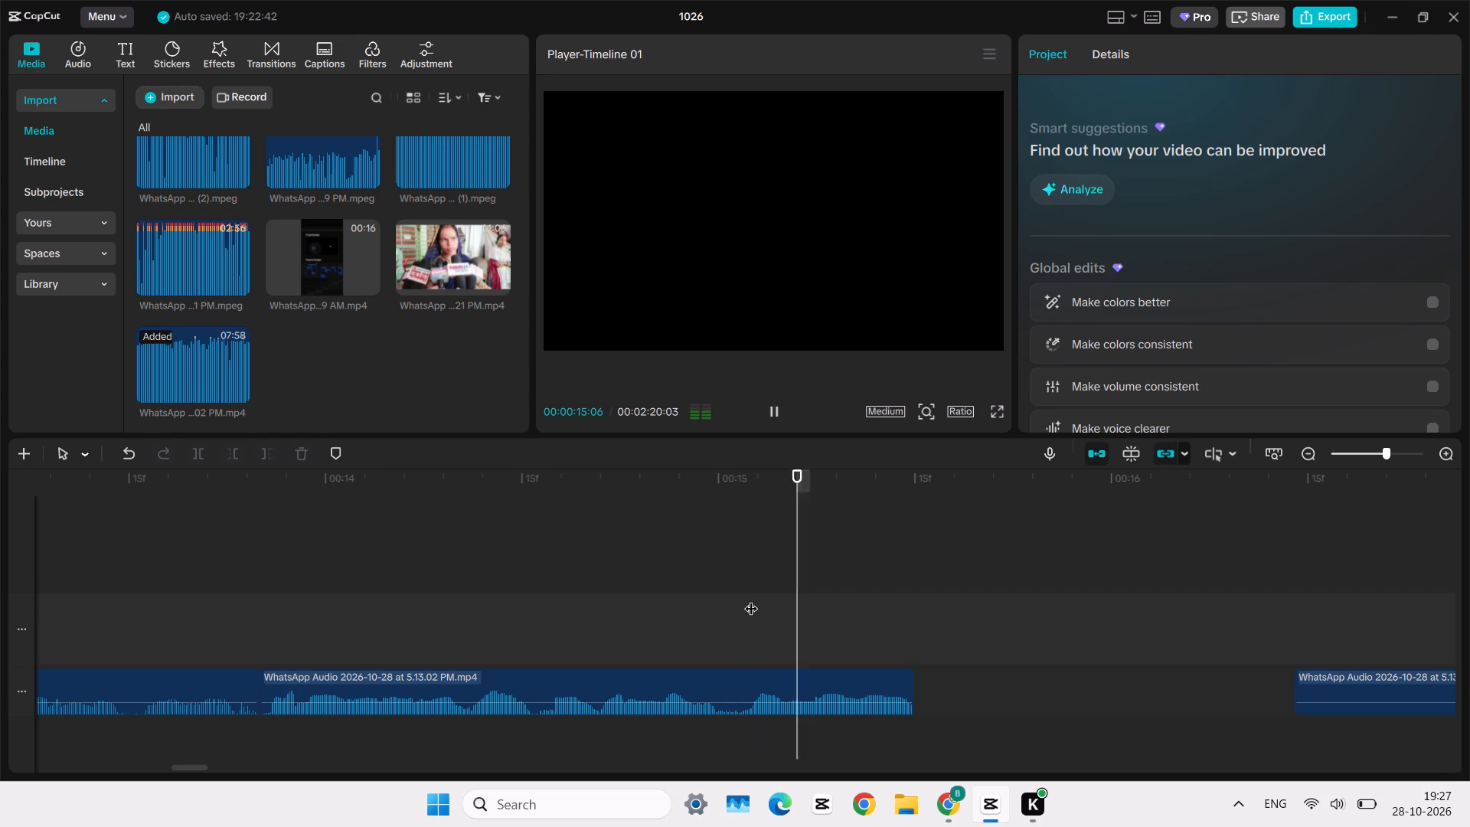
pyautogui.click(697, 611)
pyautogui.click(344, 534)
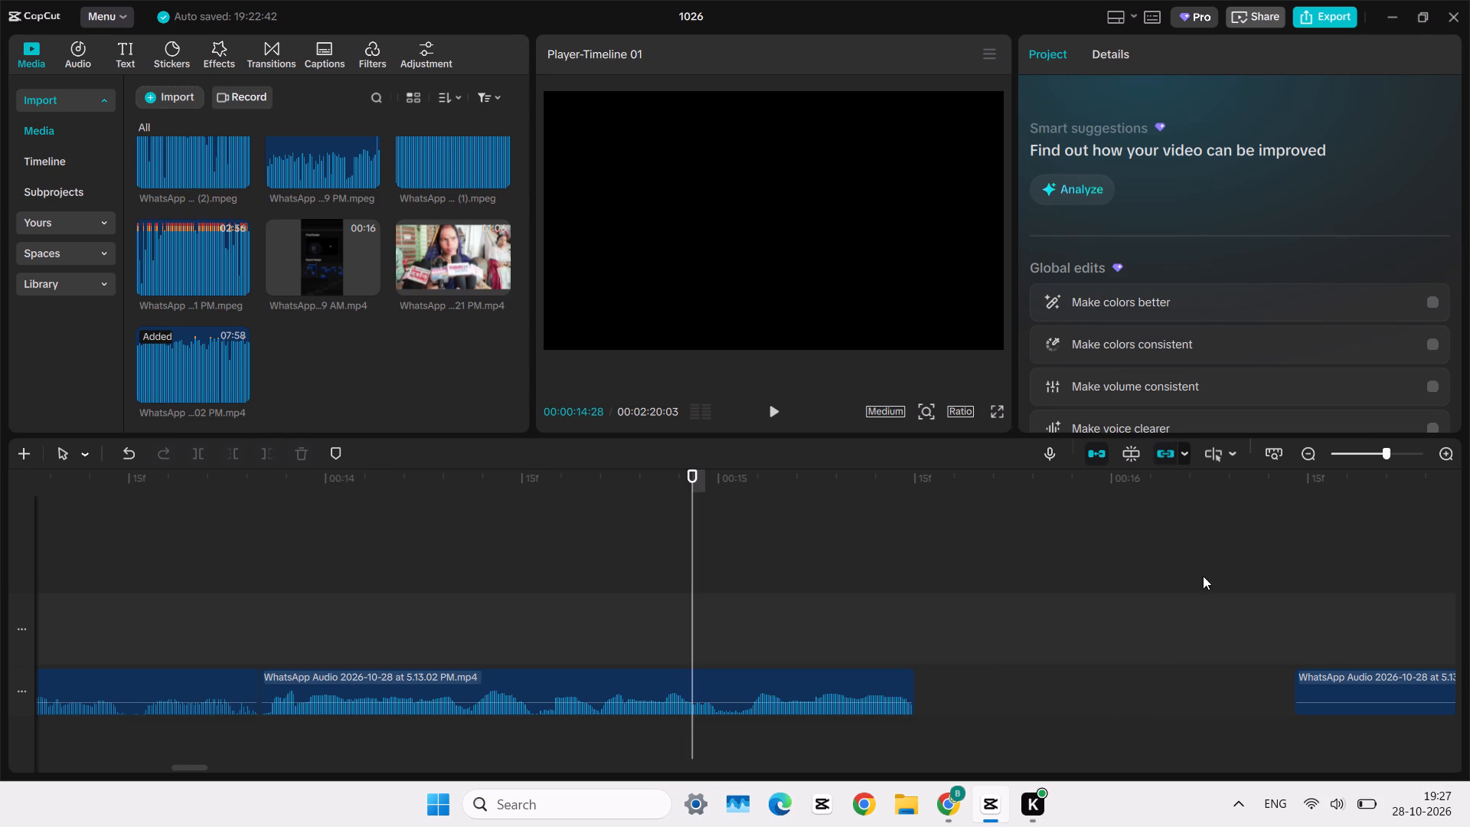
# Listen through the last audio clip between about 17 and 45 seconds to locate the next usable spoken passage.
pyautogui.click(1203, 576)
pyautogui.hscroll(-1, 1203, 576)
pyautogui.click(800, 624)
pyautogui.press('space')
pyautogui.hscroll(-1, 800, 624)
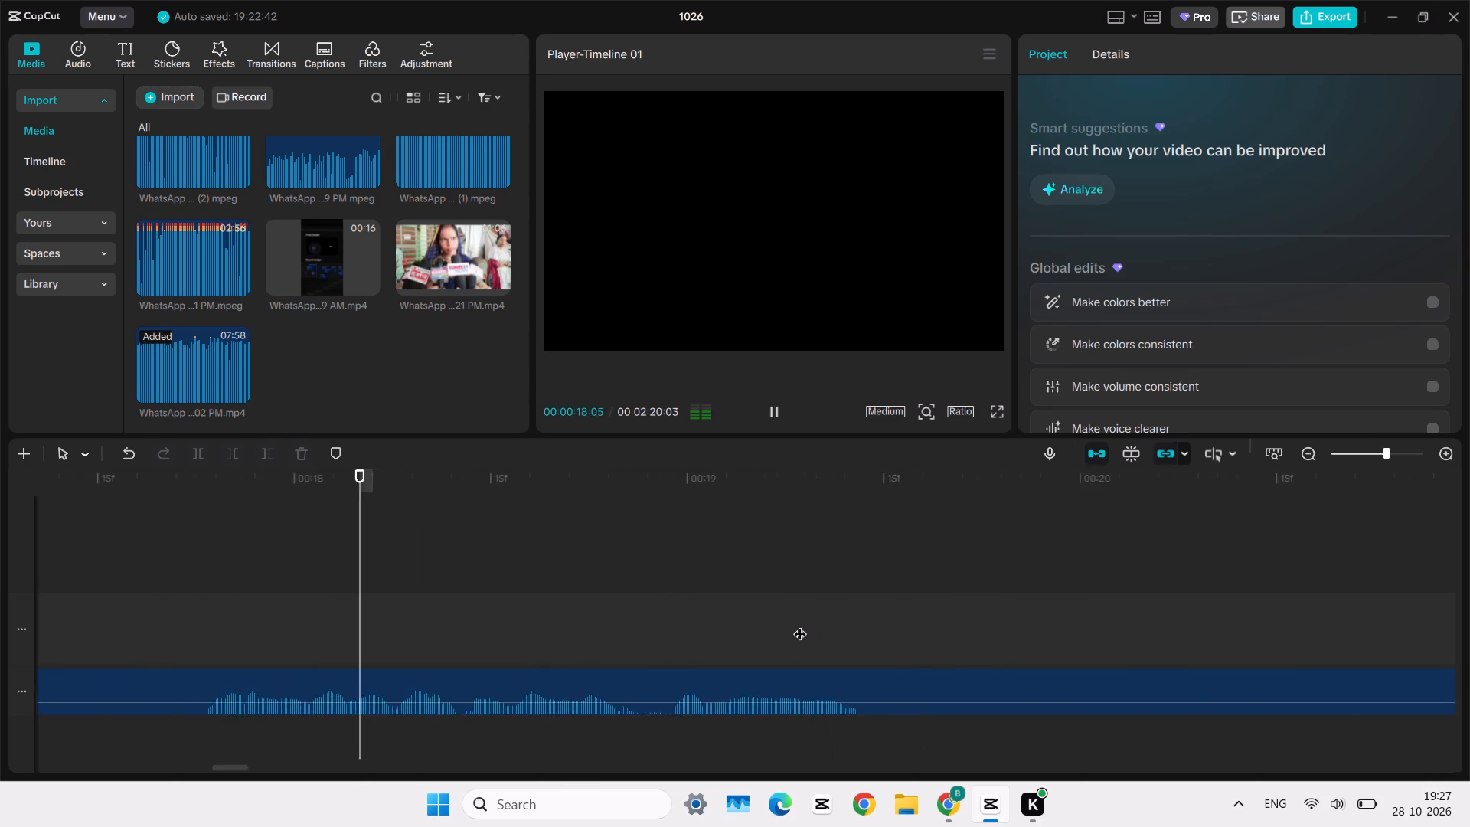
pyautogui.hscroll(-1, 800, 624)
pyautogui.keyDown('ctrl'); pyautogui.scroll(-8, 800, 624); pyautogui.keyUp('ctrl')
pyautogui.hscroll(-1, 800, 624)
pyautogui.click(501, 616)
pyautogui.press('space')
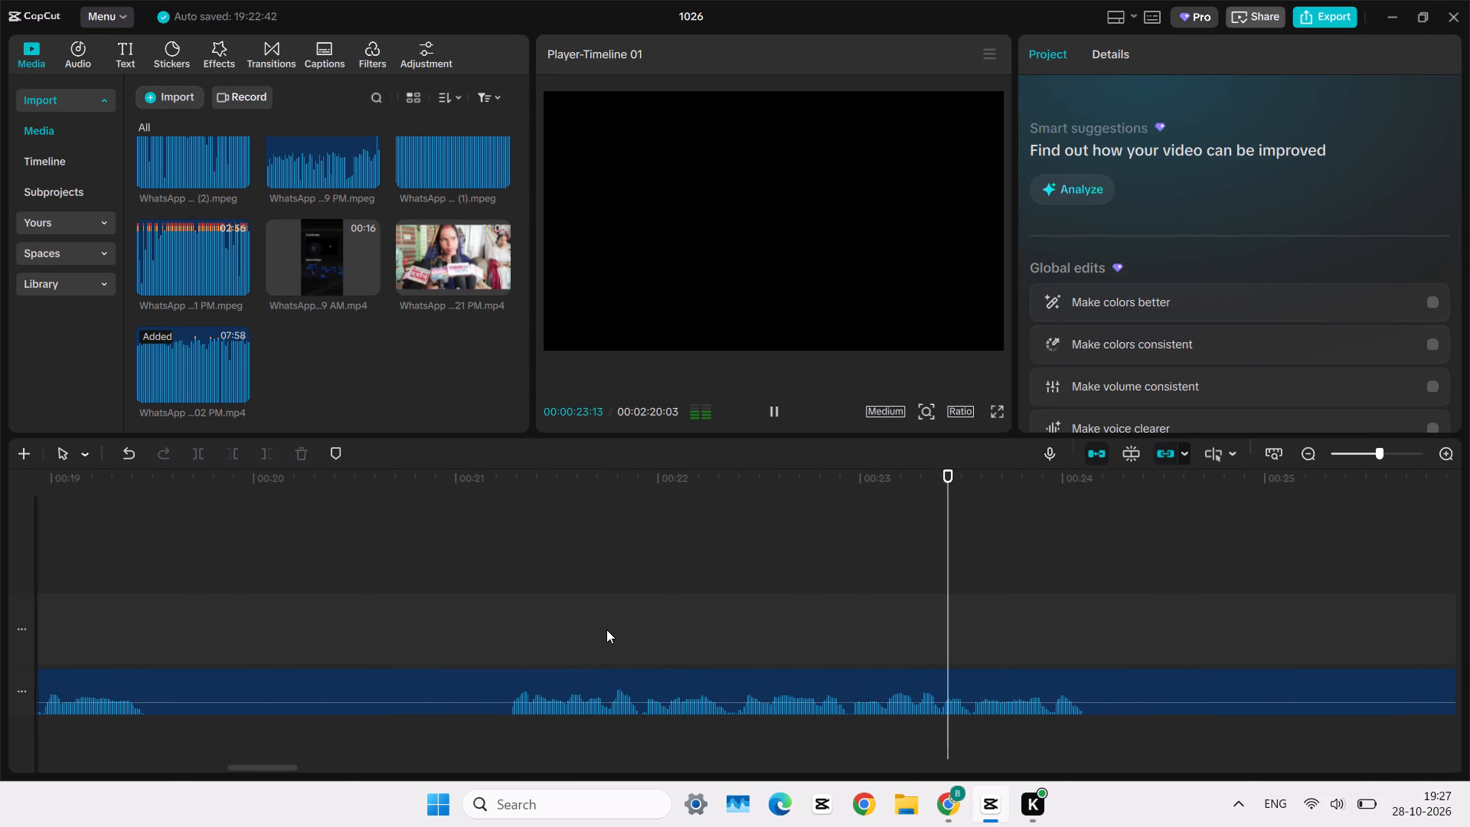
pyautogui.hscroll(-3, 929, 662)
pyautogui.click(1024, 622)
pyautogui.press('space')
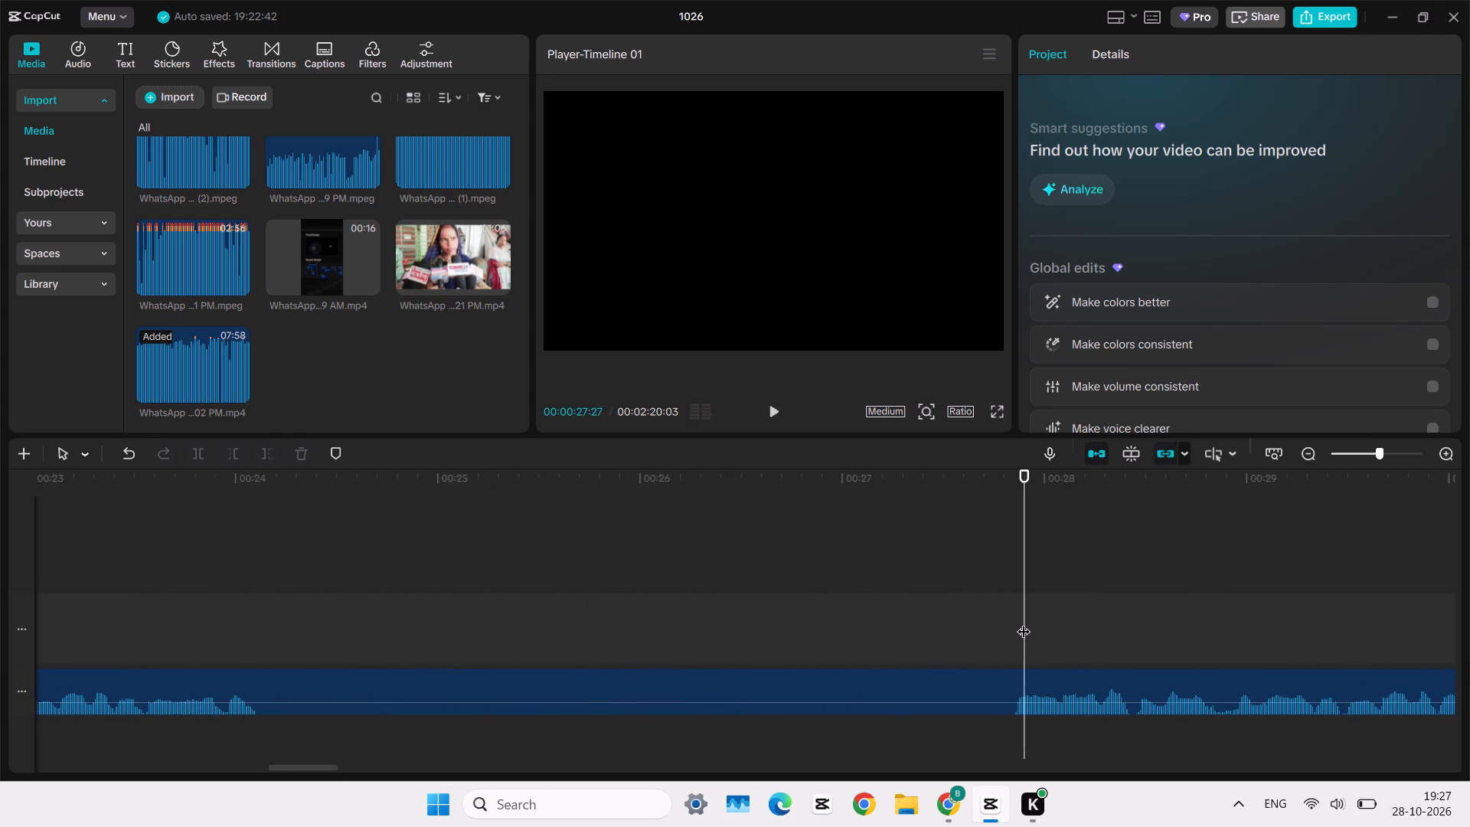
pyautogui.hscroll(-1, 1024, 622)
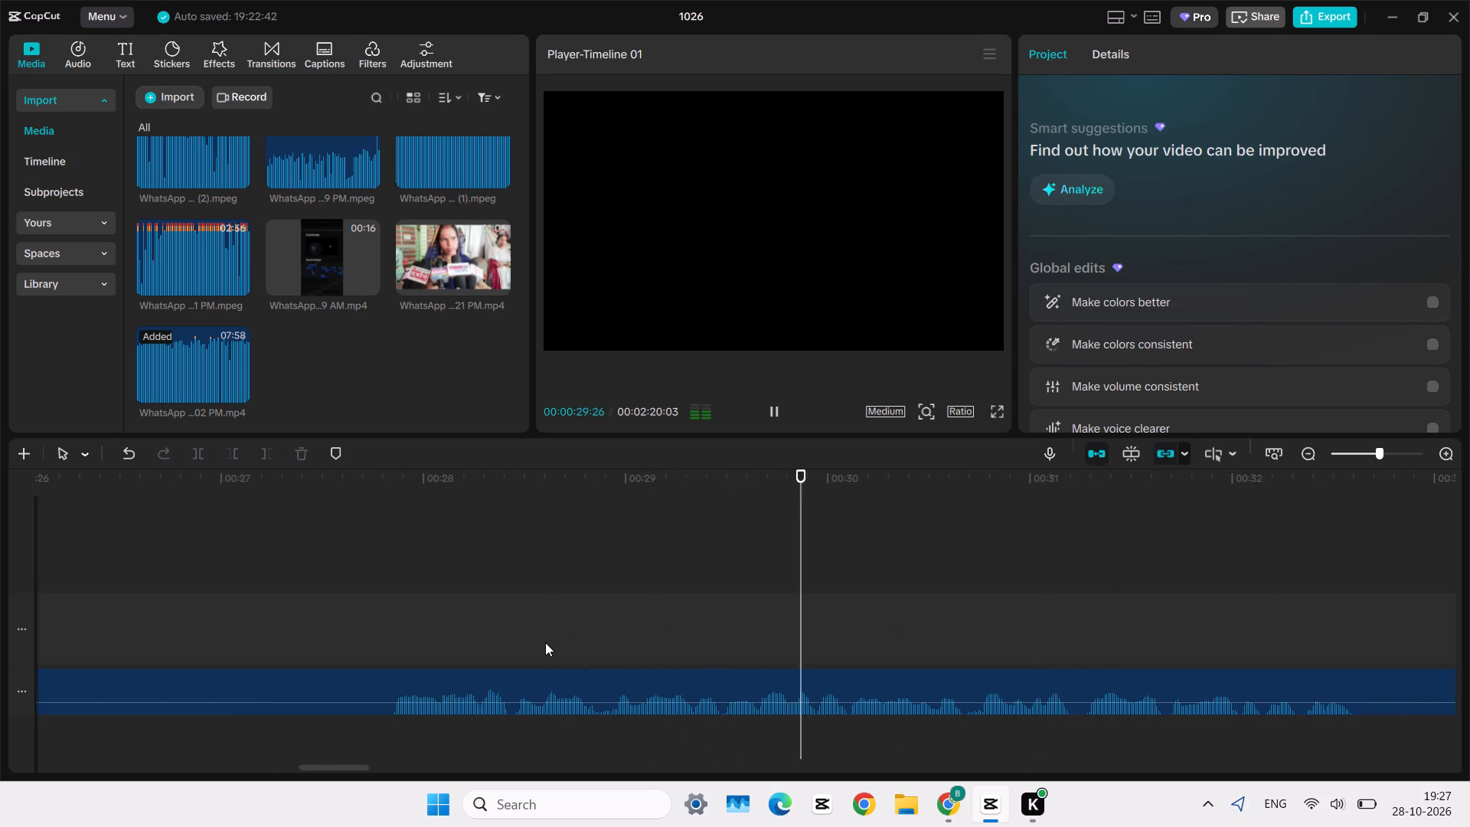
pyautogui.hscroll(-2, 794, 626)
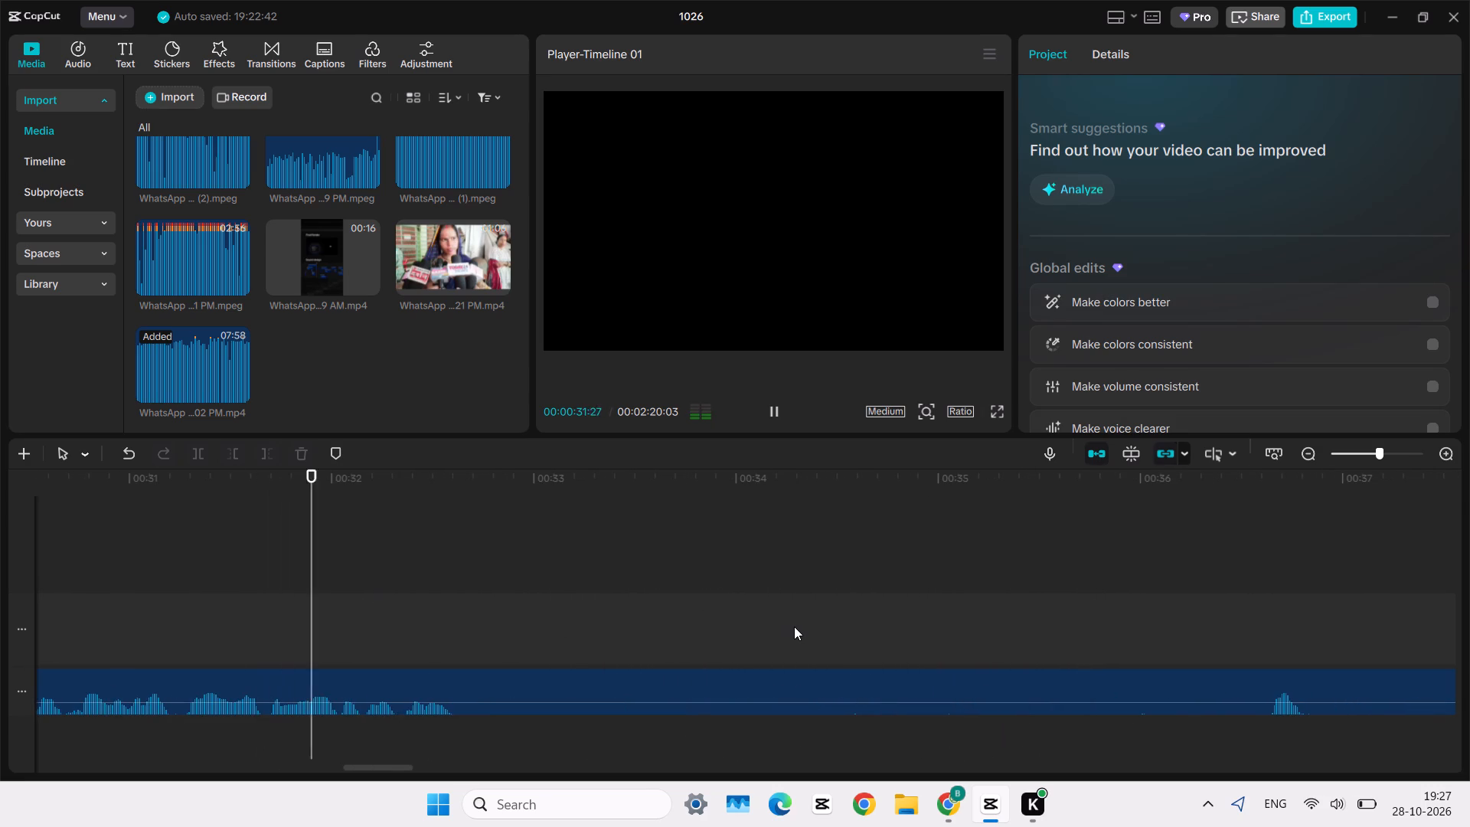
pyautogui.hscroll(-2, 633, 669)
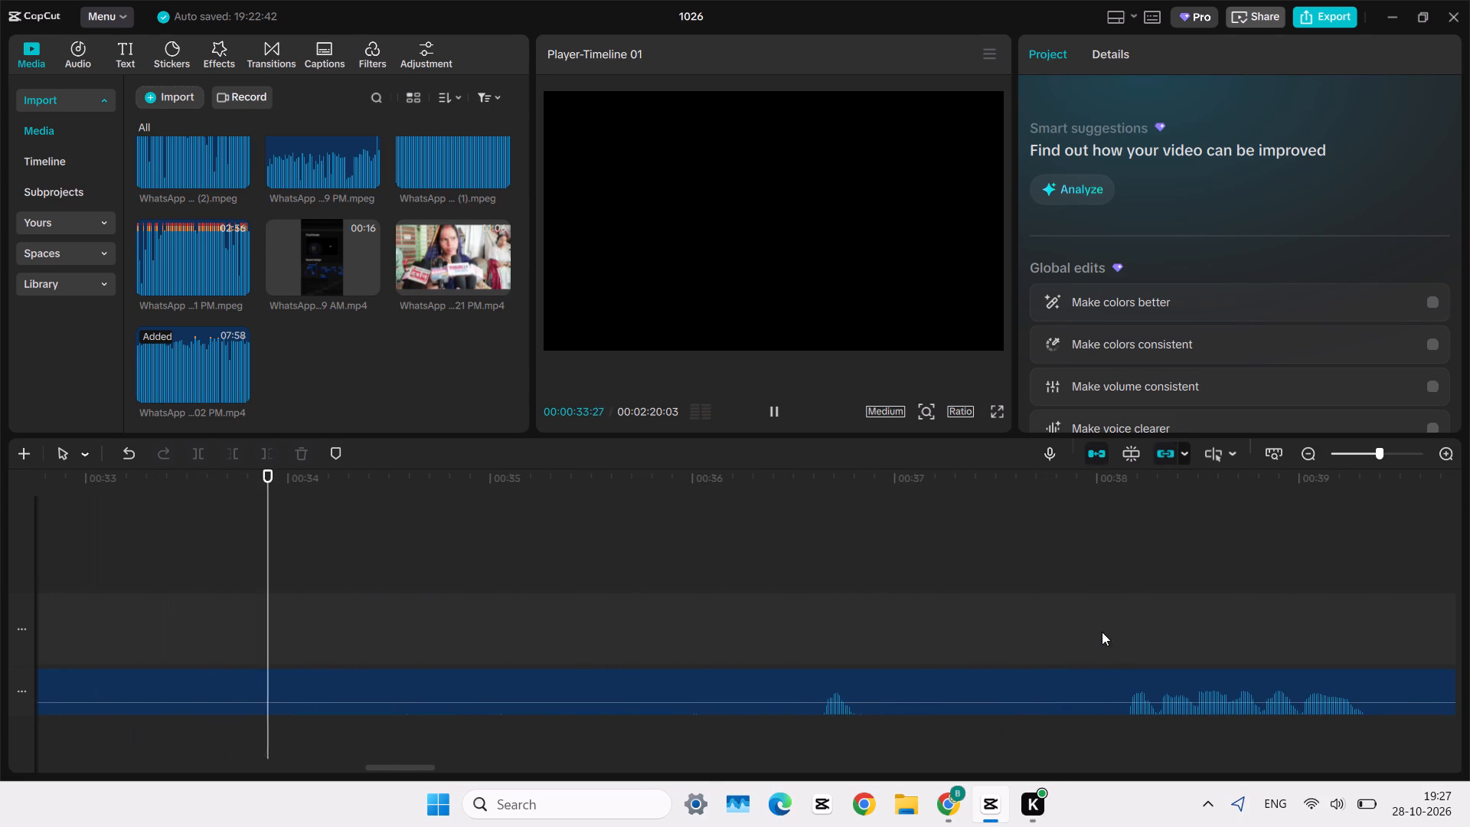
pyautogui.click(1102, 632)
pyautogui.click(526, 642)
pyautogui.hscroll(-2, 526, 642)
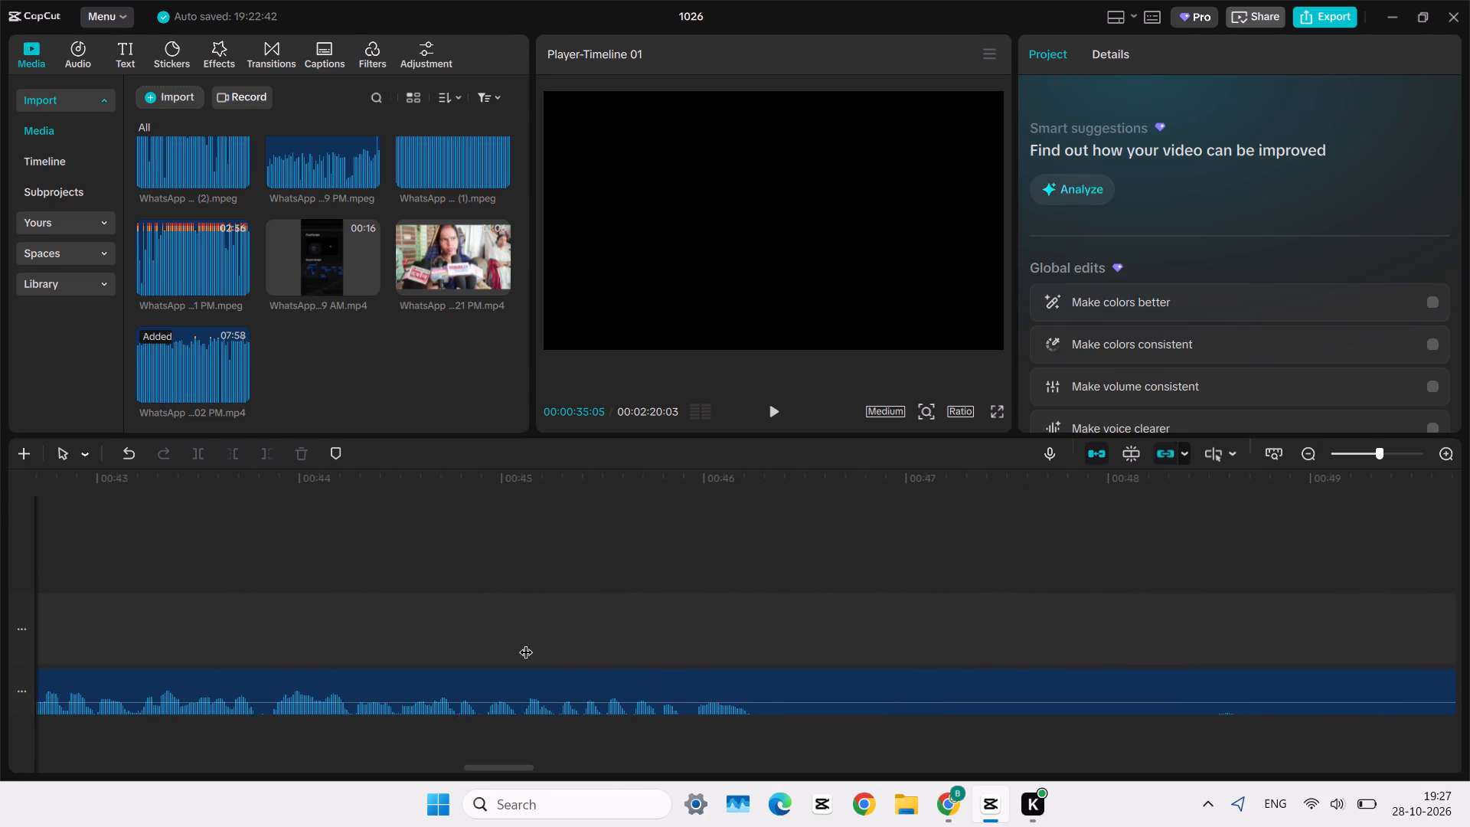
pyautogui.hscroll(1, 320, 658)
pyautogui.click(353, 644)
pyautogui.press('space')
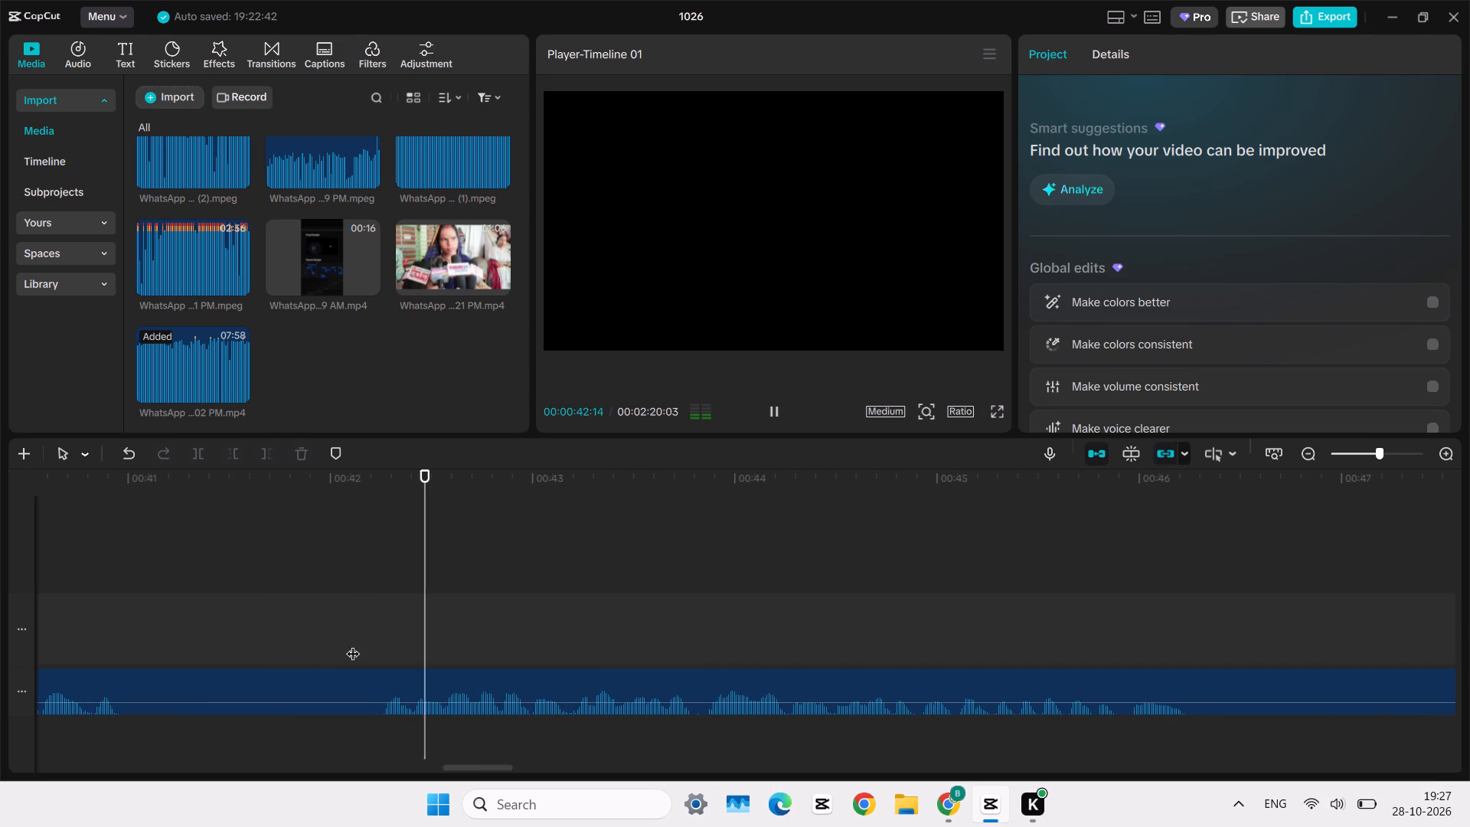
# Replay the passage starting just after 42 seconds and trim away everything before 00:00:42:07 in the last audio clip.
pyautogui.click(390, 625)
pyautogui.press('space')
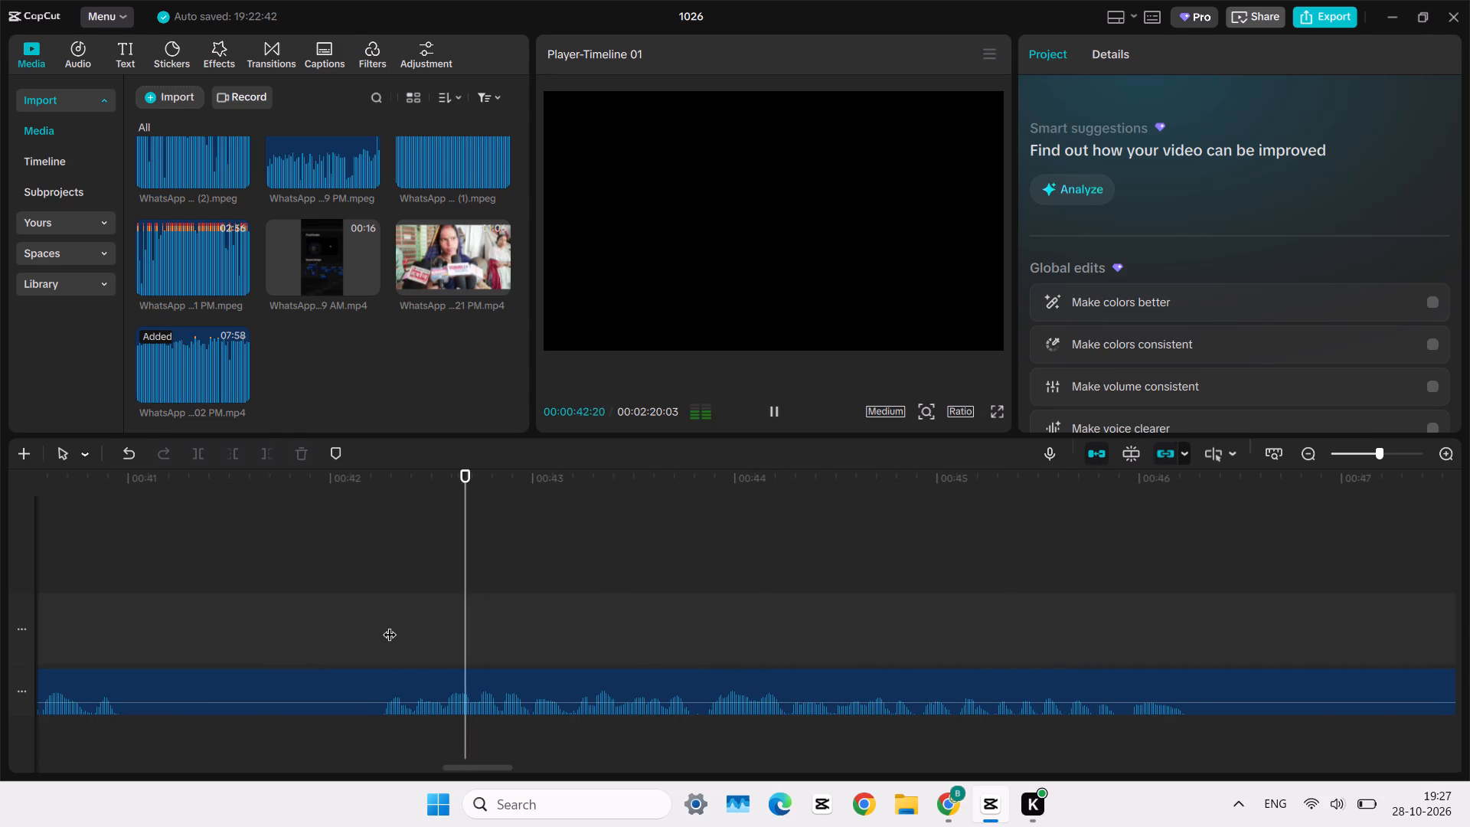
pyautogui.click(336, 626)
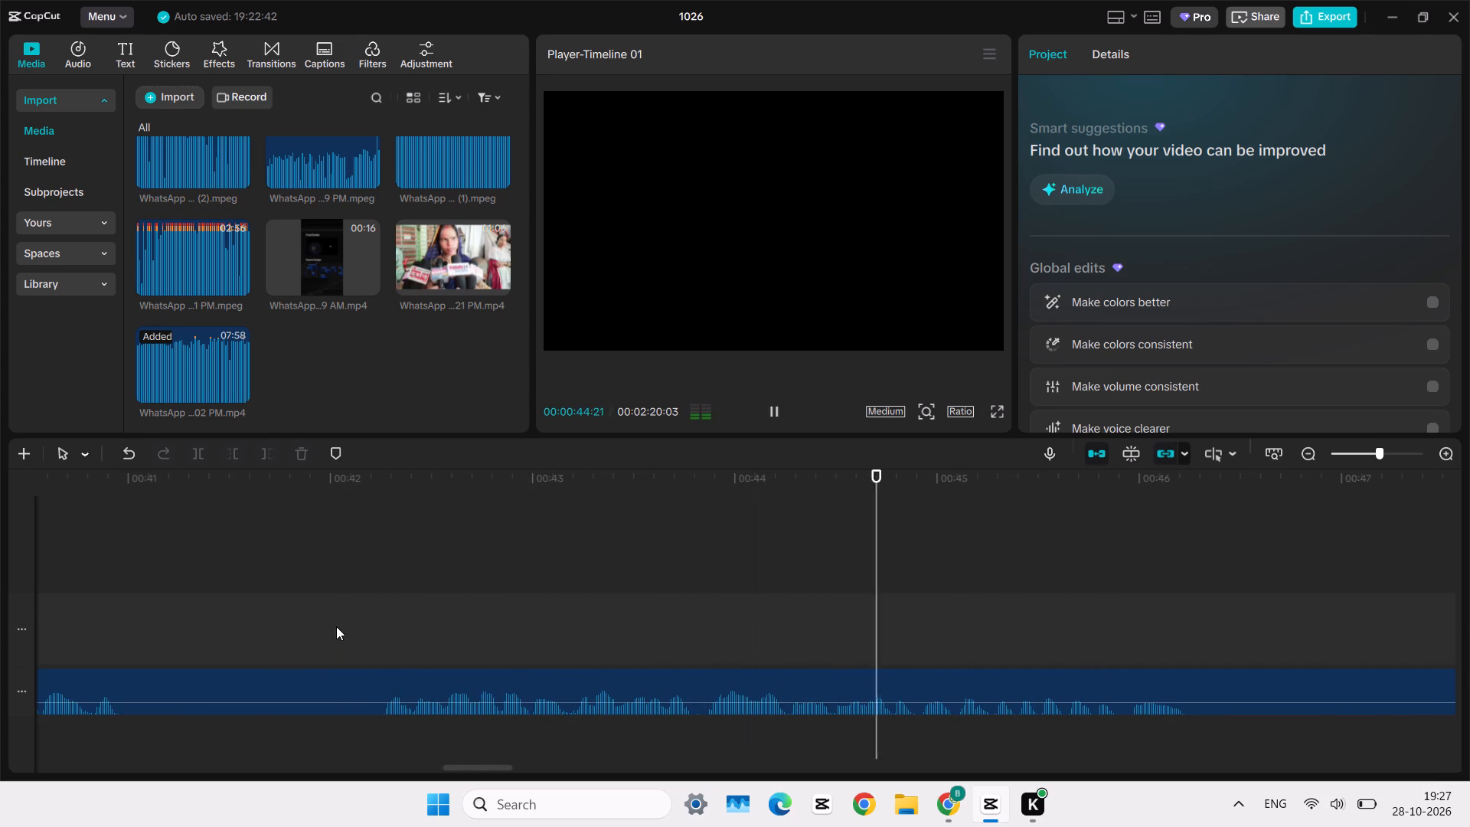
pyautogui.click(336, 626)
pyautogui.moveTo(336, 626); pyautogui.dragTo(378, 642)
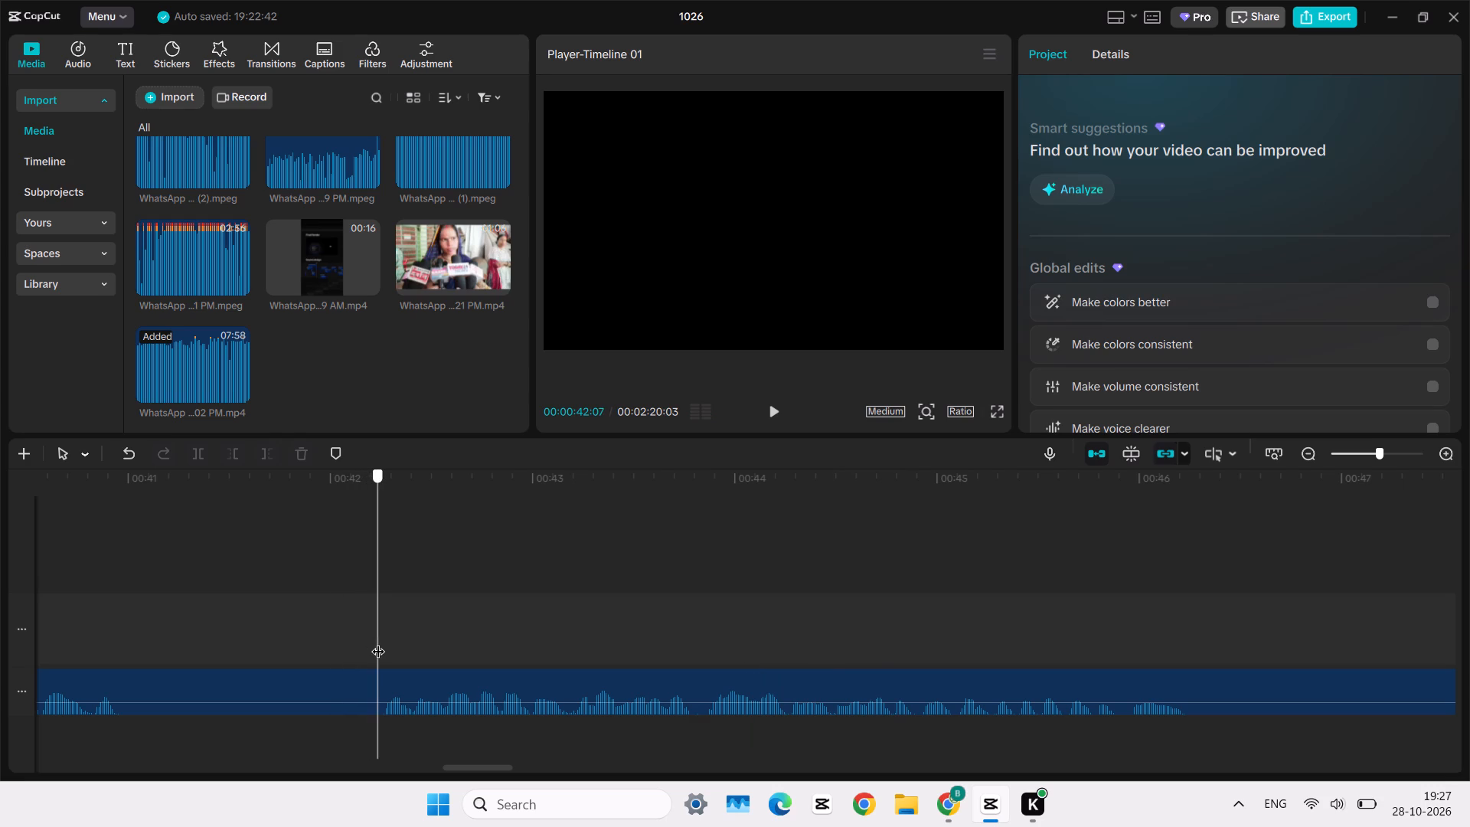
pyautogui.moveTo(378, 642); pyautogui.dragTo(375, 640)
pyautogui.click(403, 712)
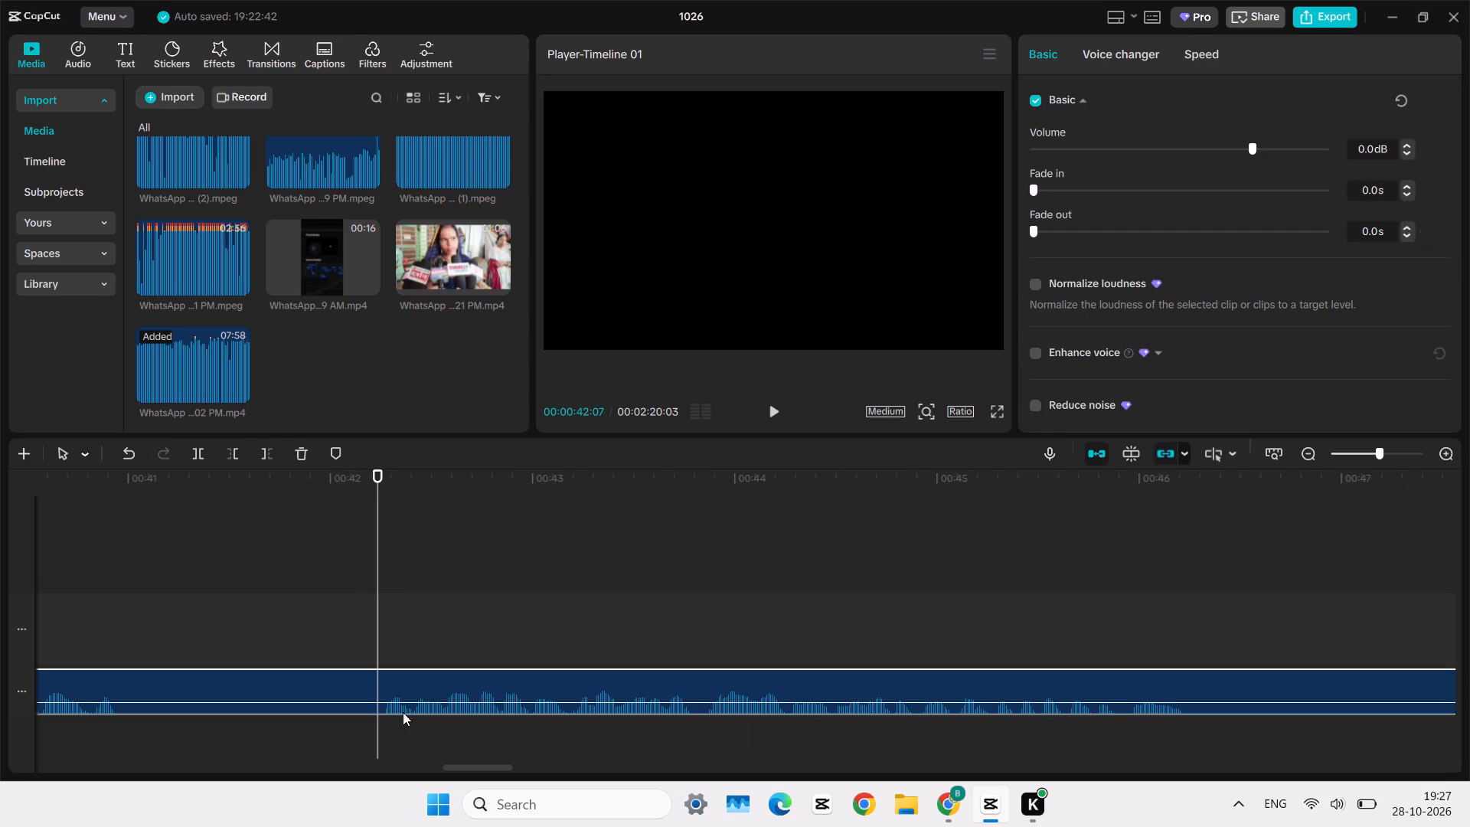
pyautogui.press('q')
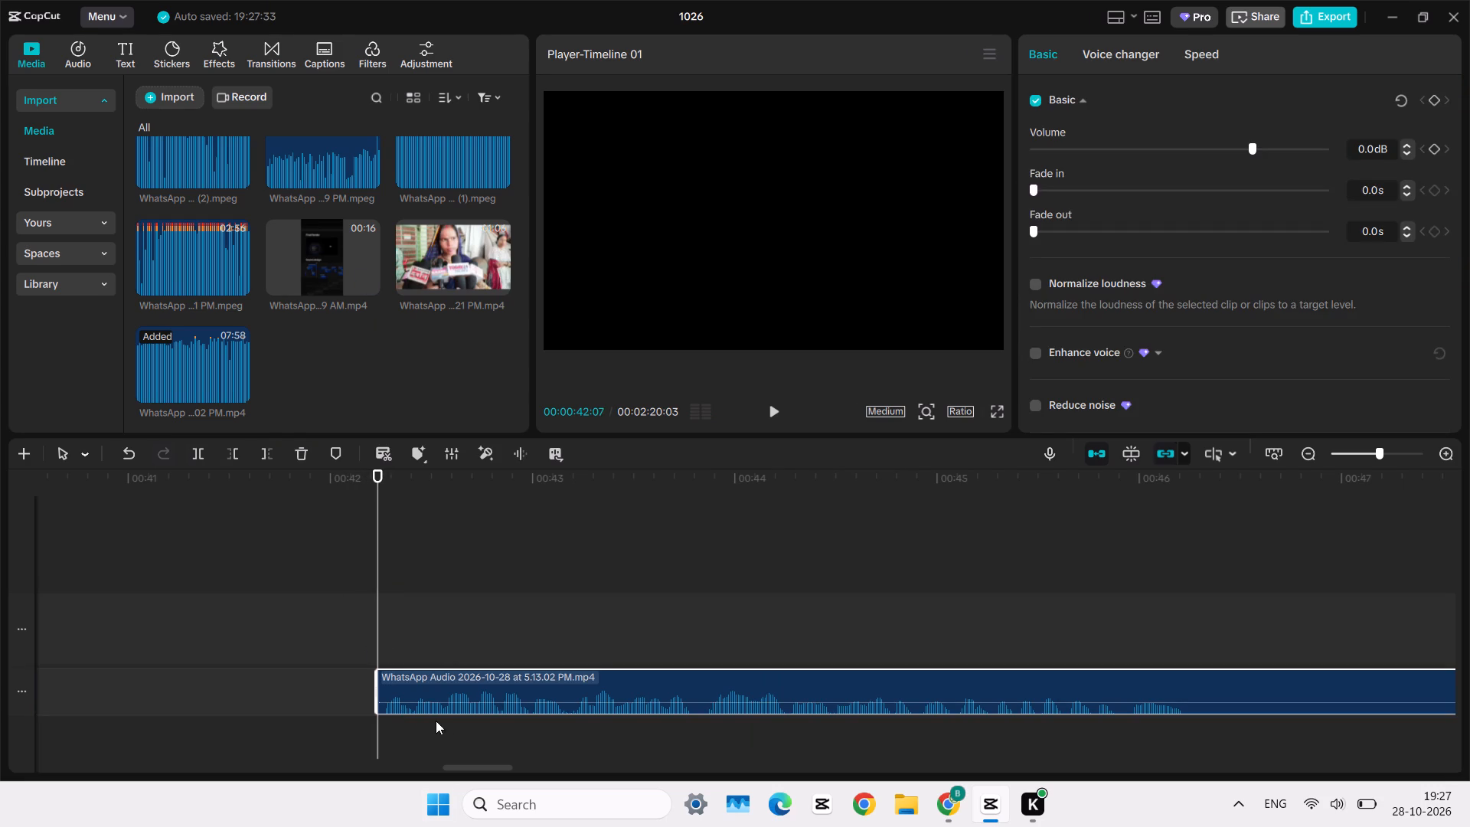
# Move the trimmed last audio clip back against the end of the preceding passage at about 15.5 seconds, leaving no gap.
pyautogui.moveTo(430, 688); pyautogui.dragTo(0, 724)
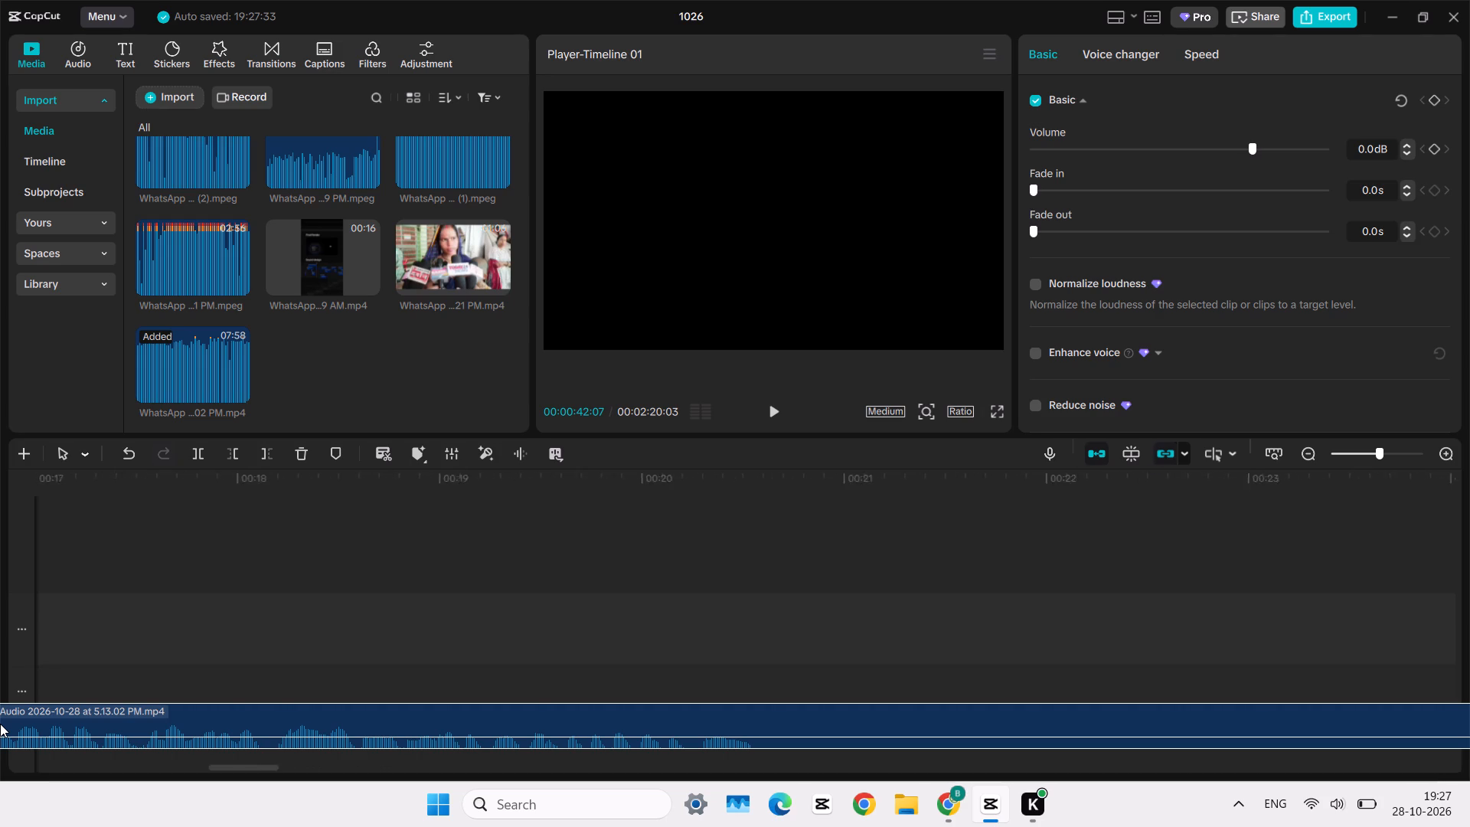
pyautogui.moveTo(0, 724); pyautogui.dragTo(1135, 676)
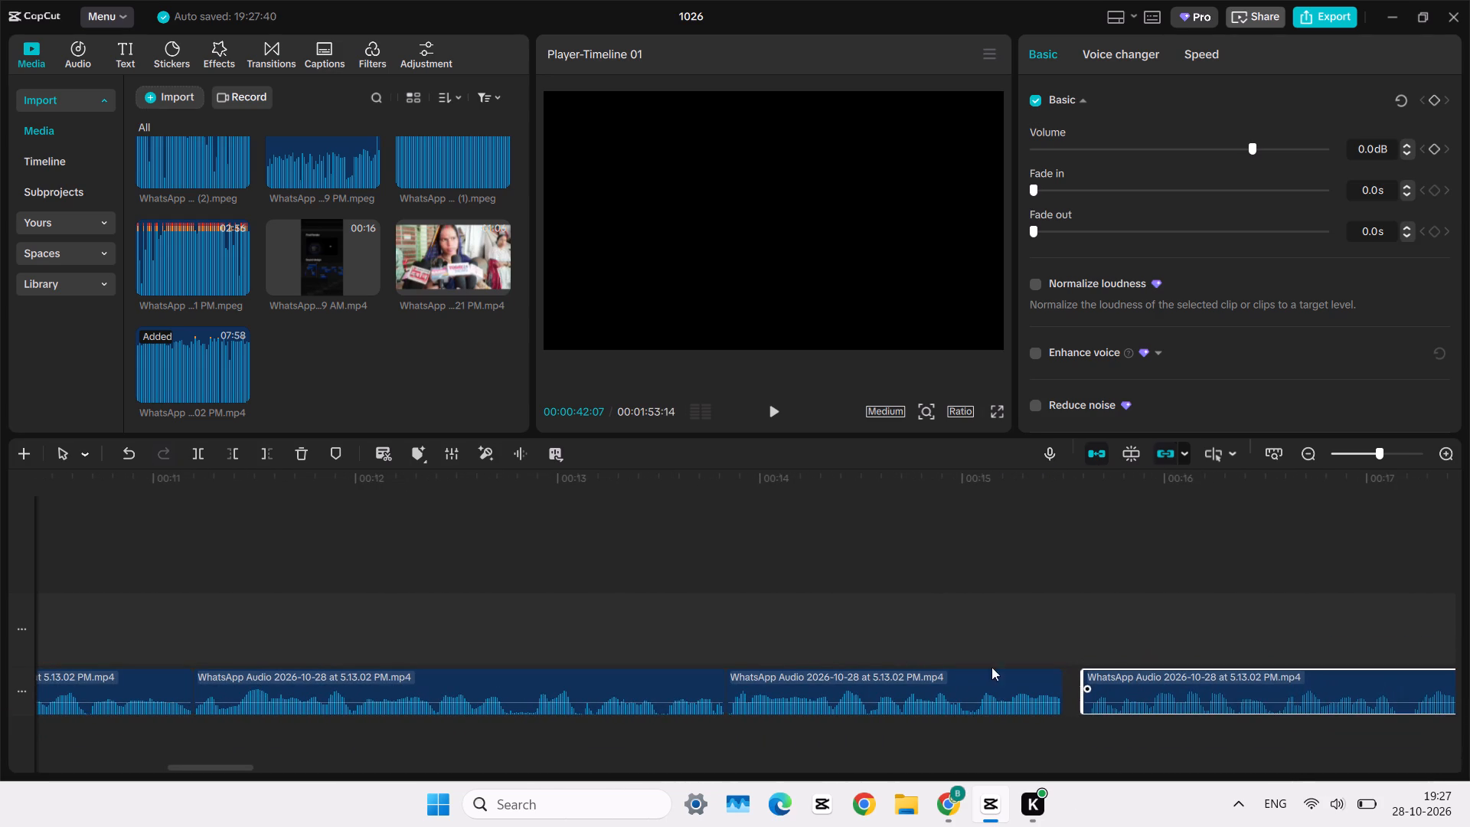
pyautogui.click(760, 634)
pyautogui.press('space')
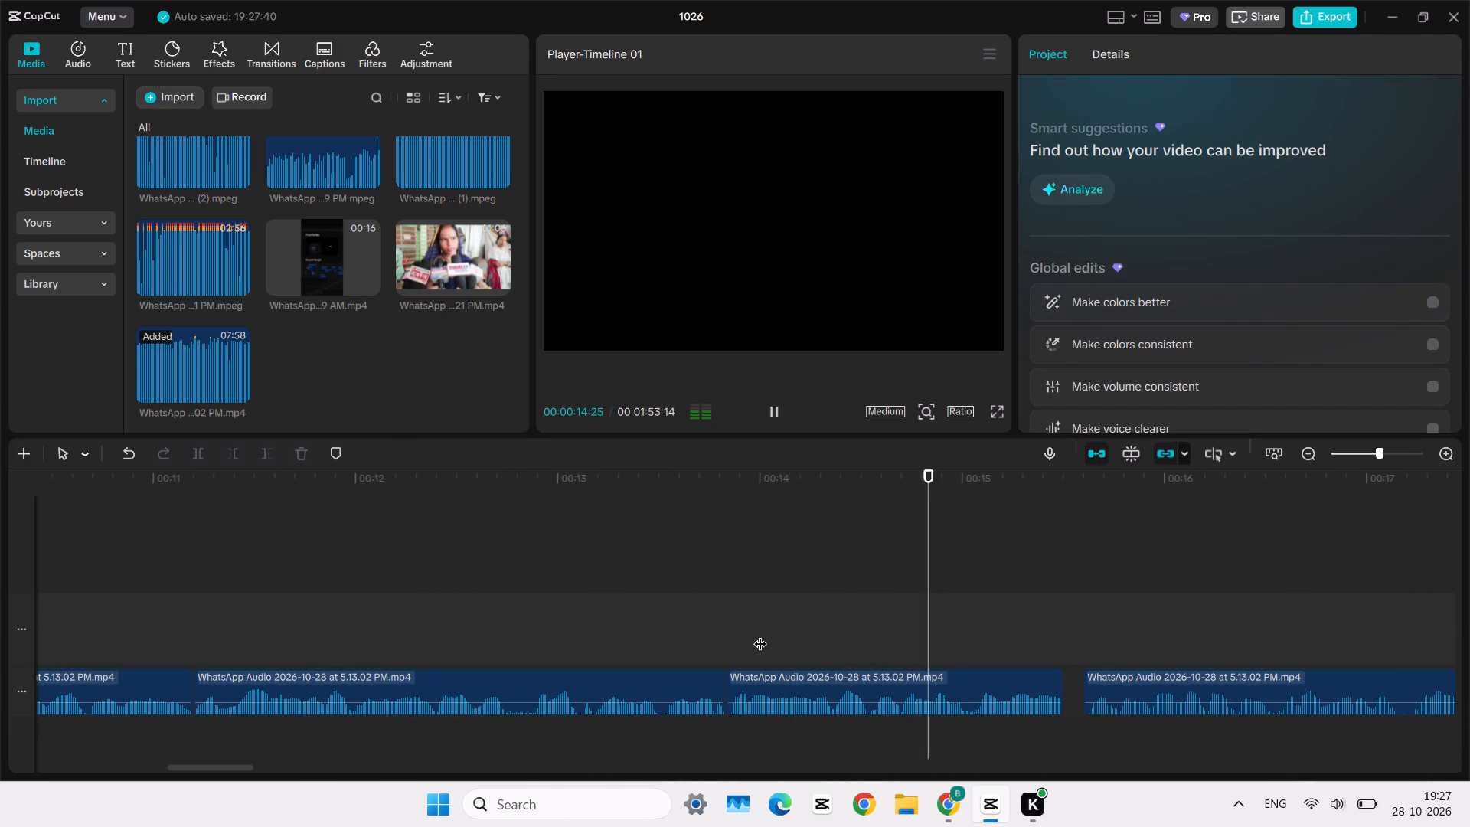
pyautogui.press('space')
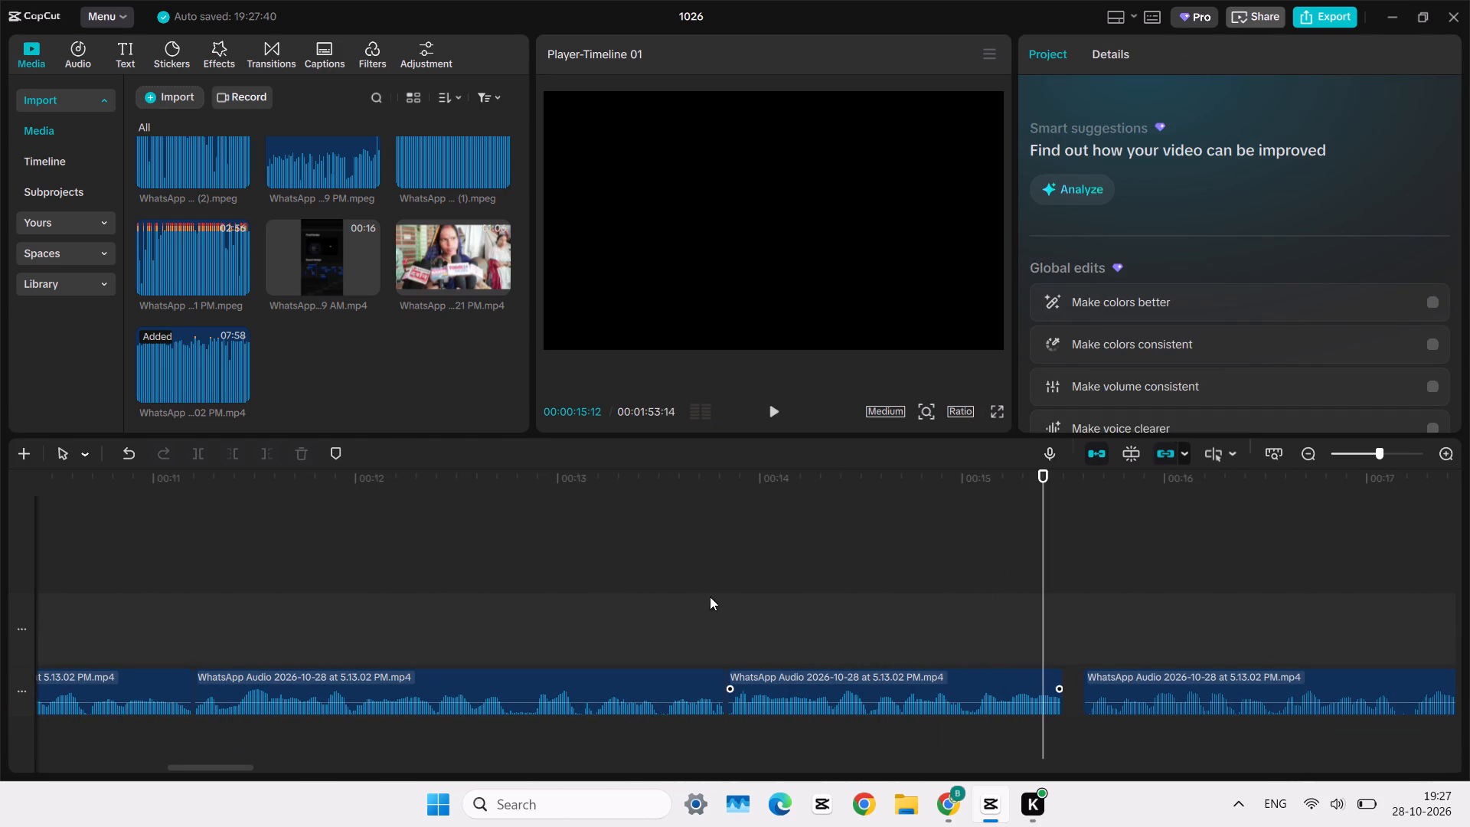
pyautogui.click(708, 597)
pyautogui.press('space')
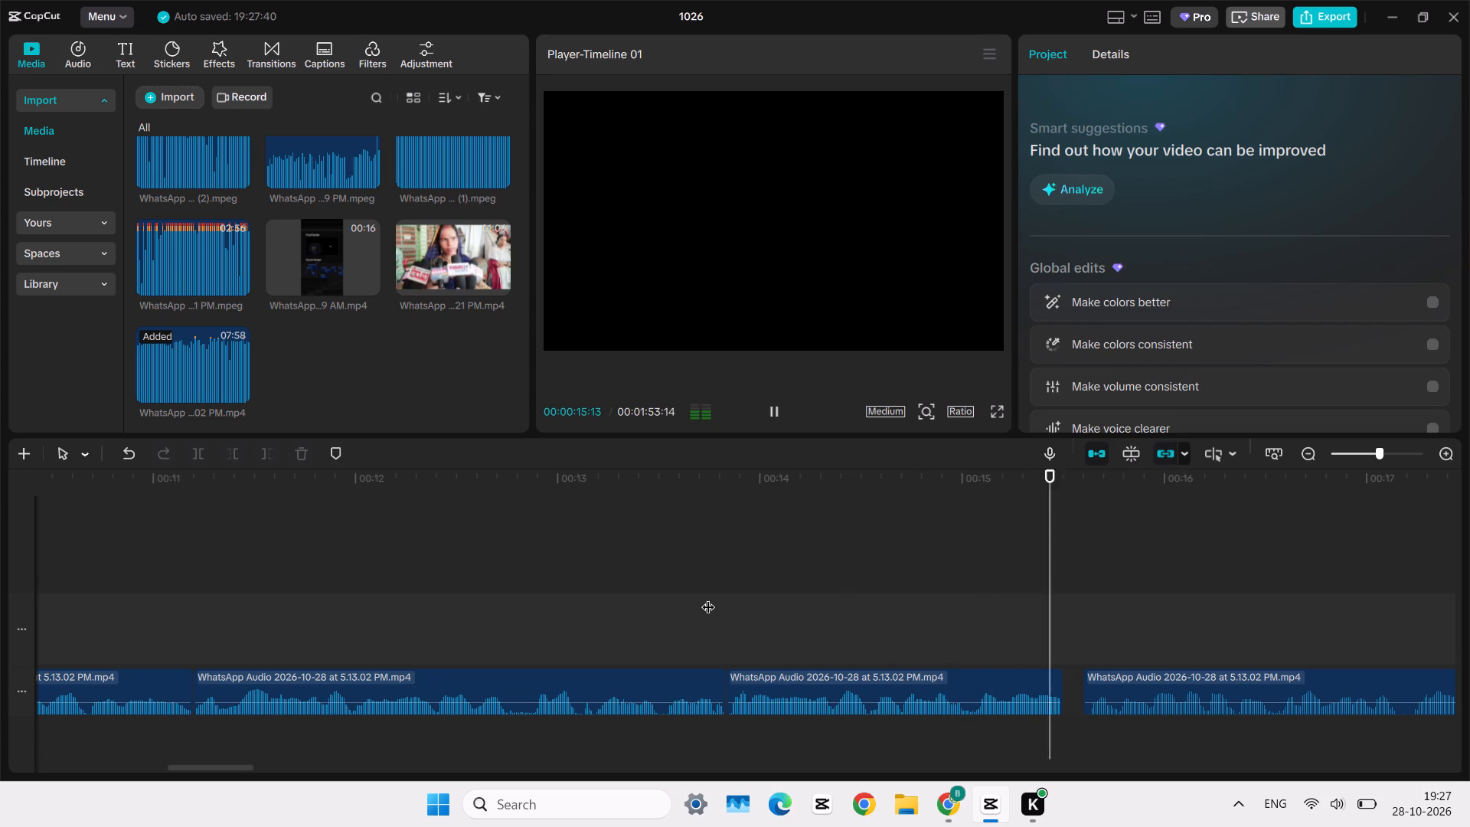
pyautogui.moveTo(1112, 684); pyautogui.dragTo(1093, 688)
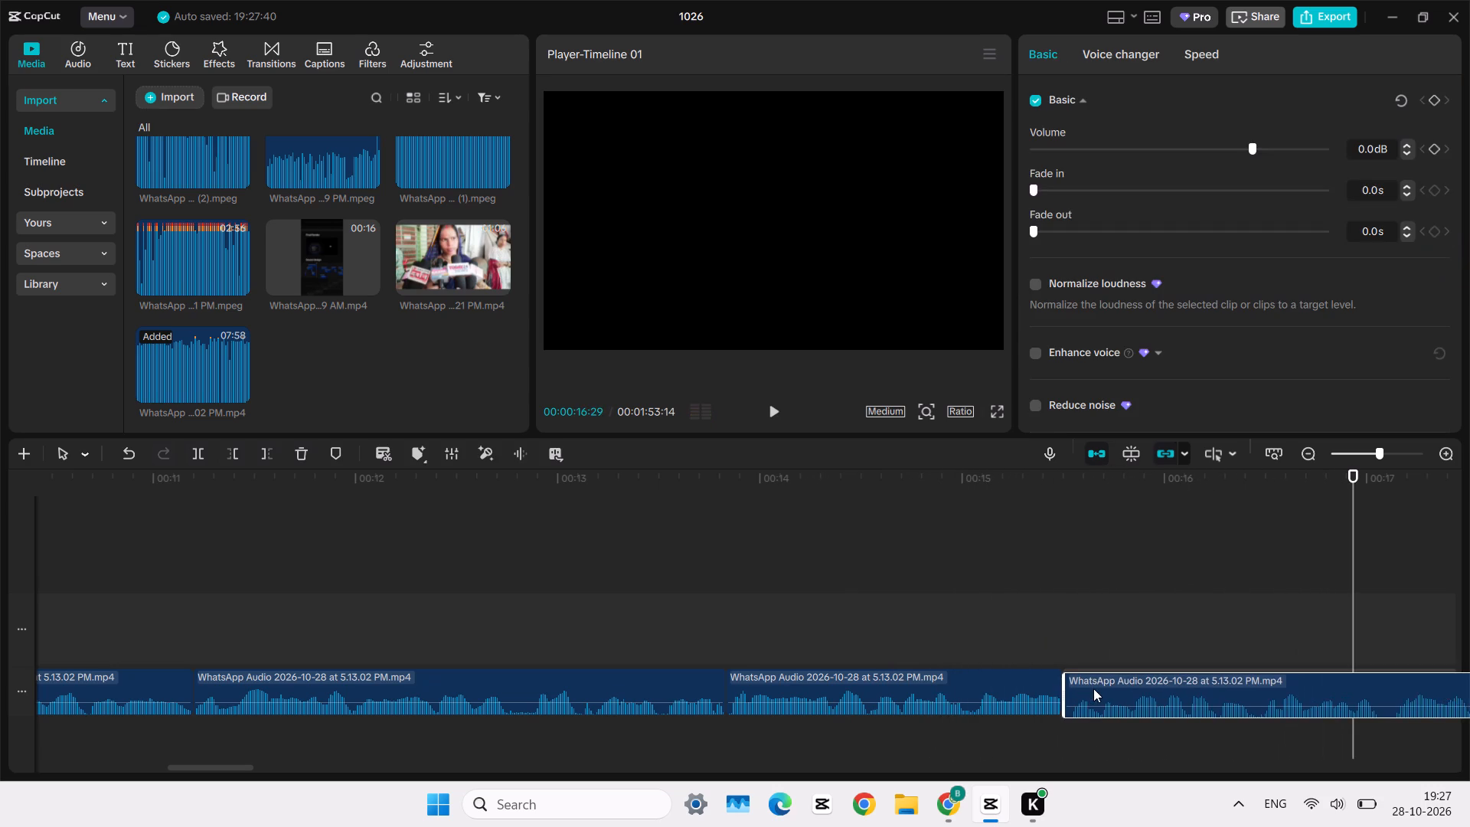
# Play back the join at about 15.5 seconds and the passage up to about 18 seconds to check how the cut flows.
pyautogui.click(1011, 642)
pyautogui.press('space')
pyautogui.click(928, 639)
pyautogui.press('space')
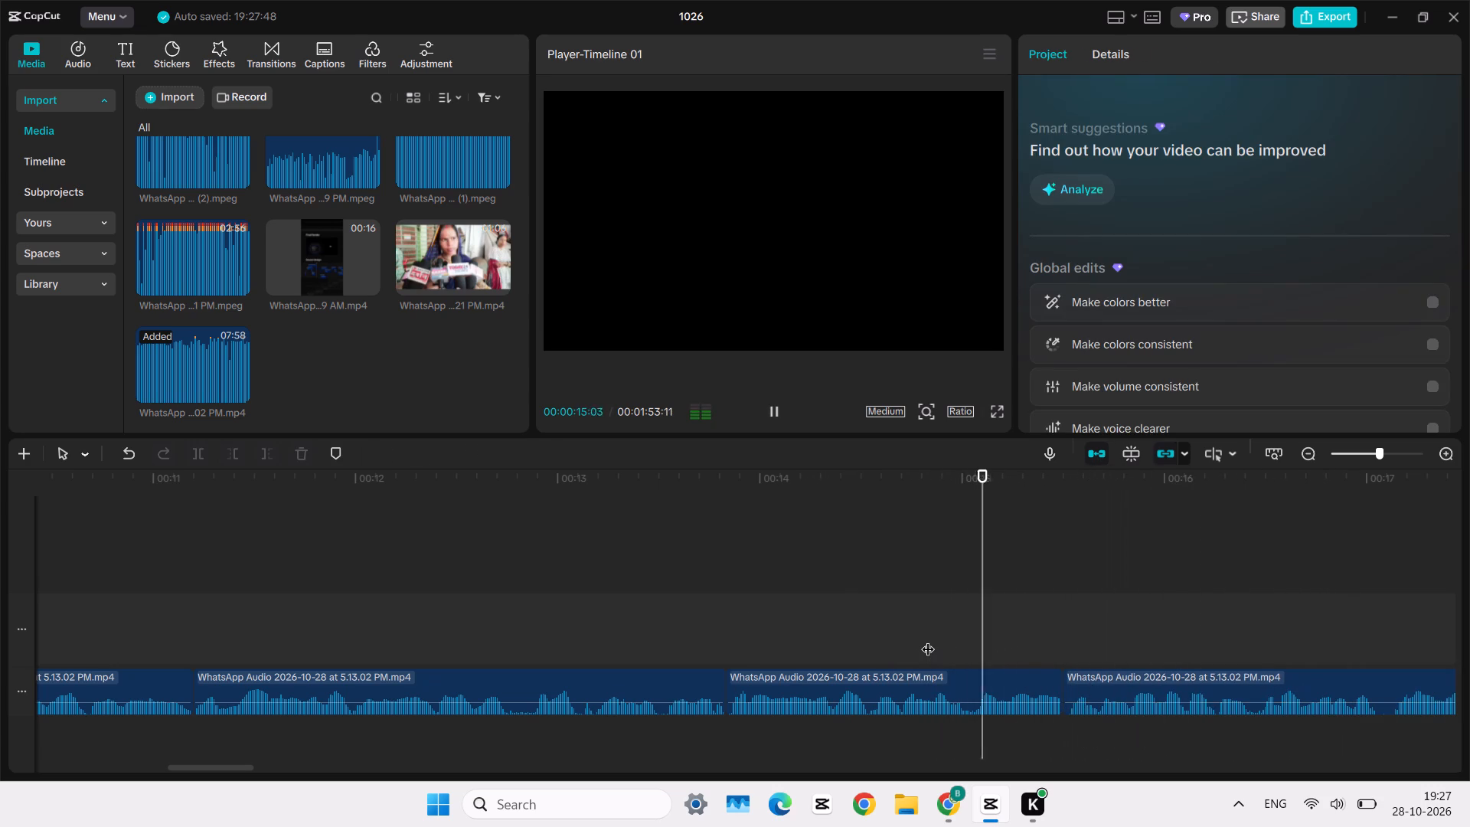
pyautogui.click(799, 637)
pyautogui.press('space')
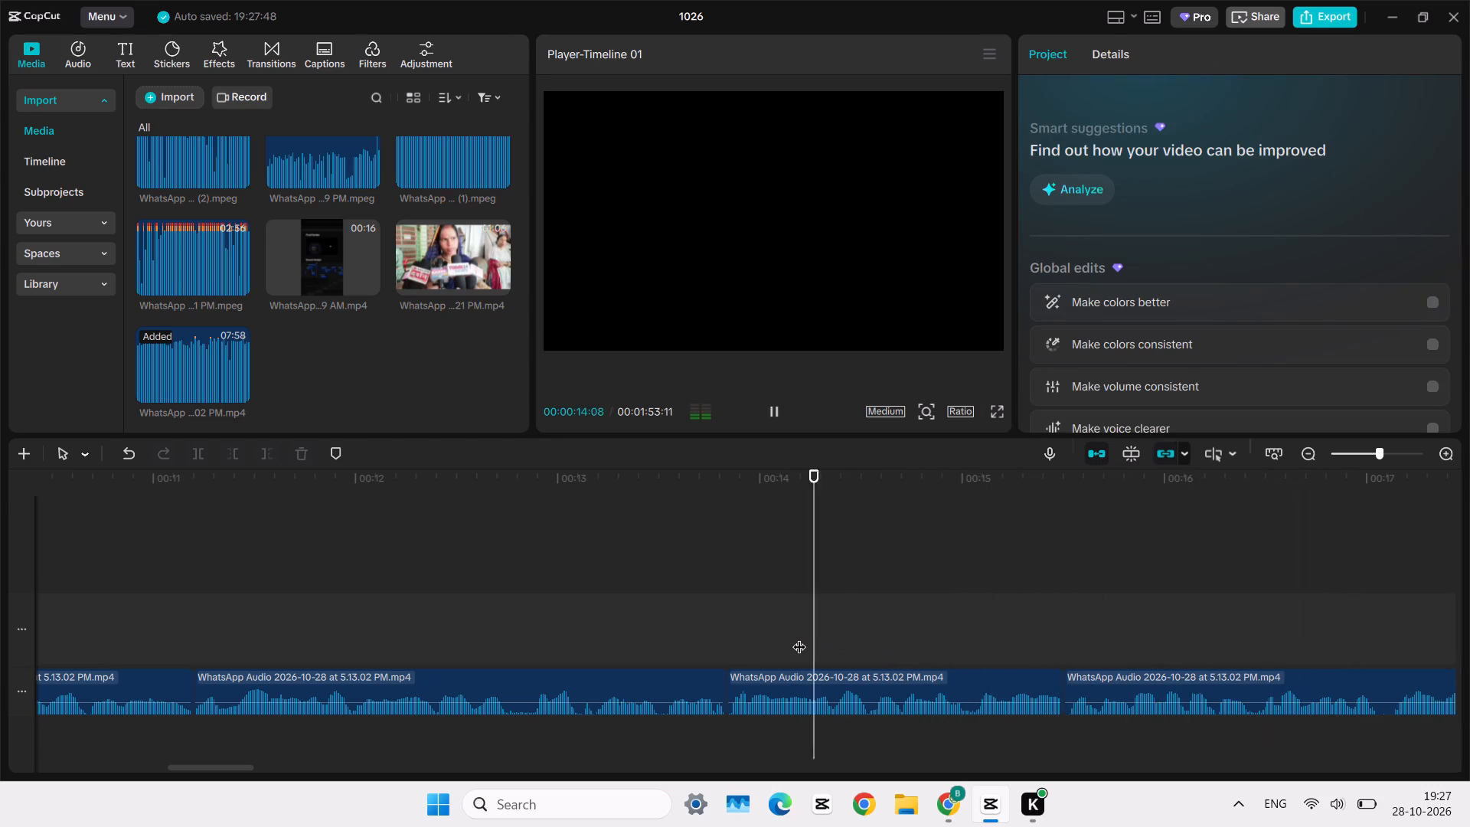
pyautogui.hscroll(-2, 1168, 650)
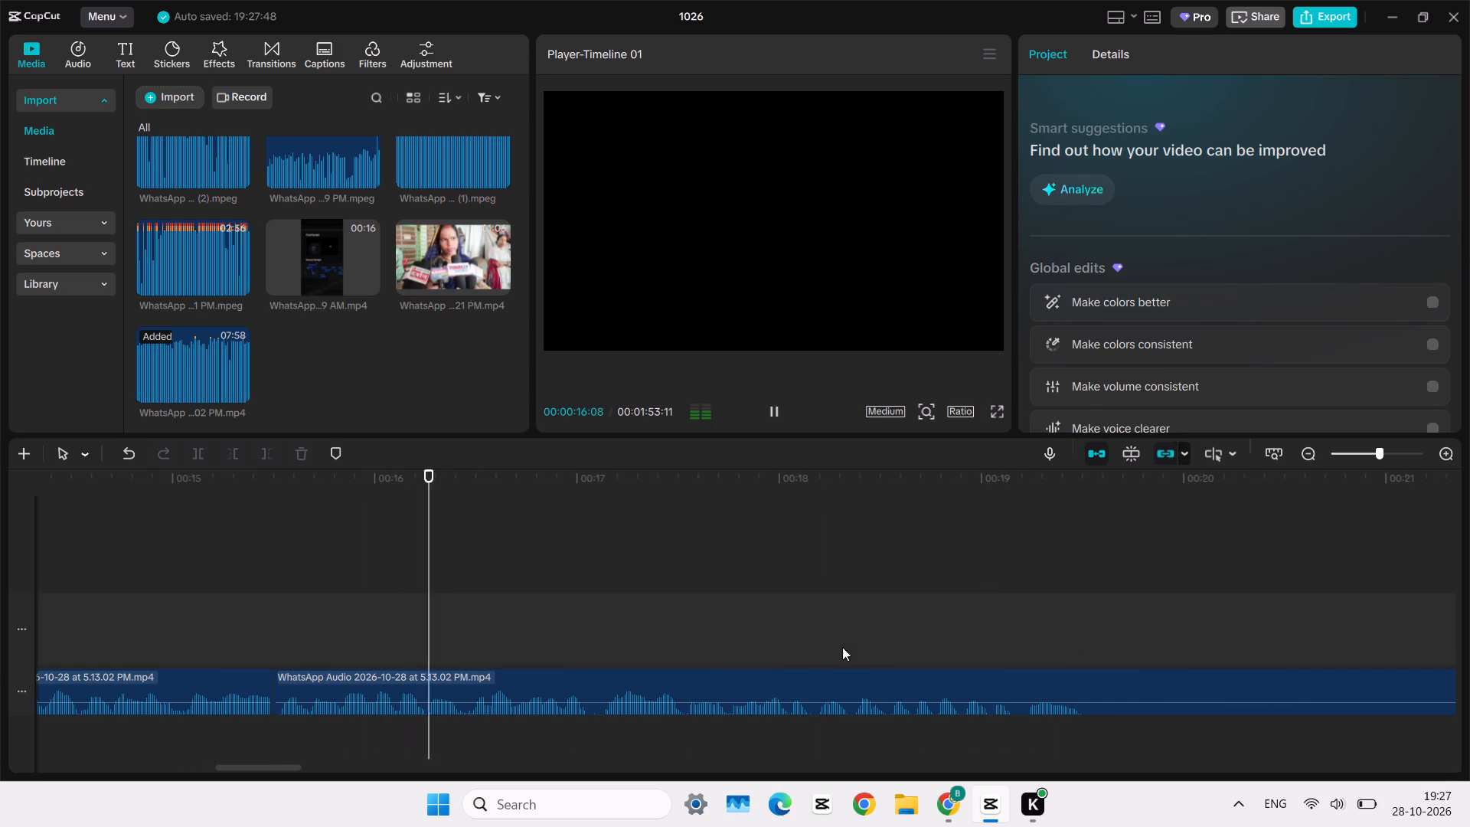
pyautogui.hscroll(-1, 996, 698)
pyautogui.keyDown('ctrl'); pyautogui.scroll(2, 996, 698); pyautogui.keyUp('ctrl')
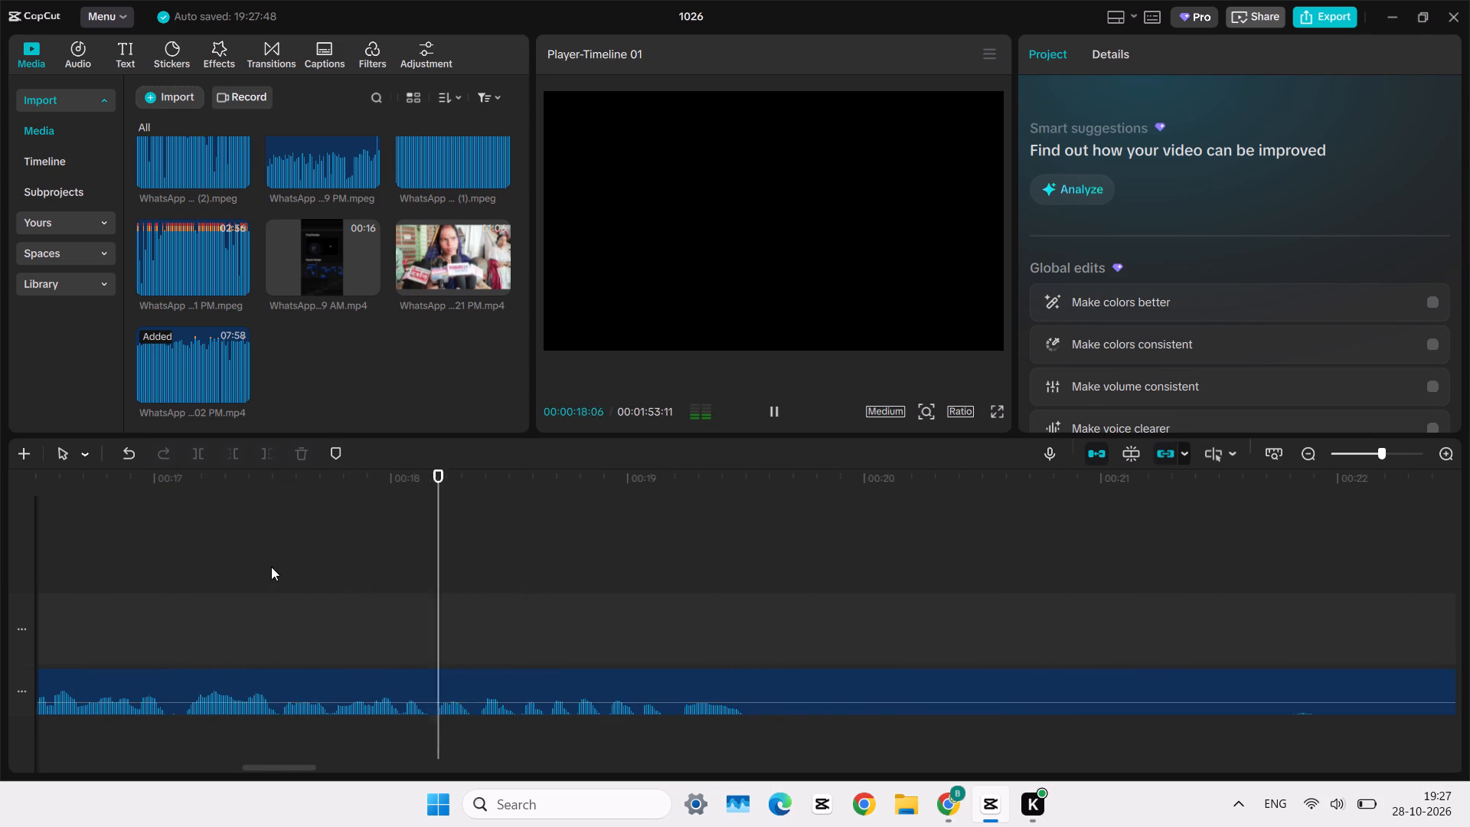
pyautogui.click(272, 567)
pyautogui.hscroll(2, 272, 567)
pyautogui.click(749, 629)
pyautogui.press('space')
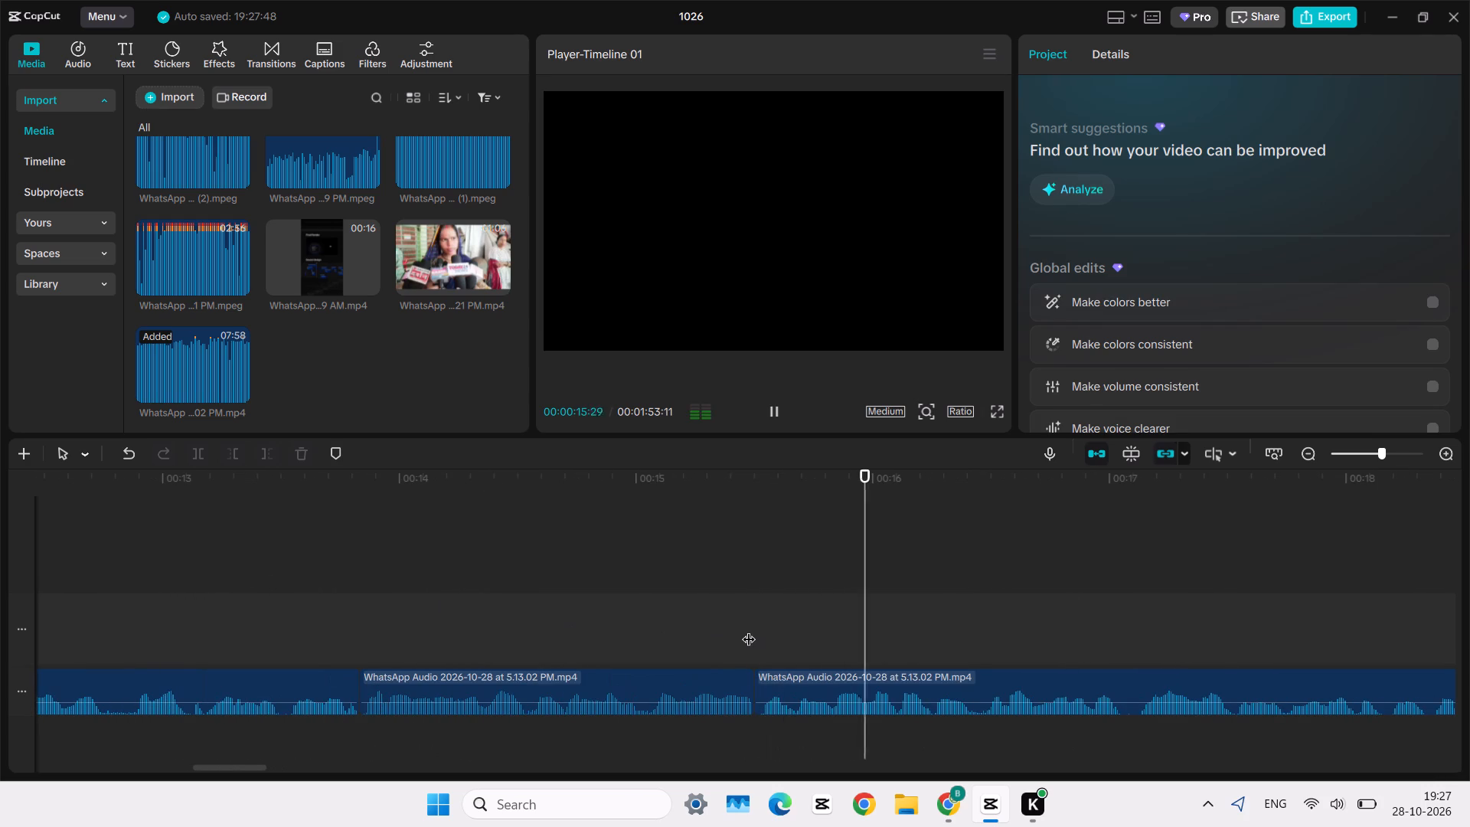
# Listen through the last audio clip between about 21 and 40 seconds to locate the next usable spoken passage.
pyautogui.hscroll(-1, 1312, 678)
pyautogui.click(1180, 637)
pyautogui.hscroll(-3, 1180, 637)
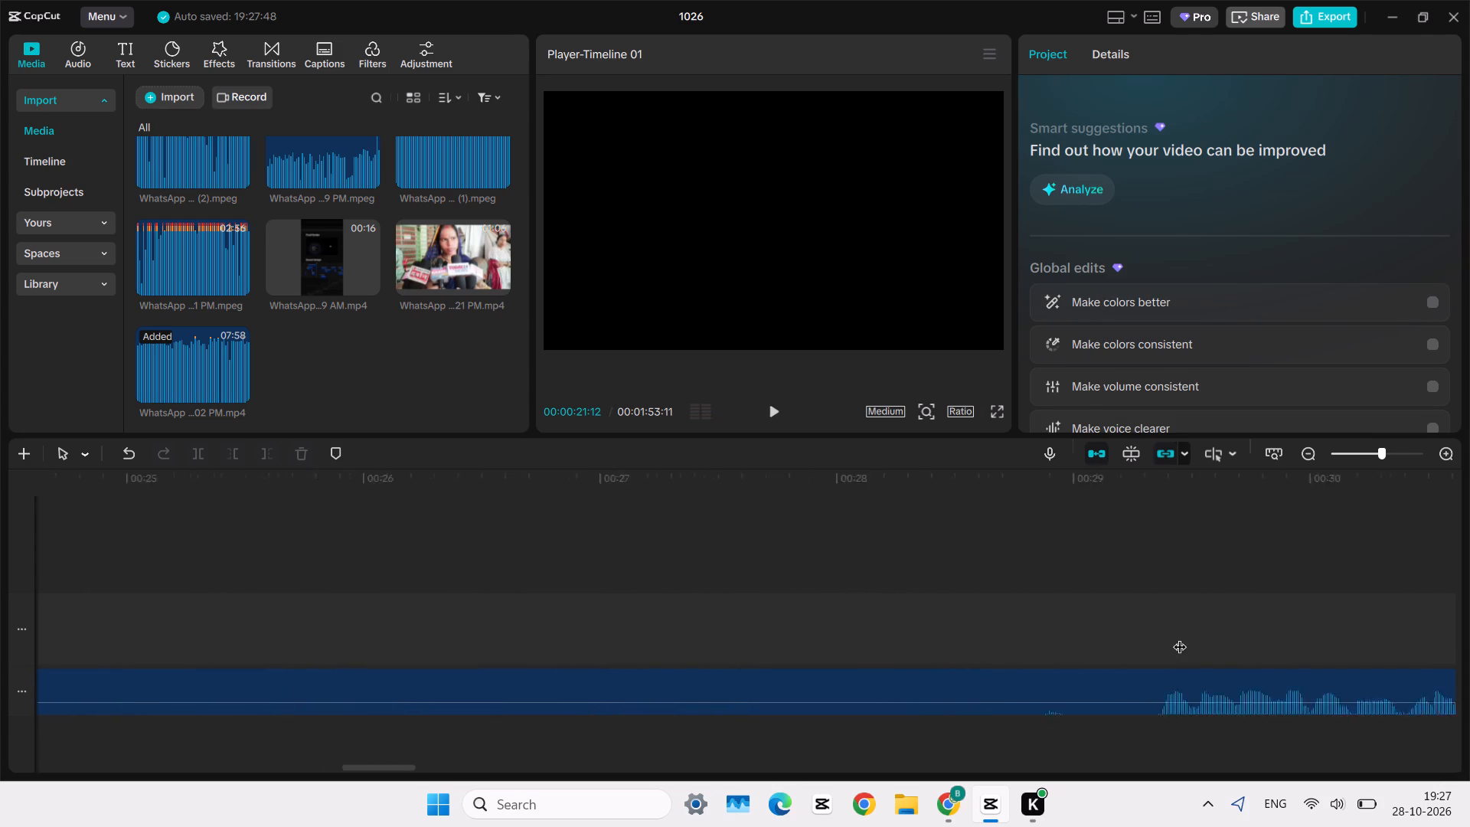
pyautogui.hscroll(-1, 1180, 637)
pyautogui.click(784, 618)
pyautogui.press('space')
pyautogui.hscroll(-2, 784, 618)
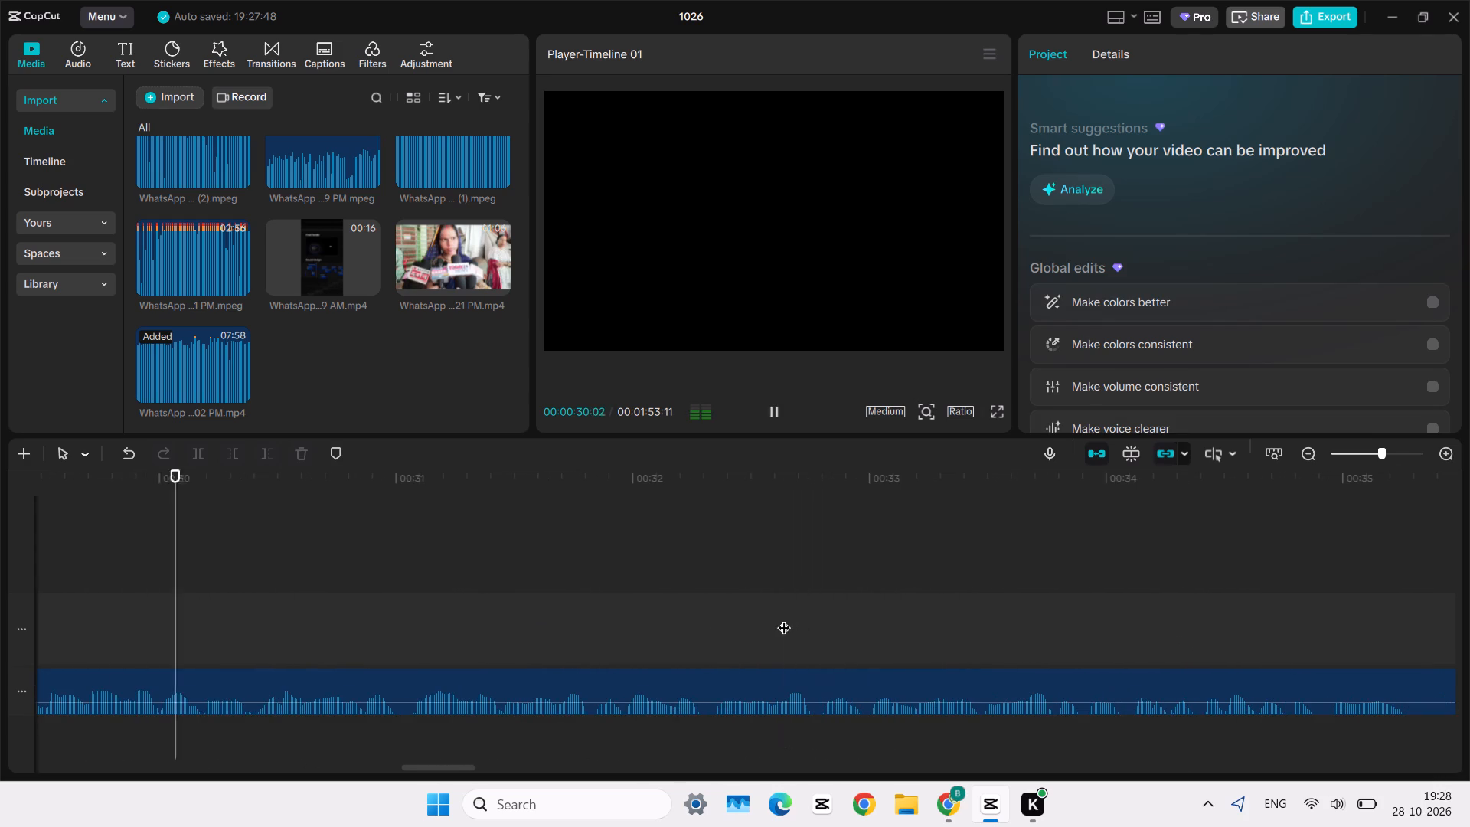
pyautogui.hscroll(-1, 1001, 640)
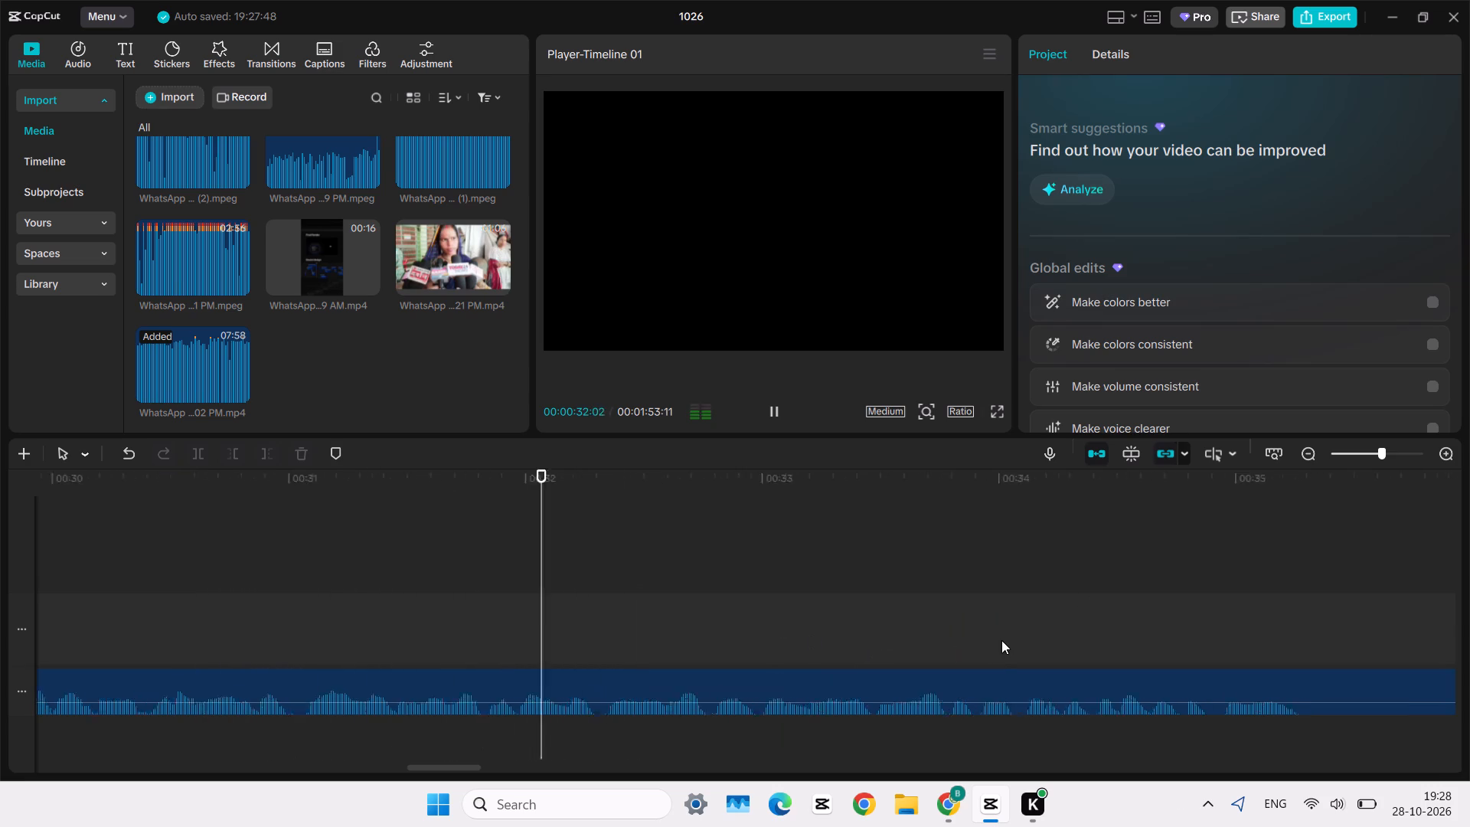
pyautogui.hscroll(-1, 1001, 640)
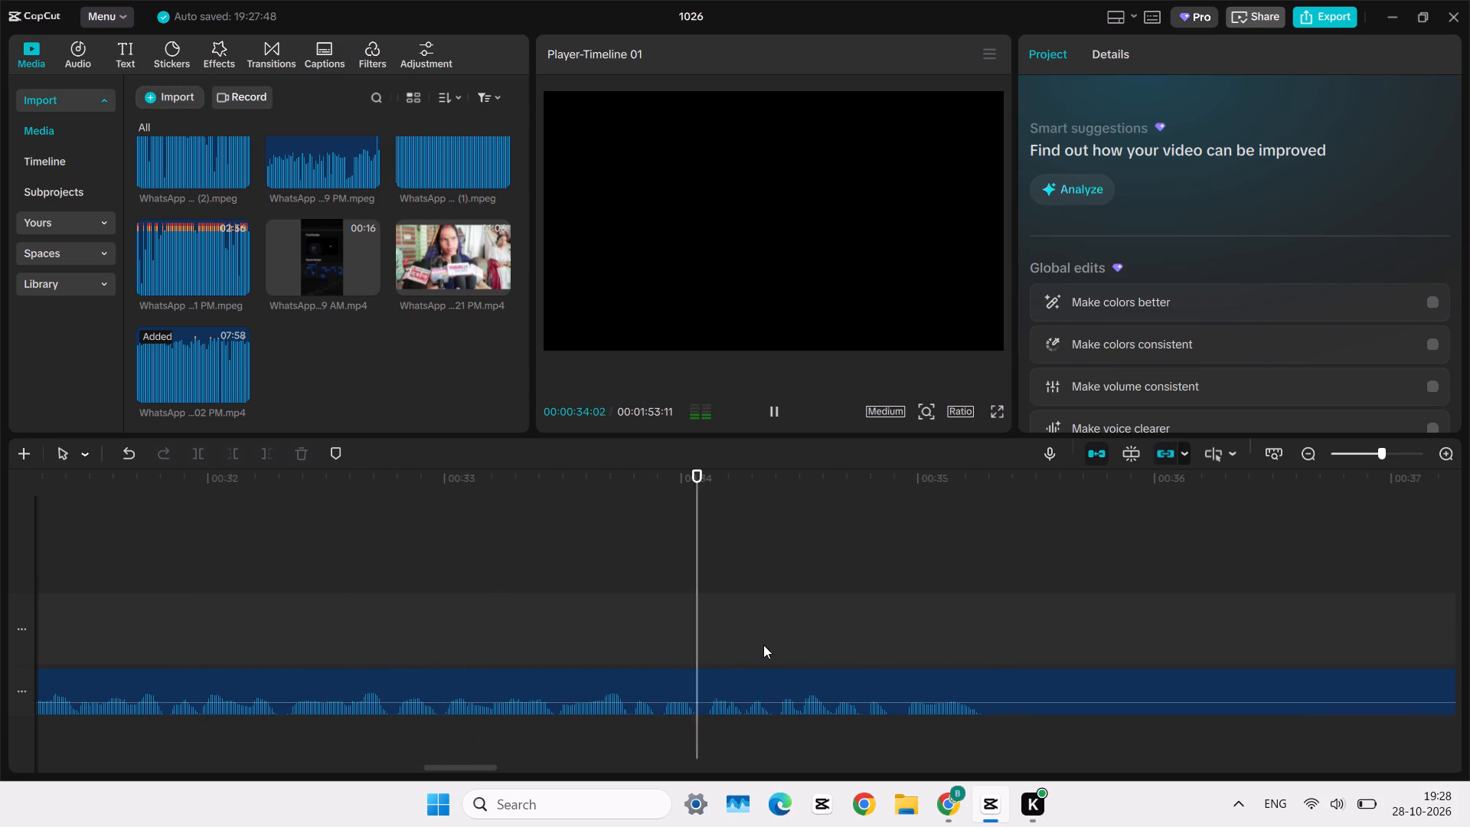
pyautogui.hscroll(-1, 1008, 646)
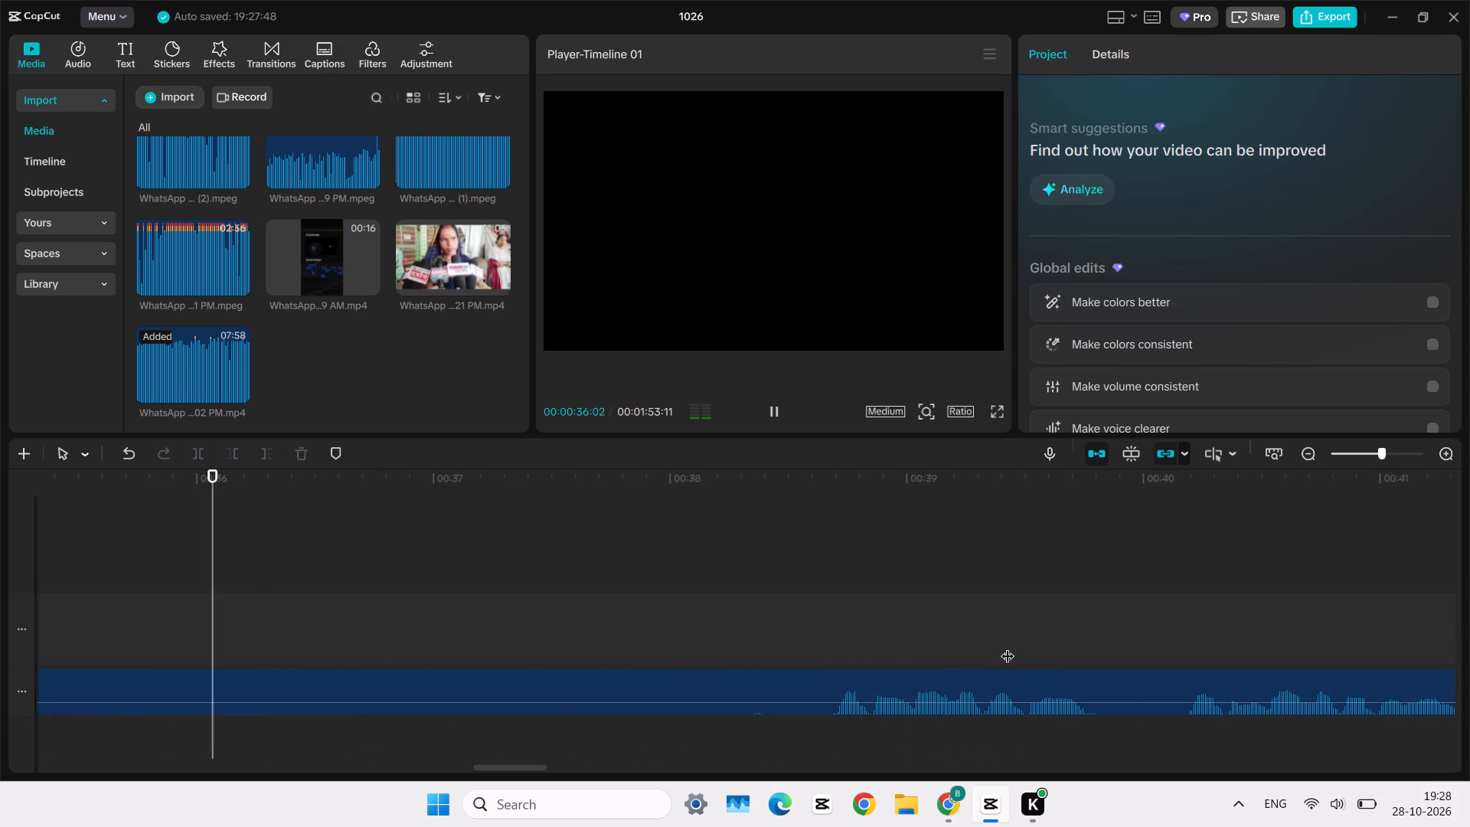
pyautogui.hscroll(-1, 1008, 646)
pyautogui.click(1137, 649)
pyautogui.hscroll(-6, 1137, 649)
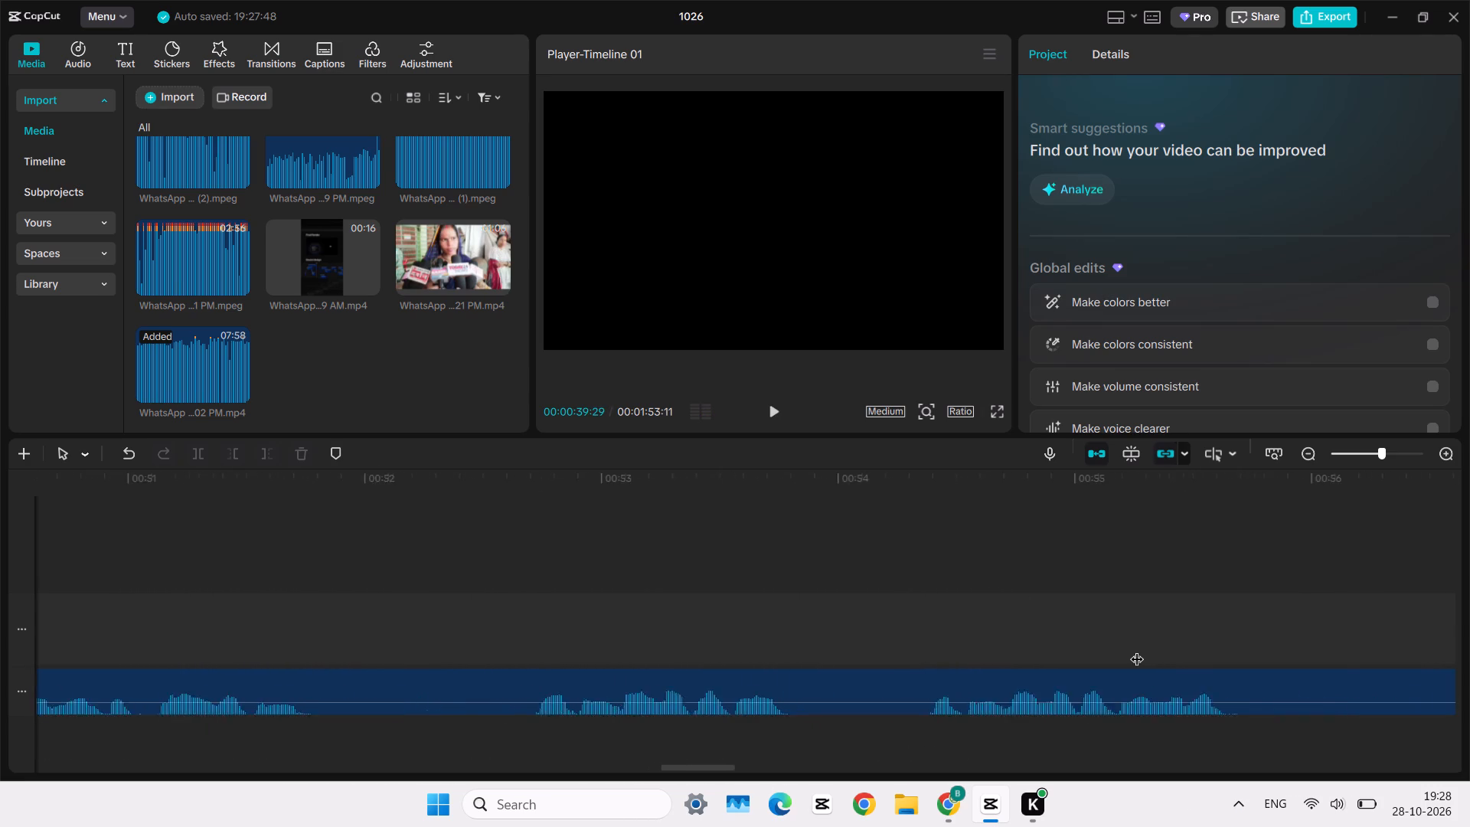
# Sample the last audio clip further on, between about 57 seconds and 1:09, for a usable take.
pyautogui.hscroll(-1, 1137, 649)
pyautogui.click(1057, 649)
pyautogui.press('space')
pyautogui.hscroll(-2, 1057, 649)
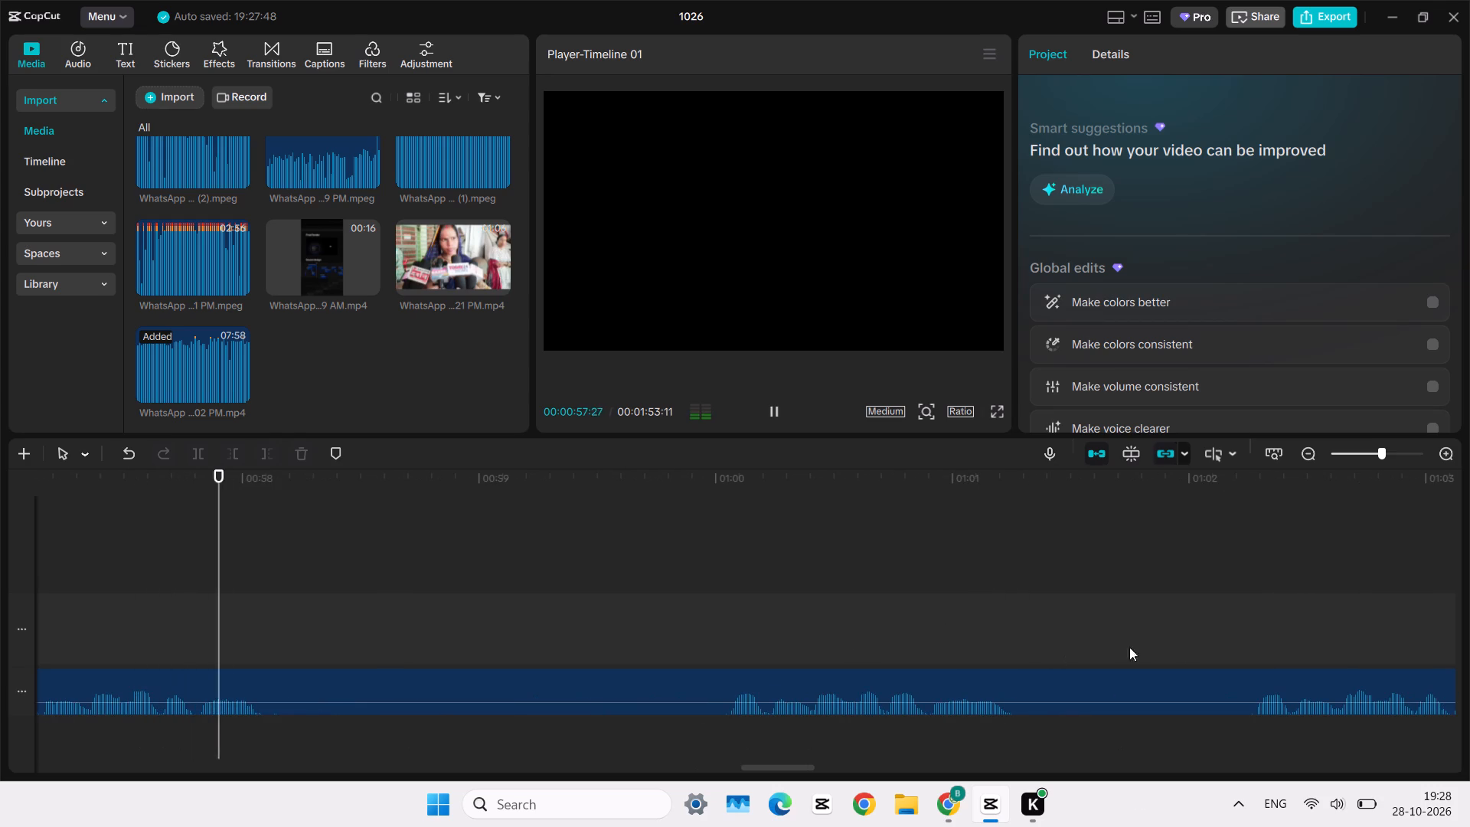
pyautogui.click(1200, 639)
pyautogui.press('space')
pyautogui.hscroll(-3, 1200, 639)
pyautogui.click(1074, 630)
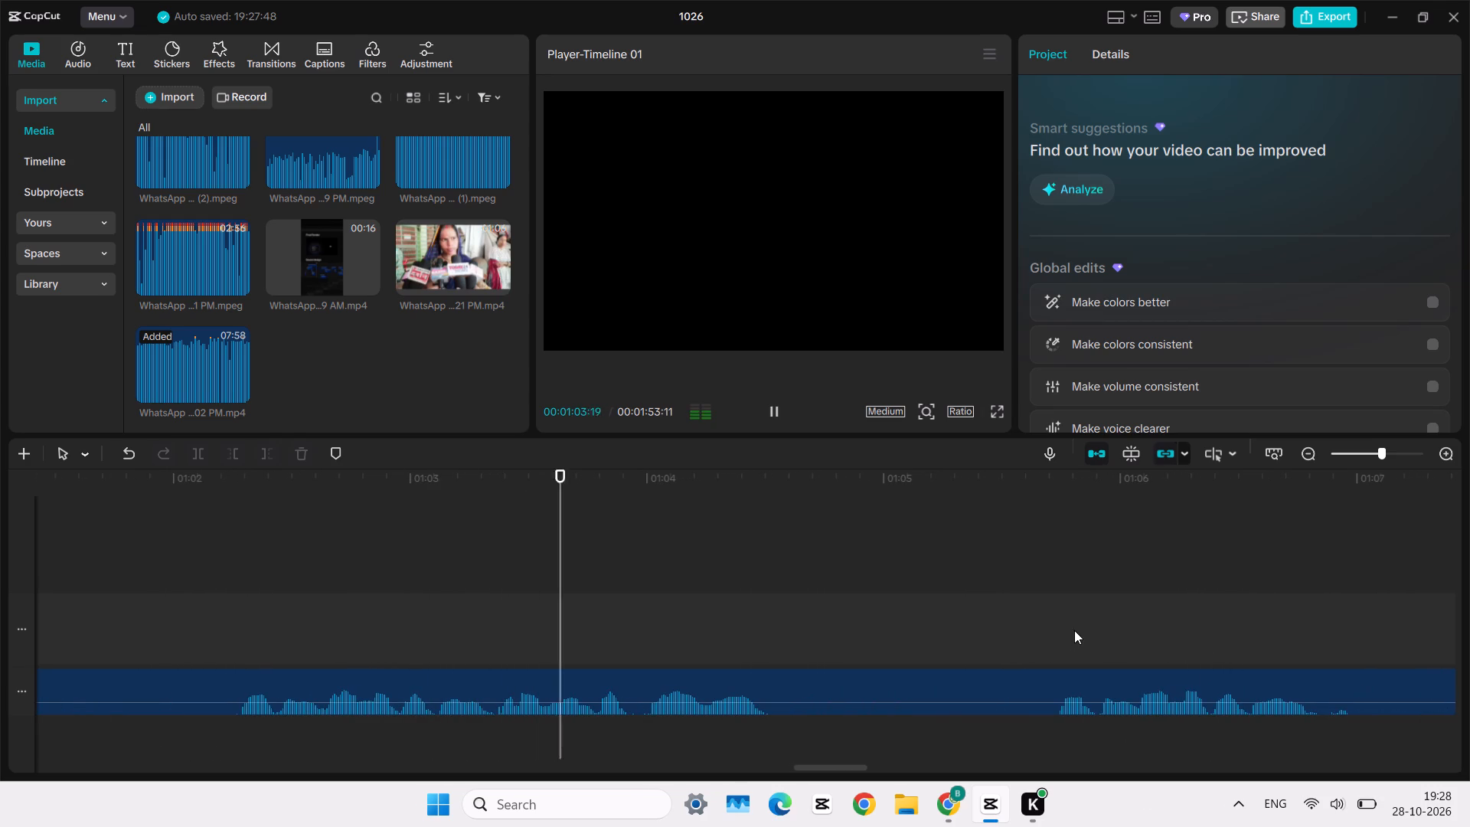
pyautogui.press('space')
pyautogui.hscroll(-2, 1074, 630)
pyautogui.doubleClick(1074, 630)
pyautogui.press('space')
pyautogui.hscroll(-1, 1074, 630)
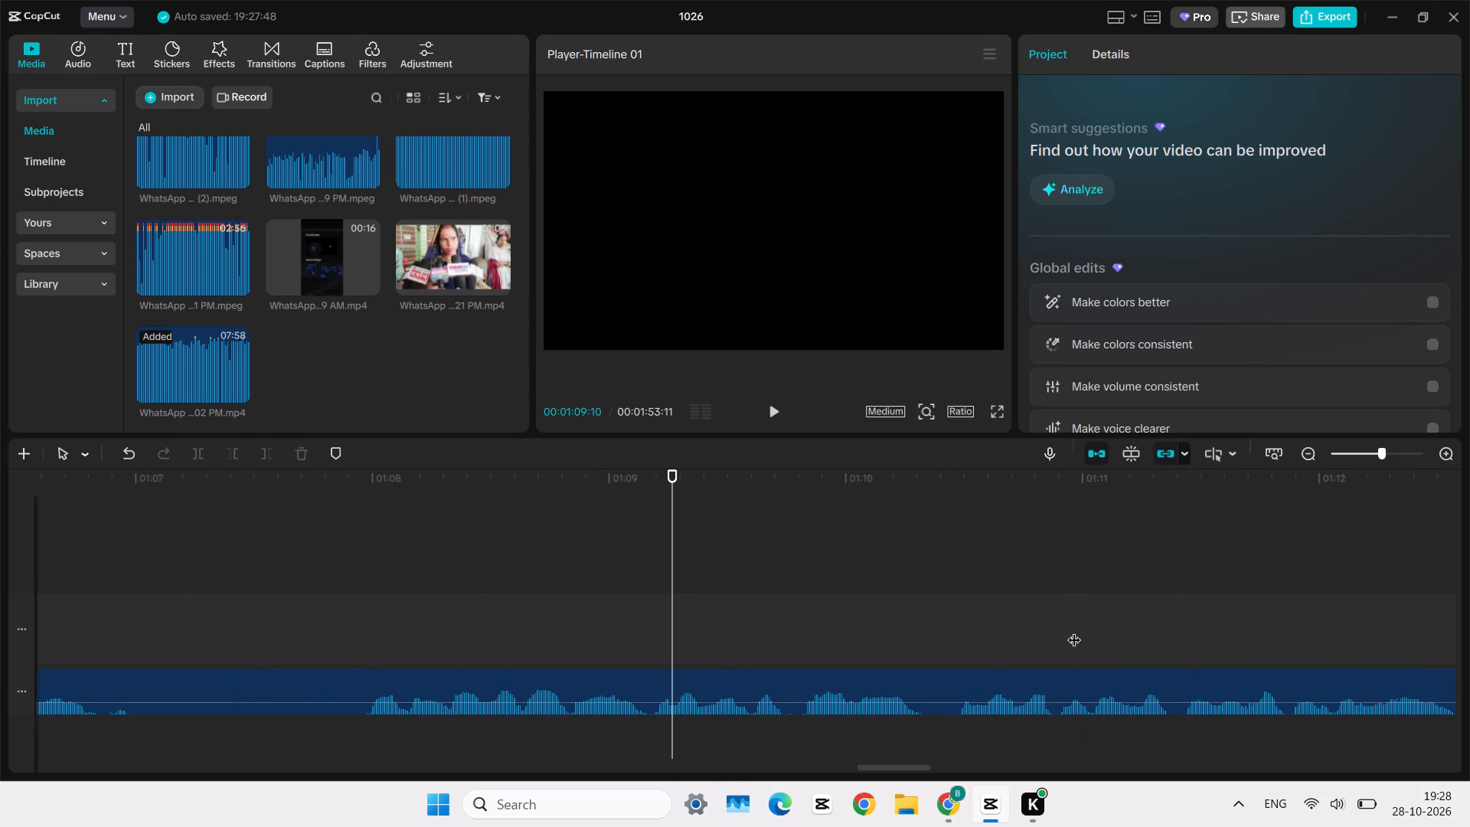
# Play the spoken passage from about 1:08 to 1:15 in the last audio clip to judge the take.
pyautogui.click(409, 587)
pyautogui.press('space')
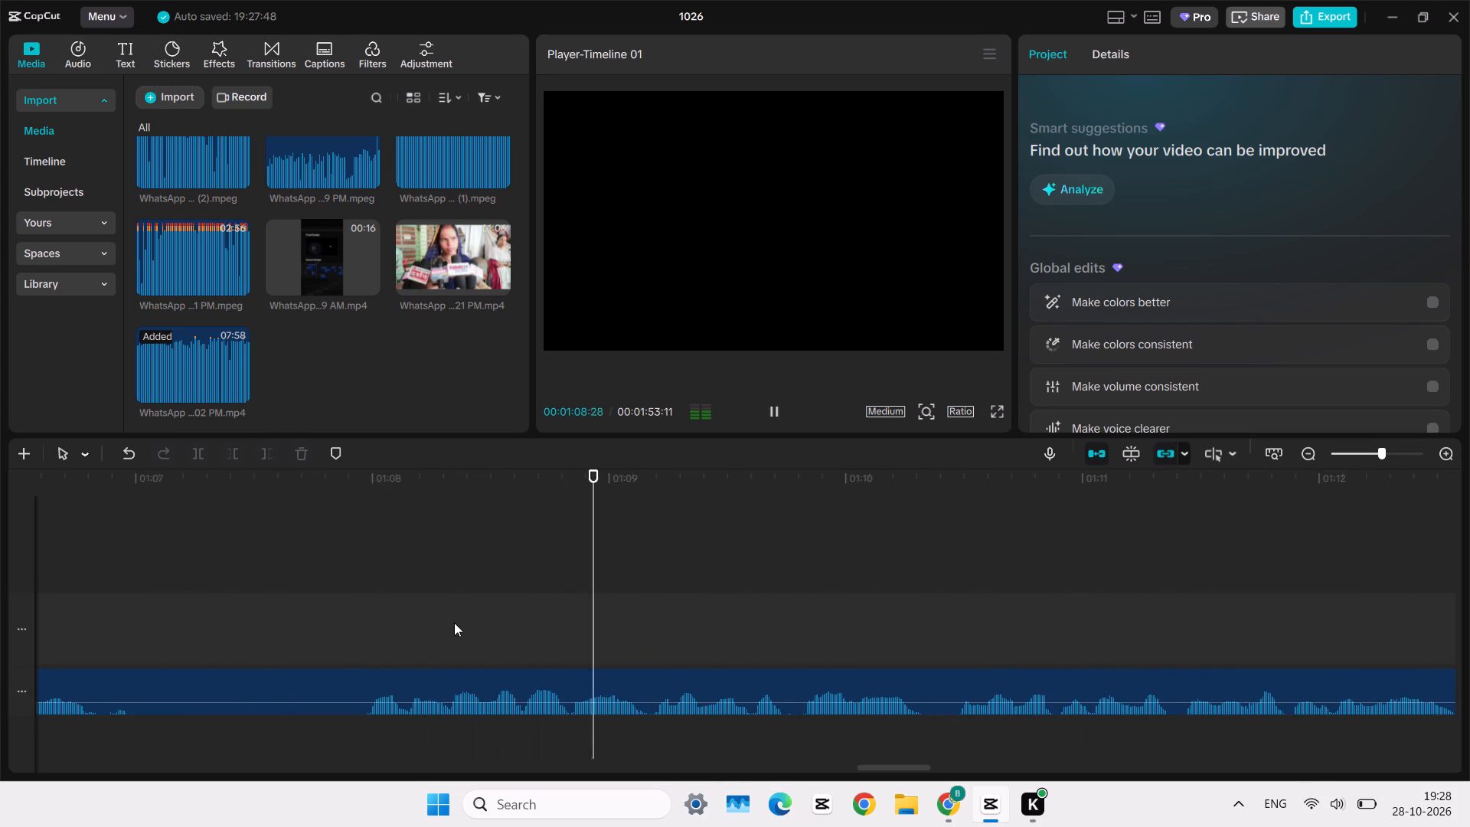
pyautogui.hscroll(-1, 908, 670)
pyautogui.keyDown('ctrl'); pyautogui.scroll(-1, 908, 670); pyautogui.keyUp('ctrl')
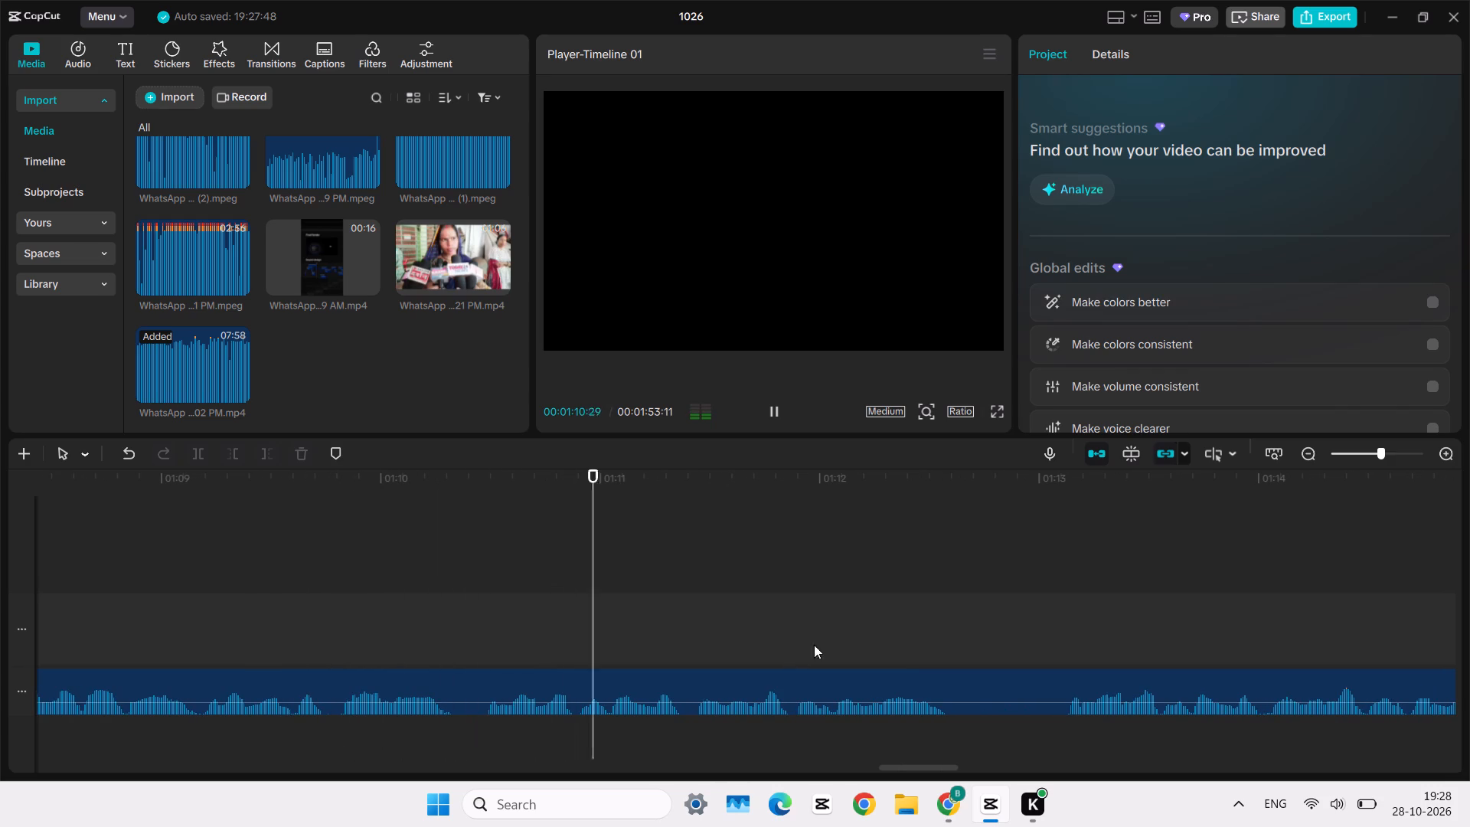
pyautogui.click(1041, 632)
pyautogui.press('space')
pyautogui.hscroll(1, 1041, 632)
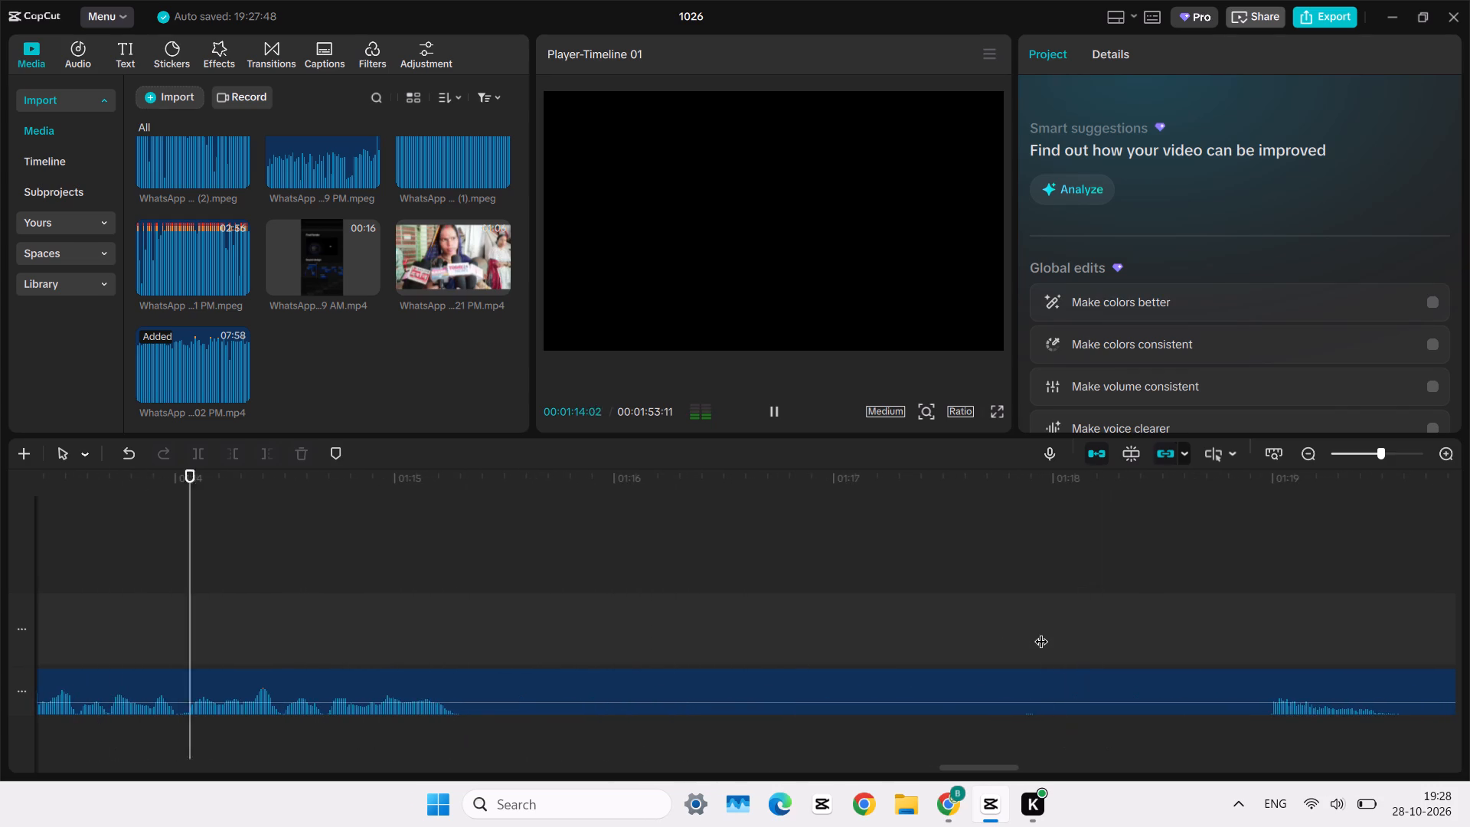
pyautogui.hscroll(1, 1041, 632)
pyautogui.click(675, 615)
pyautogui.hscroll(4, 675, 615)
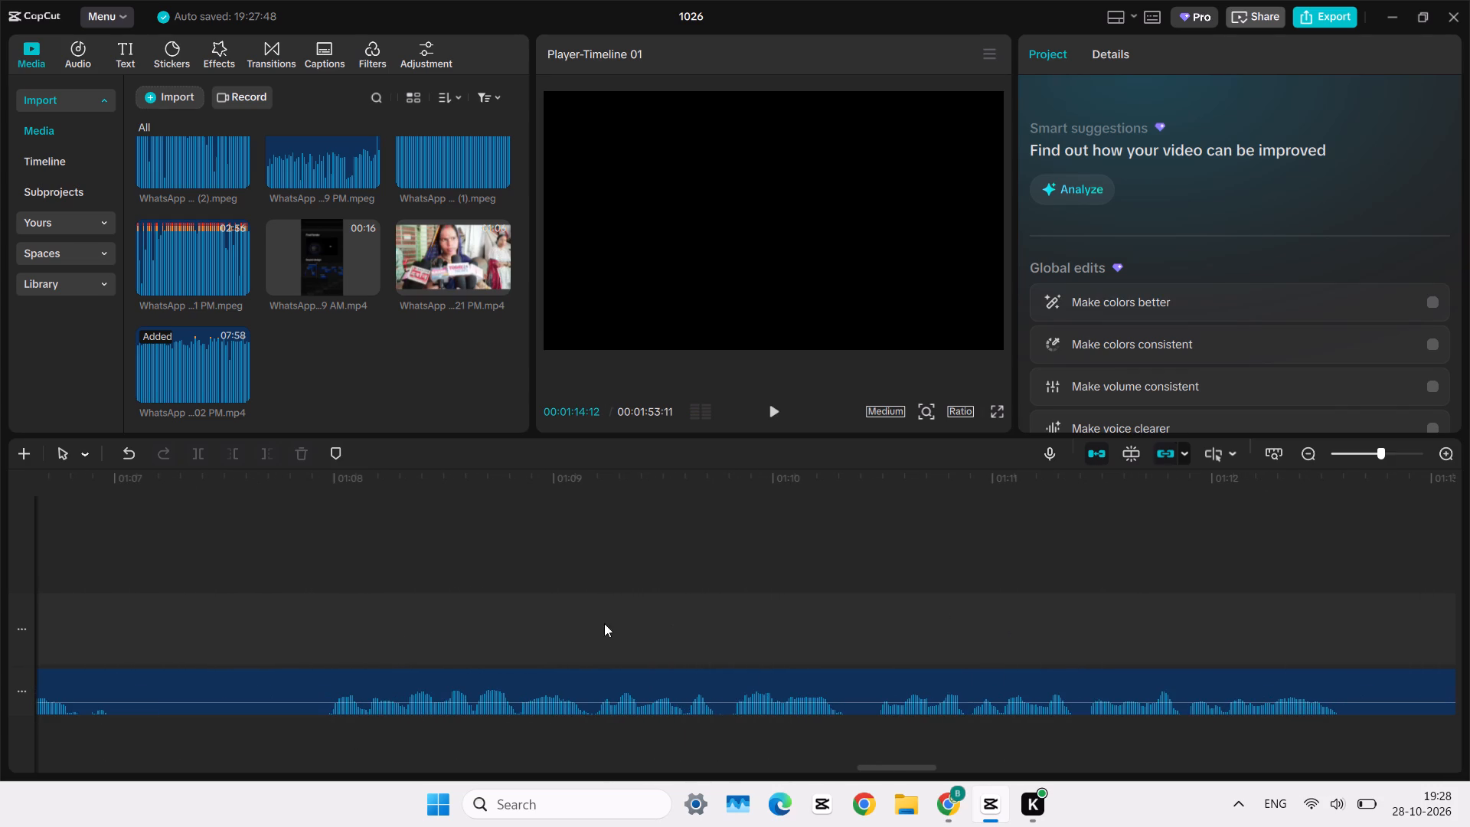
# Replay the start of the passage at about 1:08 and trim away everything before 00:01:07:29 in the last audio clip.
pyautogui.click(317, 606)
pyautogui.press('space')
pyautogui.doubleClick(317, 606)
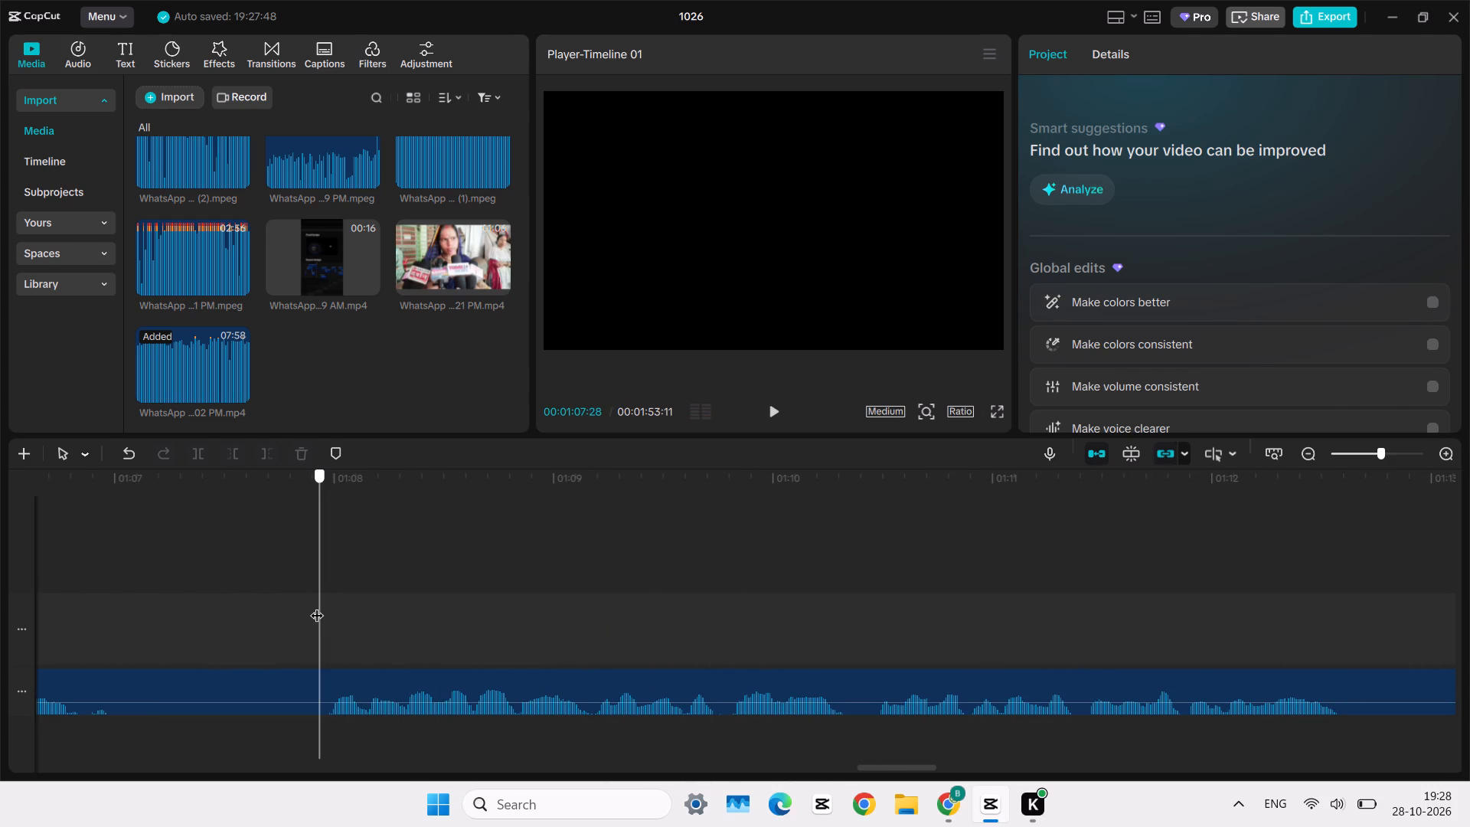
pyautogui.click(329, 609)
pyautogui.press('space')
pyautogui.press('space')
pyautogui.click(329, 609)
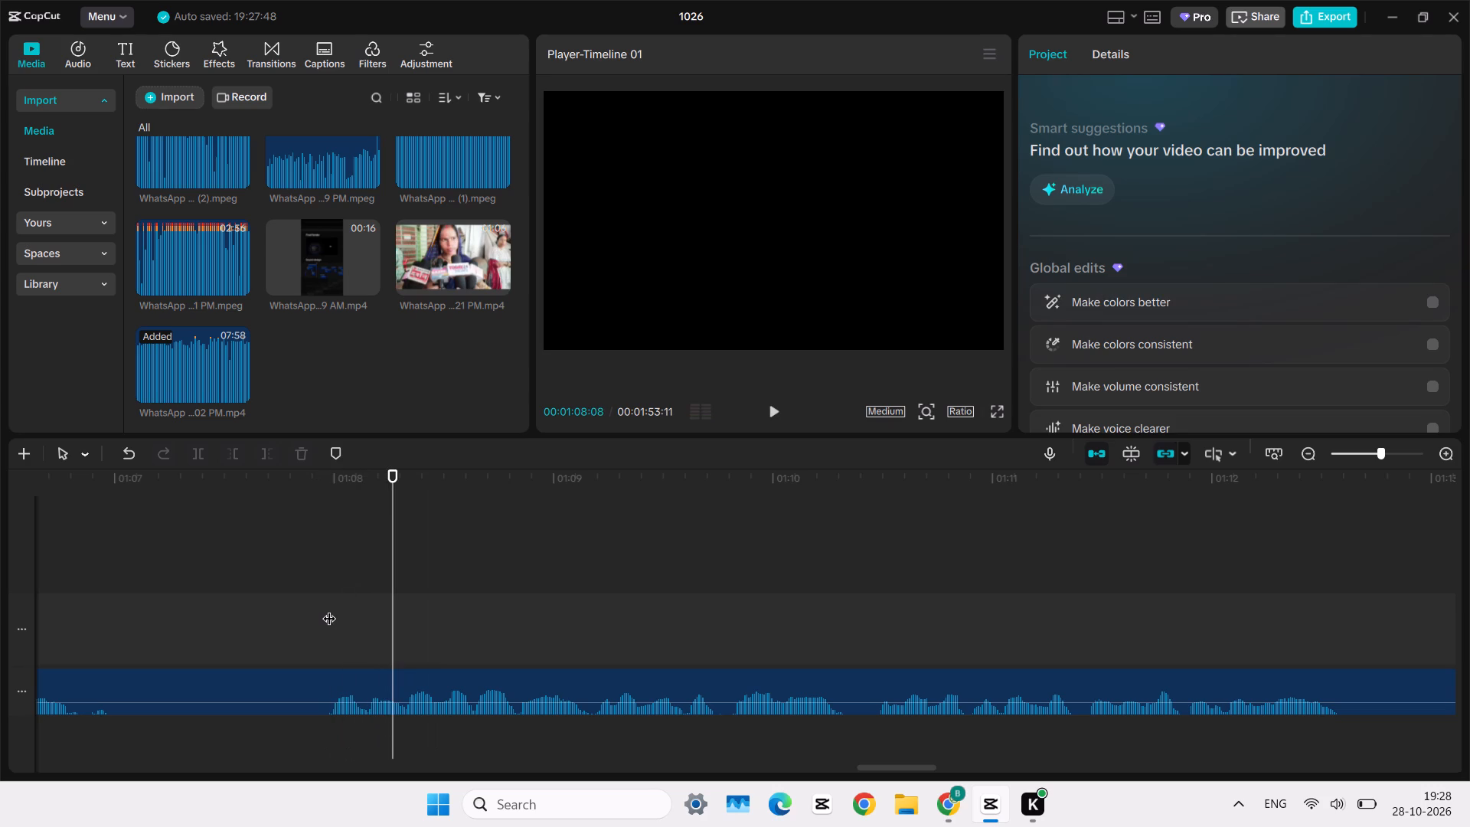
pyautogui.click(360, 708)
pyautogui.press('q')
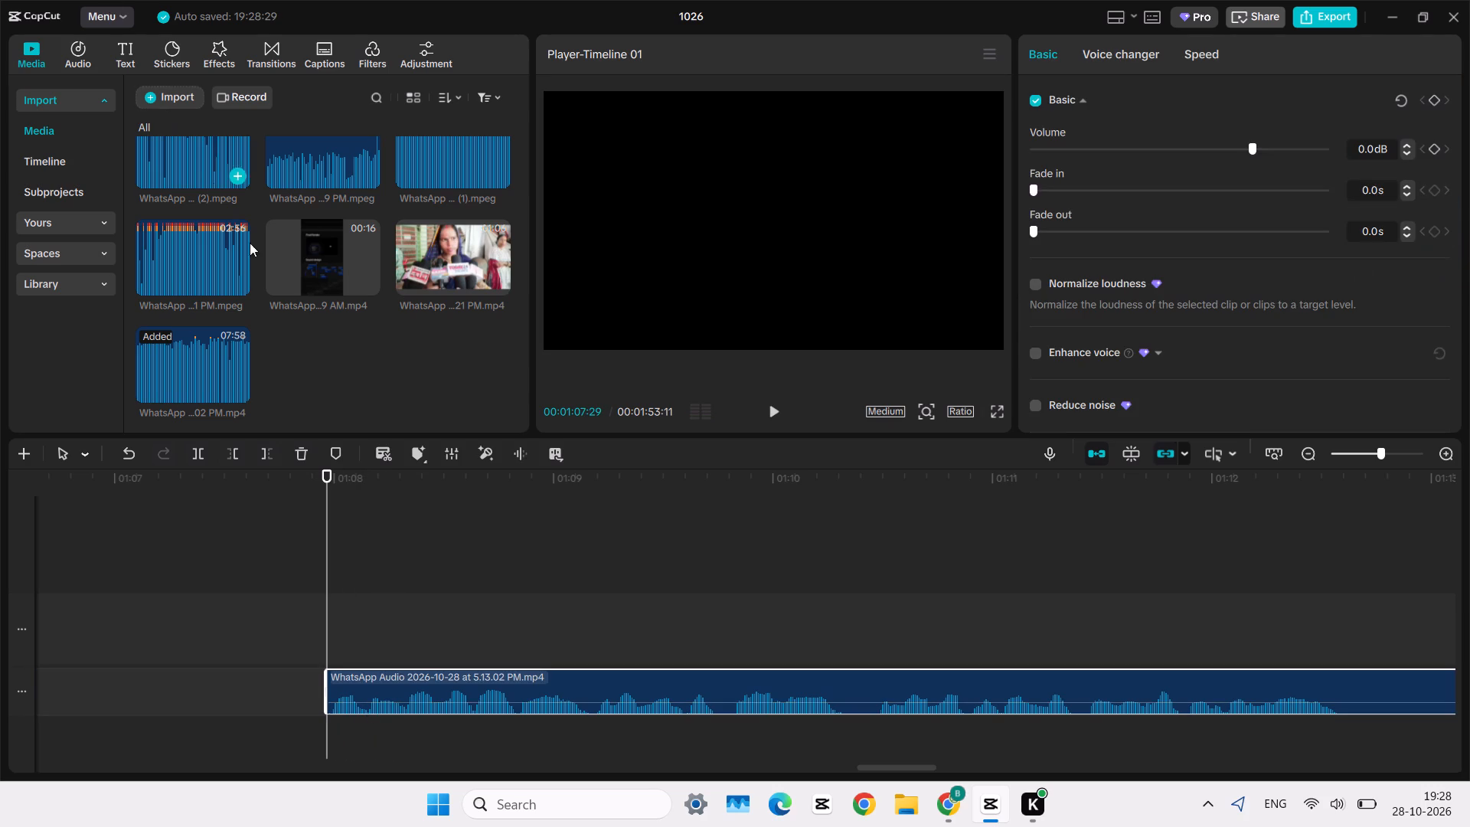
# Move the trimmed last audio clip back against the end of the preceding passage at about 15.5 seconds, leaving no gap.
pyautogui.keyDown('ctrl'); pyautogui.scroll(-14, 529, 568); pyautogui.keyUp('ctrl')
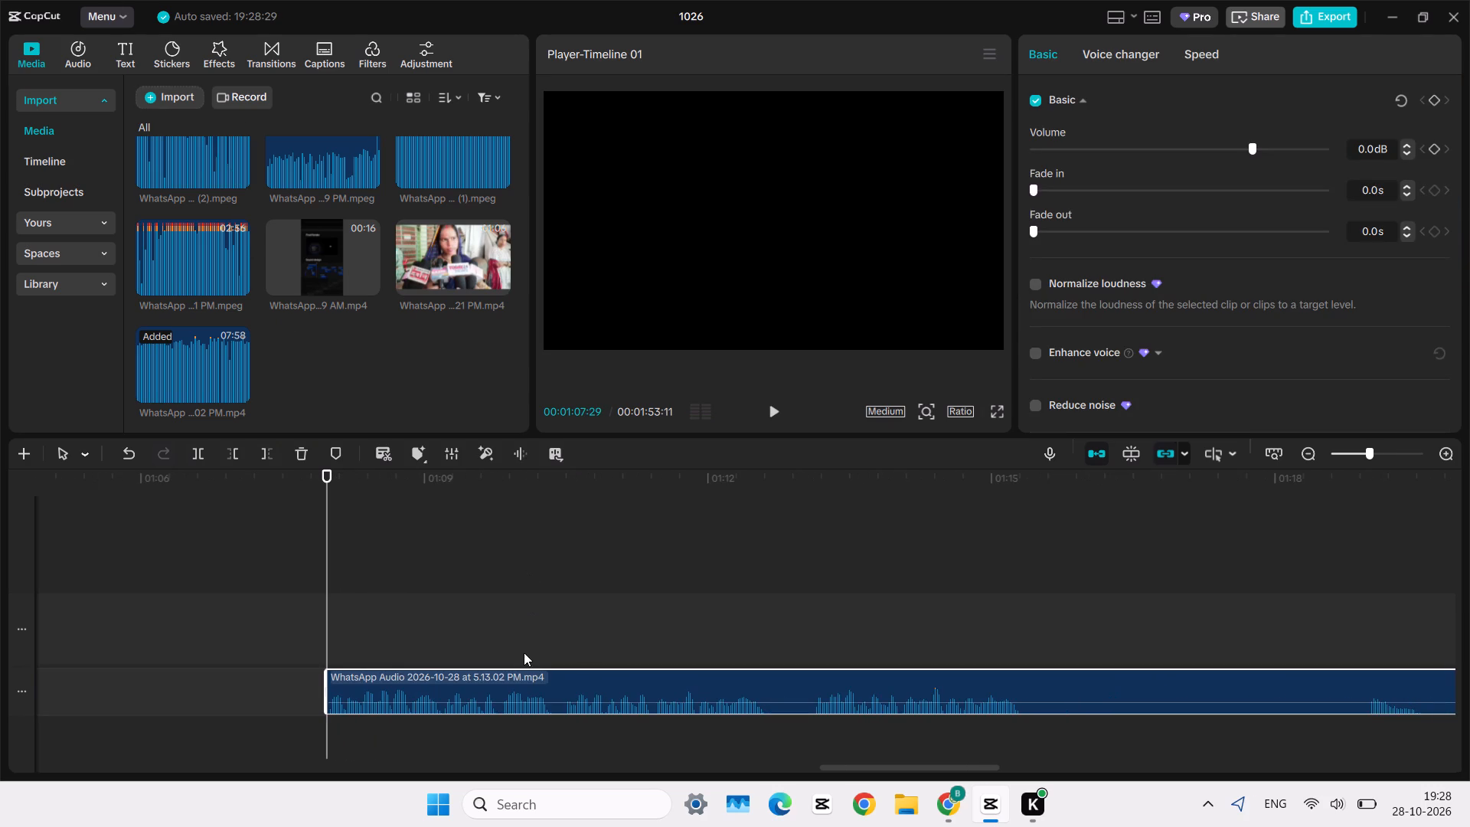
pyautogui.moveTo(569, 678); pyautogui.dragTo(7, 606)
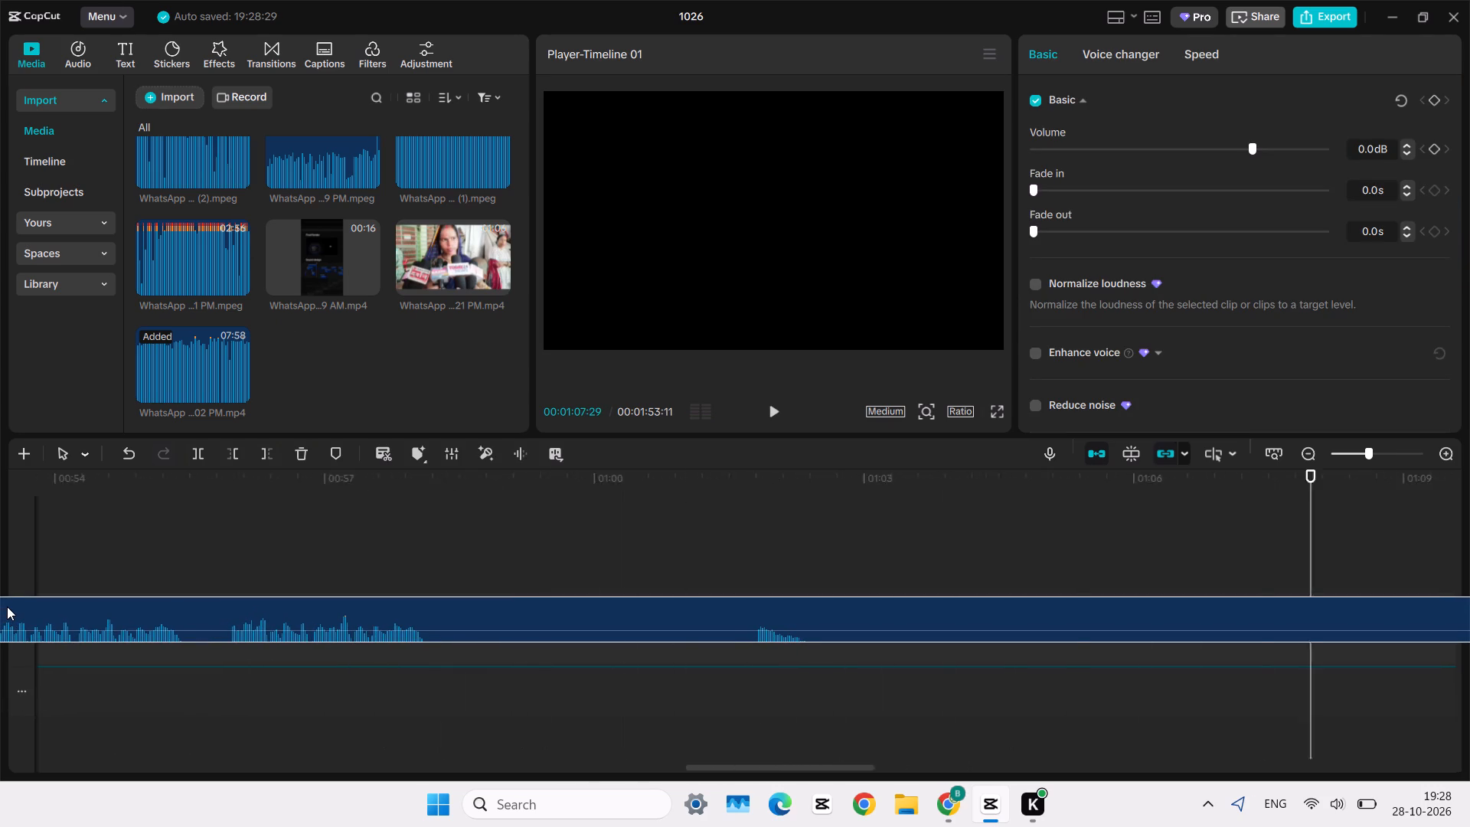
# Move the trimmed last audio clip back to about 15.5 seconds, directly against the end of the preceding passage.
pyautogui.moveTo(7, 606); pyautogui.dragTo(0, 614)
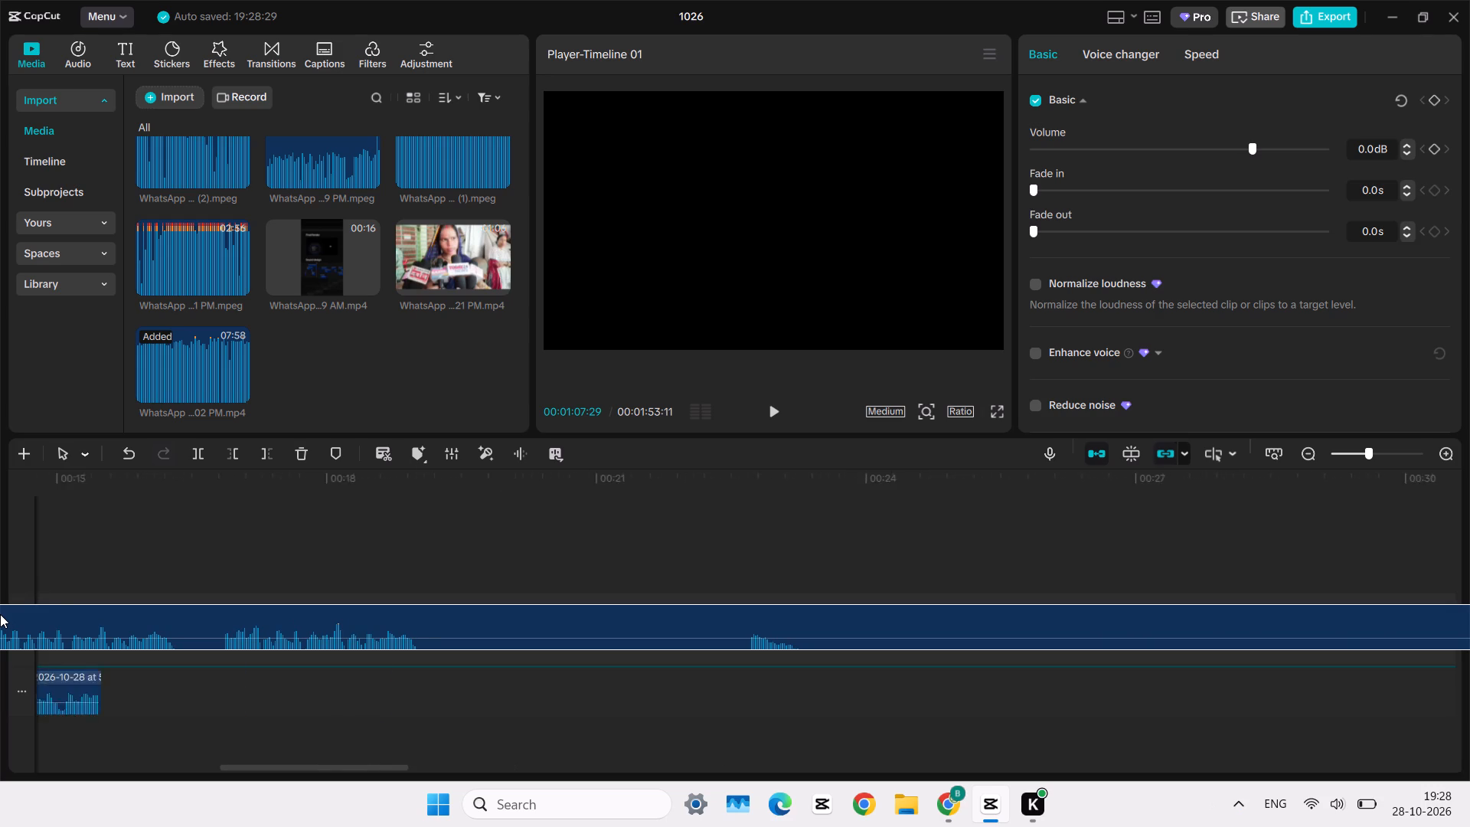
pyautogui.moveTo(0, 614); pyautogui.dragTo(1112, 681)
pyautogui.click(926, 616)
pyautogui.moveTo(969, 681); pyautogui.dragTo(965, 693)
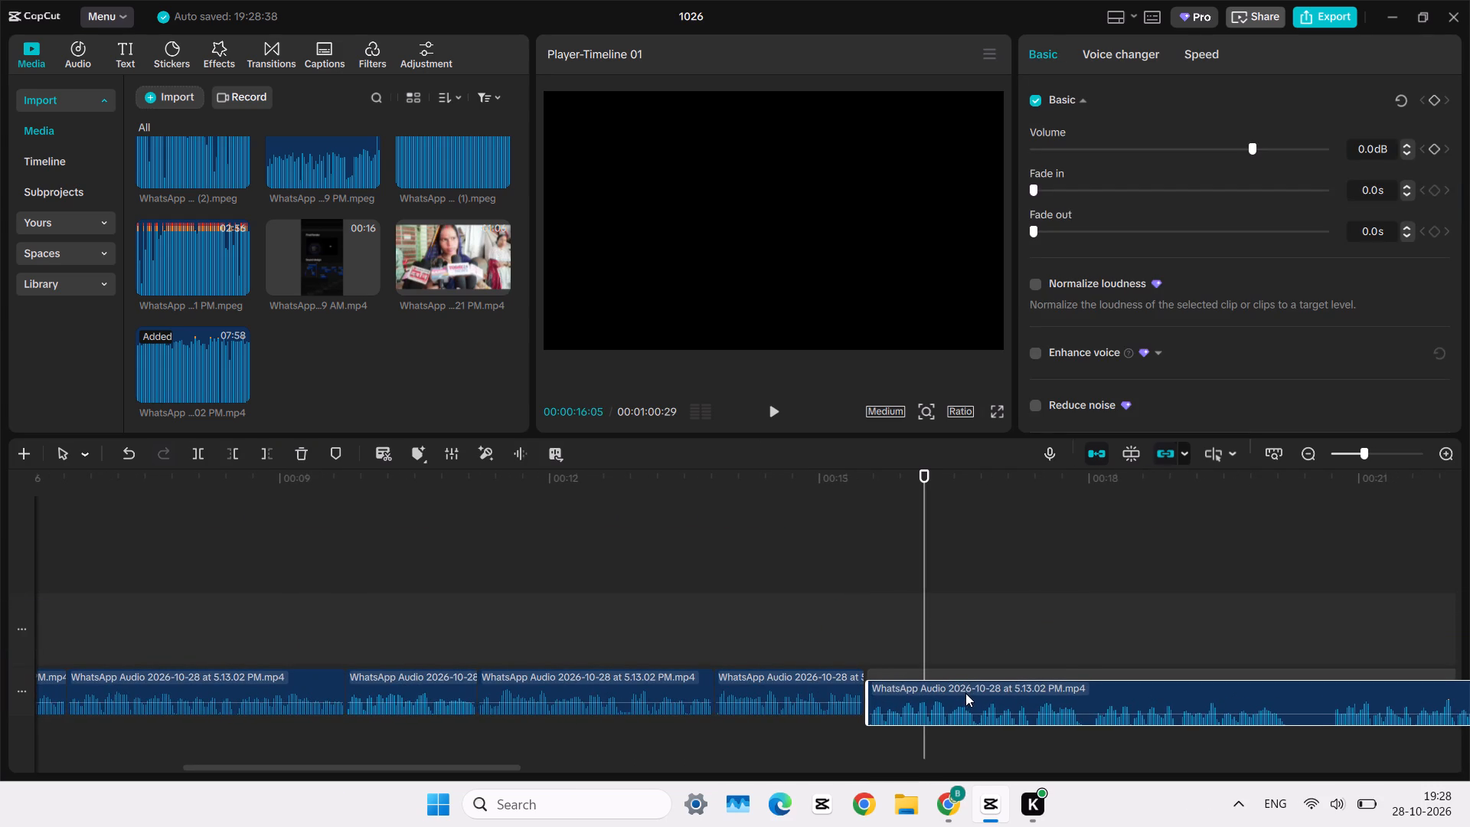
pyautogui.moveTo(965, 693); pyautogui.dragTo(961, 691)
pyautogui.moveTo(955, 682); pyautogui.dragTo(960, 647)
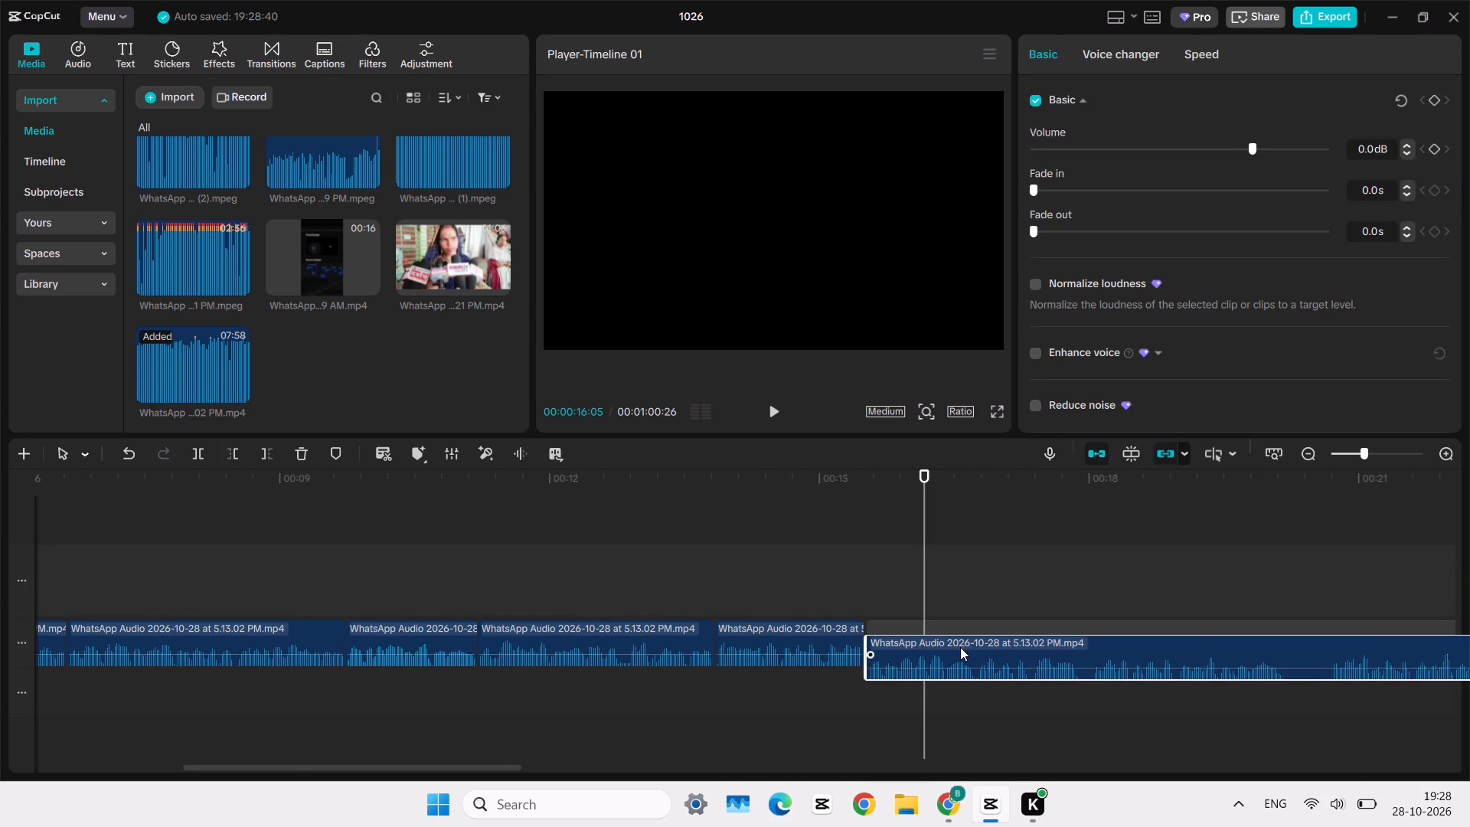
pyautogui.moveTo(960, 647); pyautogui.dragTo(957, 646)
# Play the audio across the join at about 15.5 seconds to check how the two passages connect.
pyautogui.click(815, 579)
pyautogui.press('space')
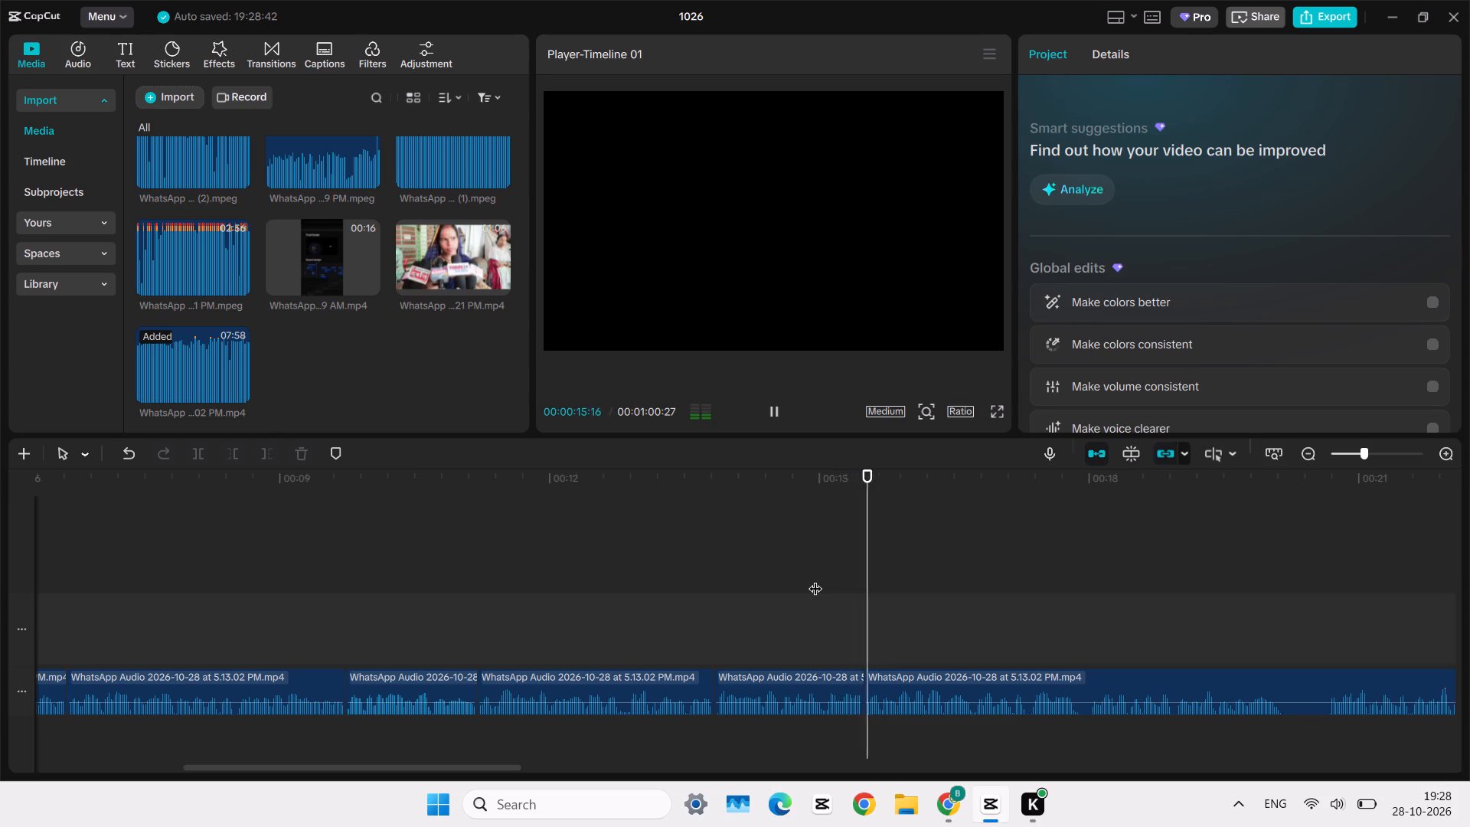
pyautogui.click(737, 587)
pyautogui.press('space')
pyautogui.keyDown('ctrl'); pyautogui.scroll(11, 737, 587); pyautogui.keyUp('ctrl')
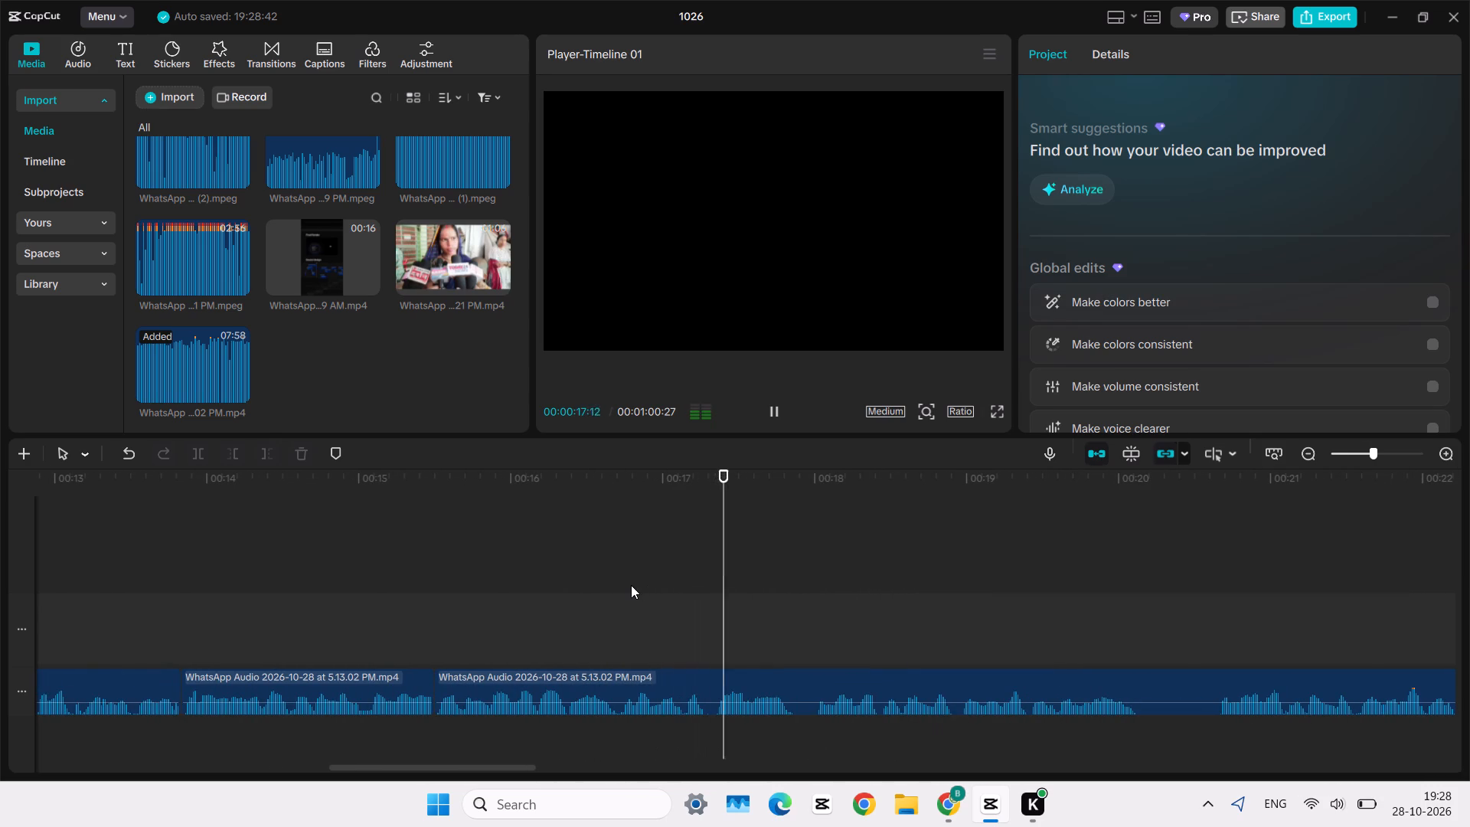
# Split the last audio clip at 00:00:17:26, where the spoken phrase ends and the pause begins.
pyautogui.click(785, 623)
pyautogui.hscroll(1, 785, 623)
pyautogui.keyDown('ctrl'); pyautogui.scroll(8, 785, 623); pyautogui.keyUp('ctrl')
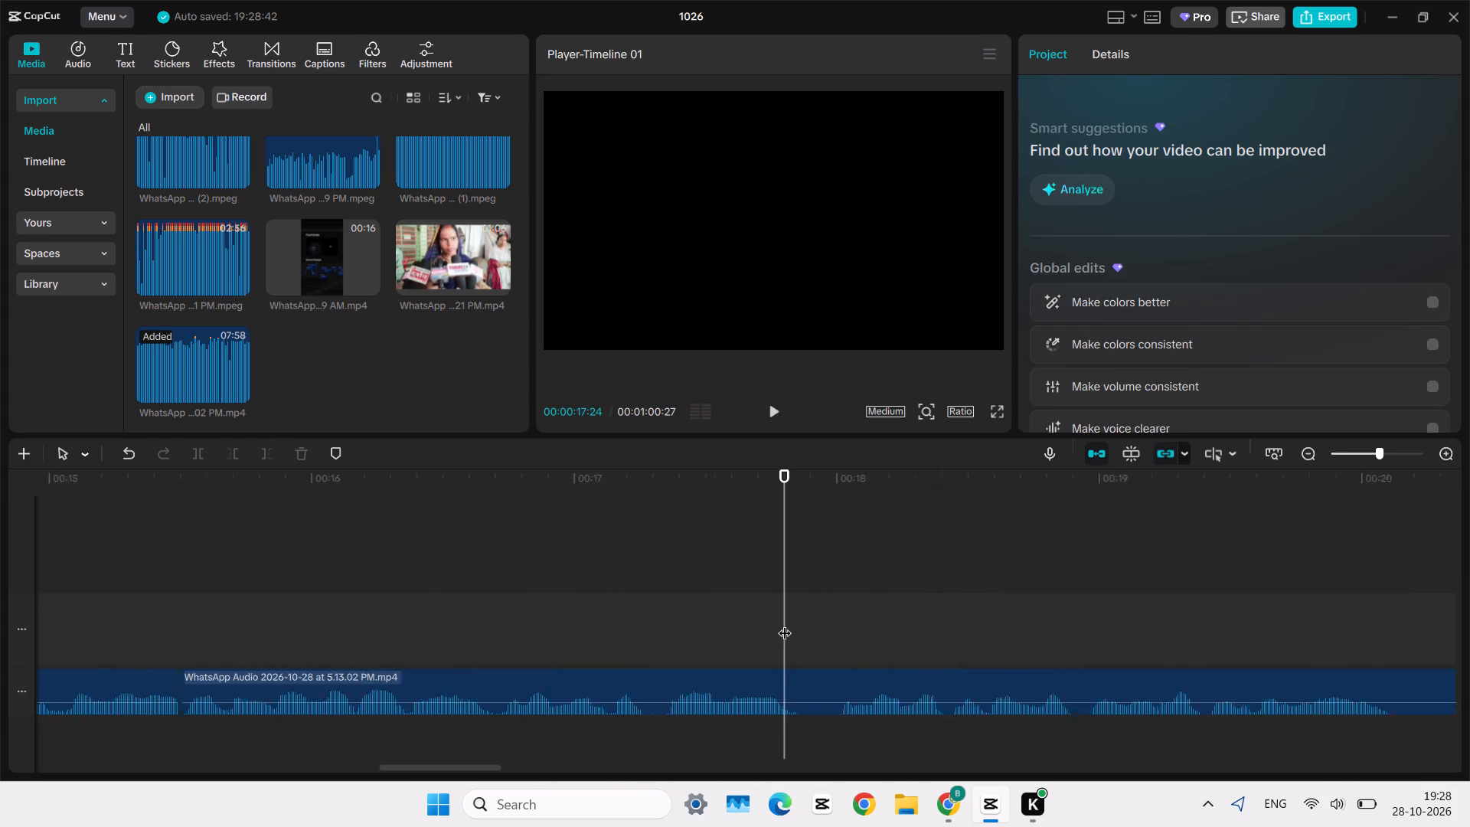
pyautogui.keyDown('ctrl'); pyautogui.scroll(1, 785, 623); pyautogui.keyUp('ctrl')
pyautogui.click(793, 624)
pyautogui.click(803, 626)
pyautogui.click(839, 712)
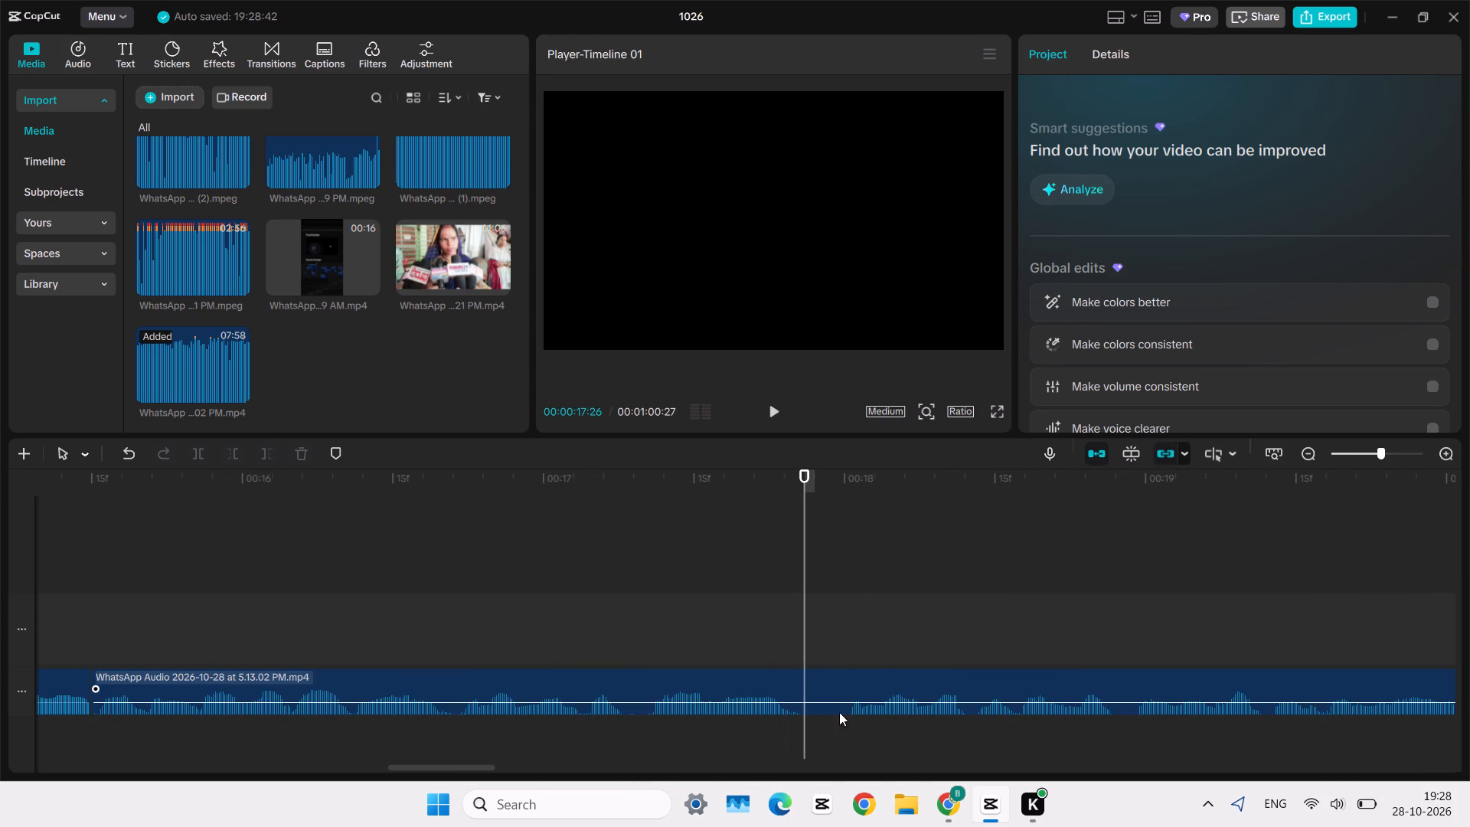
pyautogui.hotkey('ctrl', 'b')
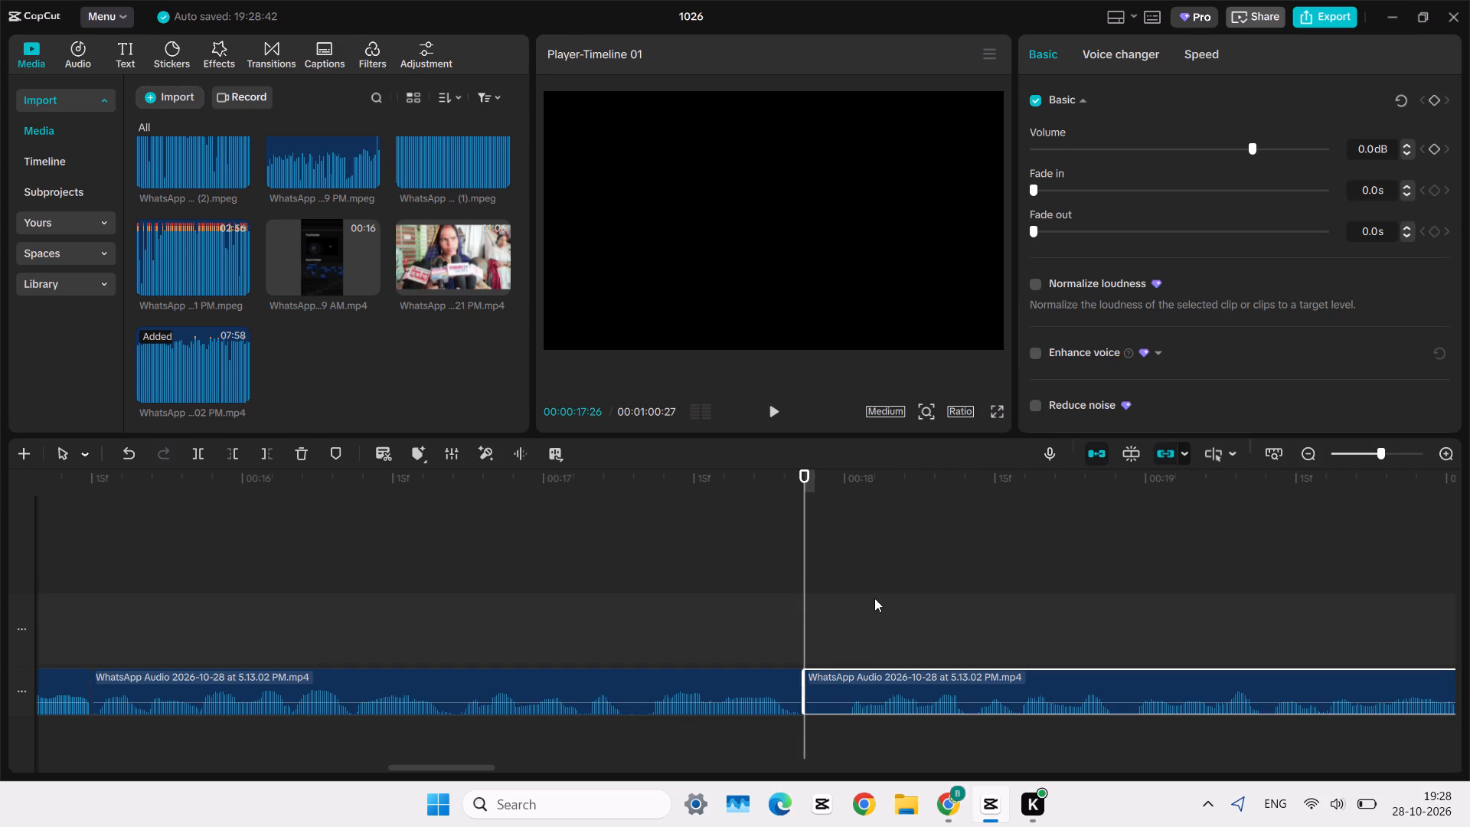
# Trim the silent start of the last audio clip up to 00:00:18:00 and close the gap to the preceding passage.
pyautogui.click(861, 597)
pyautogui.click(845, 605)
pyautogui.click(863, 671)
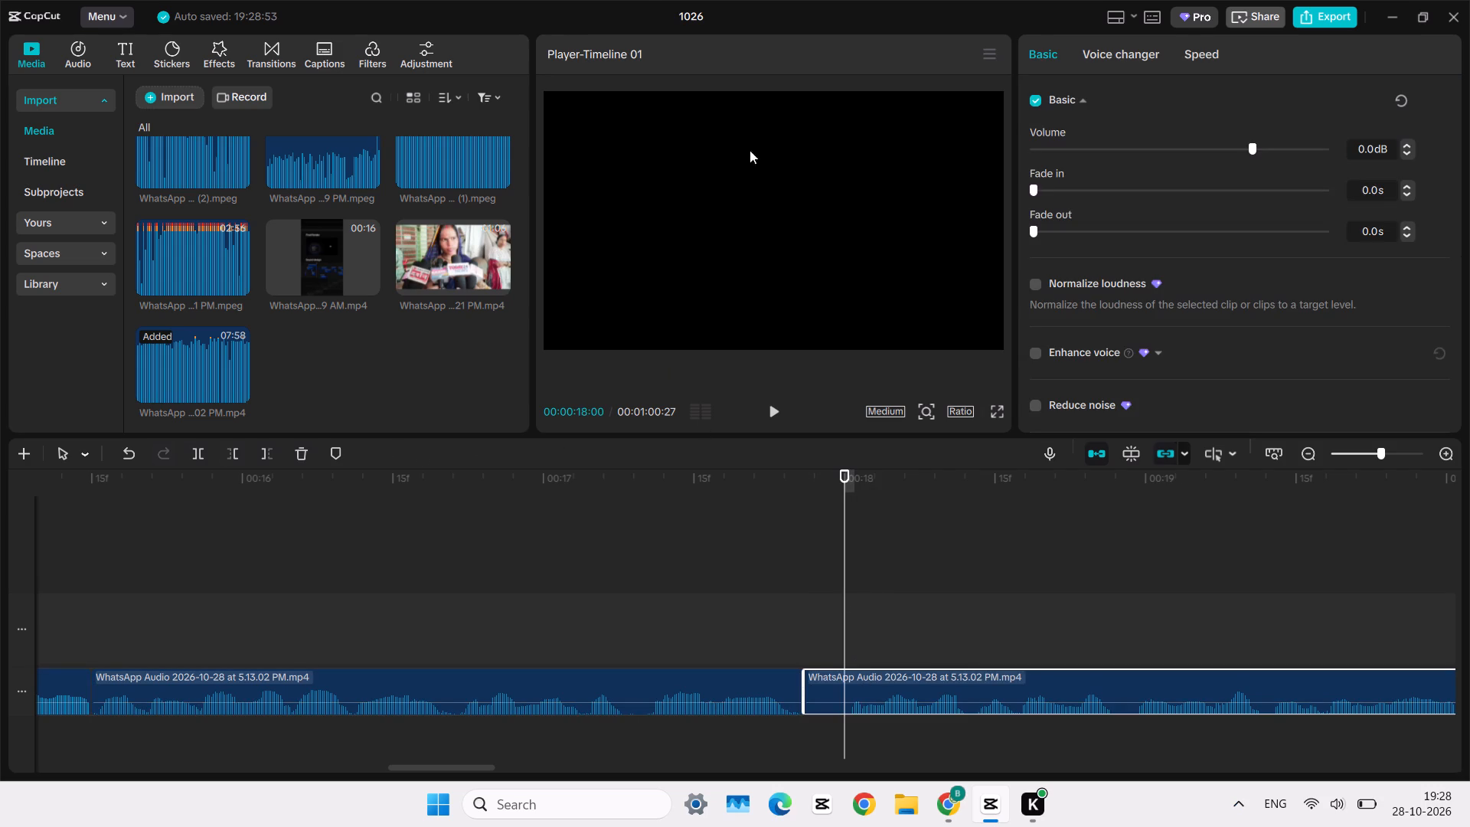
pyautogui.press('Tab')
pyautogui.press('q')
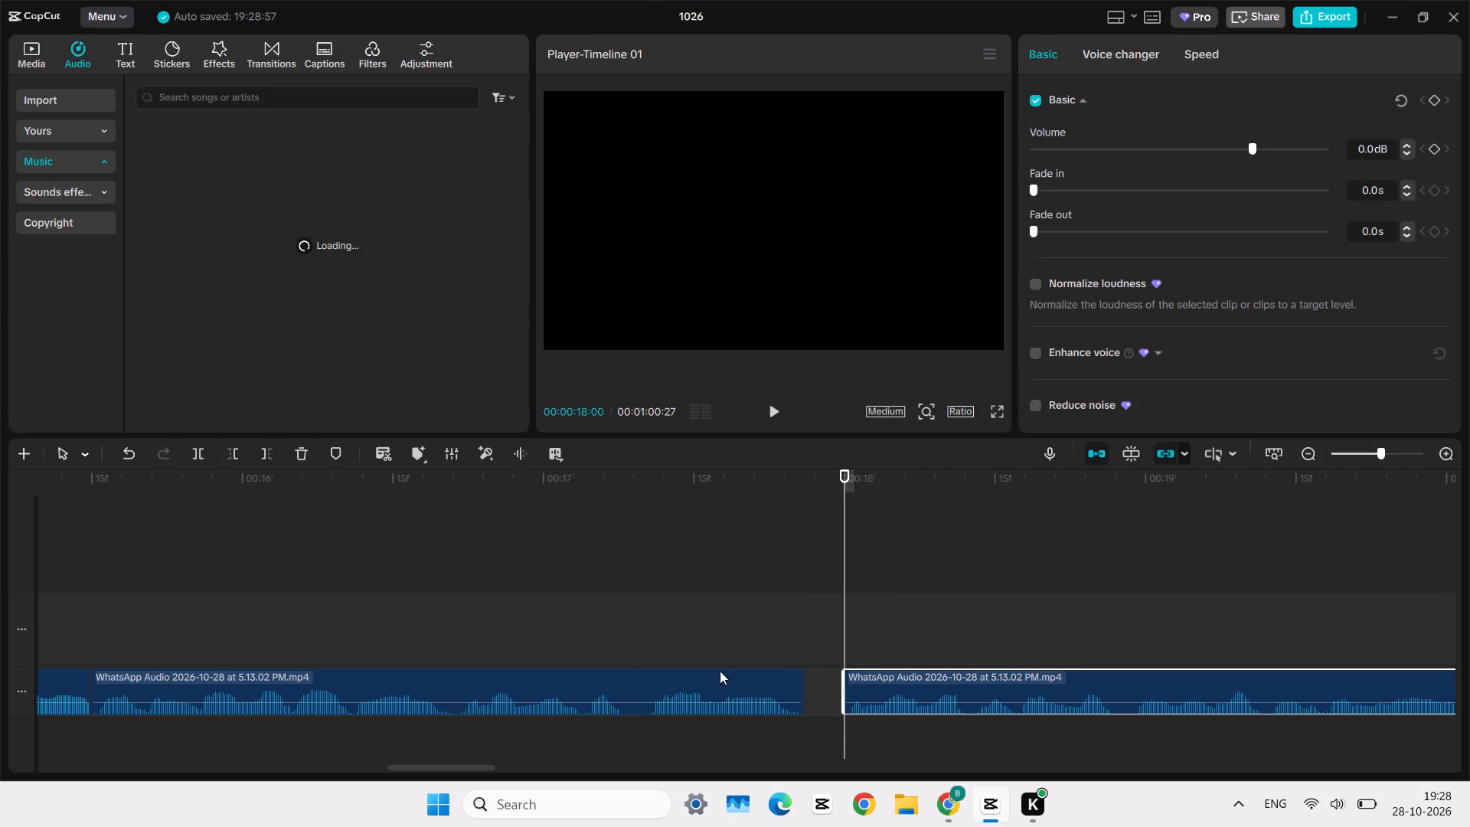
pyautogui.moveTo(856, 678); pyautogui.dragTo(817, 687)
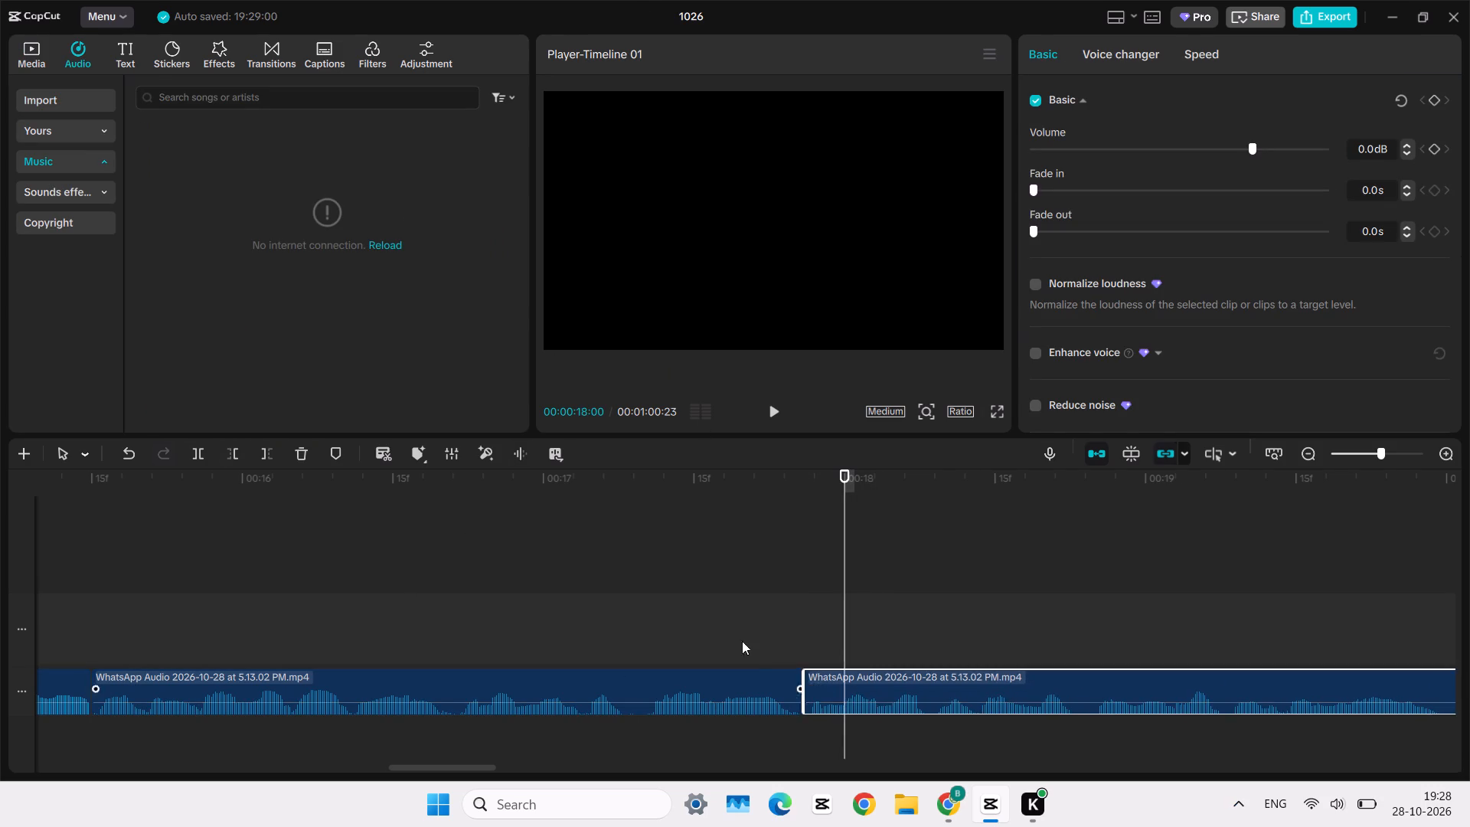
# Play across the new join and set the playhead at 00:00:19:29, at the end of the following spoken phrase.
pyautogui.click(729, 633)
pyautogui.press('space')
pyautogui.keyDown('ctrl'); pyautogui.scroll(-6, 729, 633); pyautogui.keyUp('ctrl')
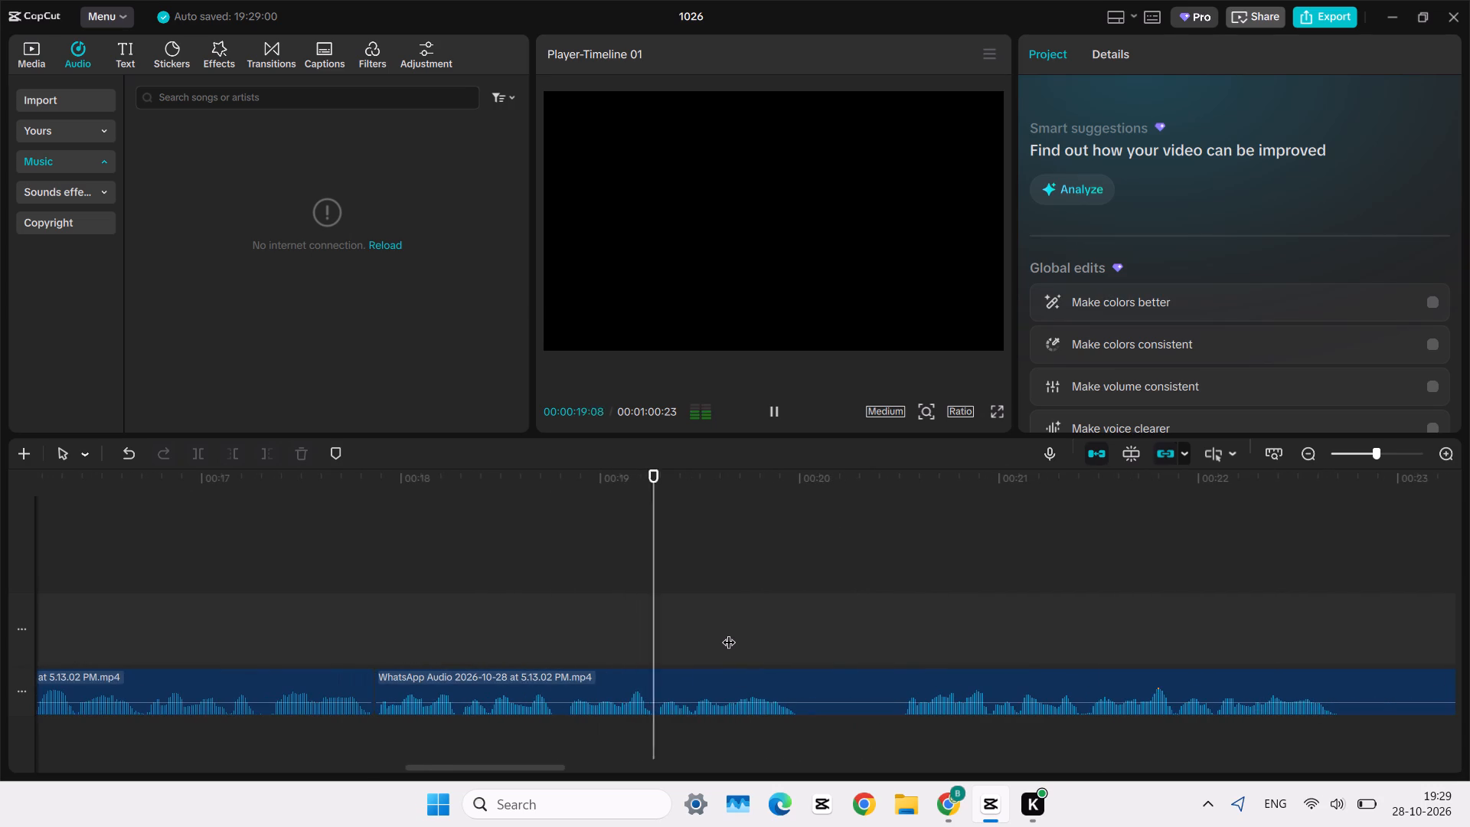
pyautogui.click(808, 619)
pyautogui.moveTo(808, 619); pyautogui.dragTo(793, 621)
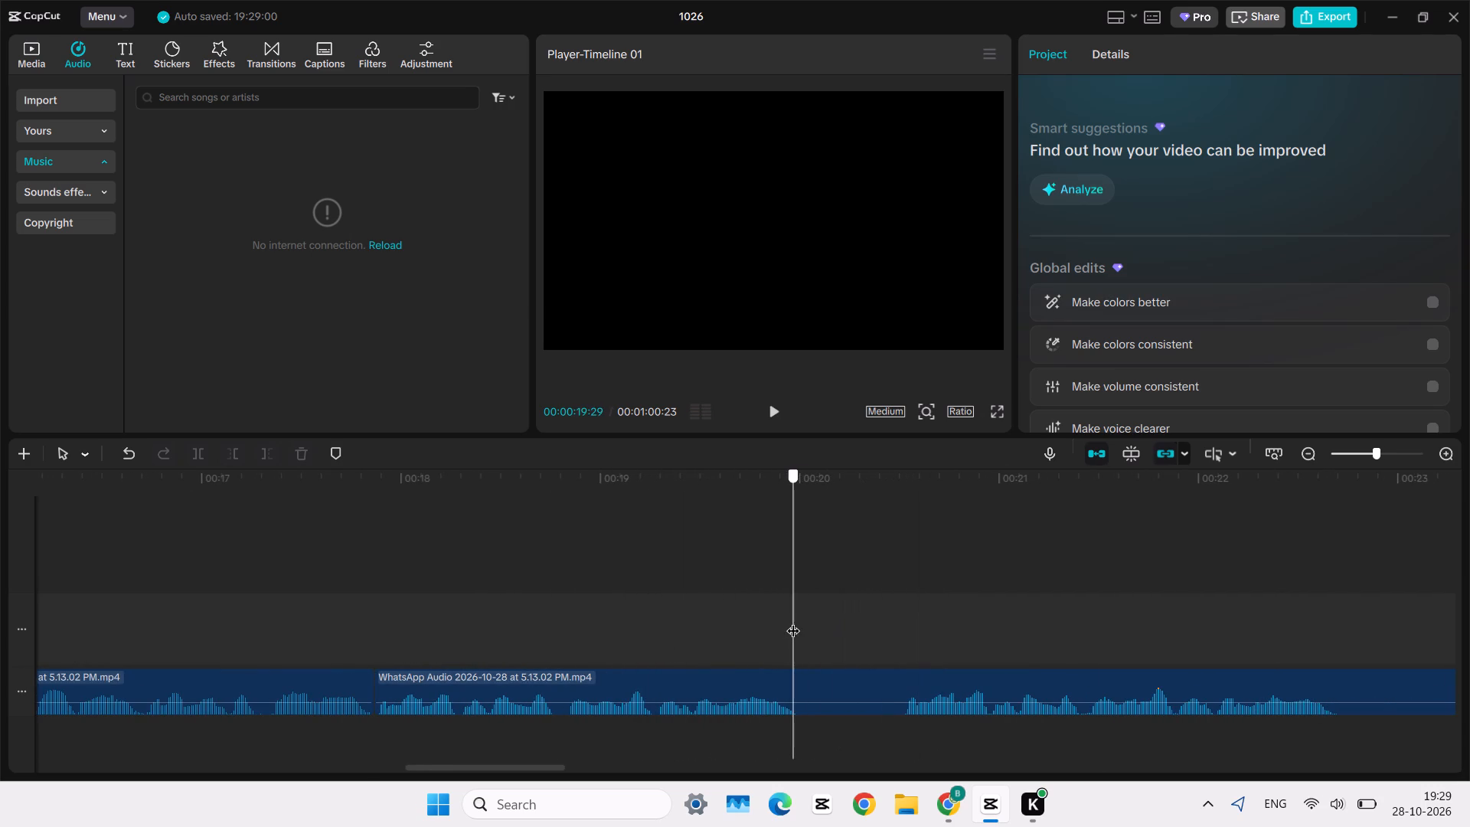
# Split the last audio clip at 00:00:19:29, right where the spoken passage ends.
pyautogui.moveTo(793, 621); pyautogui.dragTo(796, 623)
pyautogui.click(831, 688)
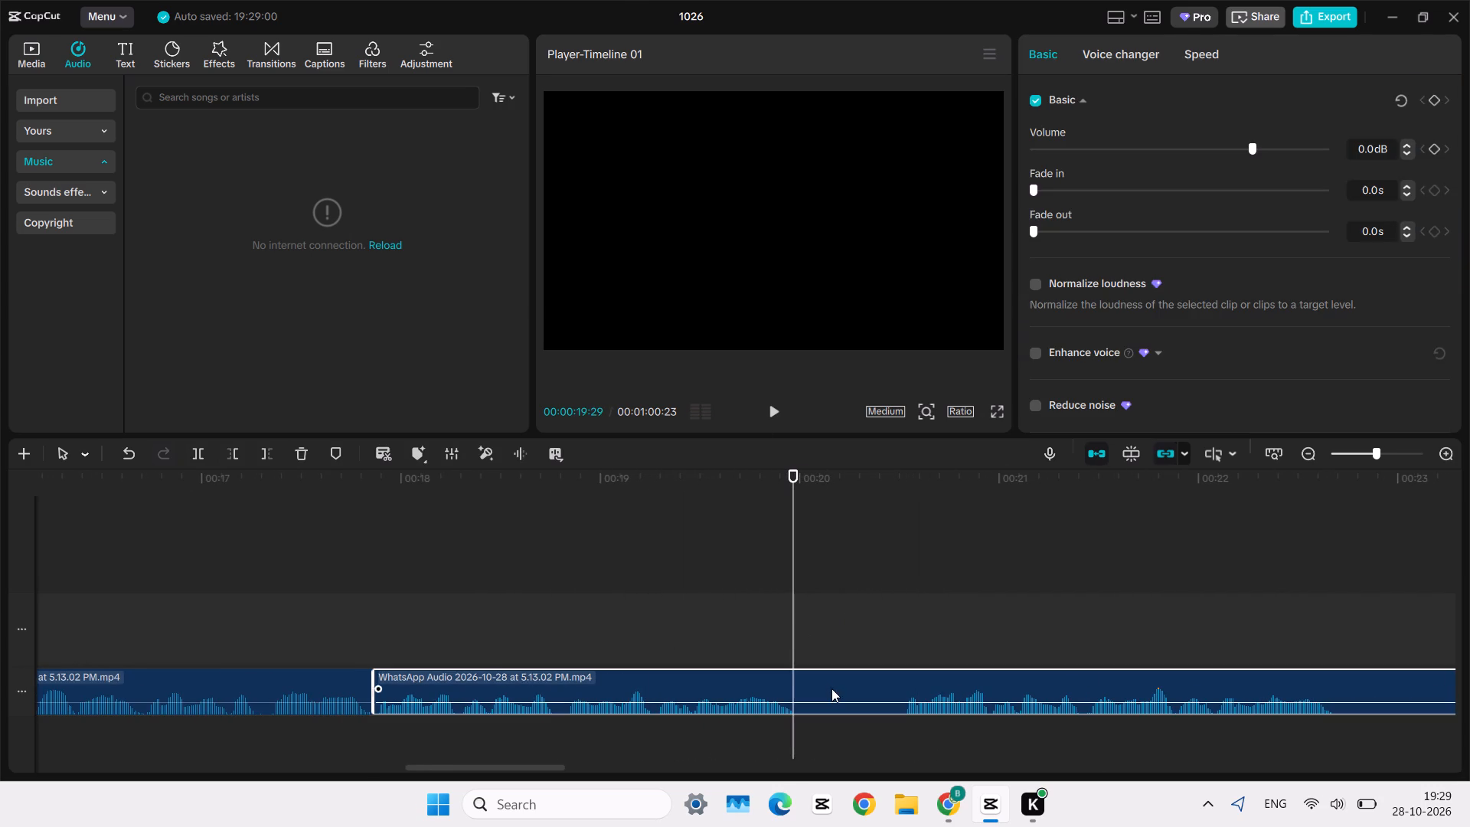
pyautogui.hotkey('ctrl', 'b')
# Look over the waveform of the remaining audio after the 00:00:19:29 split, up to about one minute, and play part of it.
pyautogui.keyDown('ctrl'); pyautogui.scroll(14, 761, 743); pyautogui.keyUp('ctrl')
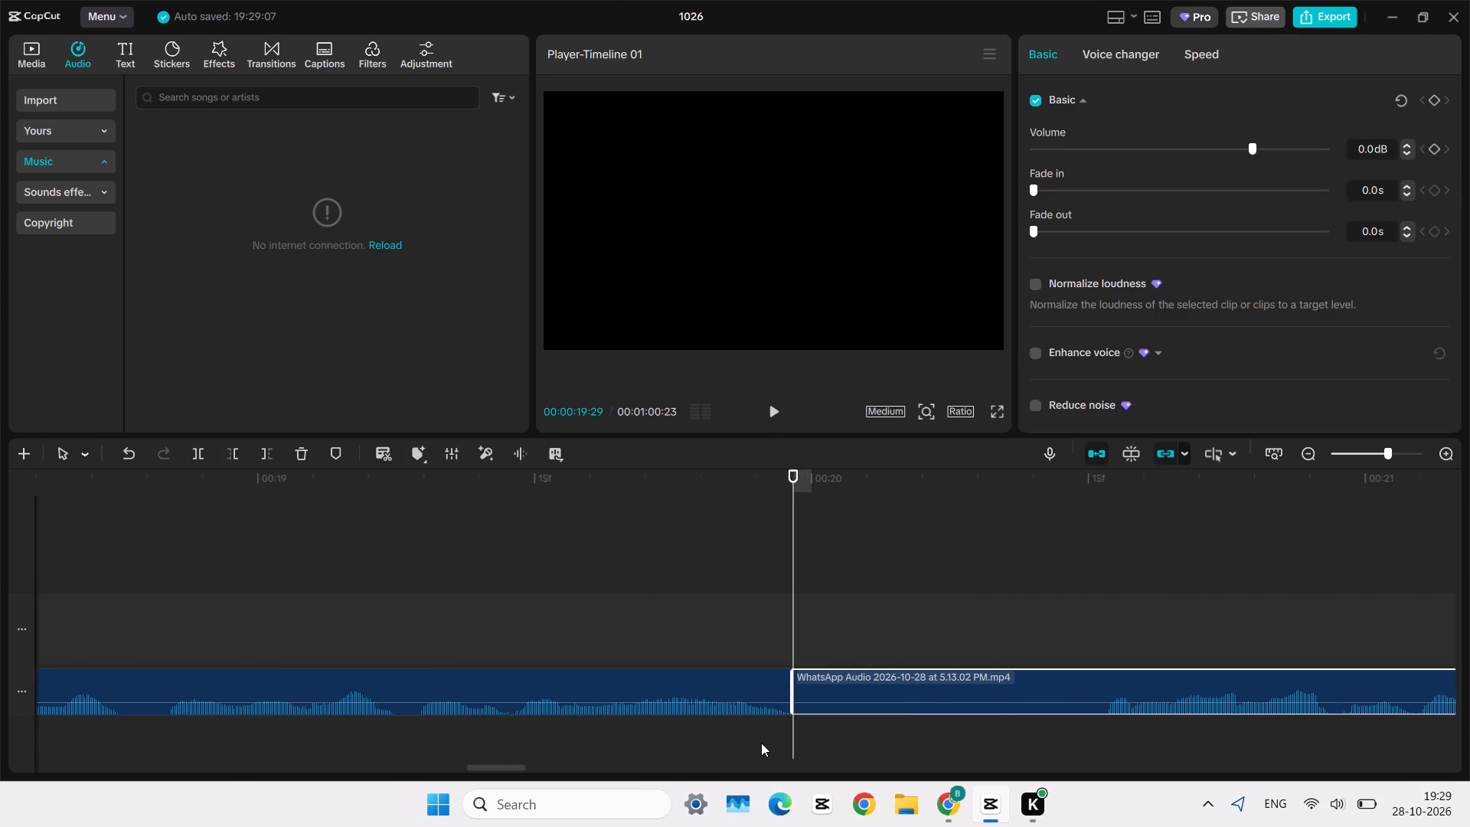
pyautogui.hscroll(-13, 1103, 665)
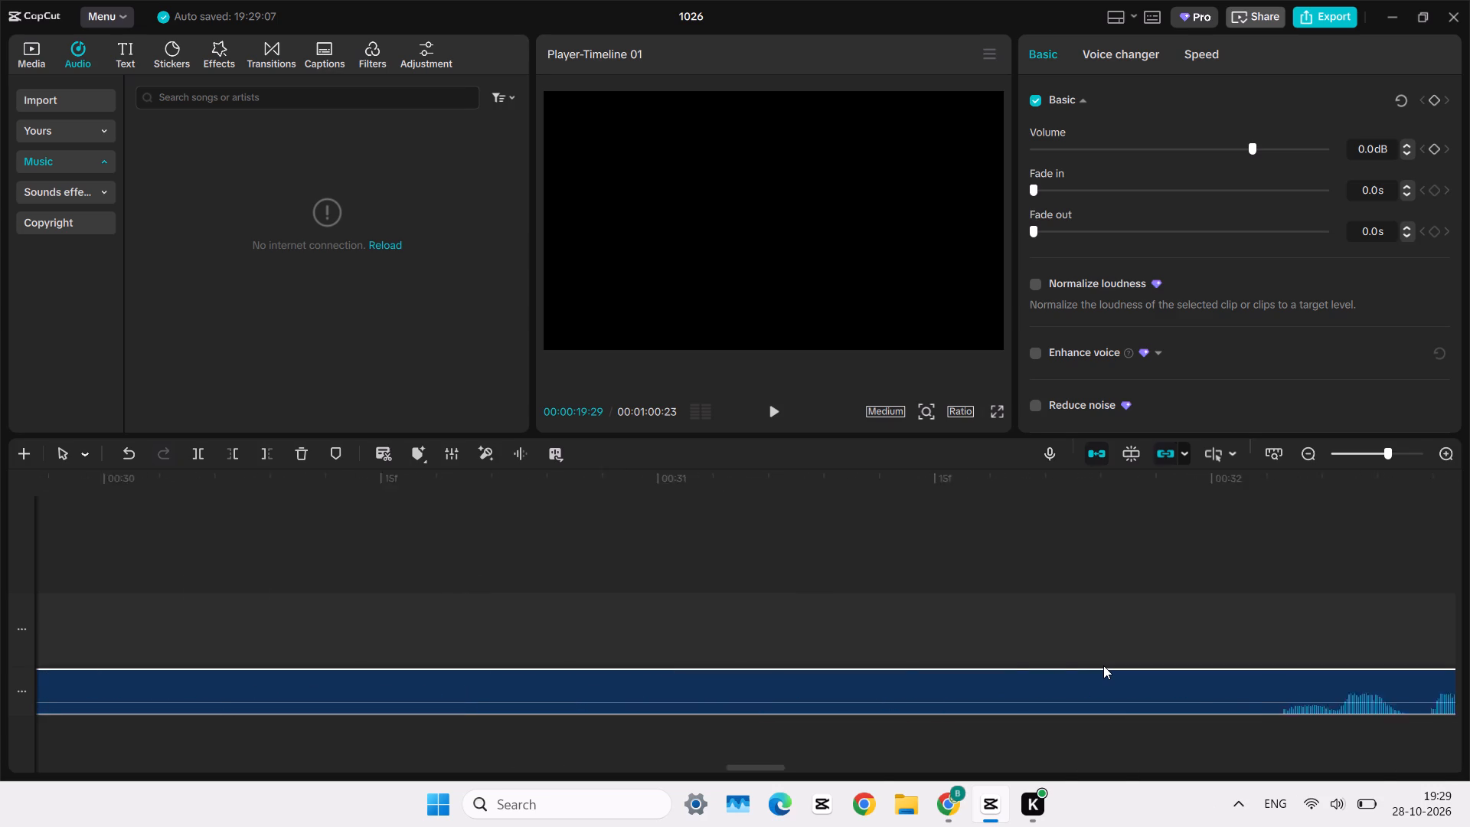
pyautogui.hscroll(-3, 1103, 665)
pyautogui.keyDown('ctrl'); pyautogui.scroll(-10, 1103, 665); pyautogui.keyUp('ctrl')
pyautogui.hscroll(1, 338, 565)
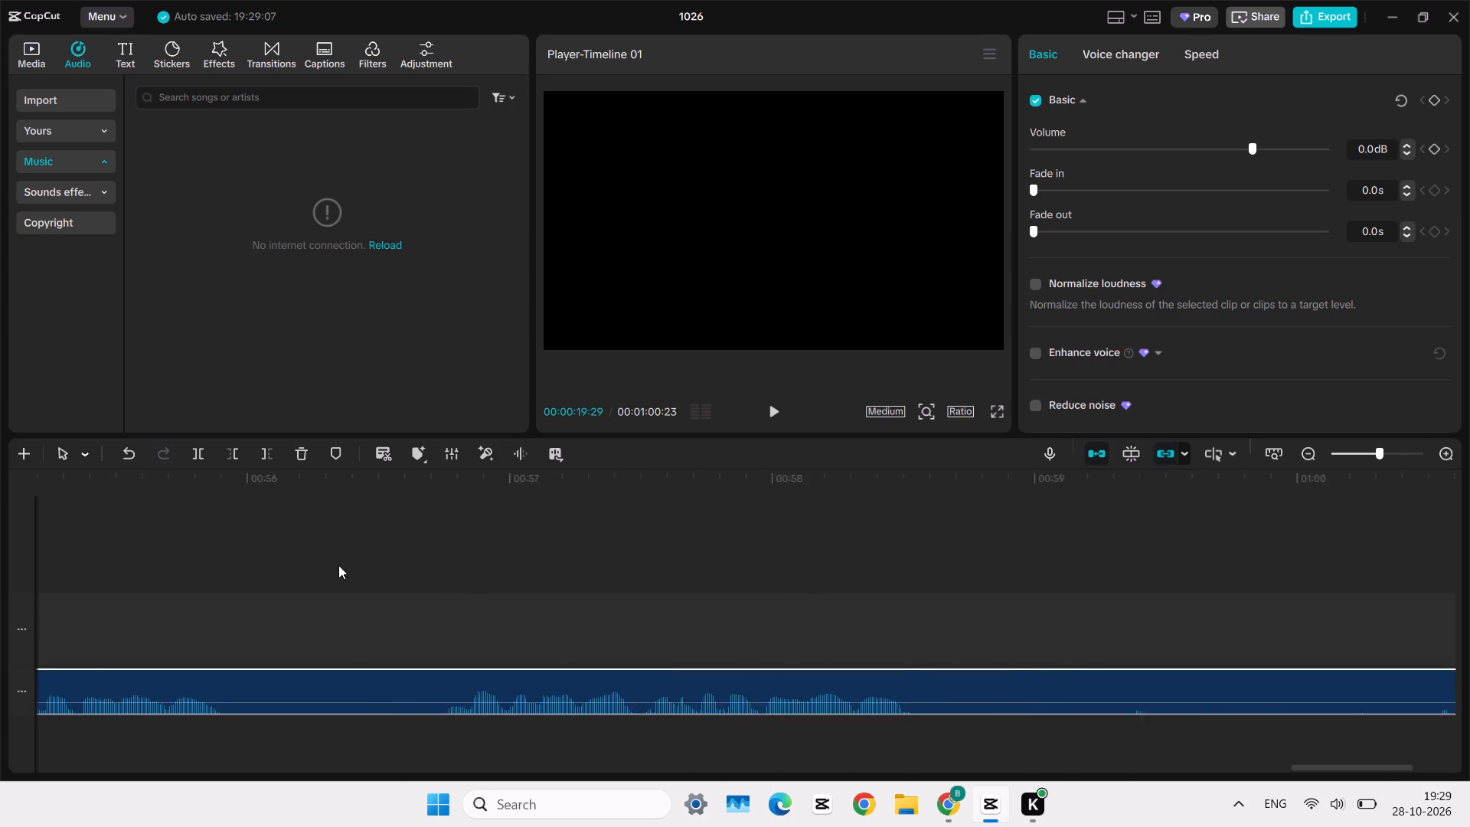
pyautogui.hscroll(1, 338, 565)
pyautogui.click(1001, 610)
pyautogui.press('space')
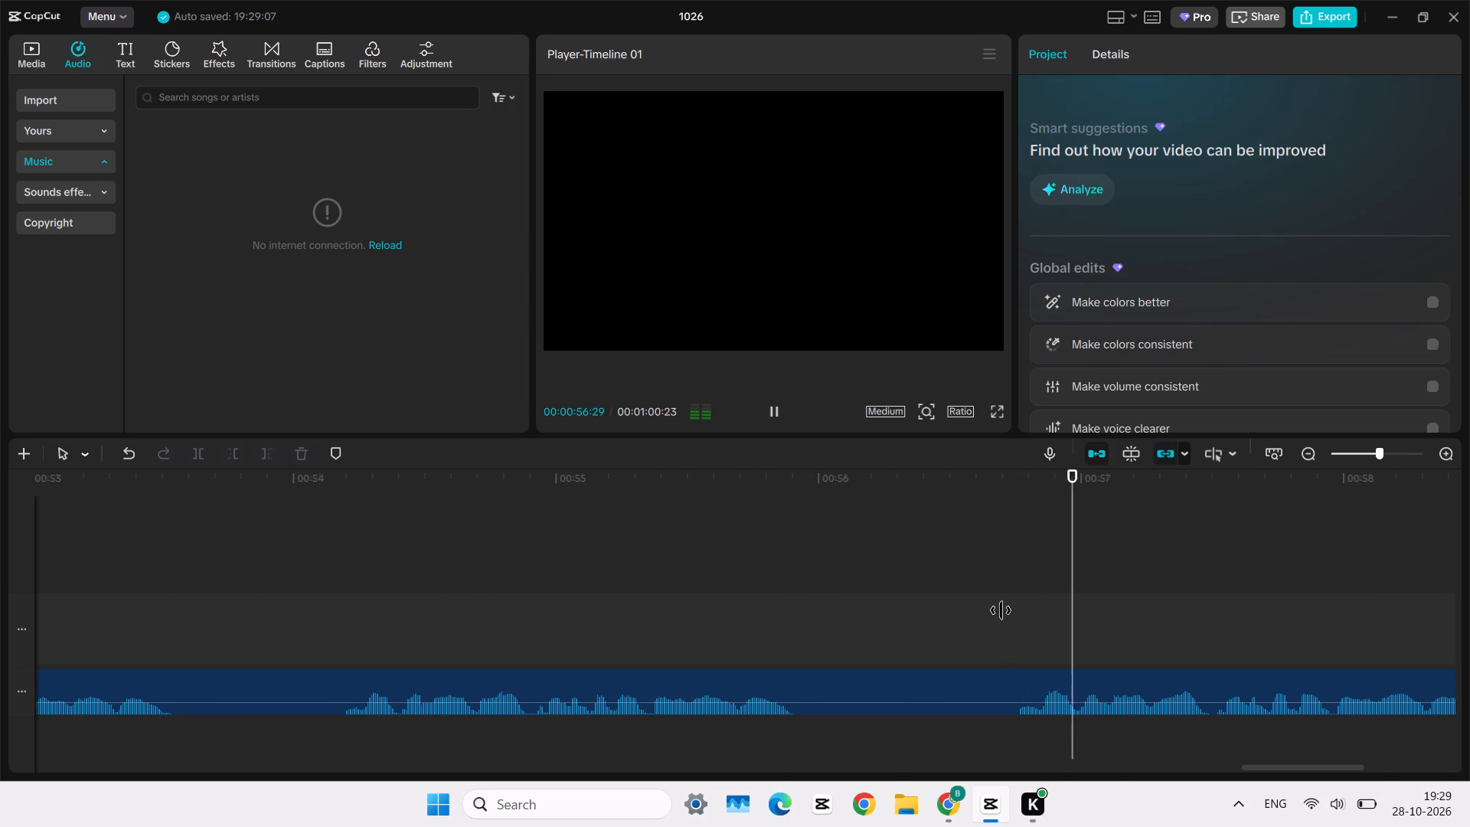
# Look back over the waveform of the remaining last audio clip, from about 57 seconds to the split near 20 seconds.
pyautogui.hscroll(-1, 1001, 610)
pyautogui.press('Return')
pyautogui.click(1001, 610)
pyautogui.hscroll(2, 1001, 610)
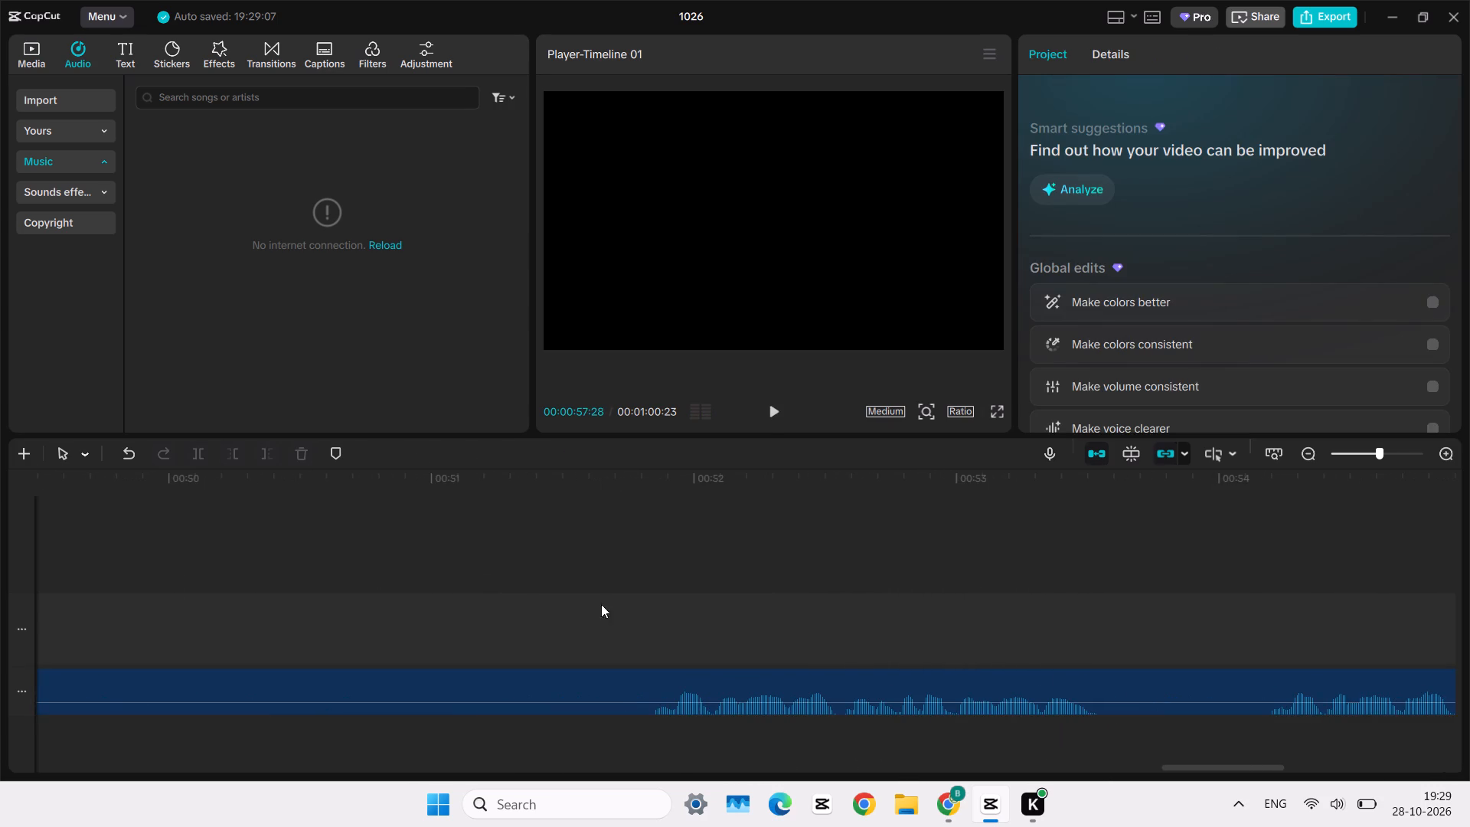
pyautogui.click(553, 610)
pyautogui.hscroll(6, 553, 610)
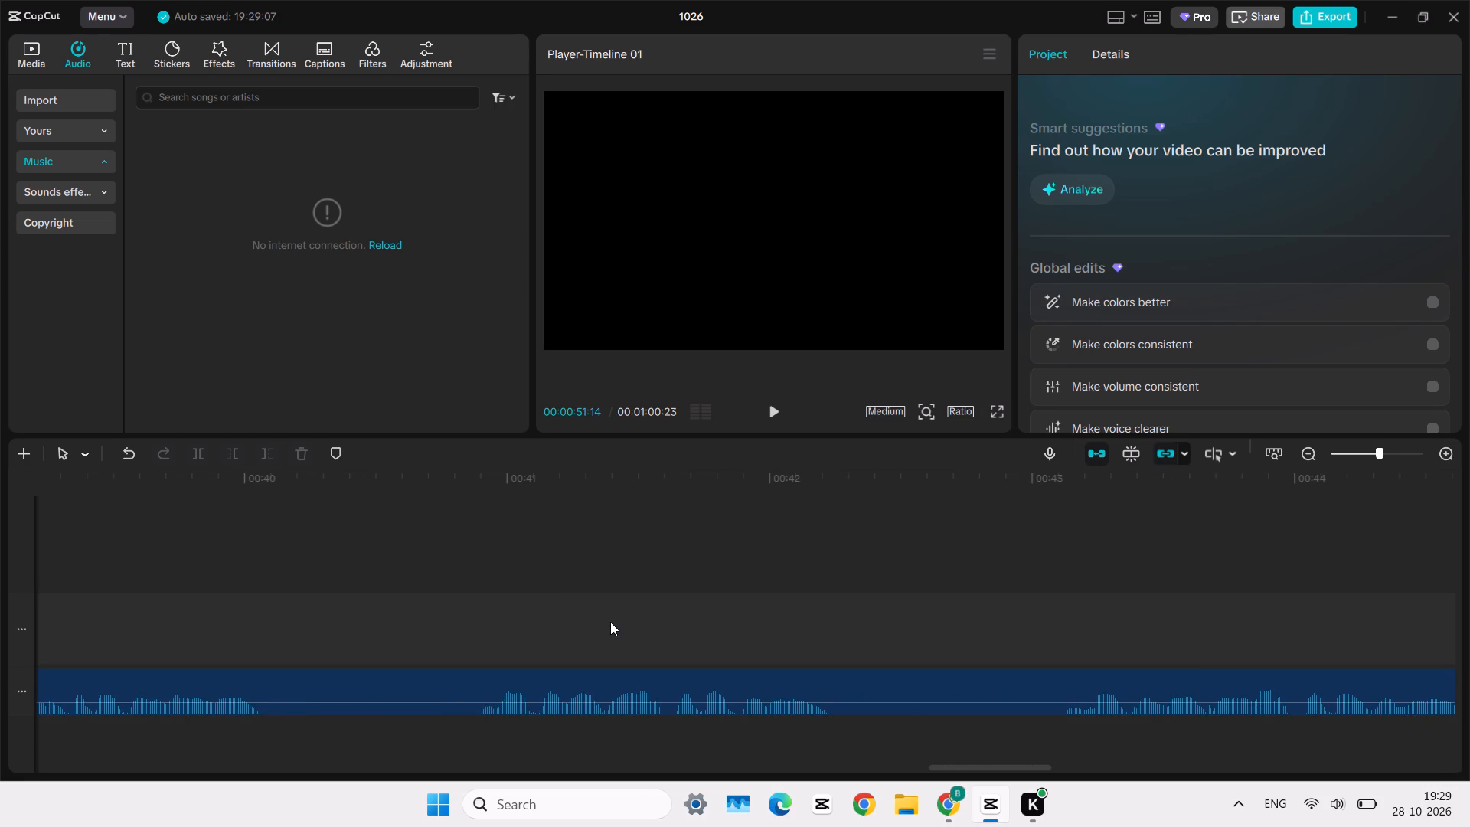
pyautogui.hscroll(2, 700, 627)
pyautogui.hscroll(4, 537, 626)
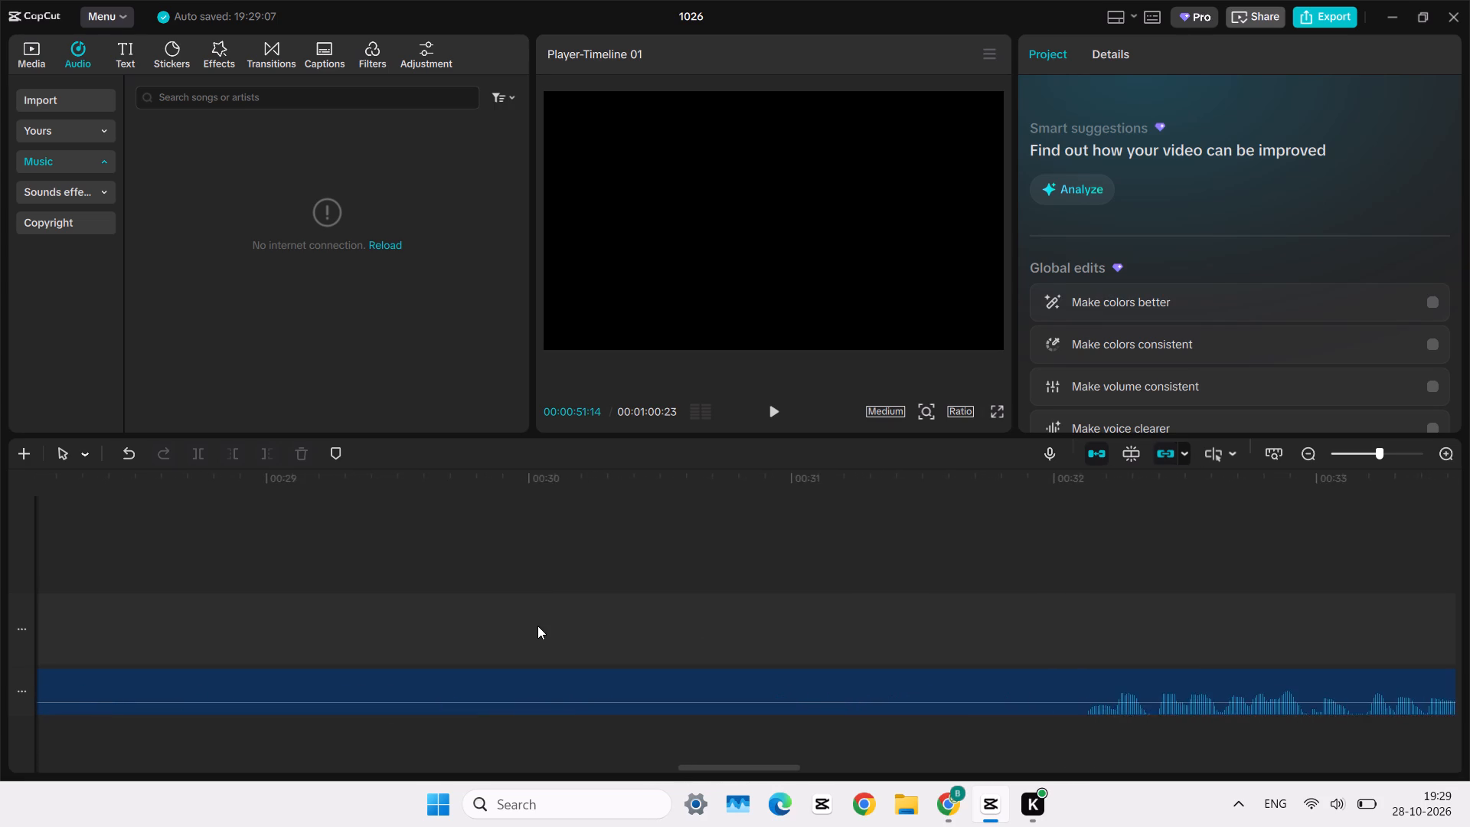
pyautogui.hscroll(6, 537, 626)
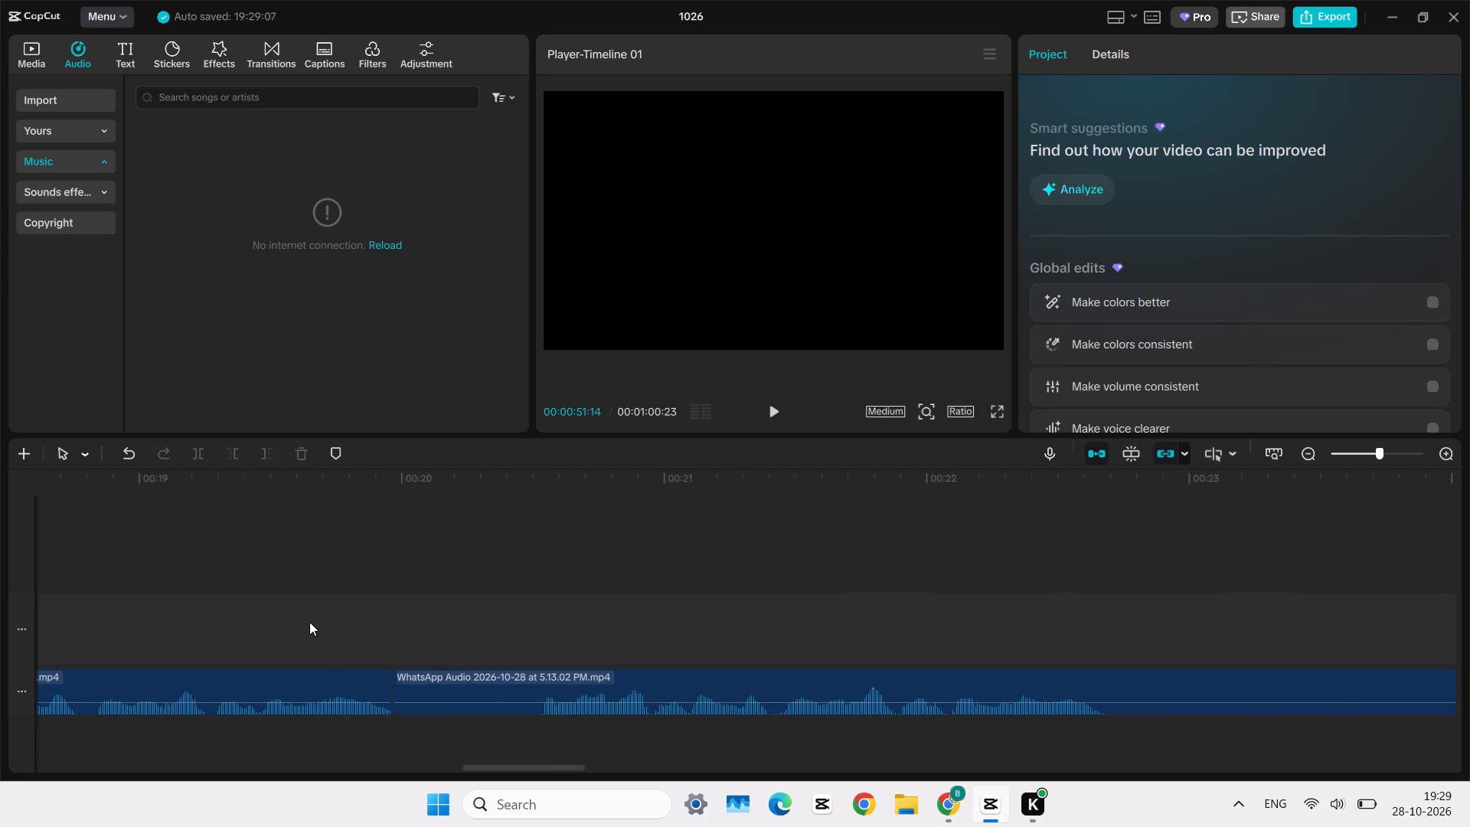
pyautogui.hscroll(1, 309, 622)
# Play the joined audio passages between about 13 and 19 seconds to check the cuts.
pyautogui.click(309, 622)
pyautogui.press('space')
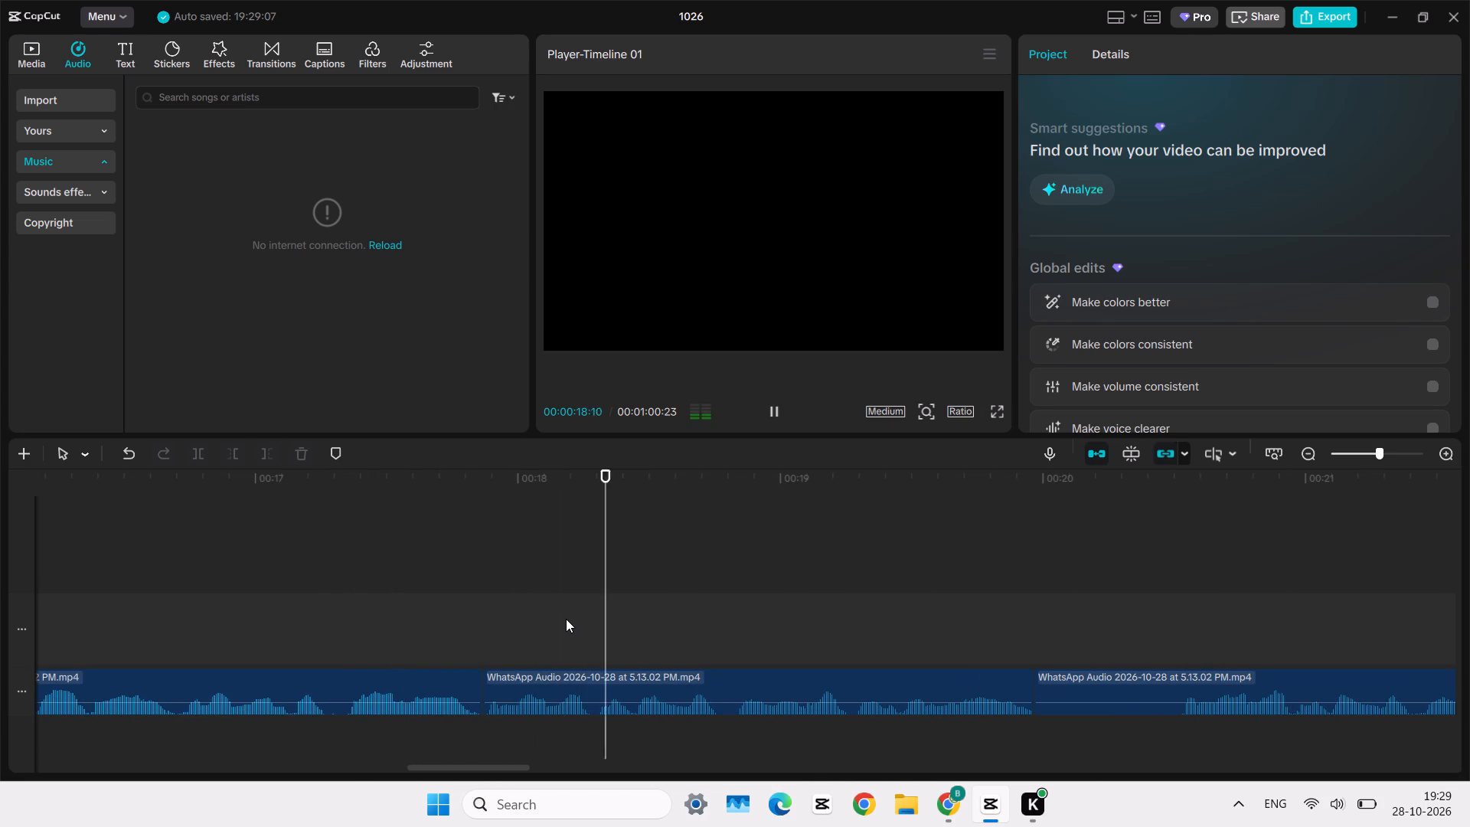
pyautogui.click(199, 666)
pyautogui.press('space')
pyautogui.click(145, 568)
pyautogui.hscroll(1, 145, 568)
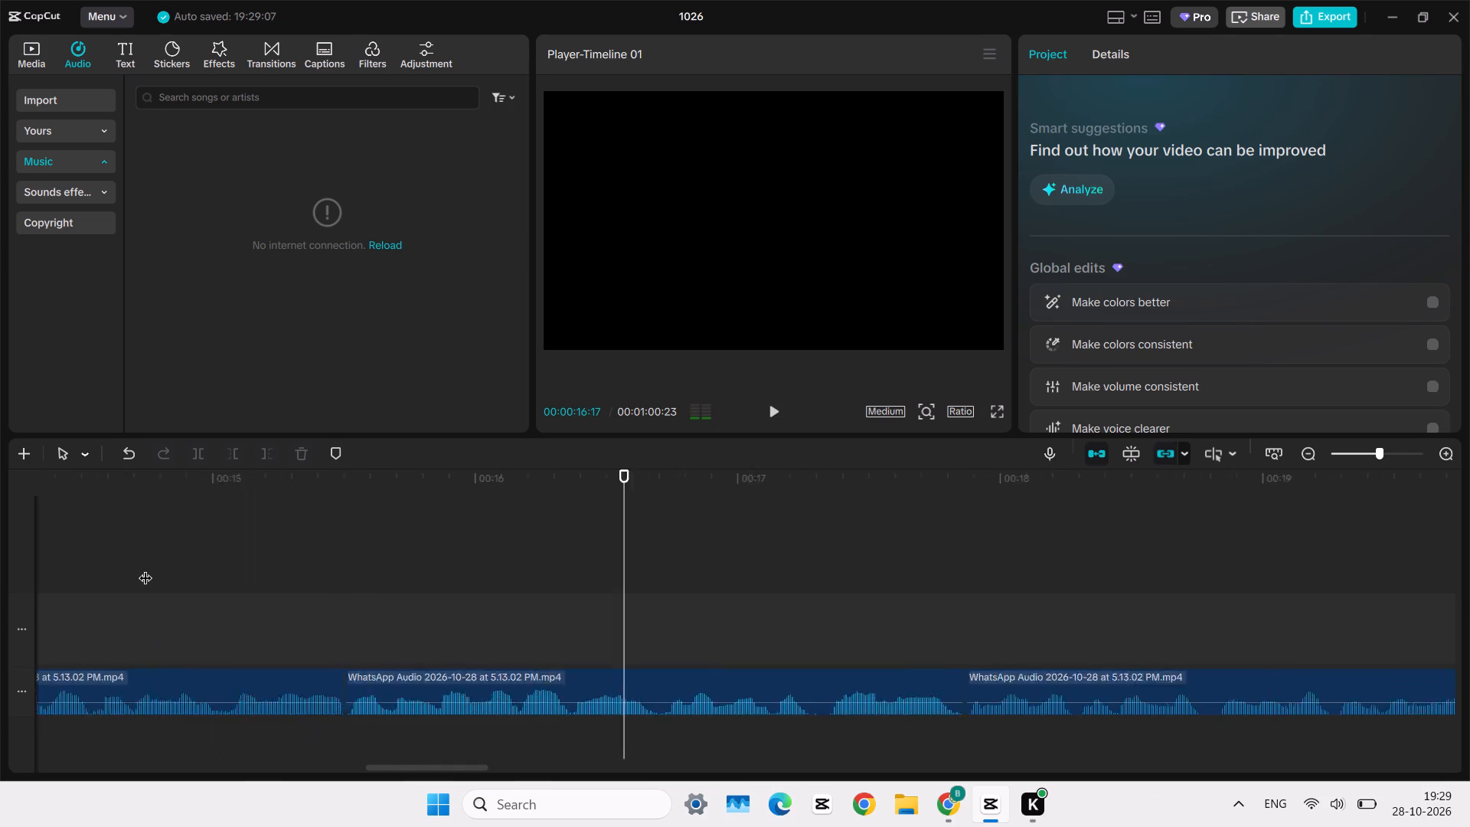
pyautogui.hscroll(1, 145, 568)
pyautogui.click(145, 568)
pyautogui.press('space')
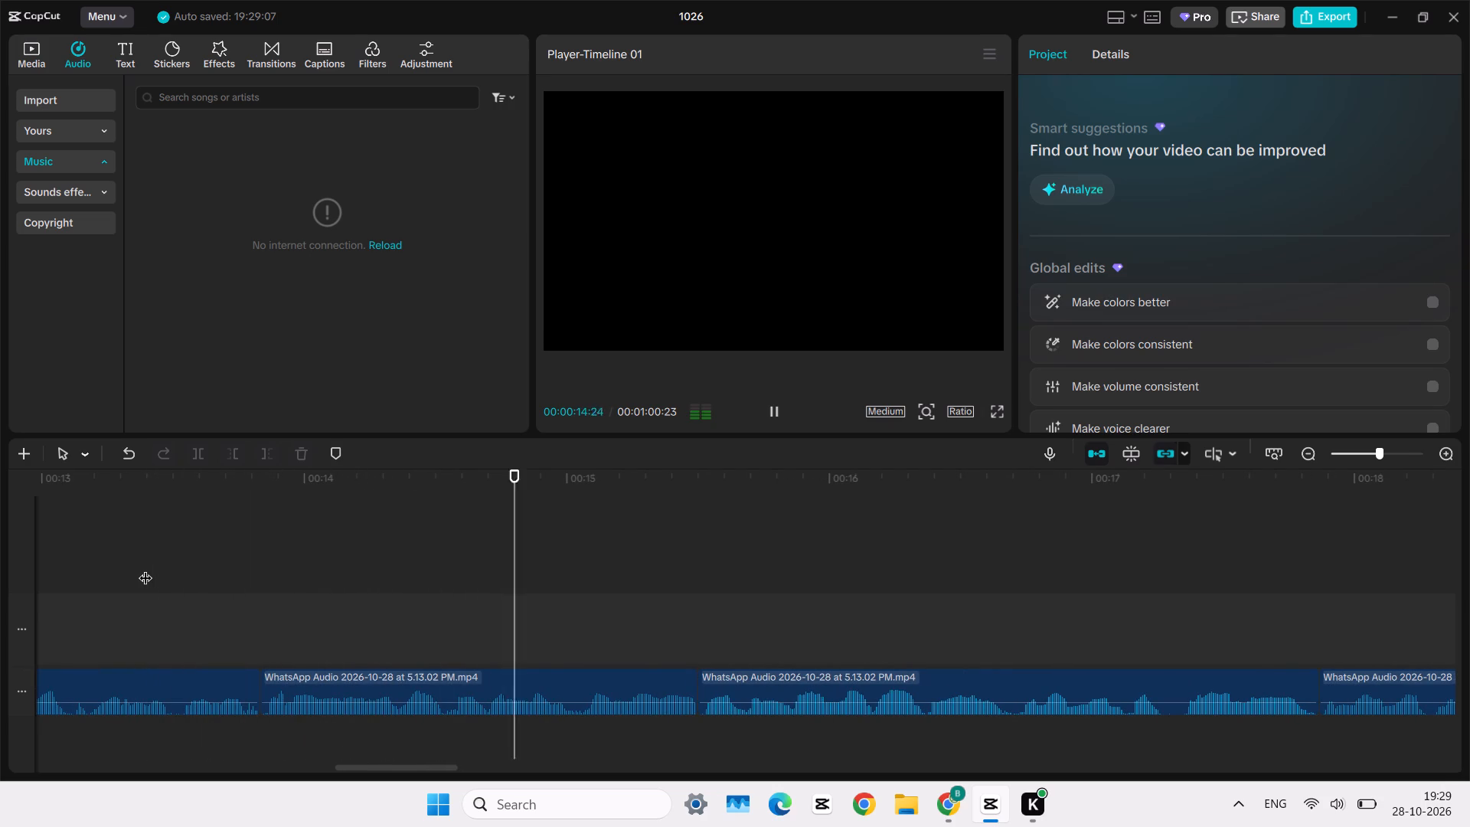
pyautogui.hscroll(-2, 626, 589)
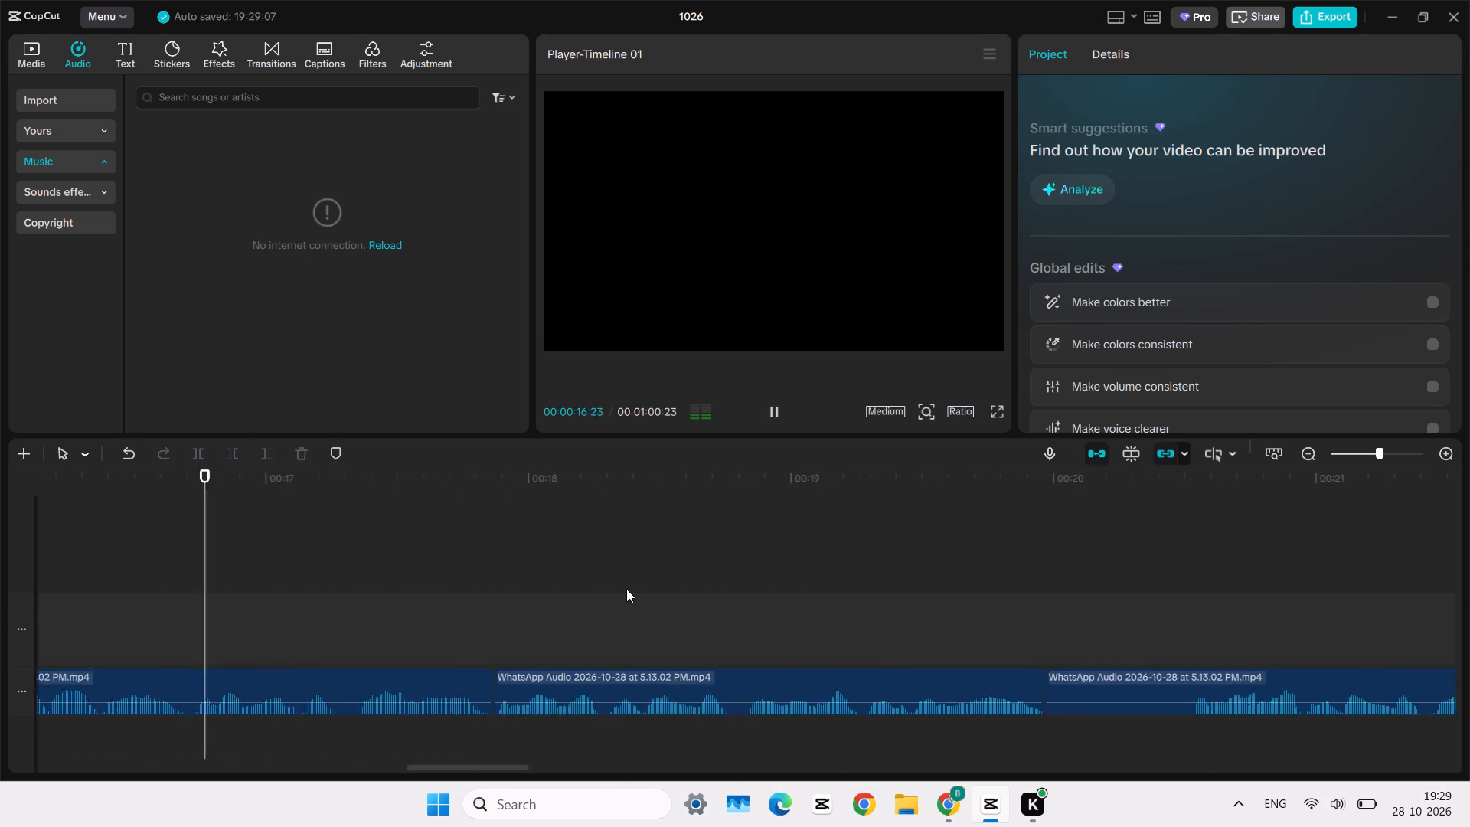
pyautogui.hscroll(-2, 626, 589)
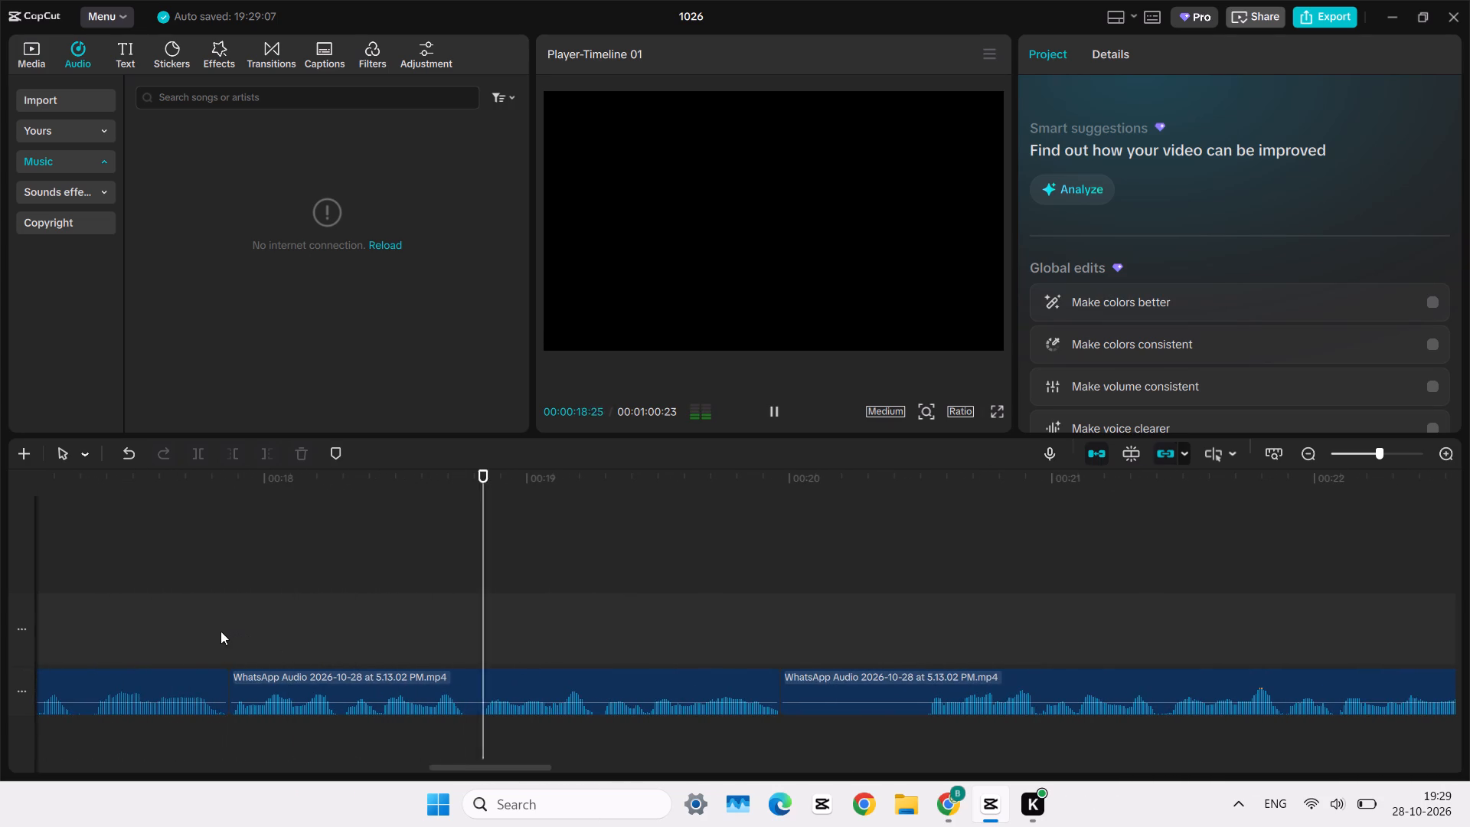
# Trim away the silent end of the audio clip before the 18-second mark, cutting it at 00:00:17:25.
pyautogui.click(211, 632)
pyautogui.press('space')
pyautogui.click(211, 632)
pyautogui.click(214, 631)
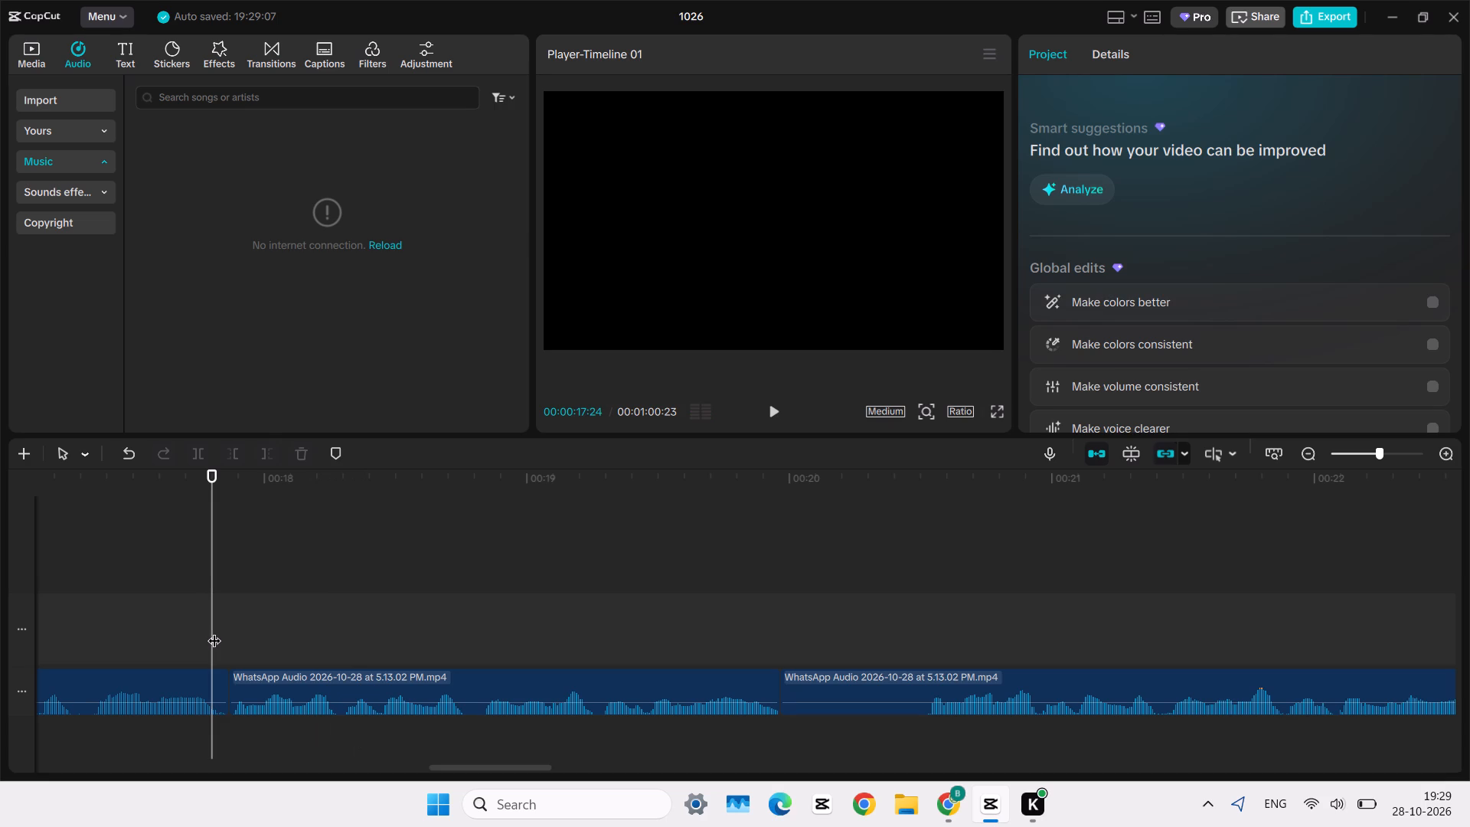
pyautogui.click(217, 631)
pyautogui.click(205, 692)
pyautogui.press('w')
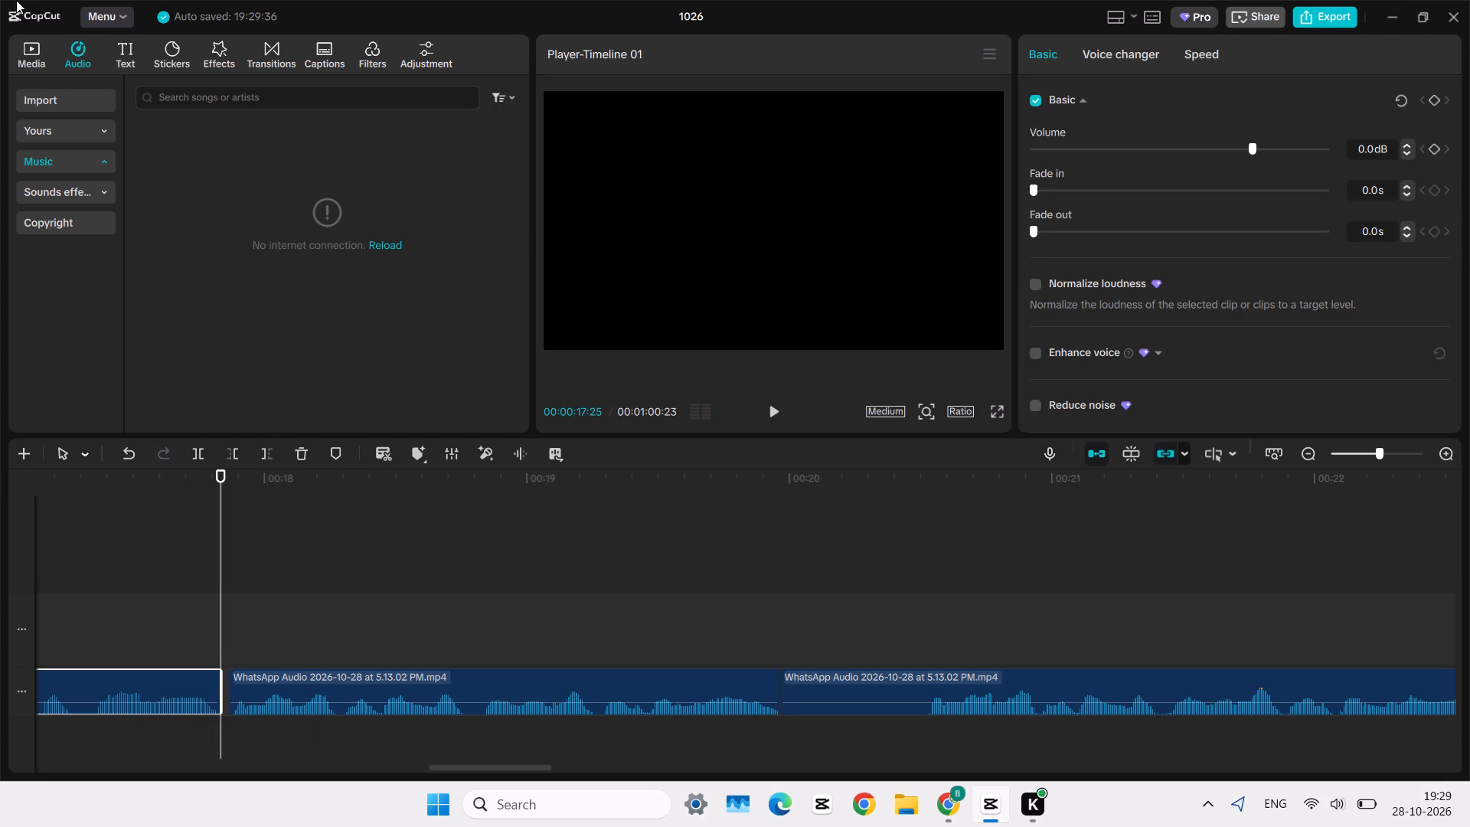
# Move the following audio clip back against the trimmed end at 00:00:17:25 and replay the join.
pyautogui.moveTo(352, 675); pyautogui.dragTo(341, 684)
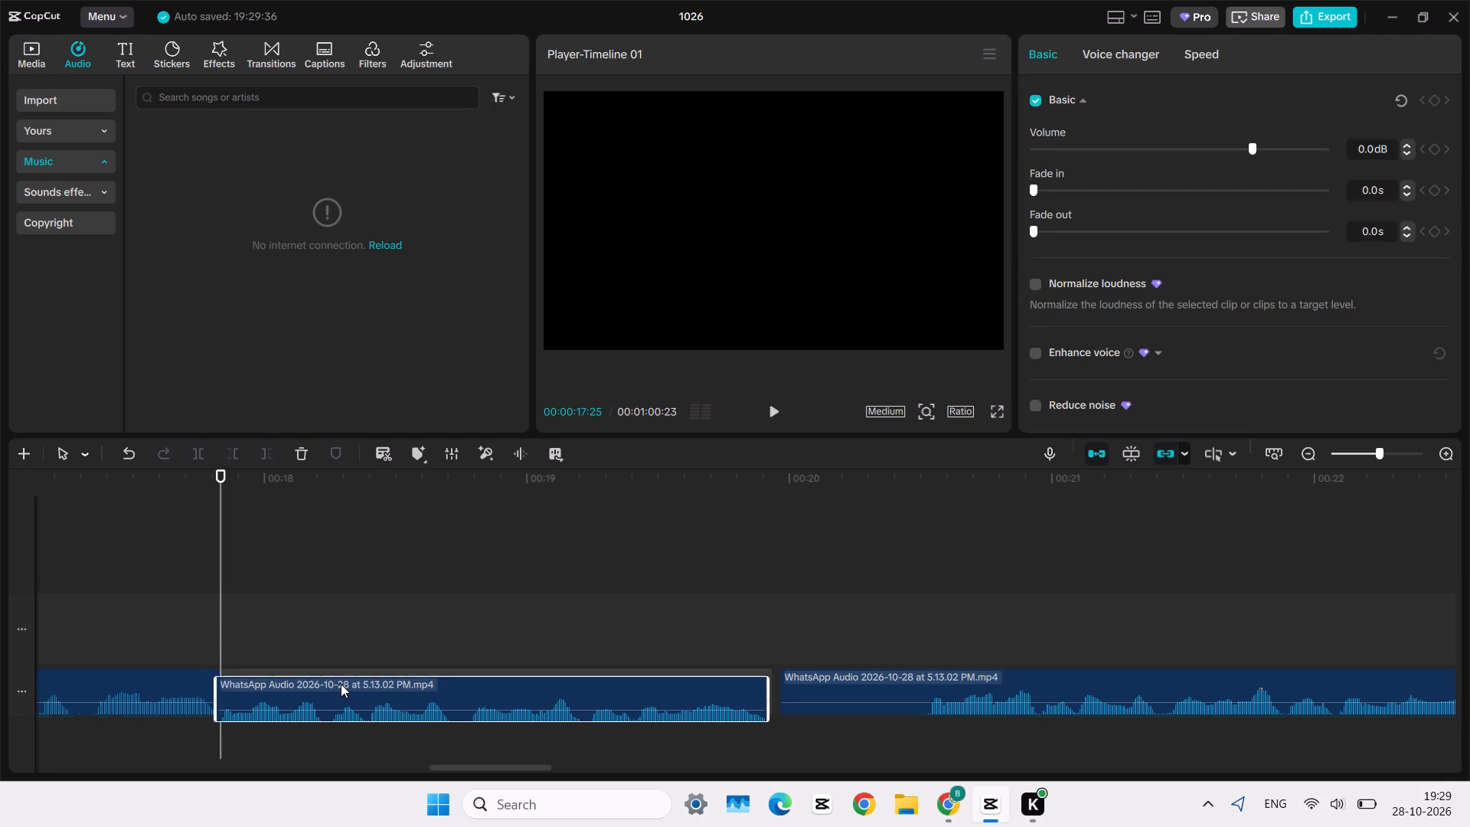
pyautogui.moveTo(341, 684); pyautogui.dragTo(342, 681)
pyautogui.click(195, 598)
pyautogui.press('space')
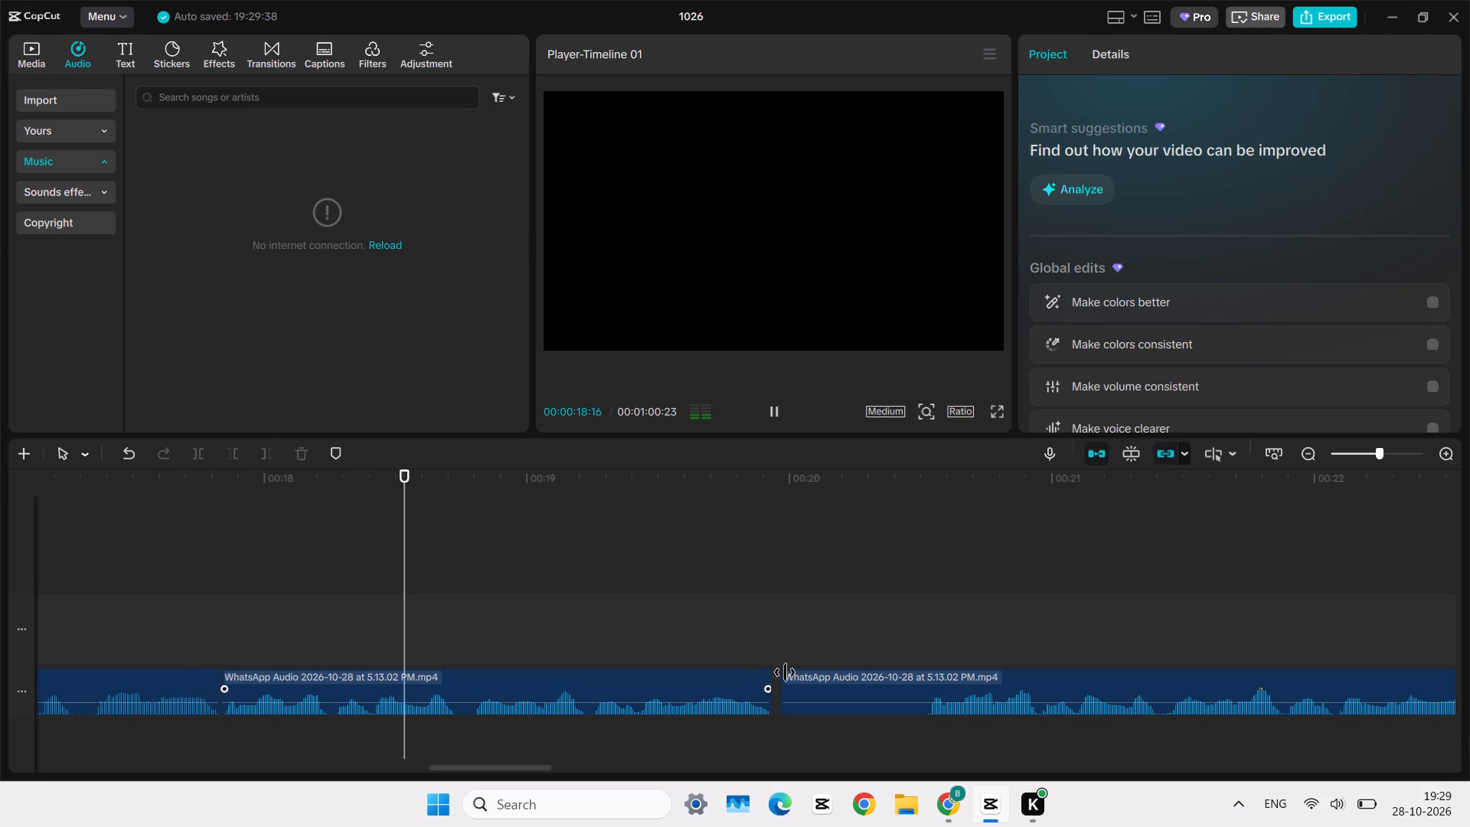
# Move the last audio clip, starting near 20 seconds, onto a separate track below and play it from about 21.8 seconds.
pyautogui.hscroll(-1, 638, 633)
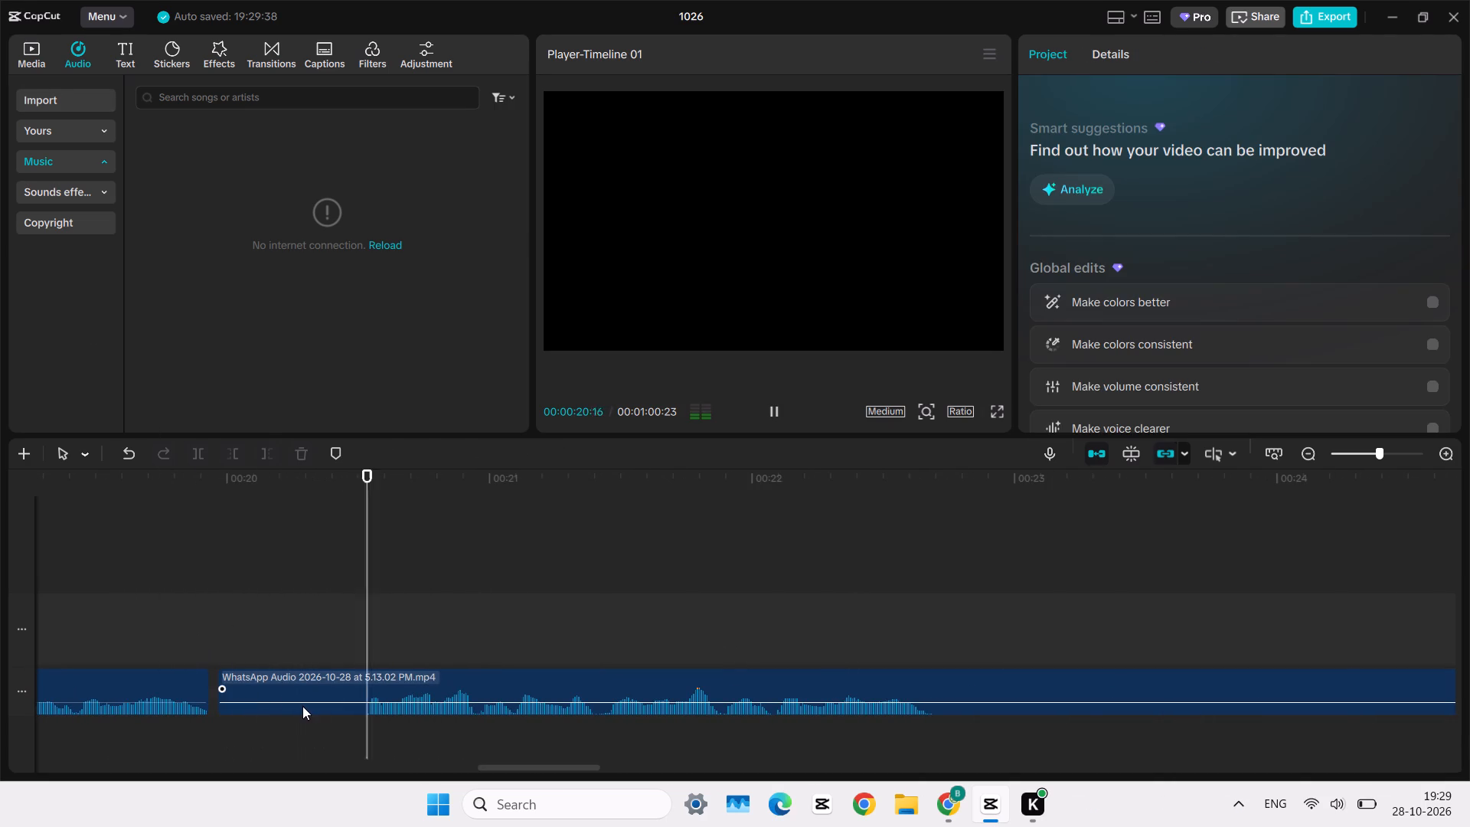
pyautogui.moveTo(302, 706); pyautogui.dragTo(299, 714)
pyautogui.click(708, 590)
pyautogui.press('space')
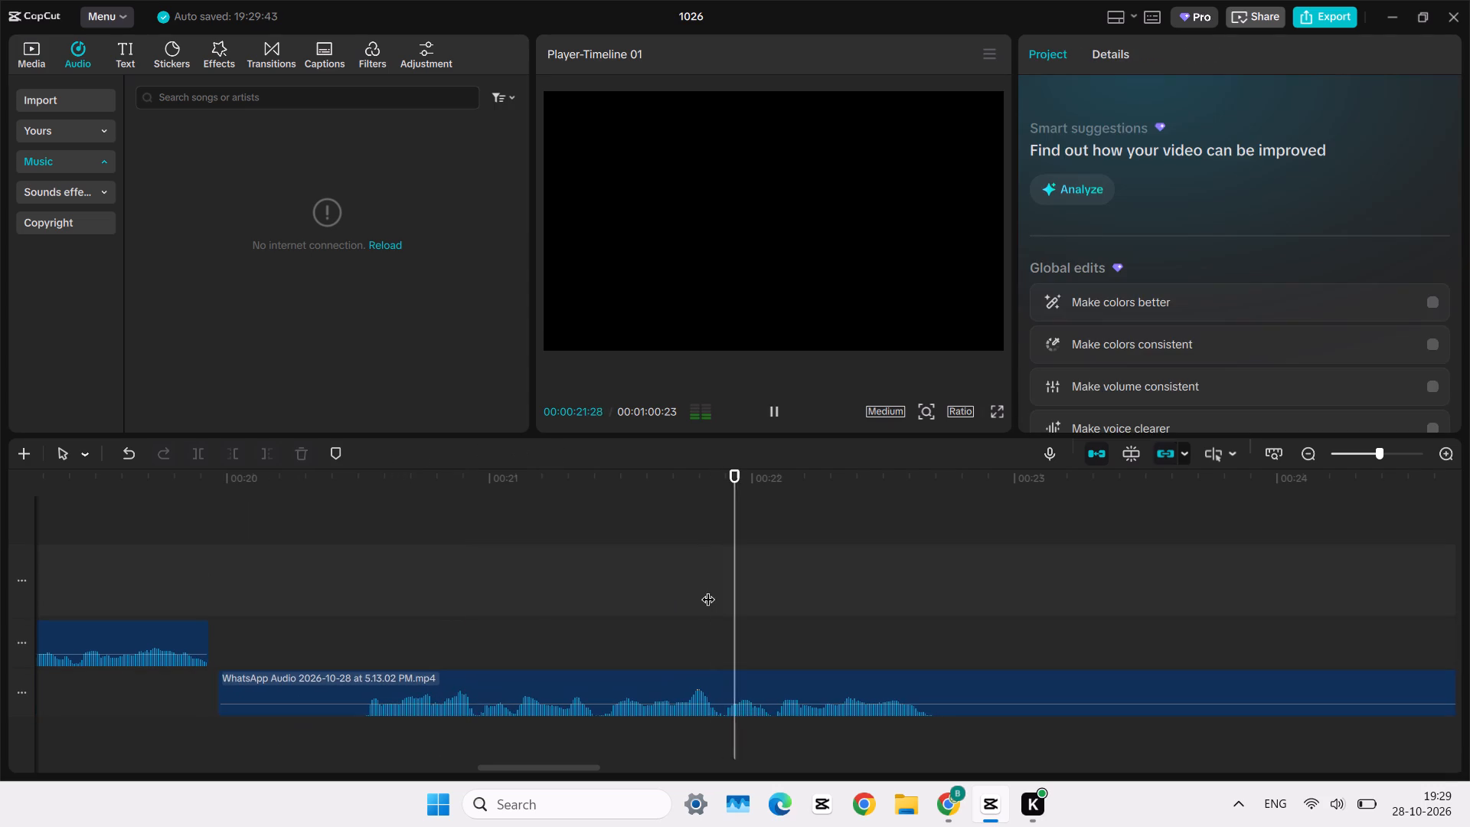
# Listen through the last audio clip between about 22 and 39 seconds to locate the next usable spoken passage.
pyautogui.hscroll(-2, 708, 590)
pyautogui.click(1130, 652)
pyautogui.press('space')
pyautogui.hscroll(-2, 1130, 652)
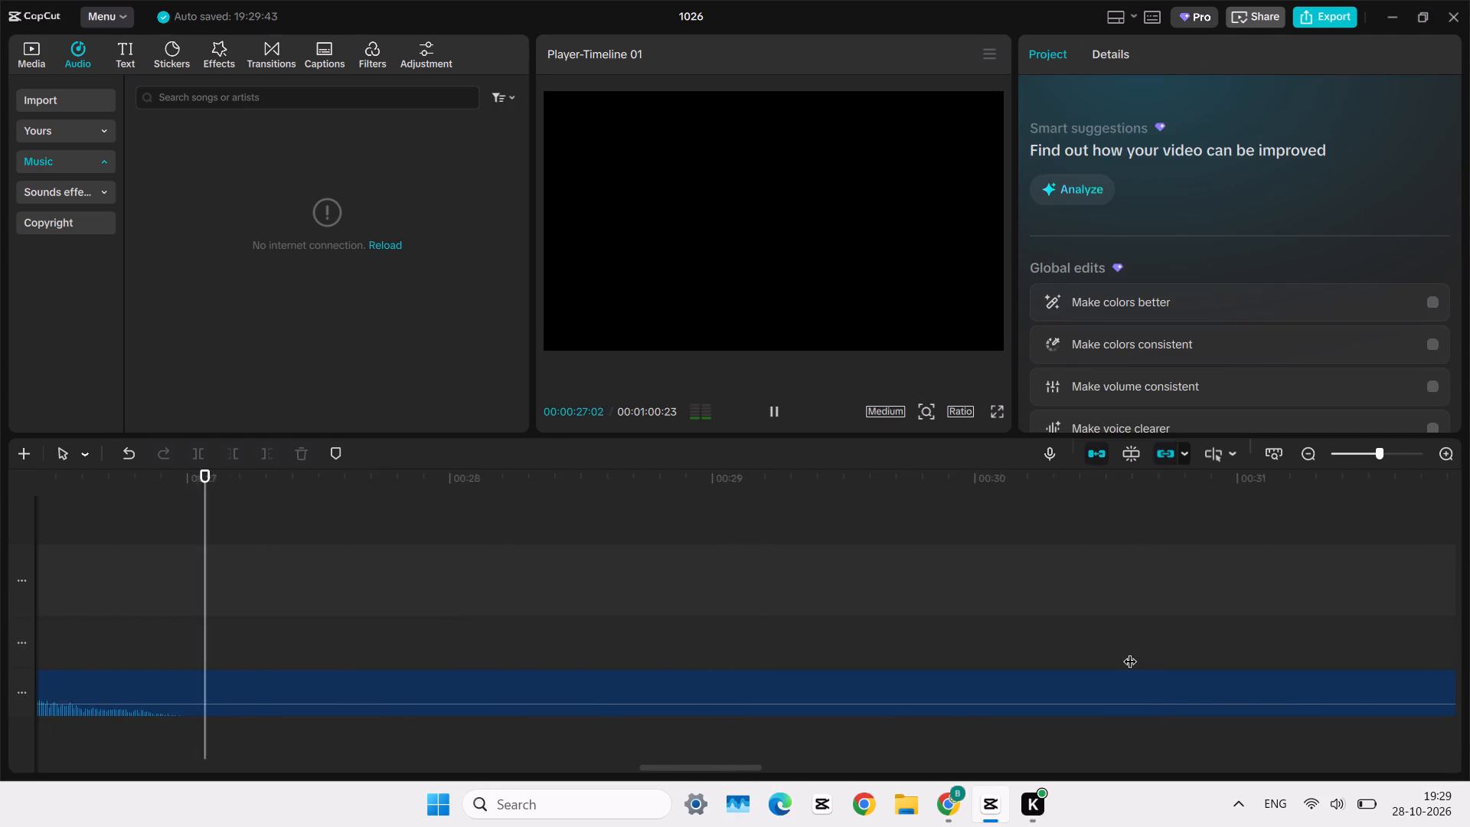
pyautogui.click(1130, 652)
pyautogui.hscroll(-2, 1130, 652)
pyautogui.press('space')
pyautogui.click(878, 645)
pyautogui.press('space')
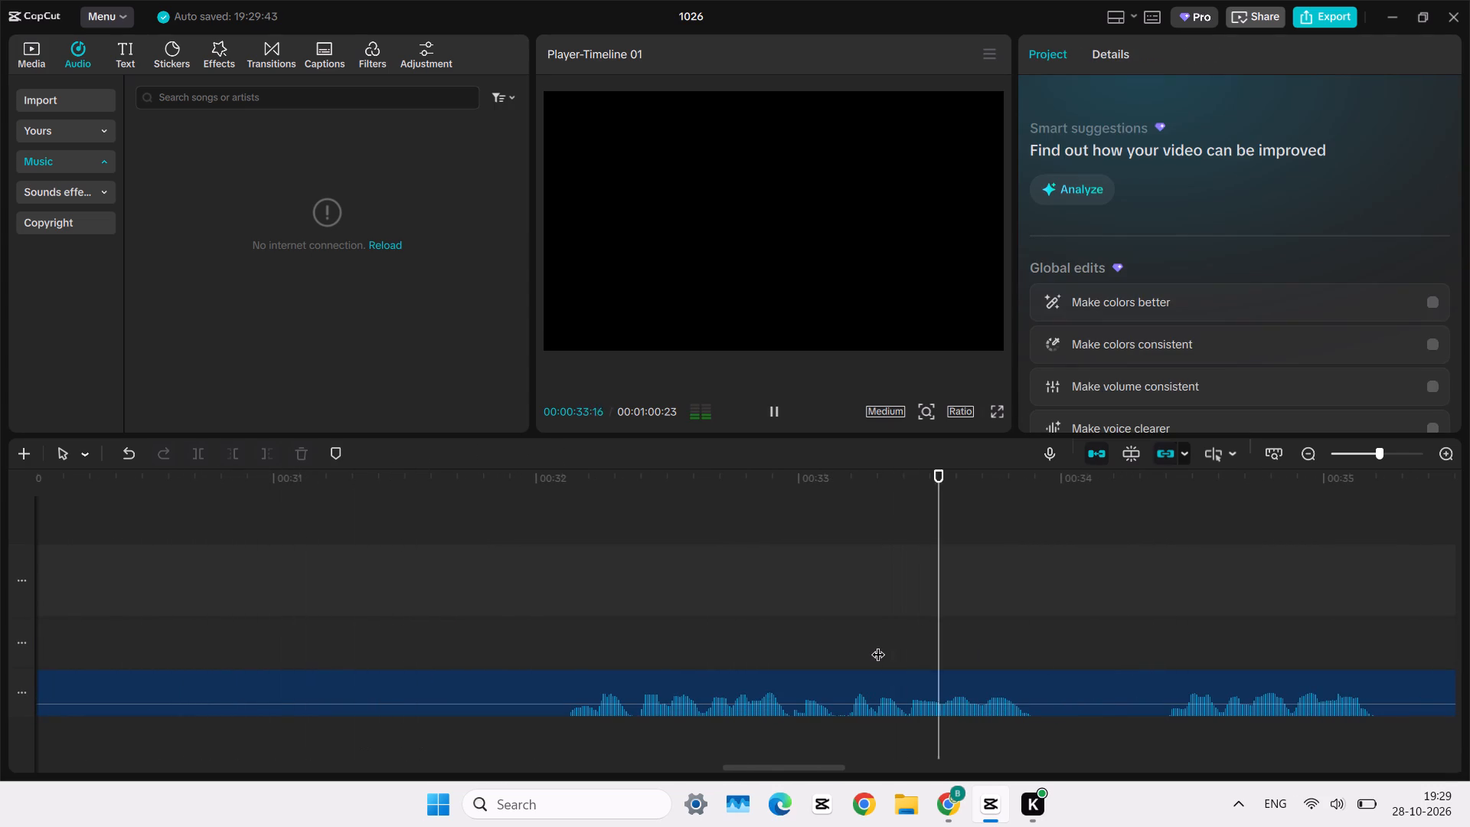
pyautogui.hscroll(-1, 878, 645)
pyautogui.click(933, 629)
pyautogui.press('space')
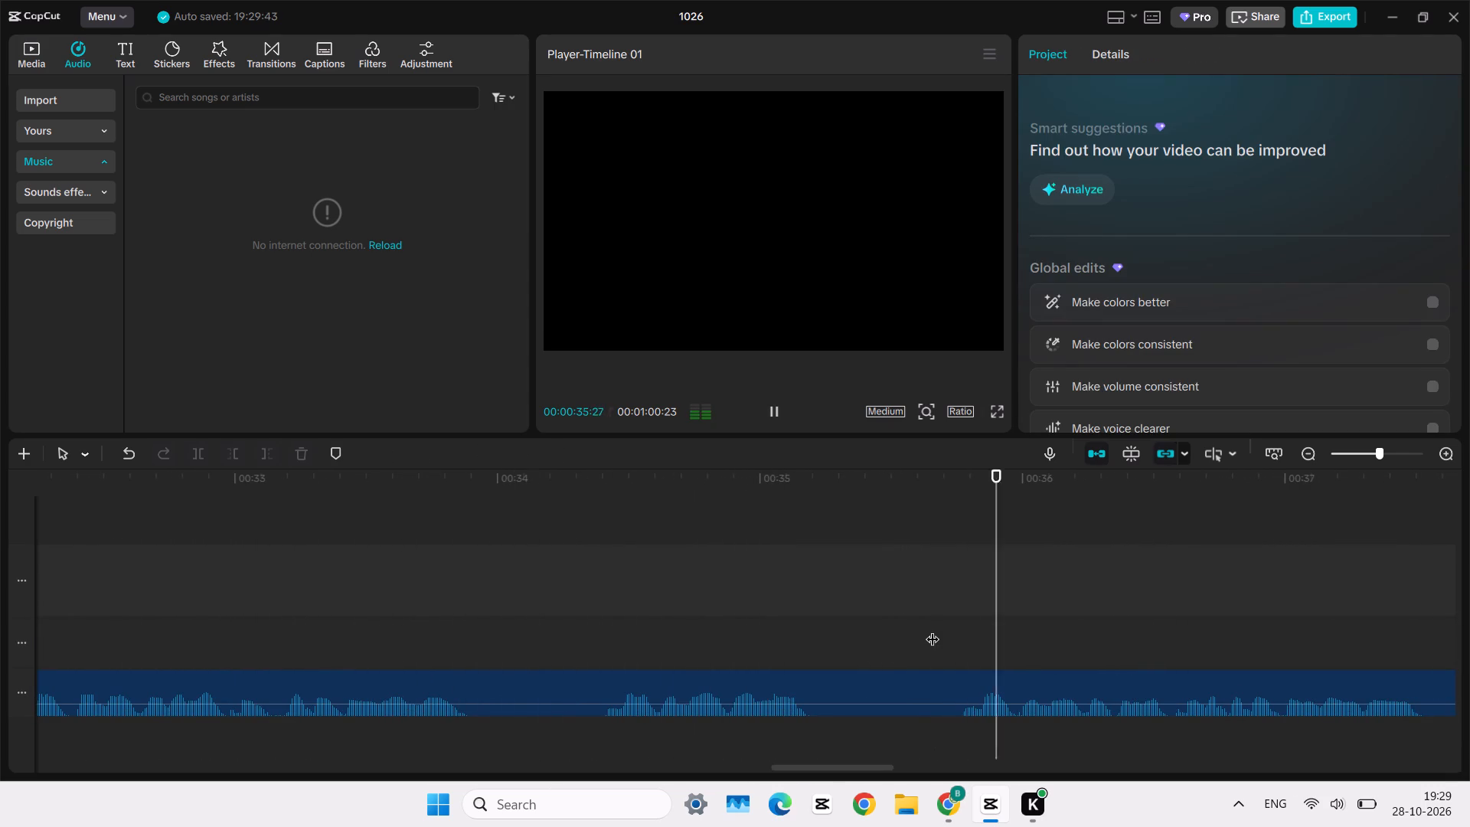
pyautogui.hscroll(-1, 933, 629)
pyautogui.click(1106, 633)
pyautogui.press('space')
pyautogui.hscroll(-1, 1106, 633)
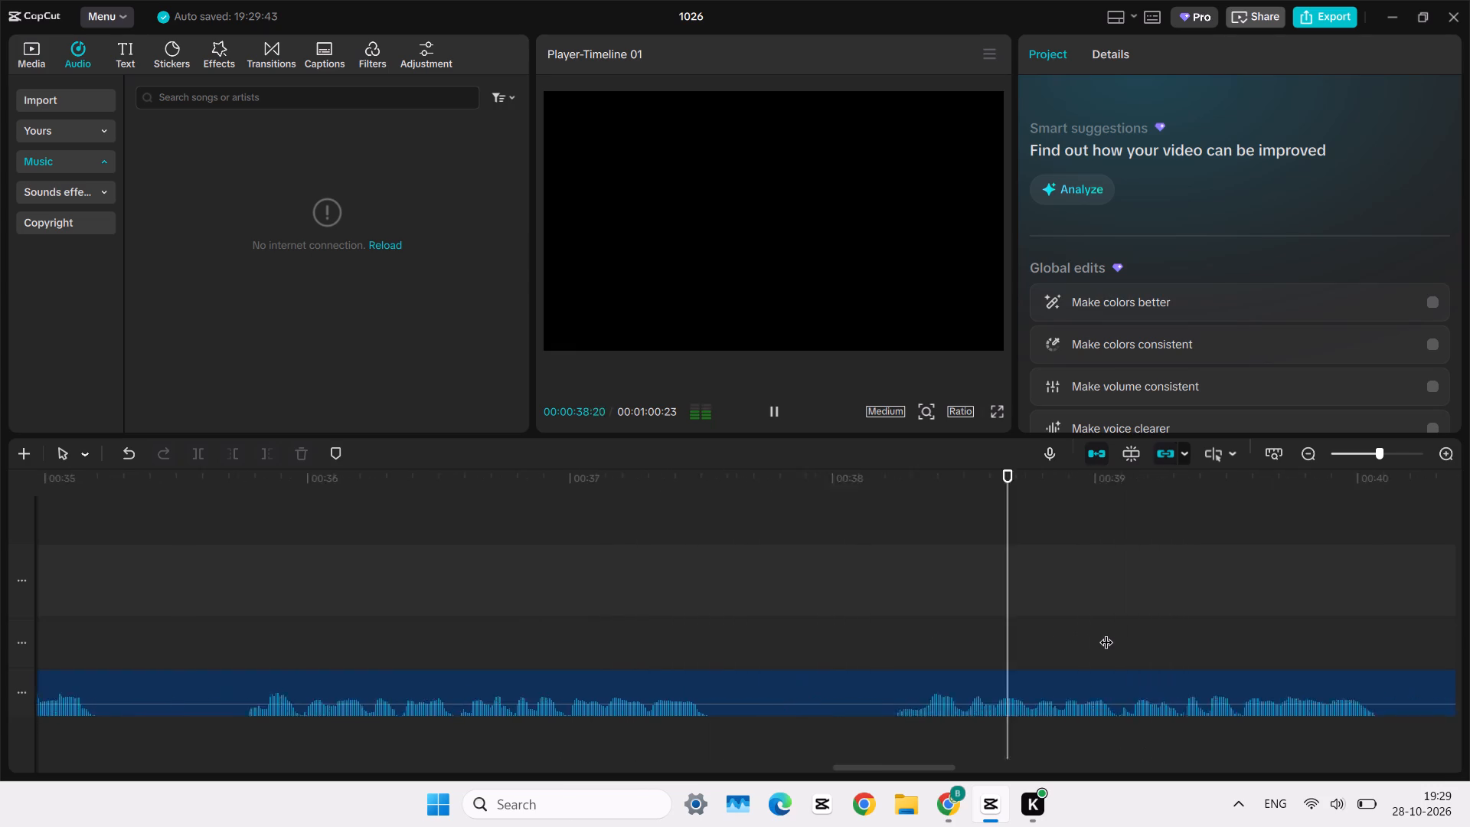
pyautogui.hscroll(-1, 1106, 633)
# Trim away everything before 00:00:38:07 in the last audio clip, just ahead of the spoken passage.
pyautogui.click(678, 630)
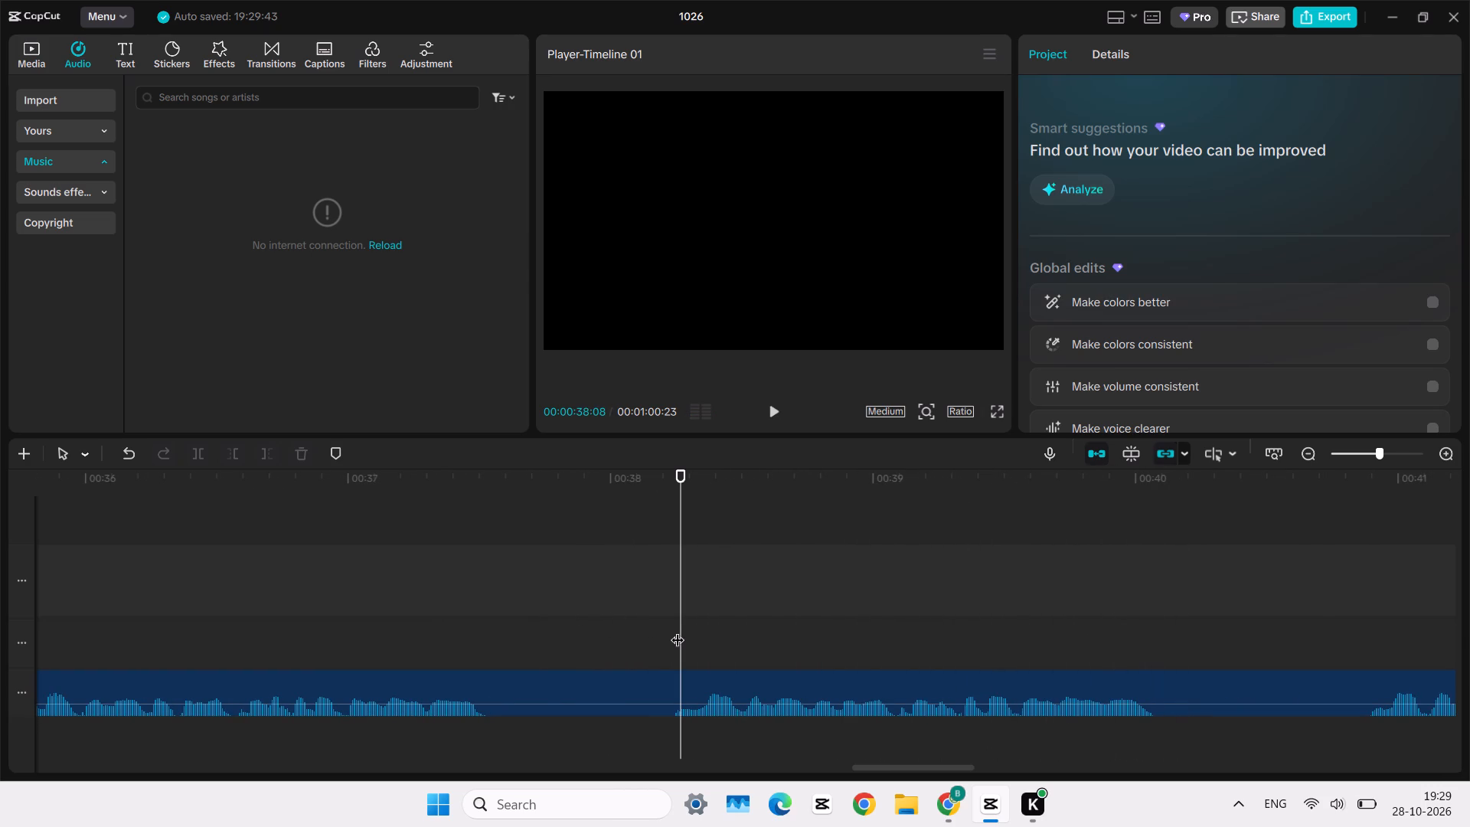
pyautogui.click(678, 630)
pyautogui.moveTo(678, 630); pyautogui.dragTo(671, 636)
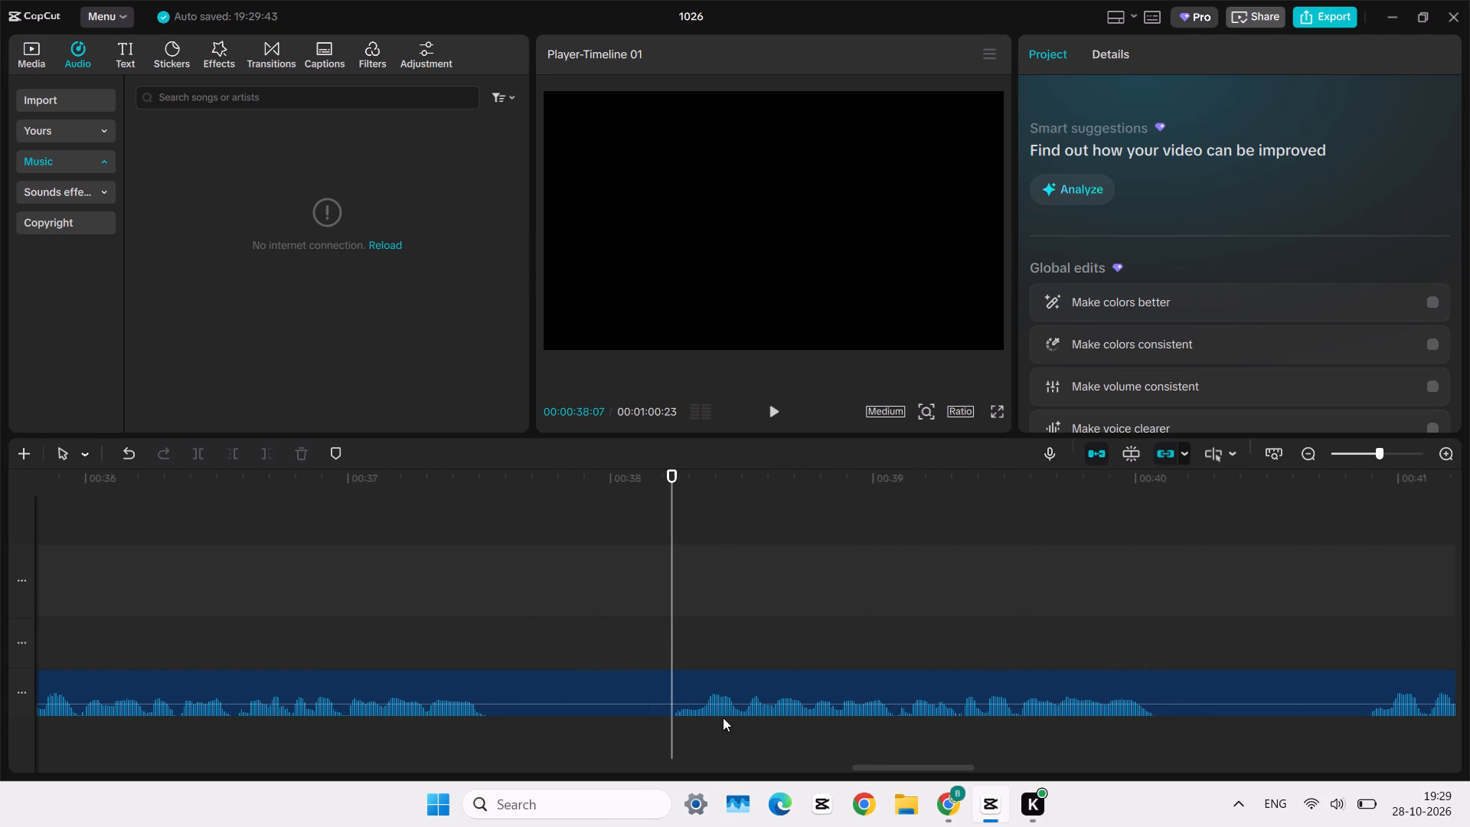
pyautogui.click(720, 709)
pyautogui.press('q')
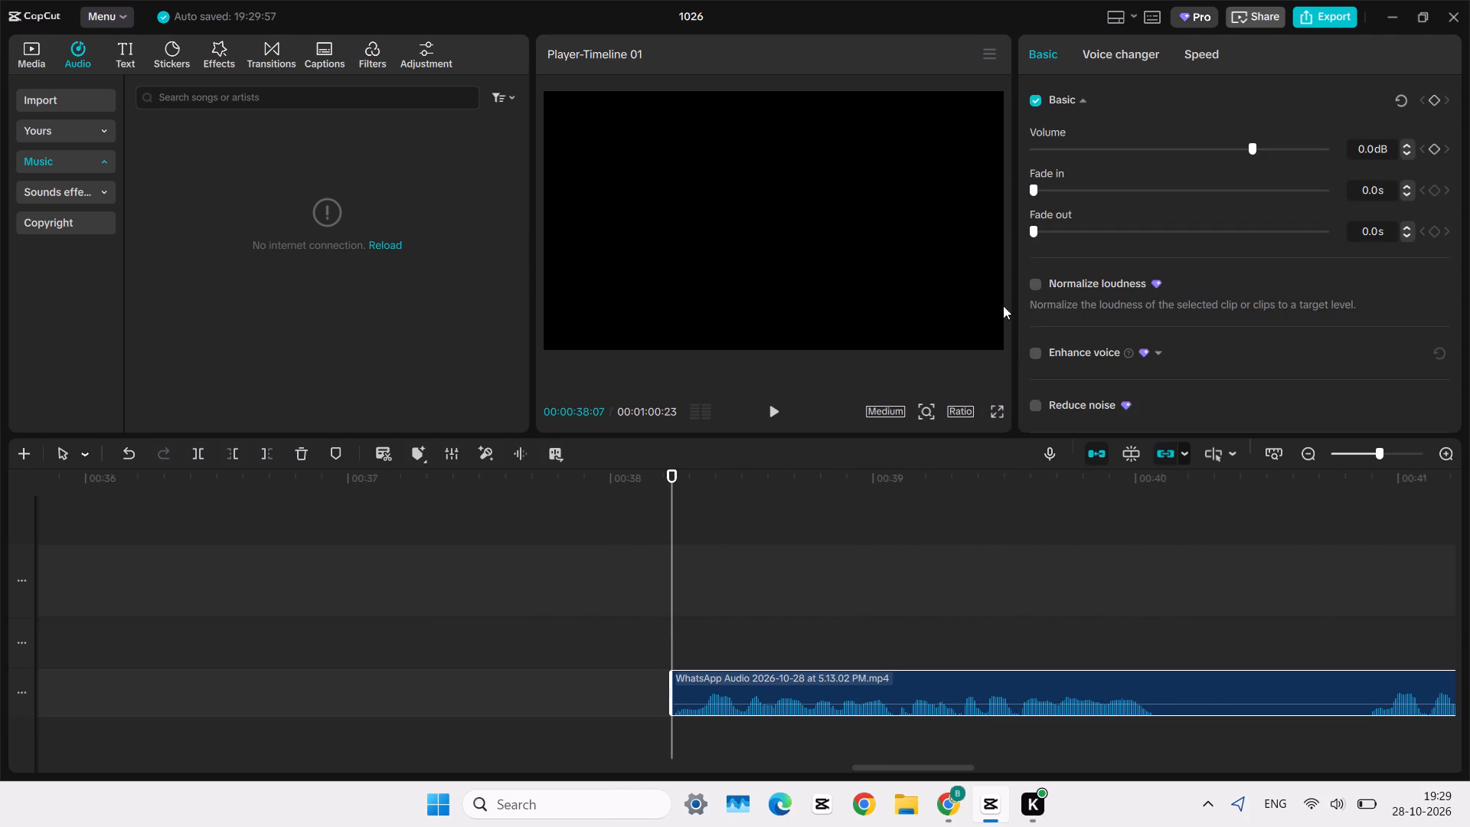
# Listen through the last audio clip between about 38 and 59 seconds to locate the final usable take of the passage.
pyautogui.hscroll(-1, 1075, 581)
pyautogui.click(1265, 650)
pyautogui.press('space')
pyautogui.hscroll(-1, 1265, 650)
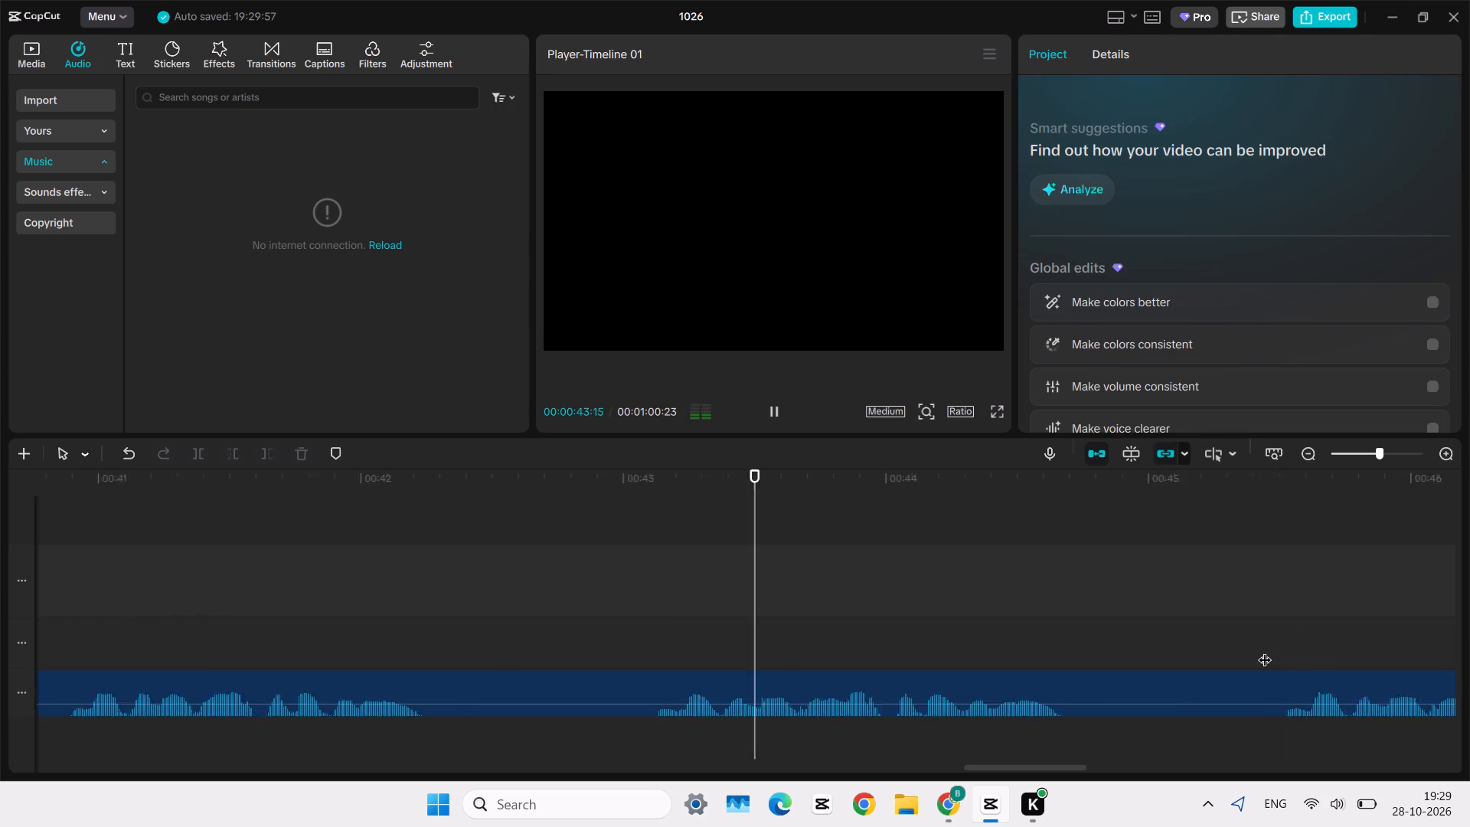
pyautogui.hscroll(-1, 1265, 650)
pyautogui.click(880, 633)
pyautogui.press('space')
pyautogui.hscroll(-2, 880, 633)
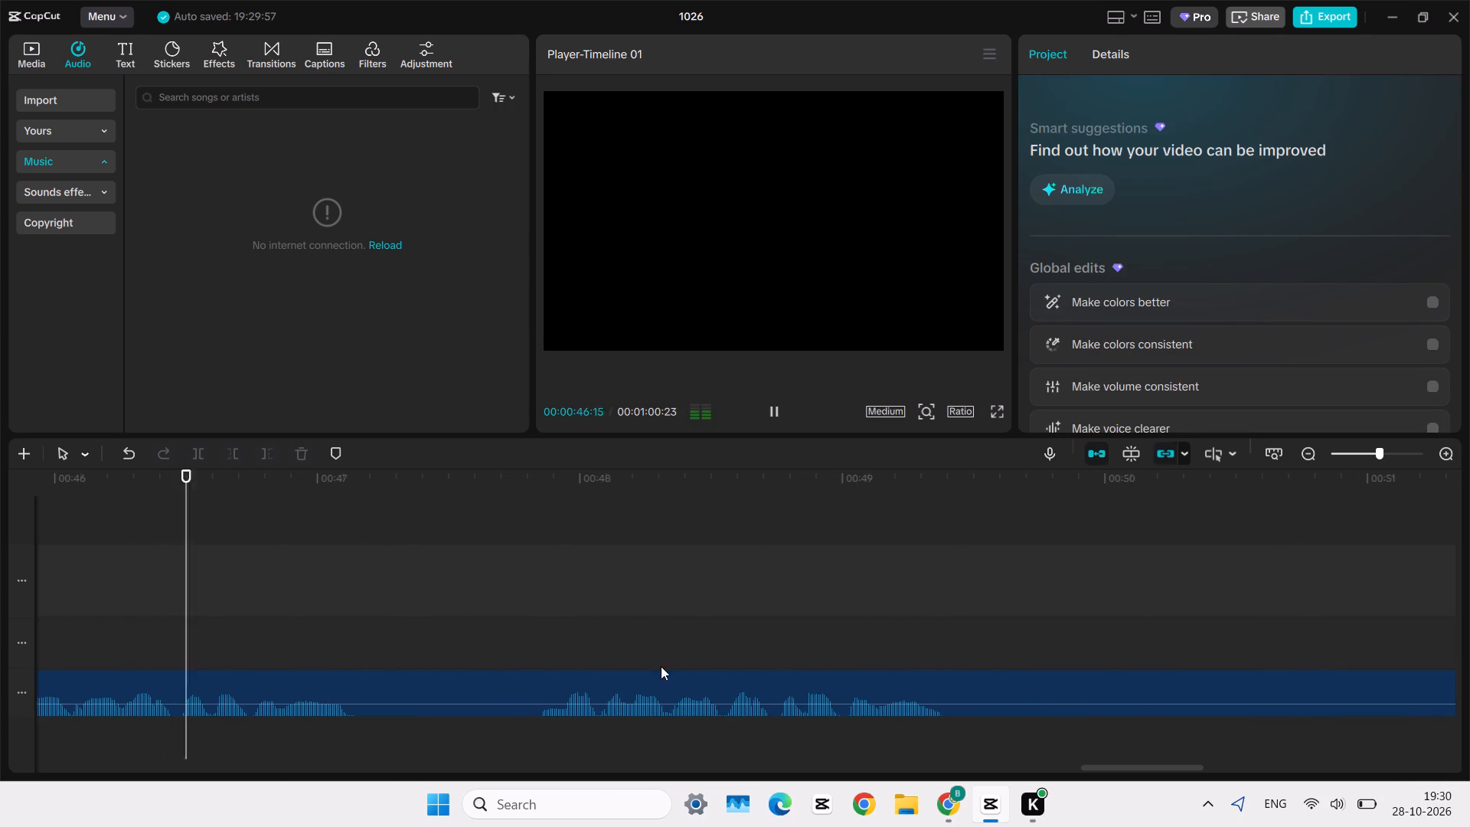
pyautogui.click(565, 655)
pyautogui.press('space')
pyautogui.hscroll(-2, 565, 655)
pyautogui.click(1022, 664)
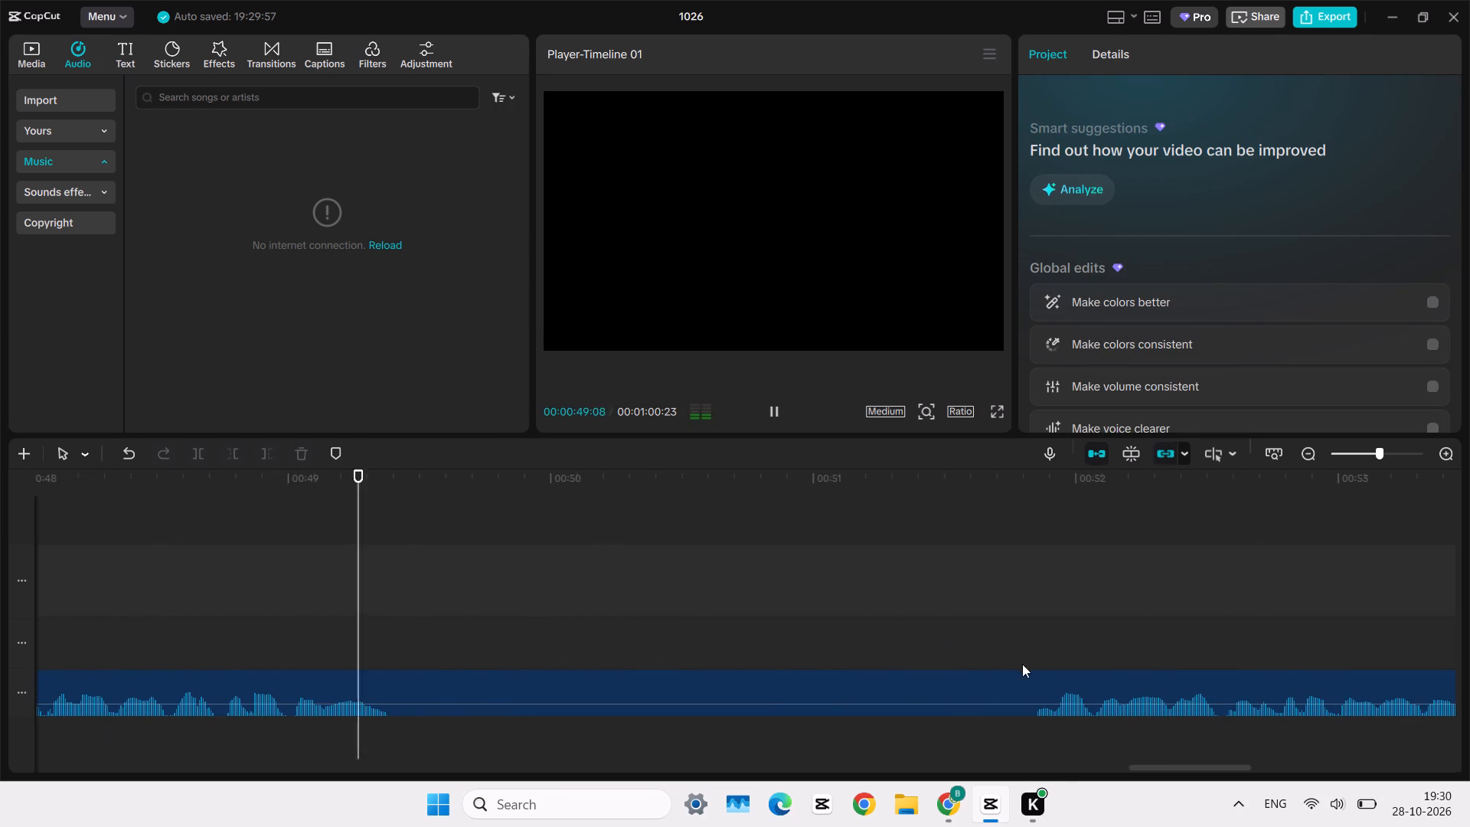
pyautogui.press('space')
pyautogui.hscroll(-2, 1022, 664)
pyautogui.click(1282, 668)
pyautogui.press('space')
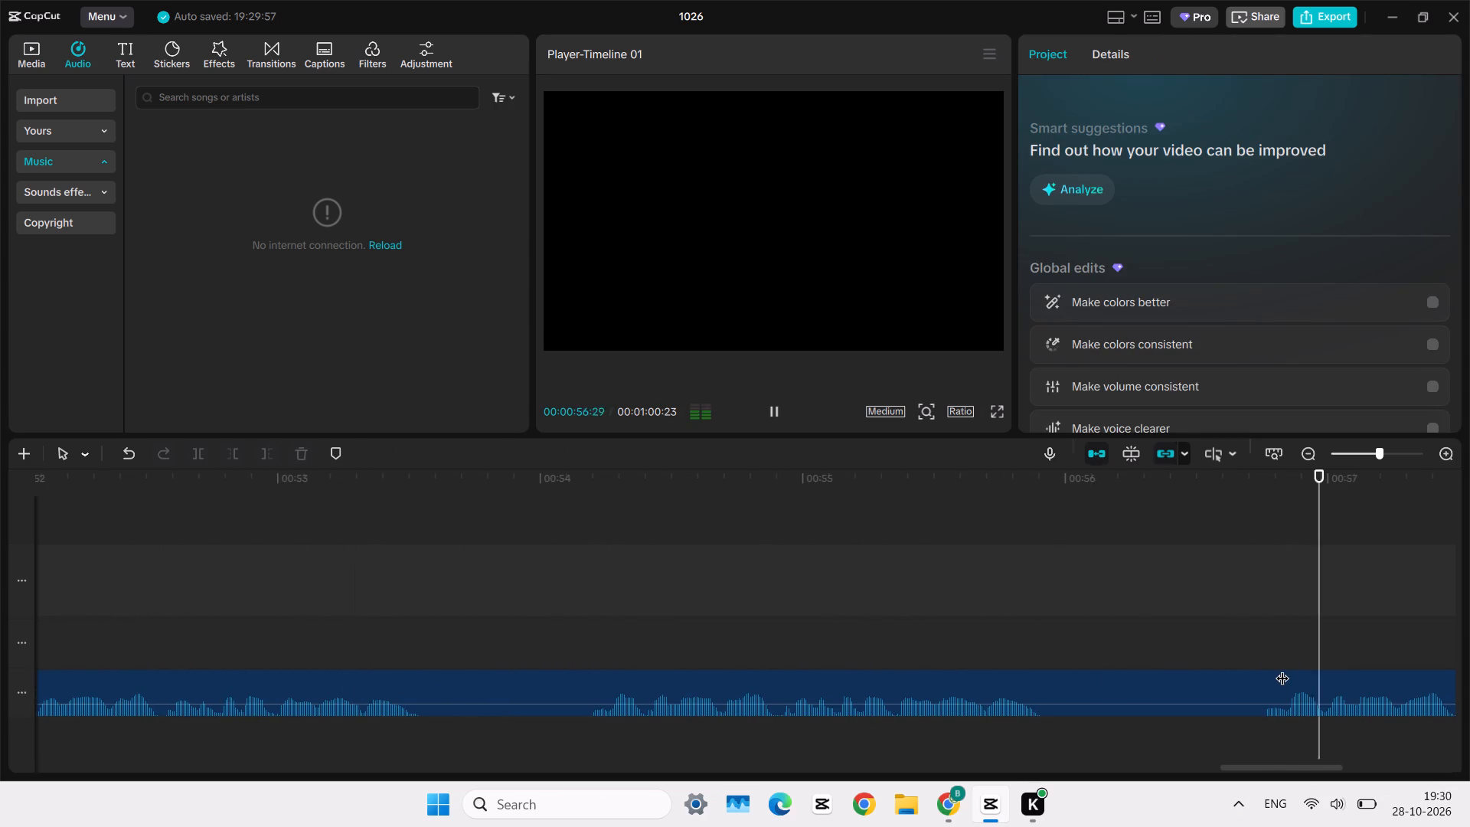
pyautogui.hscroll(-2, 1282, 668)
pyautogui.hscroll(2, 658, 672)
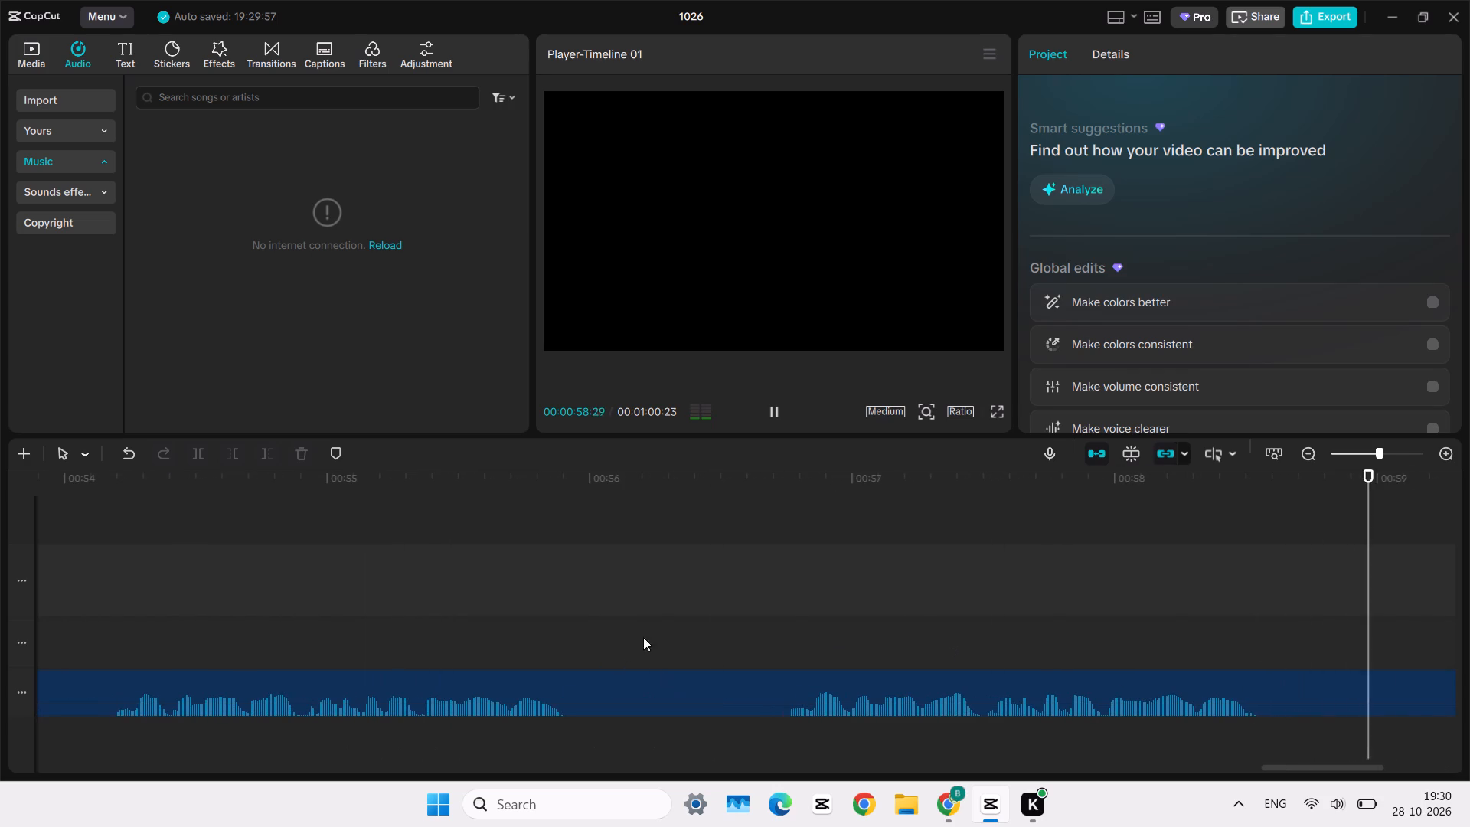
# Trim away everything before 00:00:56:23 in the last audio clip, just ahead of the spoken passage.
pyautogui.doubleClick(789, 632)
pyautogui.moveTo(789, 632); pyautogui.dragTo(784, 655)
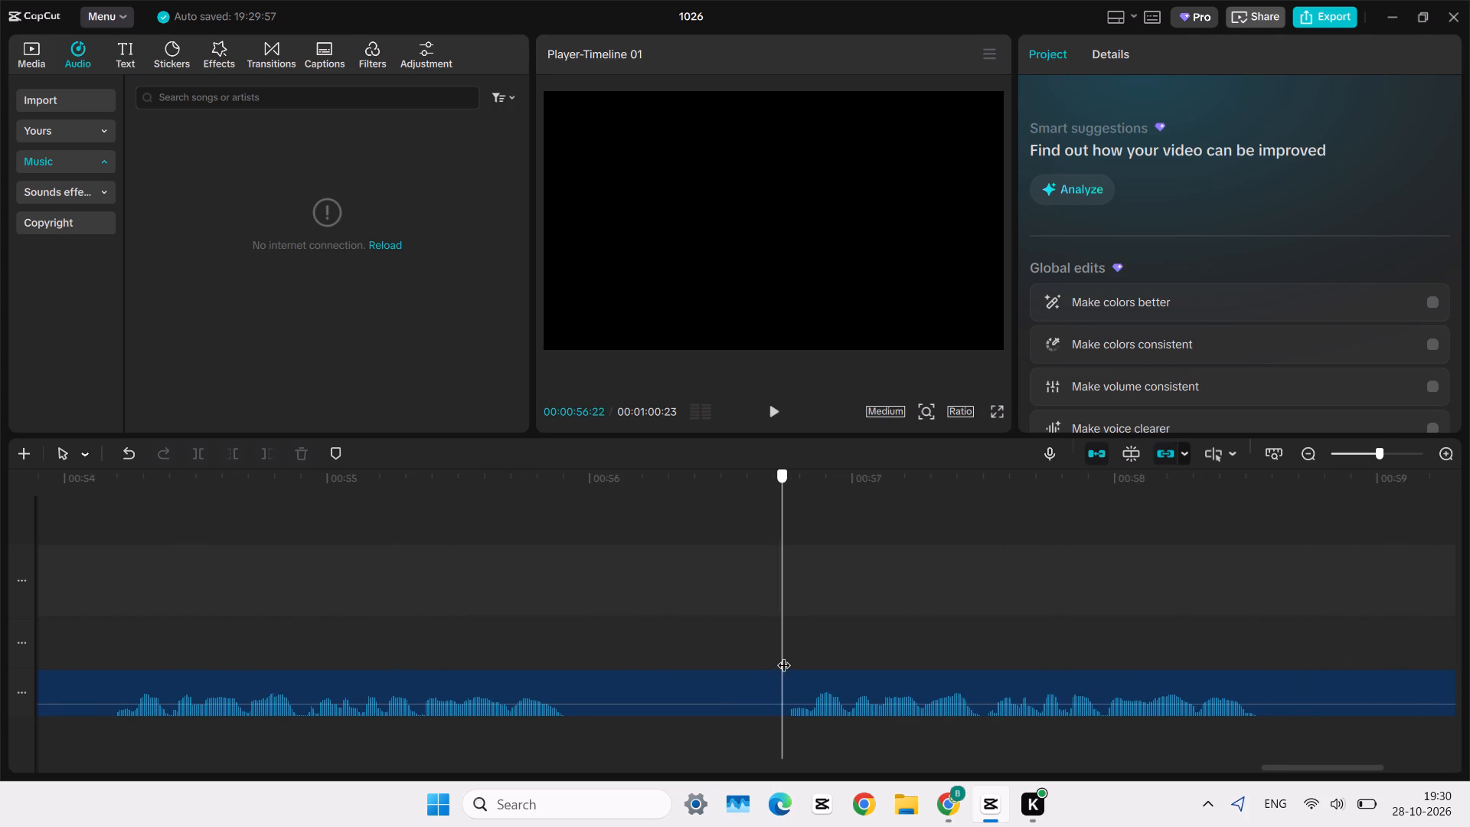
pyautogui.moveTo(784, 655); pyautogui.dragTo(787, 655)
pyautogui.doubleClick(787, 655)
pyautogui.doubleClick(787, 655)
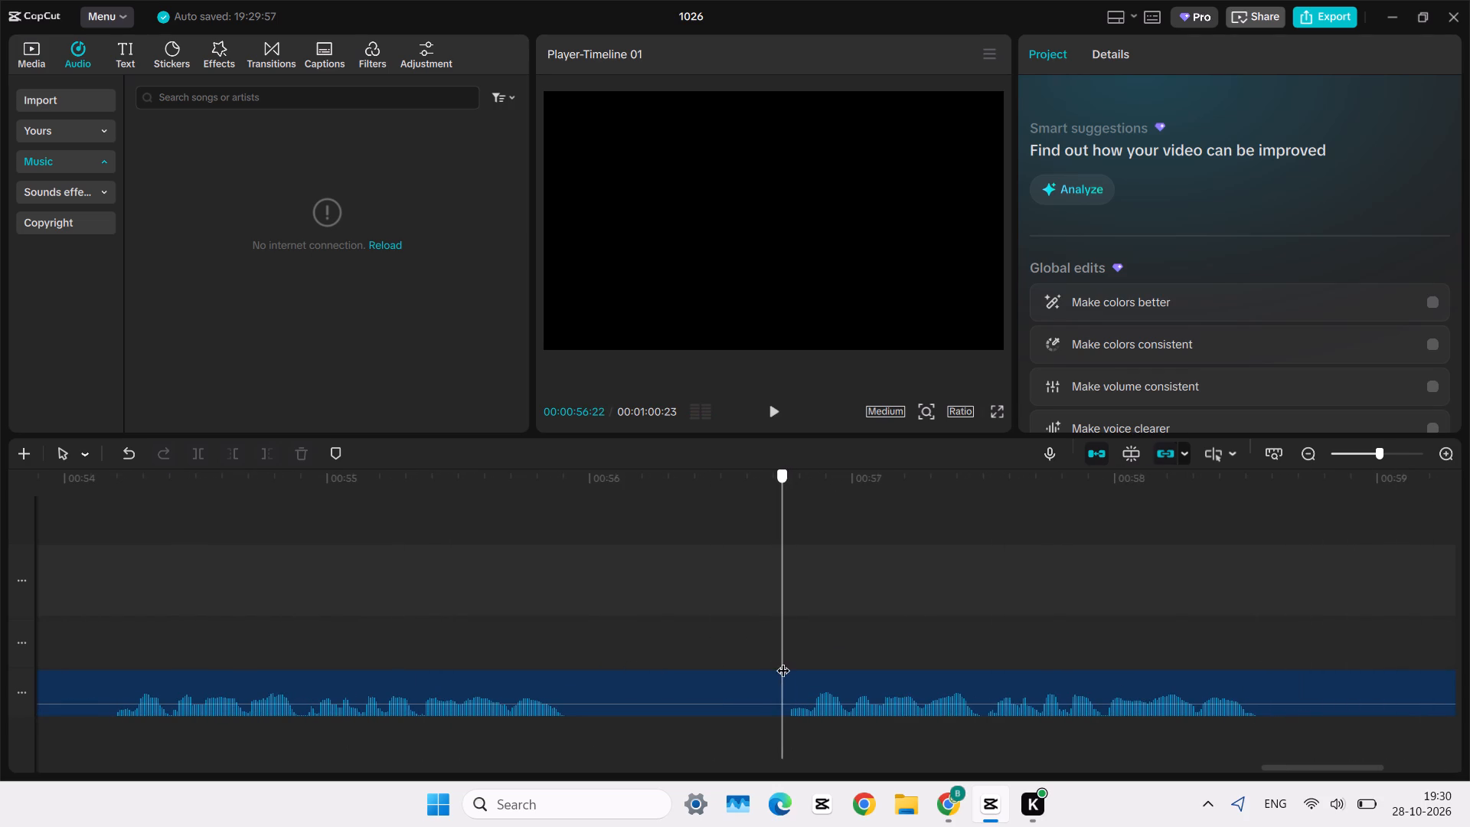
pyautogui.click(784, 661)
pyautogui.click(794, 686)
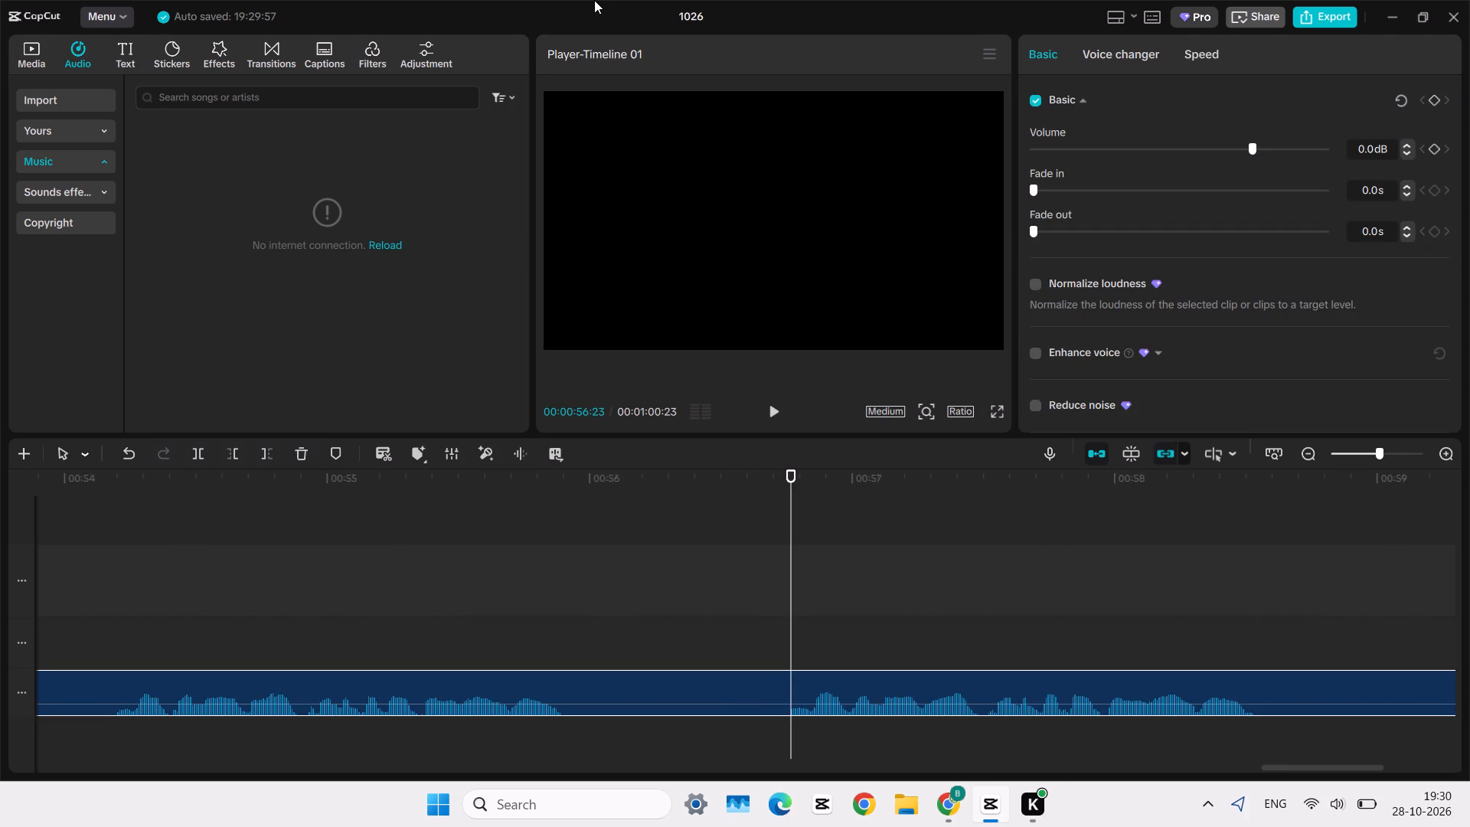
pyautogui.press('q')
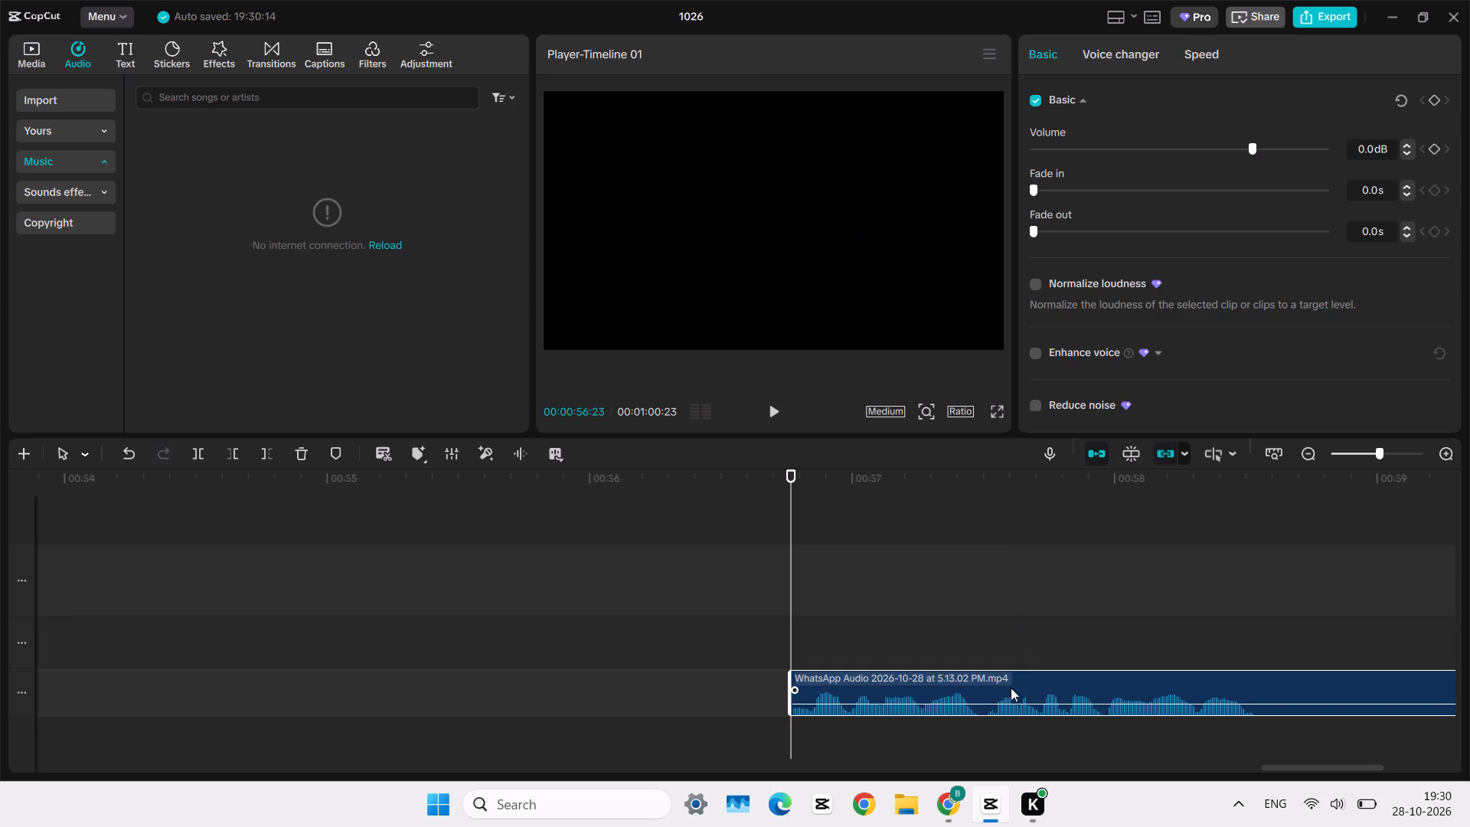
# Move the trimmed clip back against the end of the previous audio clip, at about 20 seconds, closing the gap.
pyautogui.moveTo(1043, 676); pyautogui.dragTo(0, 660)
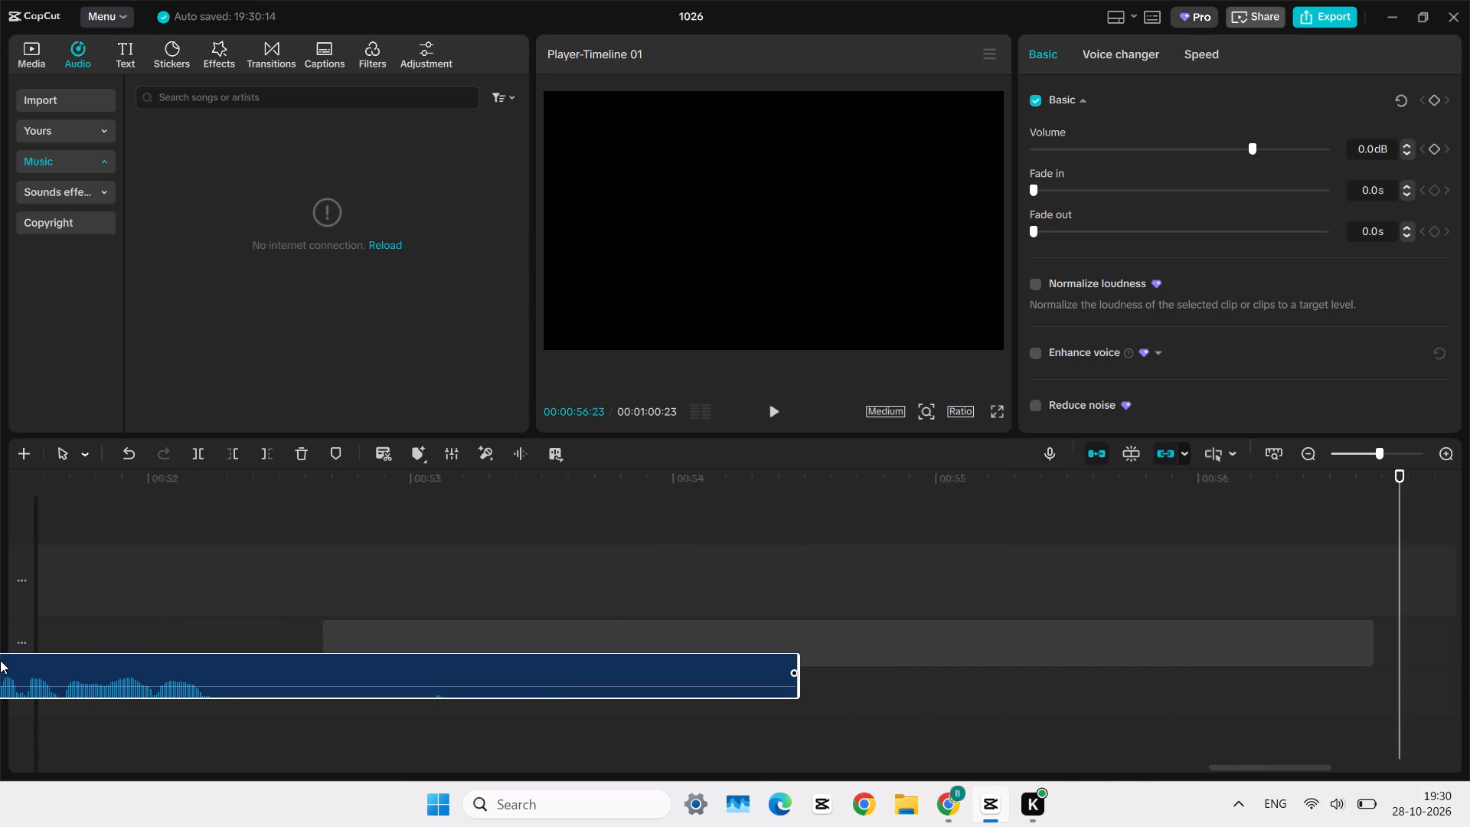
pyautogui.moveTo(0, 660); pyautogui.dragTo(0, 623)
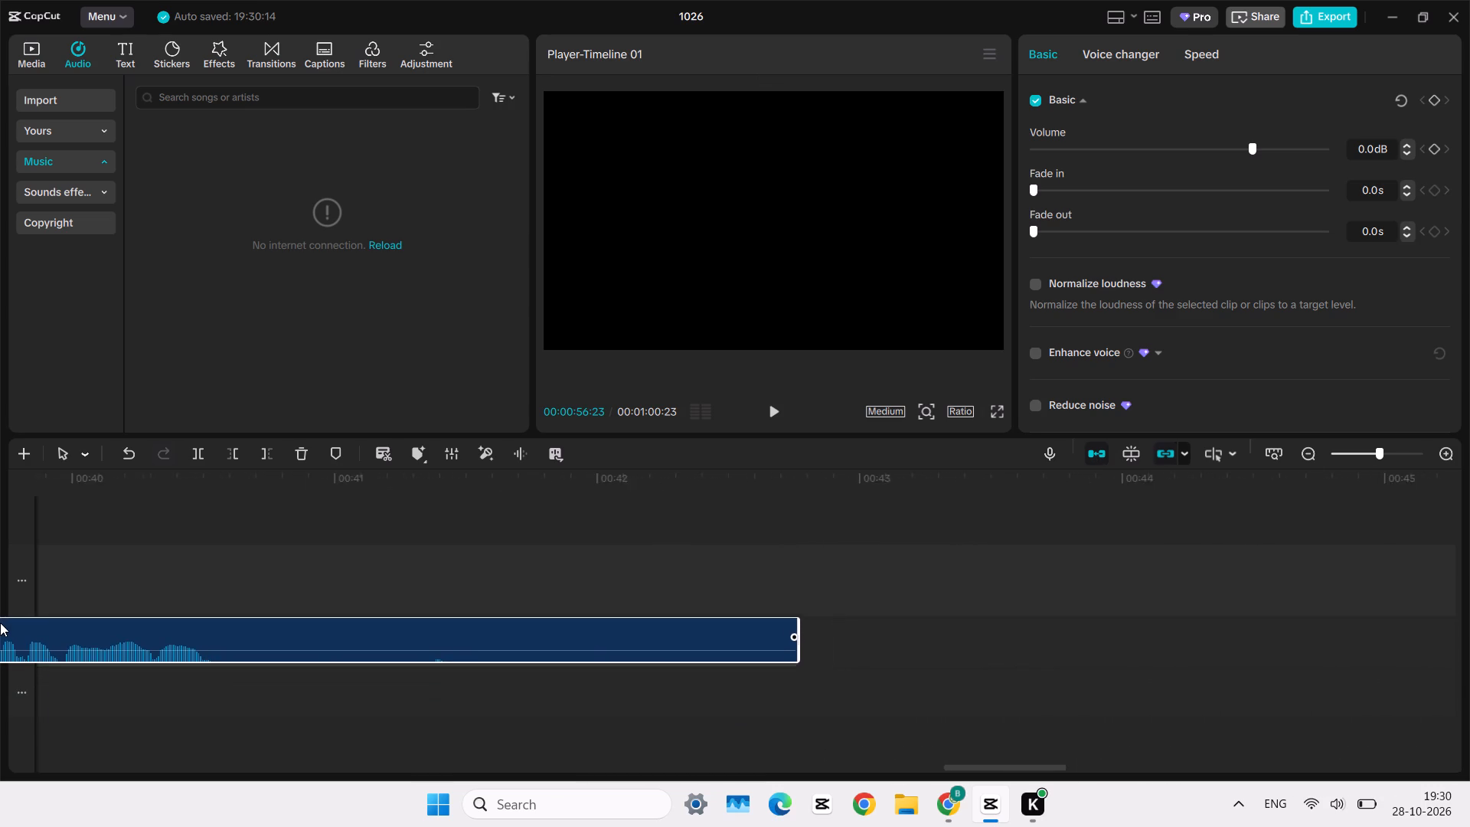
pyautogui.moveTo(0, 623); pyautogui.dragTo(0, 625)
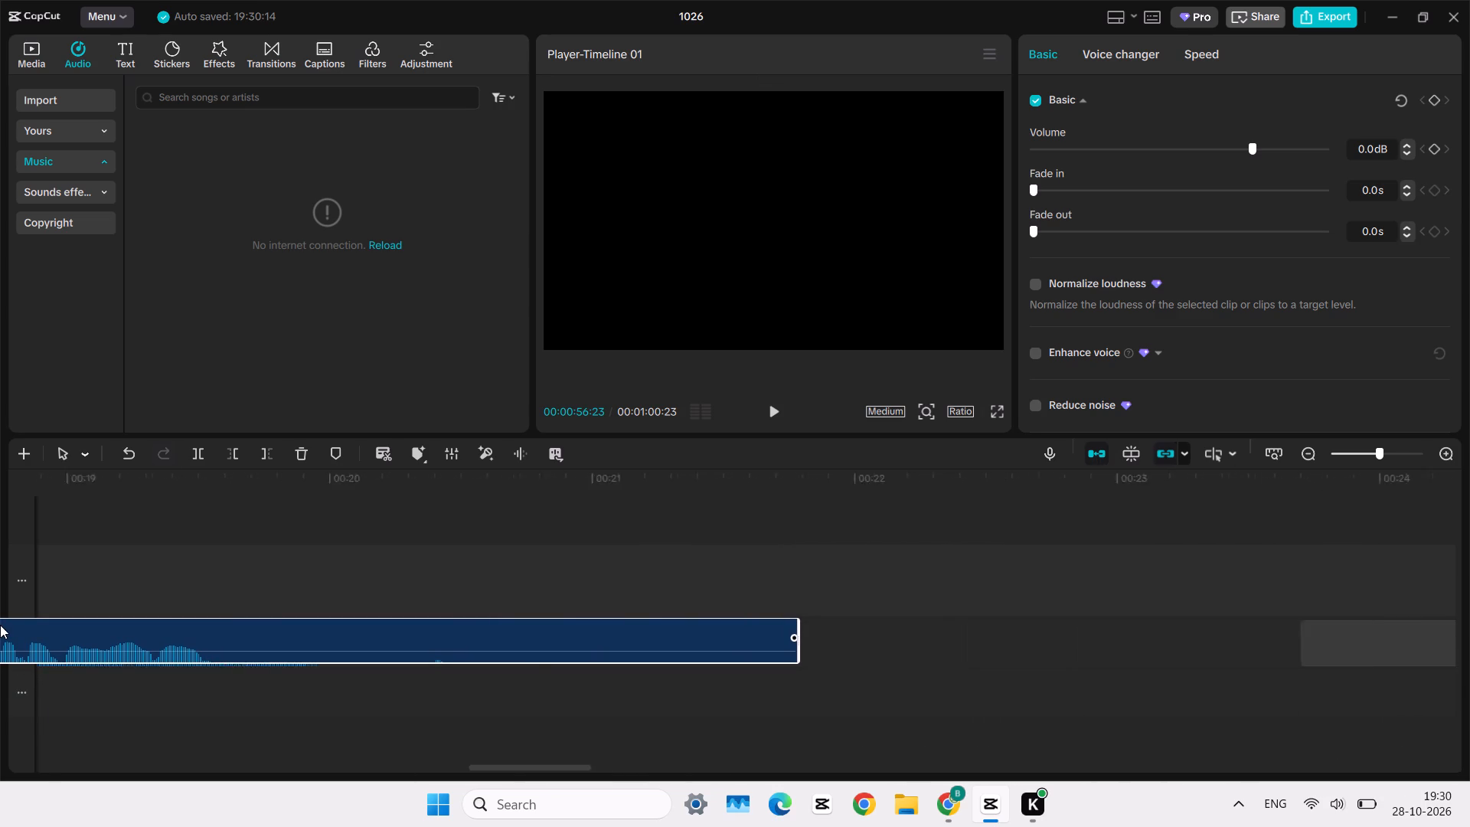
pyautogui.moveTo(0, 625); pyautogui.dragTo(1469, 707)
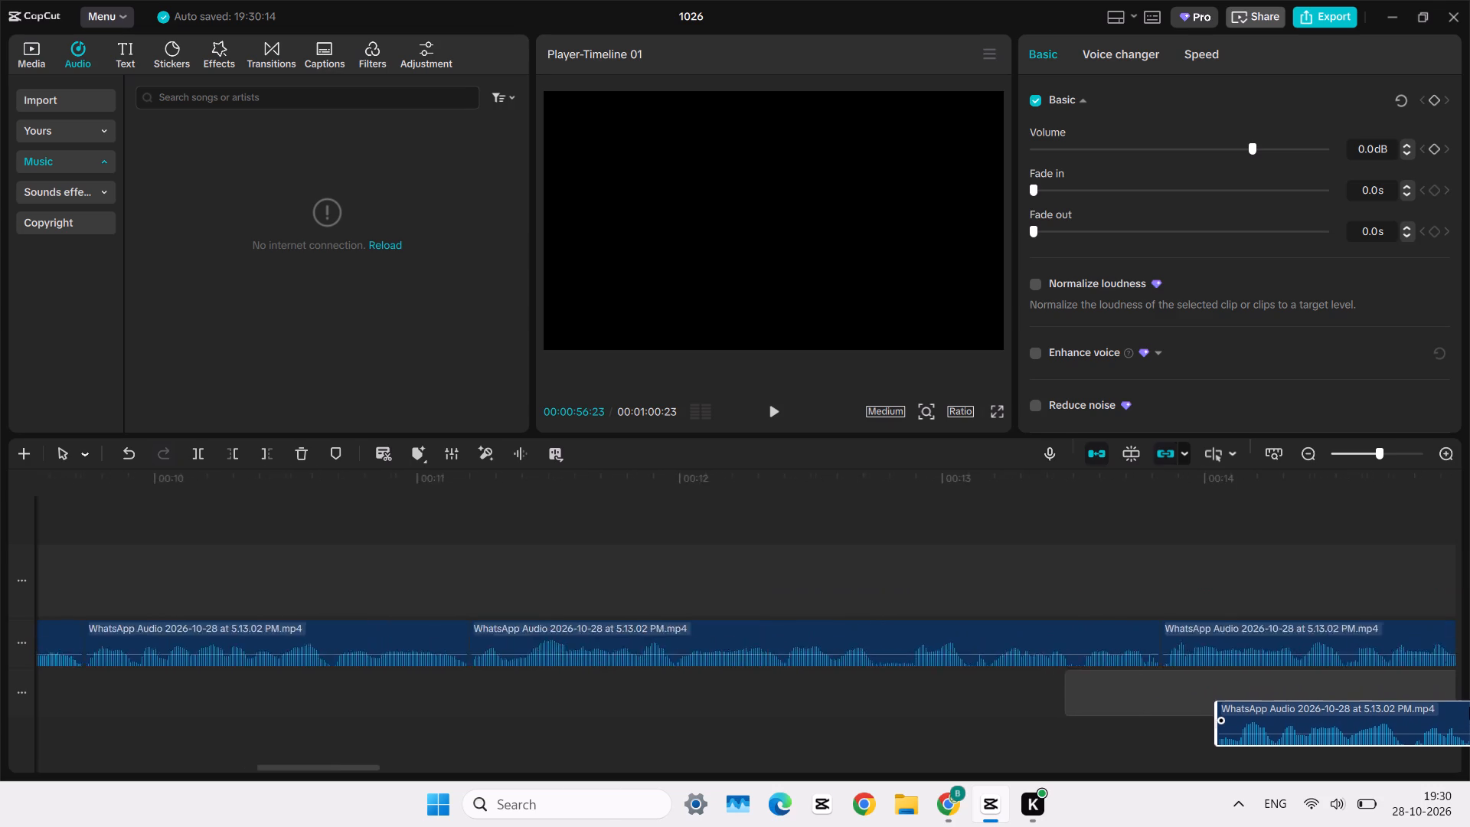
pyautogui.moveTo(1469, 707); pyautogui.dragTo(982, 633)
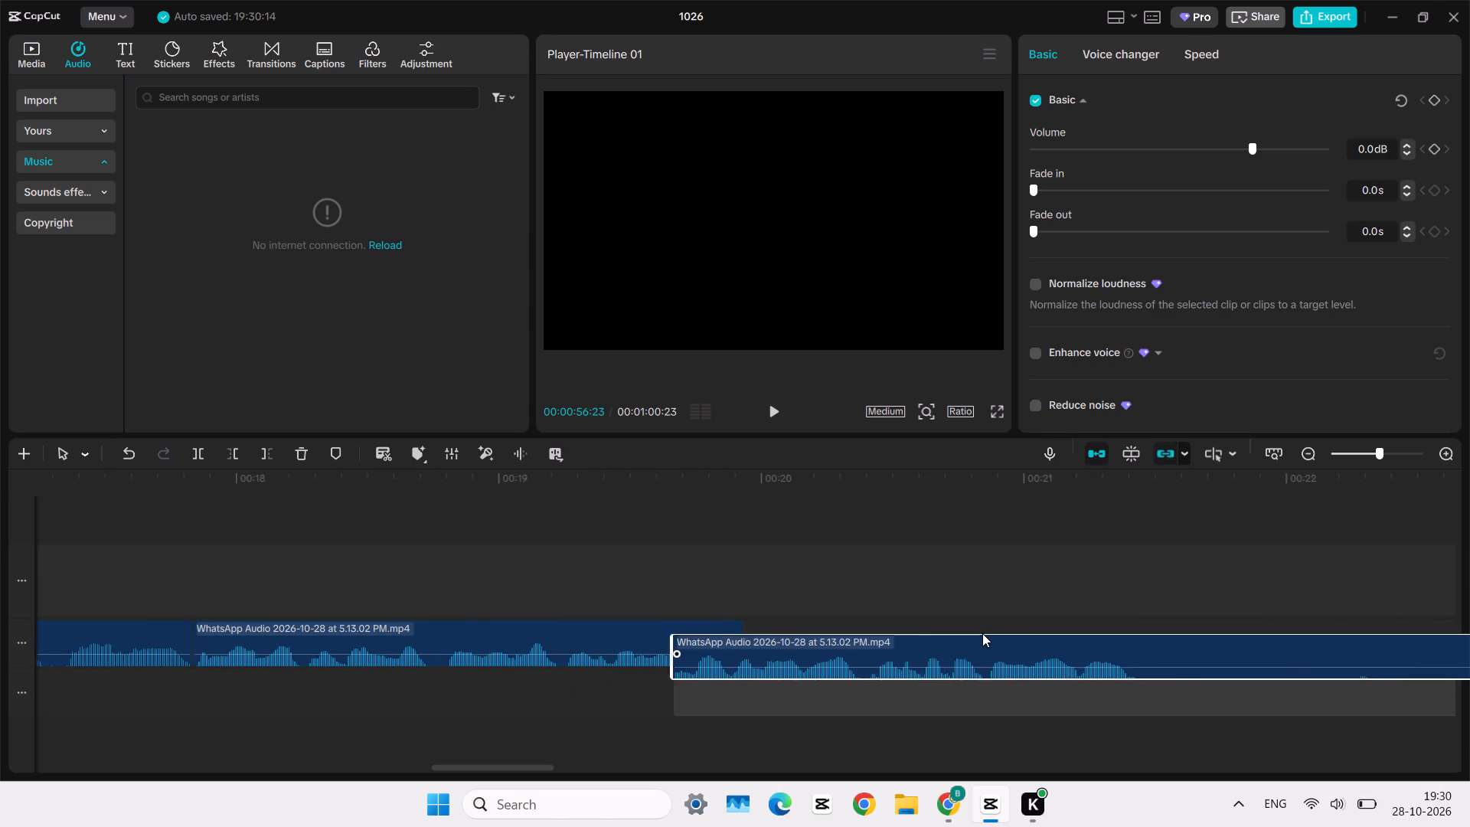
pyautogui.moveTo(982, 633); pyautogui.dragTo(991, 647)
# Play across the join at about 20 seconds to check how the two passages connect.
pyautogui.click(570, 610)
pyautogui.press('space')
pyautogui.hscroll(-1, 570, 610)
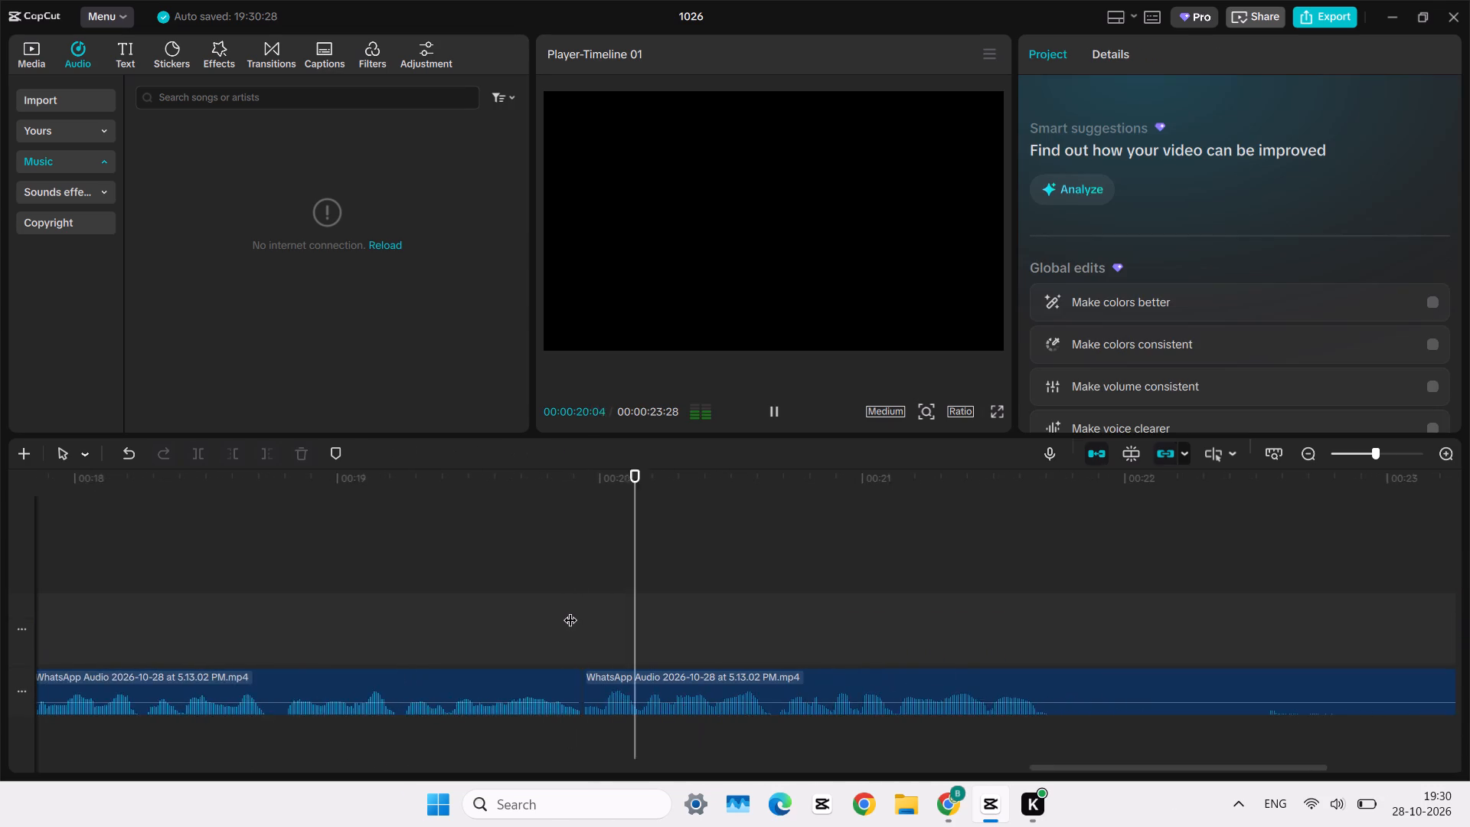
pyautogui.keyDown('ctrl'); pyautogui.scroll(-5, 570, 610); pyautogui.keyUp('ctrl')
pyautogui.click(325, 639)
pyautogui.press('space')
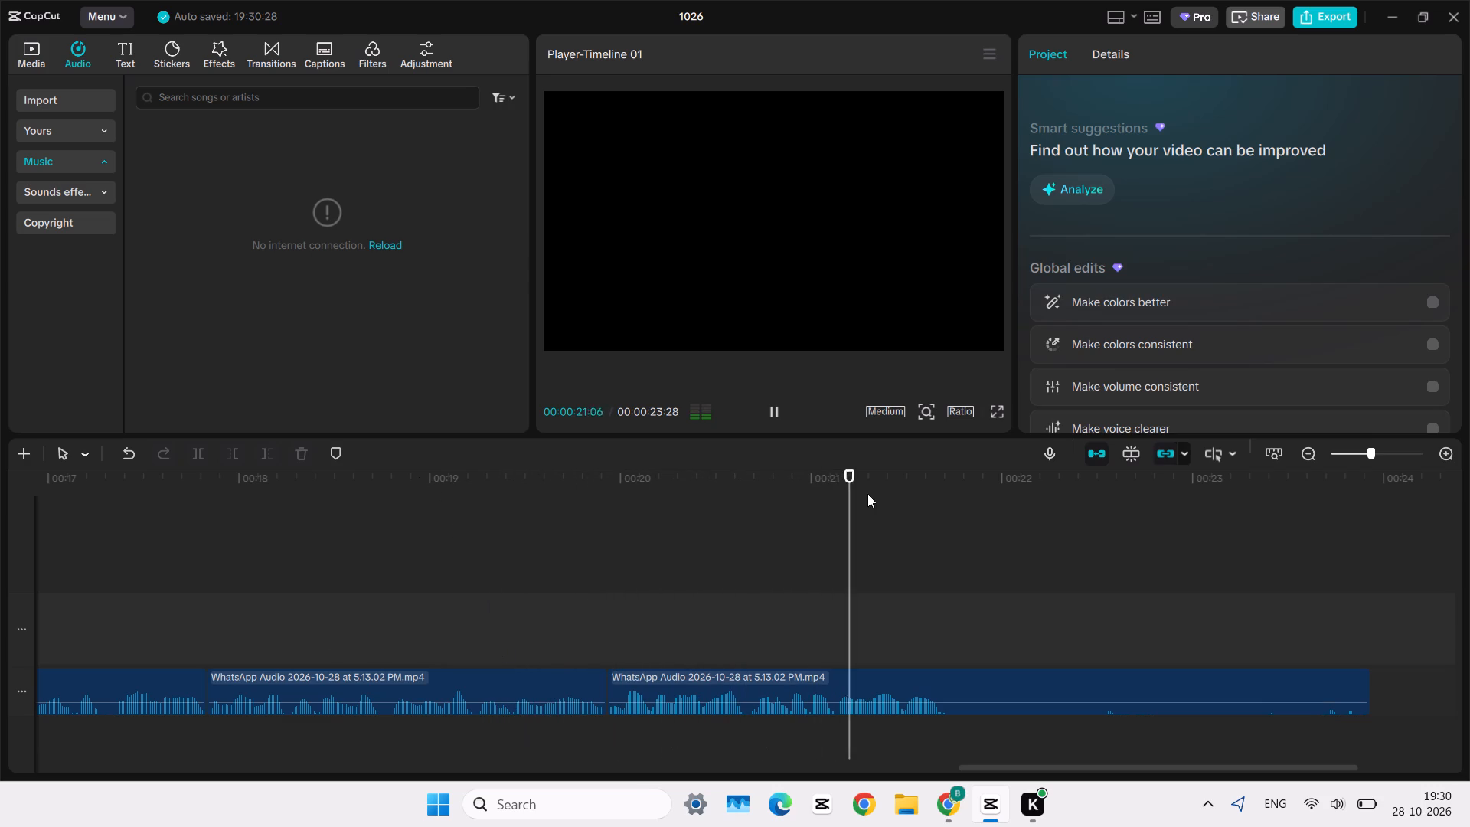
# Trim the end of the last audio clip at about 00:00:21:20, right after its spoken passage.
pyautogui.click(805, 617)
pyautogui.moveTo(805, 617); pyautogui.dragTo(926, 639)
pyautogui.keyDown('ctrl'); pyautogui.scroll(4, 926, 639); pyautogui.keyUp('ctrl')
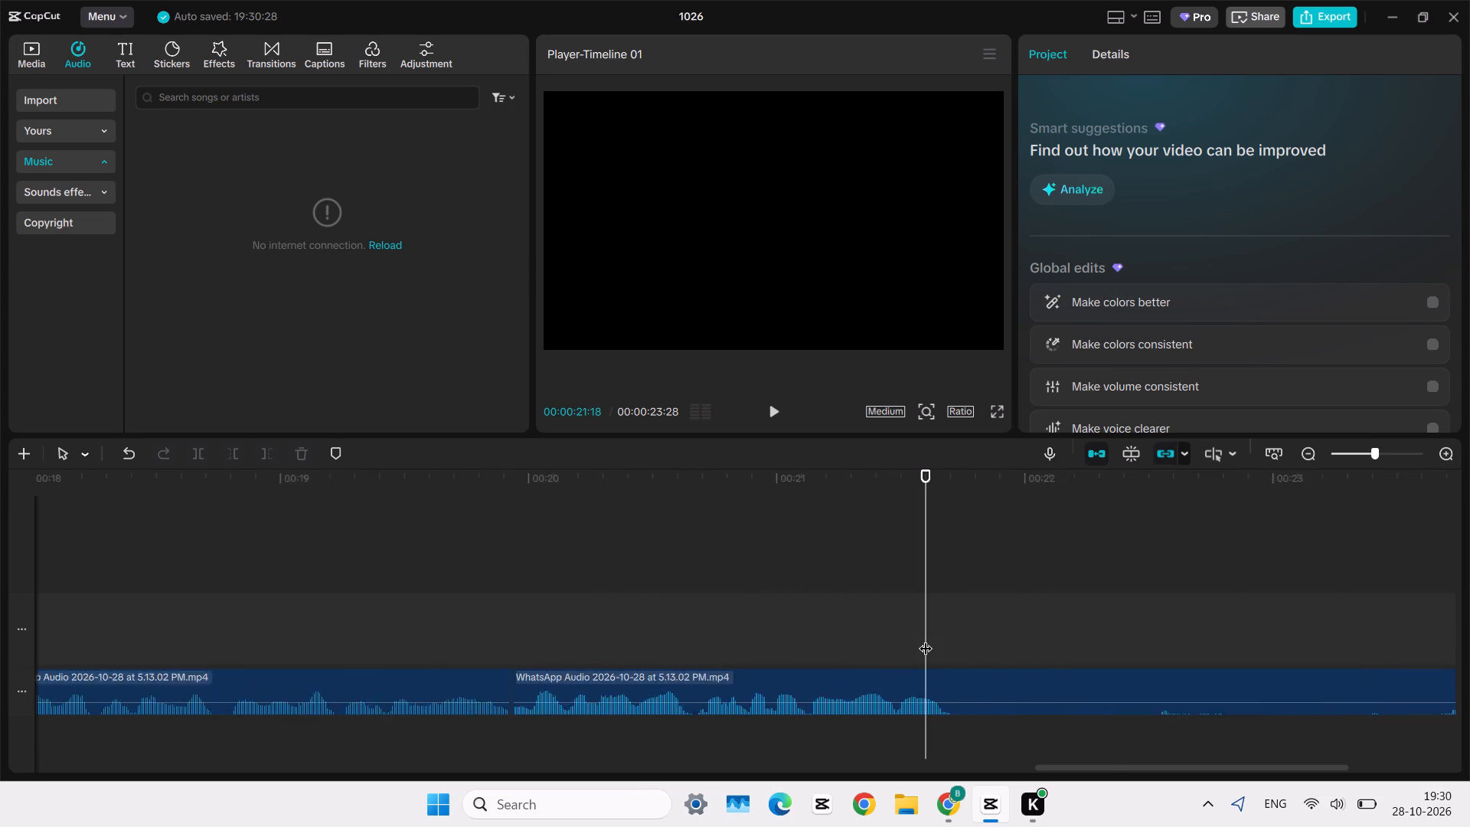
pyautogui.keyDown('ctrl'); pyautogui.scroll(8, 926, 639); pyautogui.keyUp('ctrl')
pyautogui.scroll(-5, 926, 639)
pyautogui.keyDown('ctrl'); pyautogui.scroll(5, 929, 638); pyautogui.keyUp('ctrl')
pyautogui.moveTo(929, 638); pyautogui.dragTo(975, 644)
pyautogui.keyDown('ctrl'); pyautogui.scroll(7, 975, 644); pyautogui.keyUp('ctrl')
# Find where the speech ends in the last audio clip and trim off everything after 00:00:21:20.
pyautogui.scroll(-1, 975, 644)
pyautogui.click(930, 644)
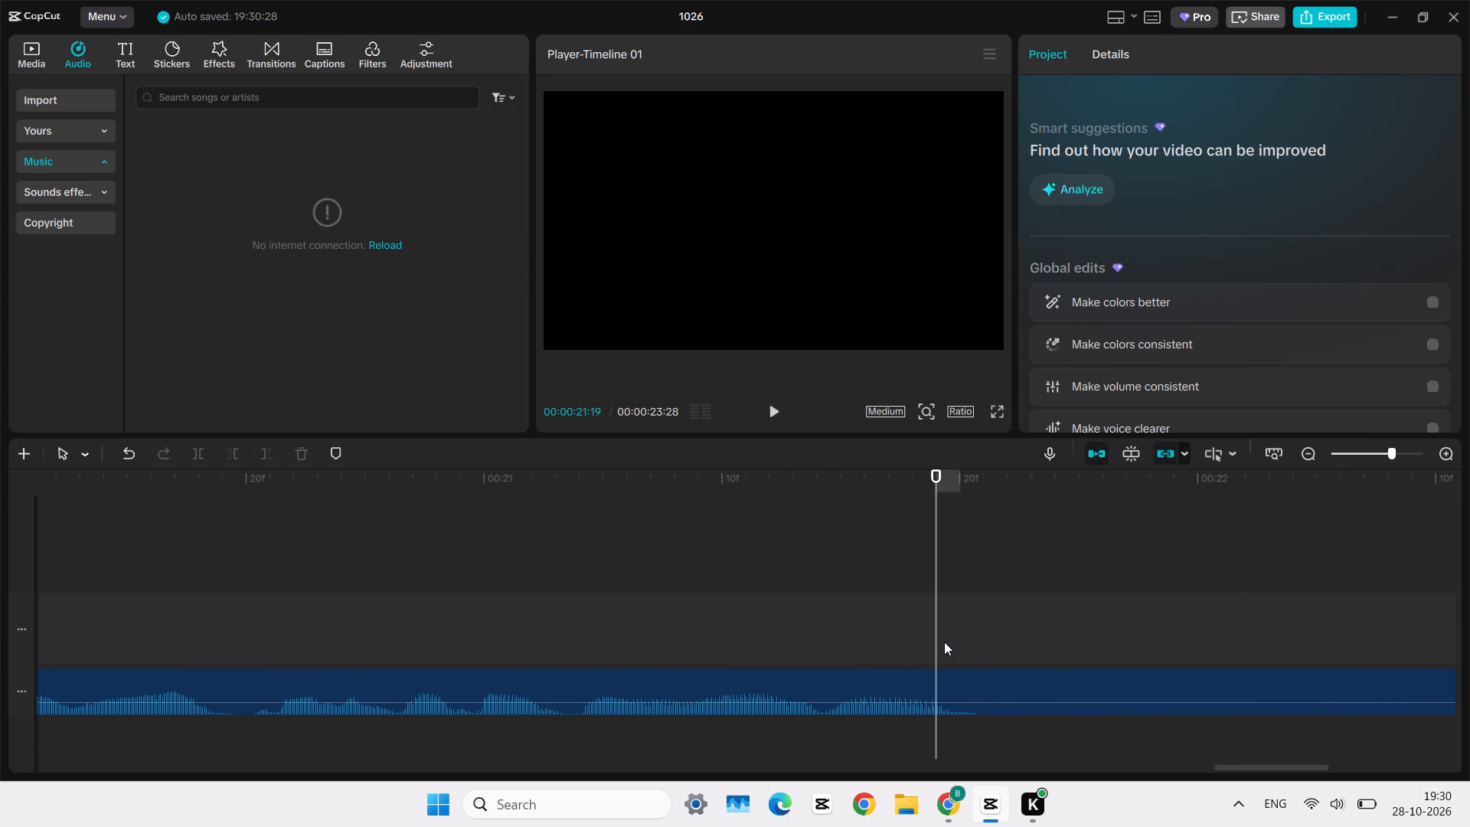
pyautogui.click(951, 641)
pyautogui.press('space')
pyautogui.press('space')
pyautogui.click(951, 641)
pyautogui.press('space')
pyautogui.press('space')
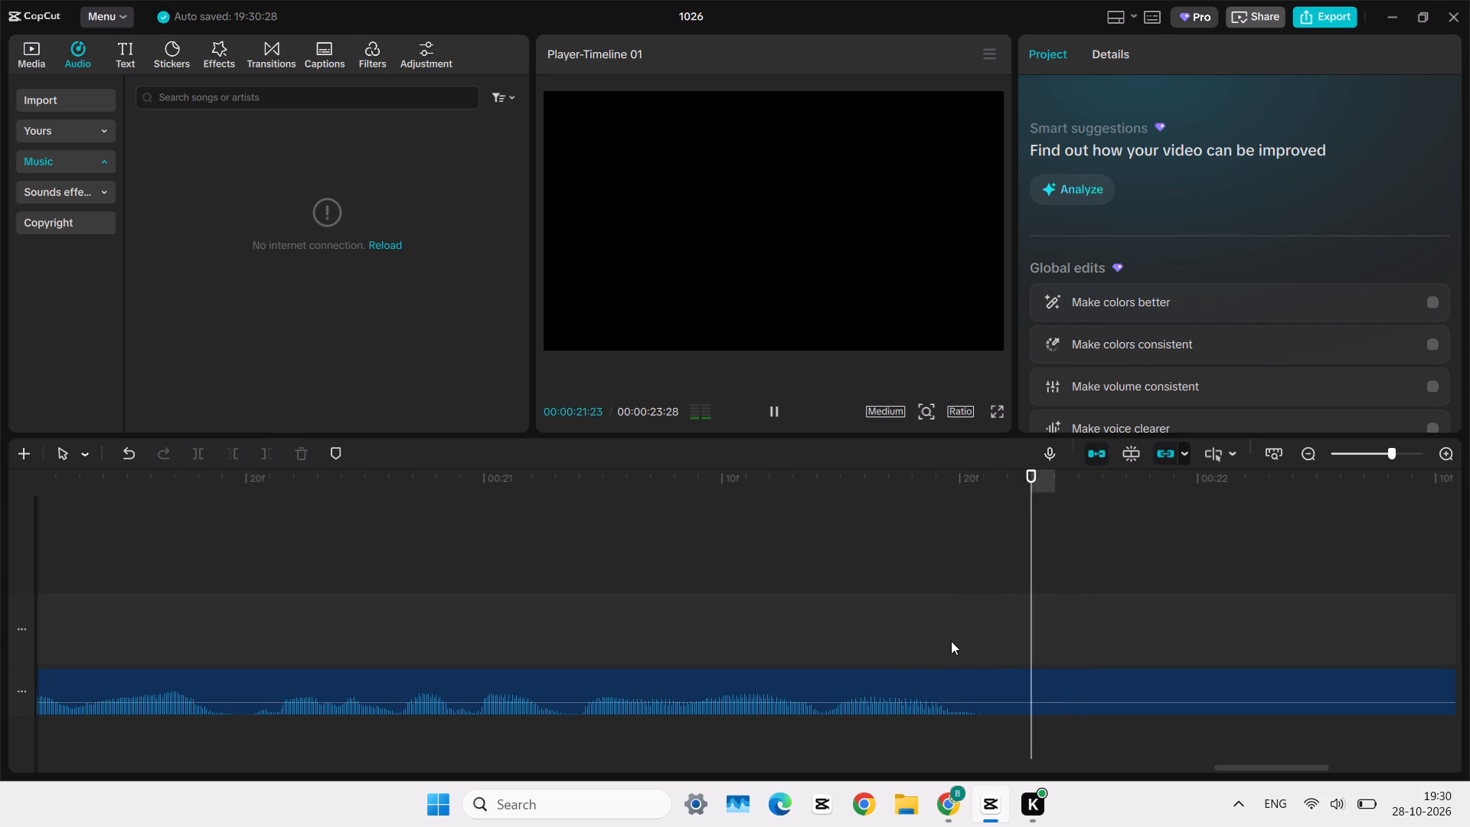
pyautogui.click(951, 641)
pyautogui.click(939, 691)
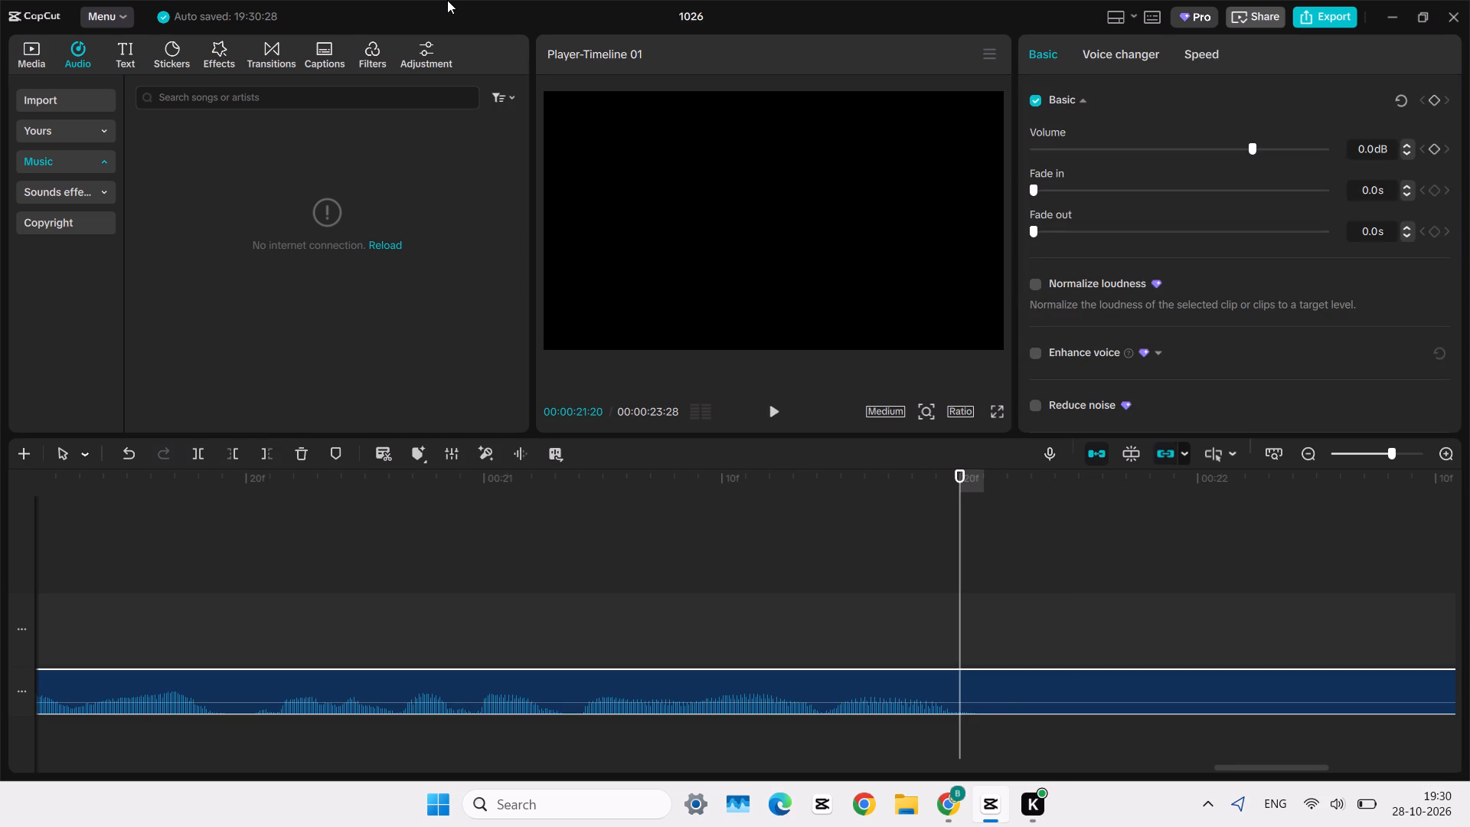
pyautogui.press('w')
# Play the assembled audio from the start of the timeline to review how the trimmed passages flow together.
pyautogui.click(701, 577)
pyautogui.keyDown('ctrl'); pyautogui.scroll(-9, 701, 577); pyautogui.keyUp('ctrl')
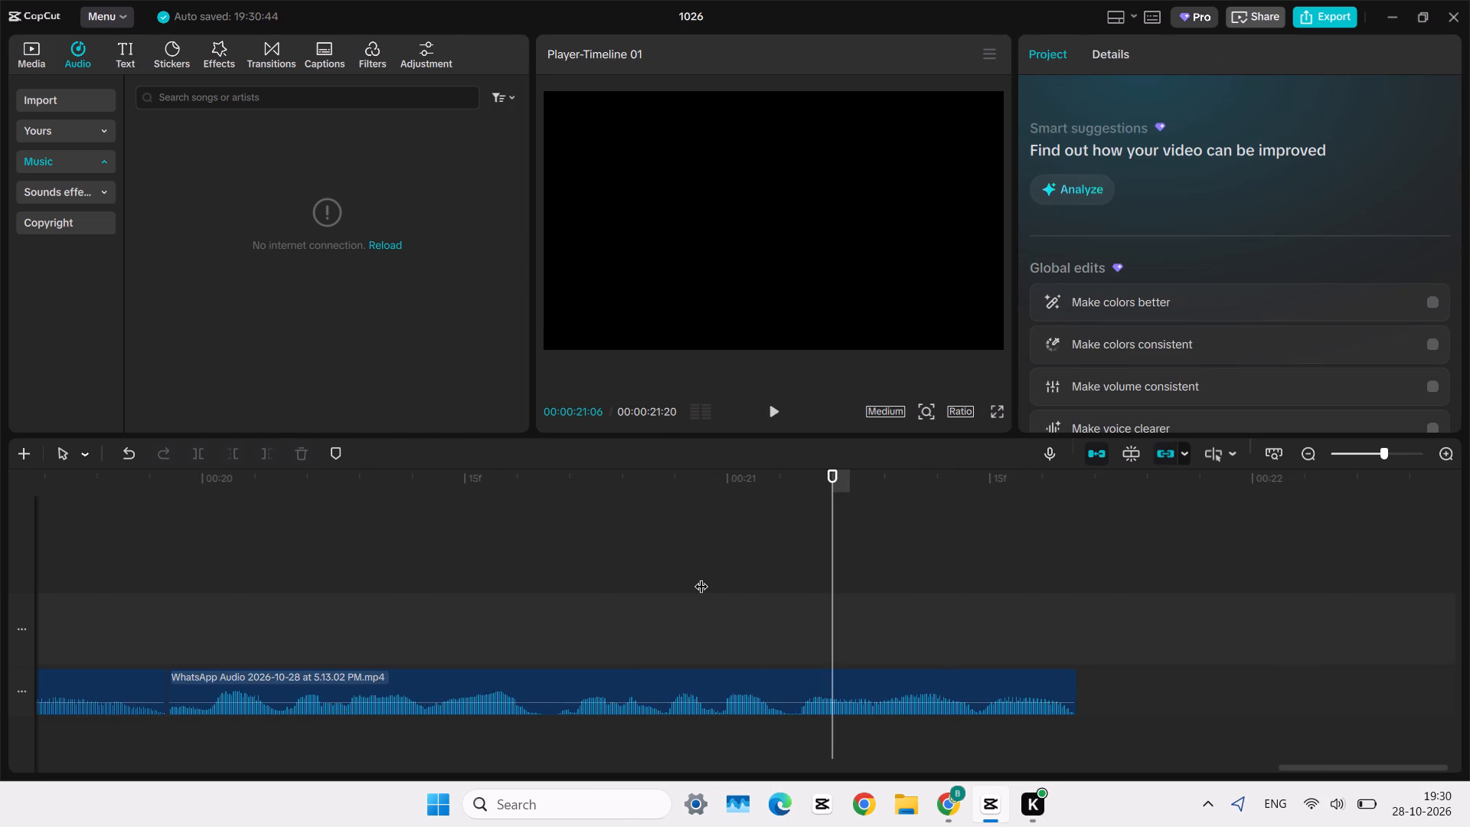
pyautogui.keyDown('ctrl'); pyautogui.scroll(-8, 701, 577); pyautogui.keyUp('ctrl')
pyautogui.click(701, 580)
pyautogui.moveTo(701, 580); pyautogui.dragTo(0, 507)
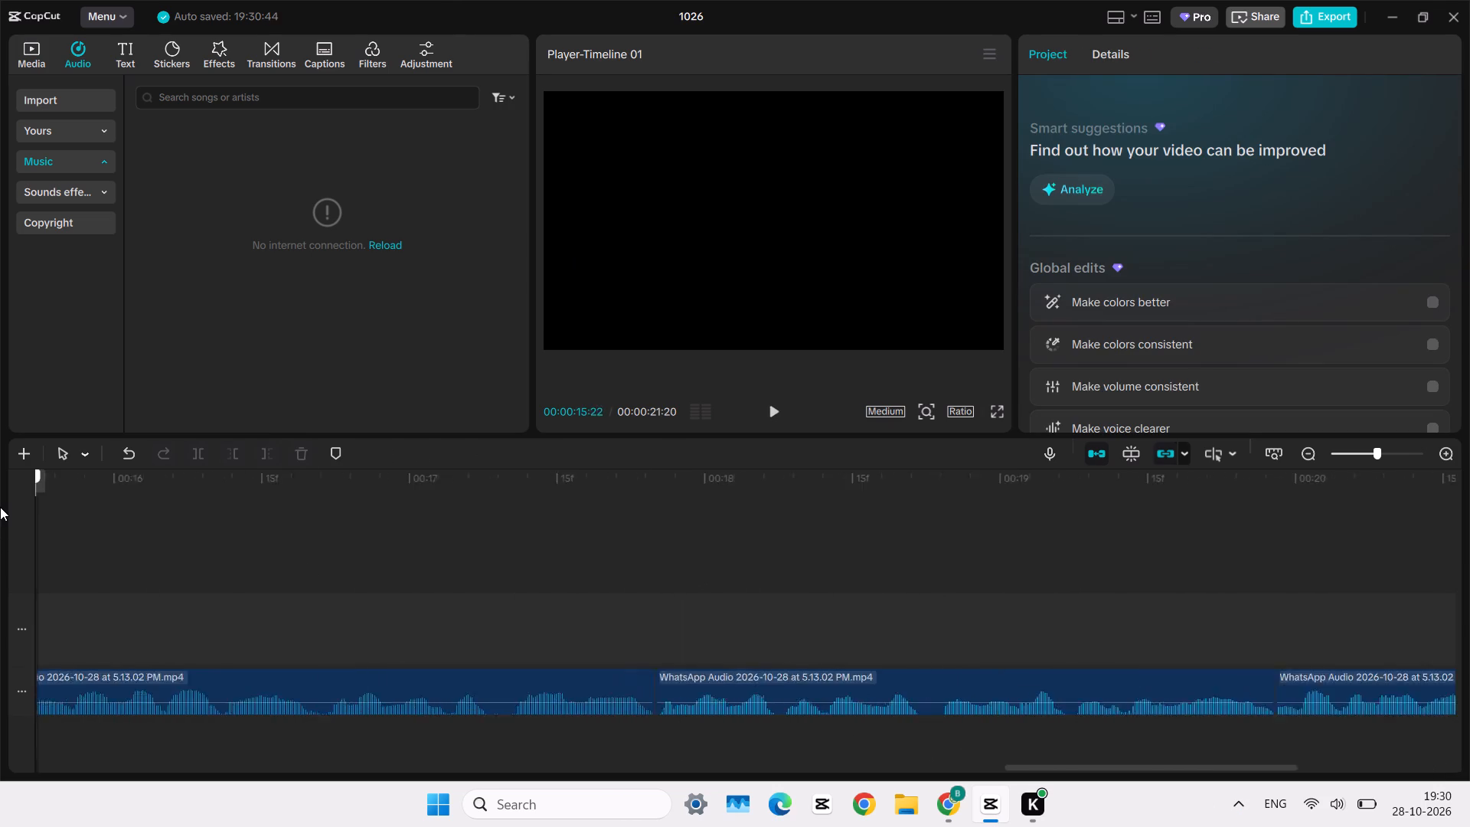
pyautogui.moveTo(0, 507); pyautogui.dragTo(0, 495)
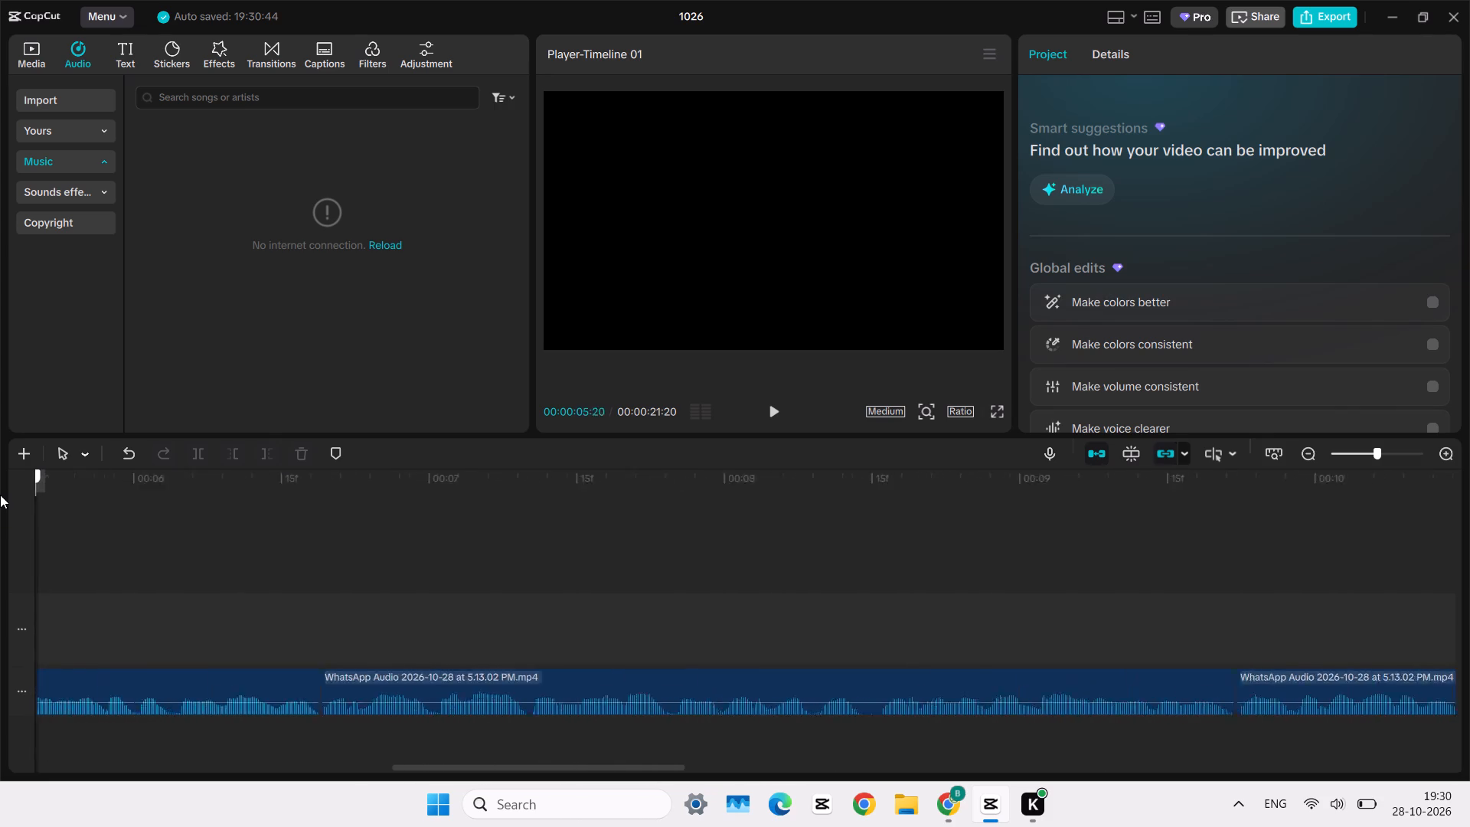
pyautogui.moveTo(0, 495); pyautogui.dragTo(0, 490)
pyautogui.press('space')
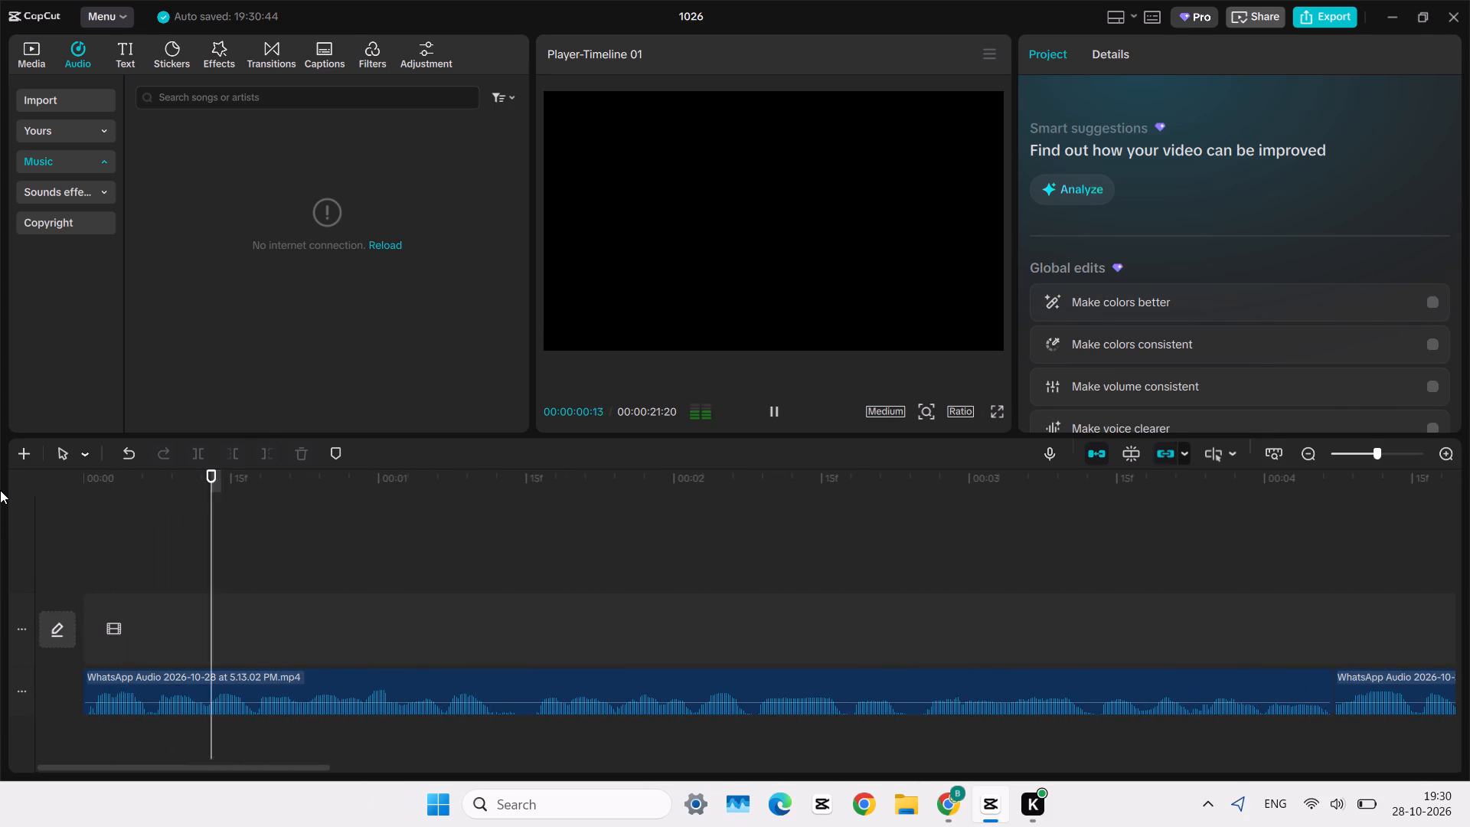
pyautogui.click(477, 652)
pyautogui.moveTo(477, 652); pyautogui.dragTo(0, 600)
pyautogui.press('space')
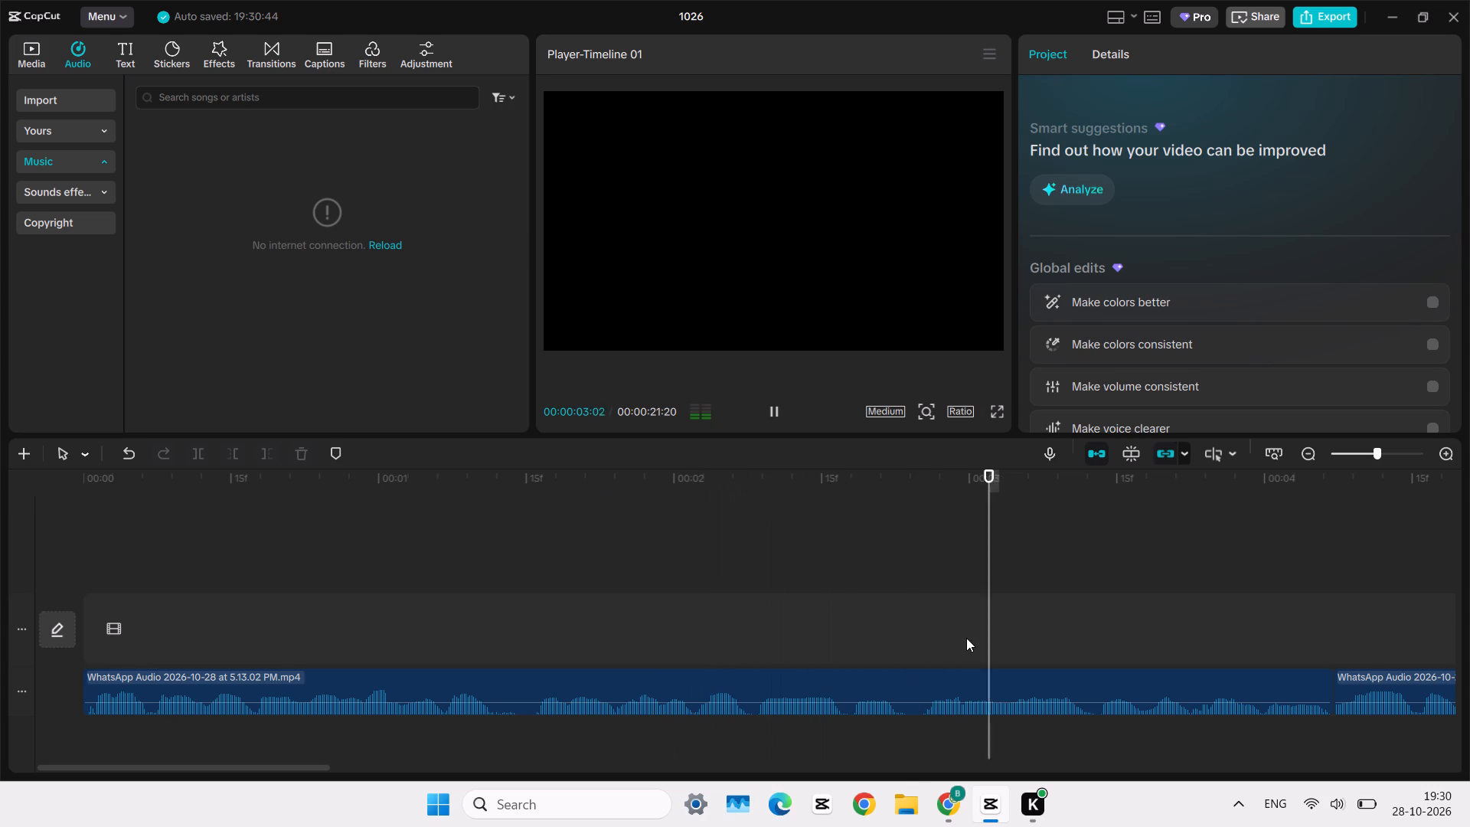
pyautogui.keyDown('ctrl'); pyautogui.scroll(-8, 966, 638); pyautogui.keyUp('ctrl')
pyautogui.hscroll(-1, 1070, 636)
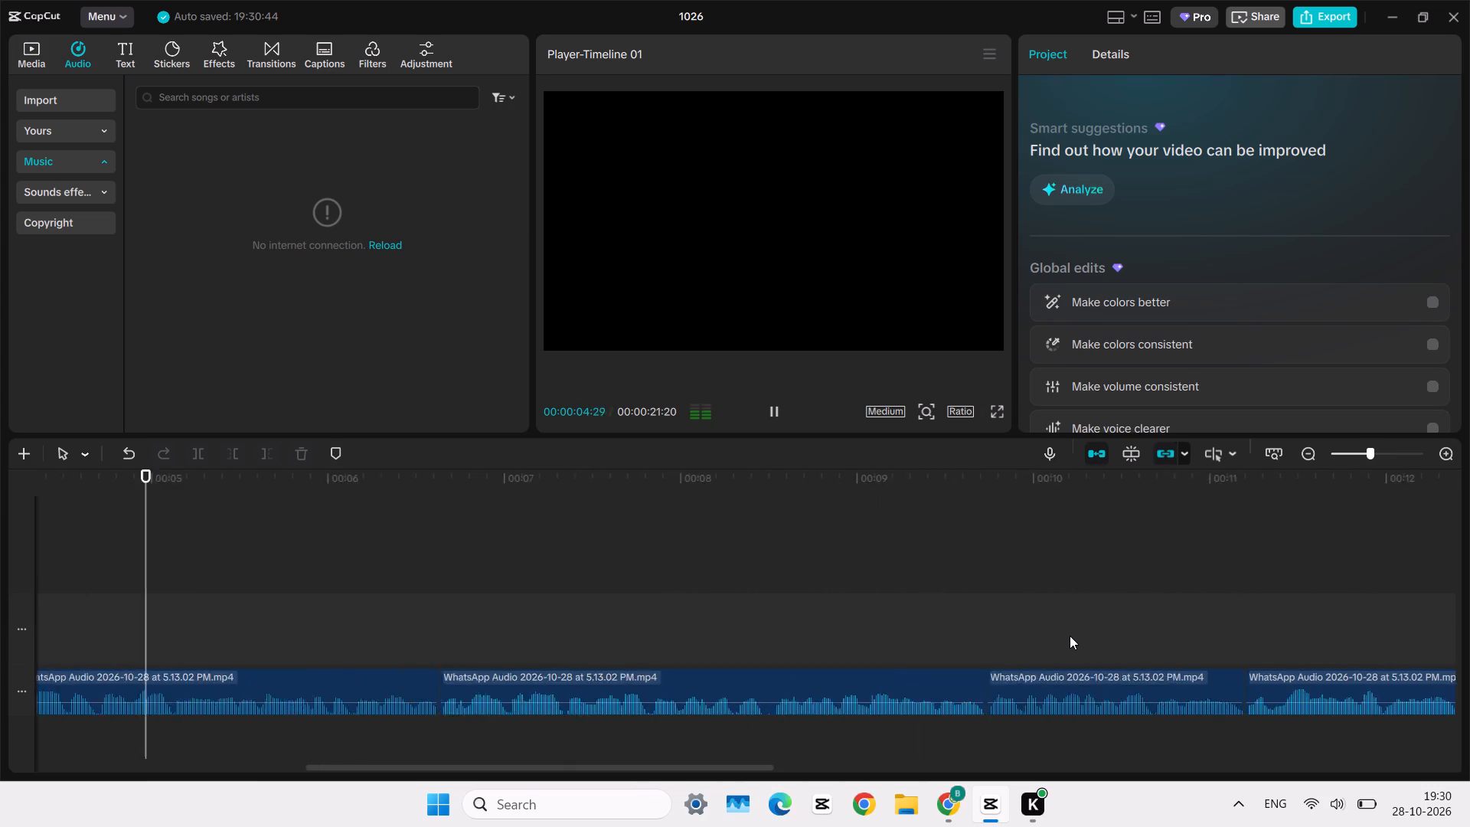
pyautogui.hscroll(-1, 1070, 636)
pyautogui.keyDown('ctrl'); pyautogui.scroll(-7, 1070, 636); pyautogui.keyUp('ctrl')
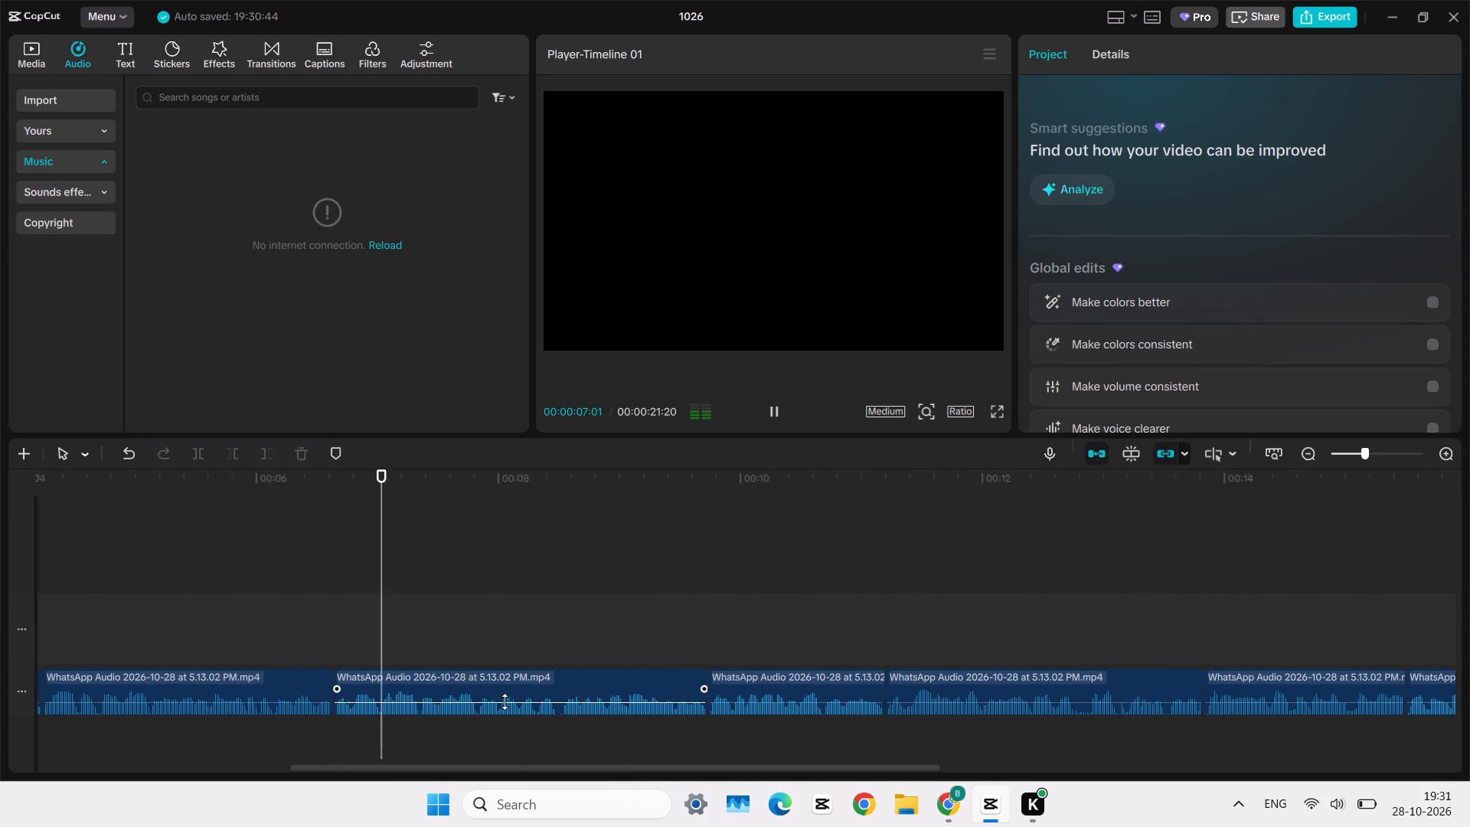
pyautogui.keyDown('ctrl'); pyautogui.scroll(-5, 711, 636); pyautogui.keyUp('ctrl')
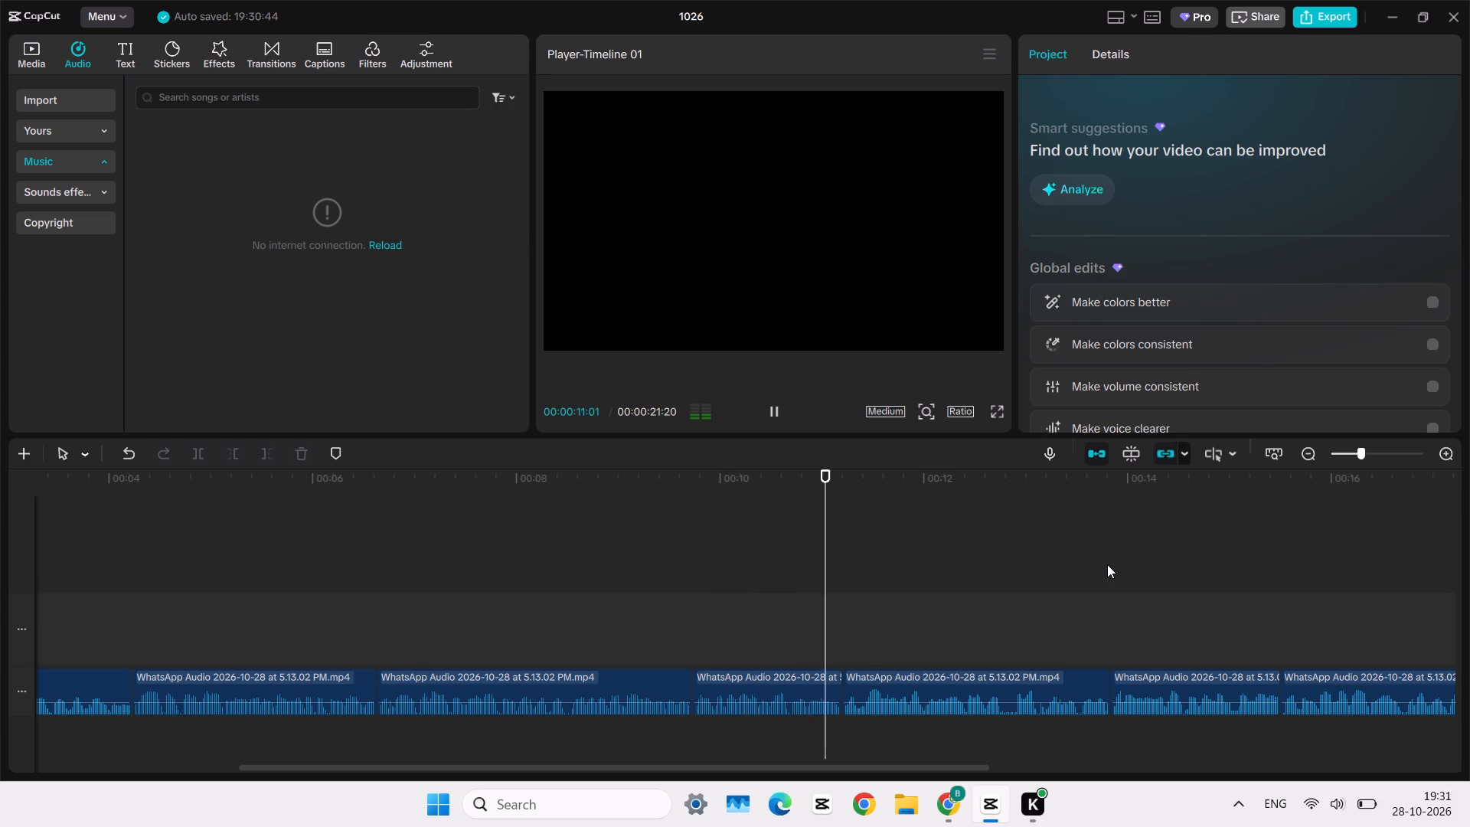
pyautogui.keyDown('ctrl'); pyautogui.scroll(-10, 1107, 564); pyautogui.keyUp('ctrl')
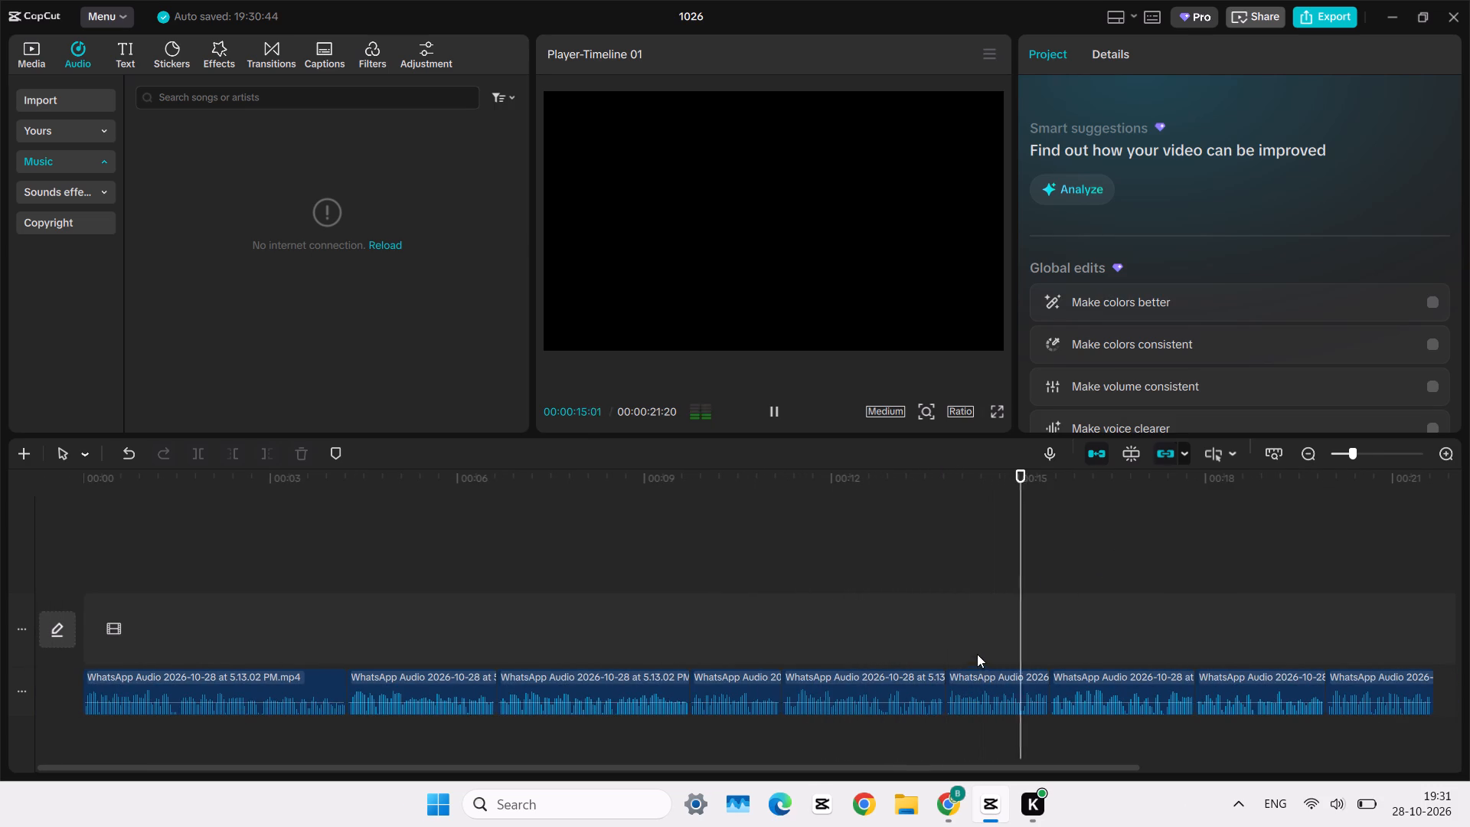
# Replay the middle of the audio from about 9 seconds, and again from just before 8 seconds, stopping at 00:00:11:06.
pyautogui.click(648, 635)
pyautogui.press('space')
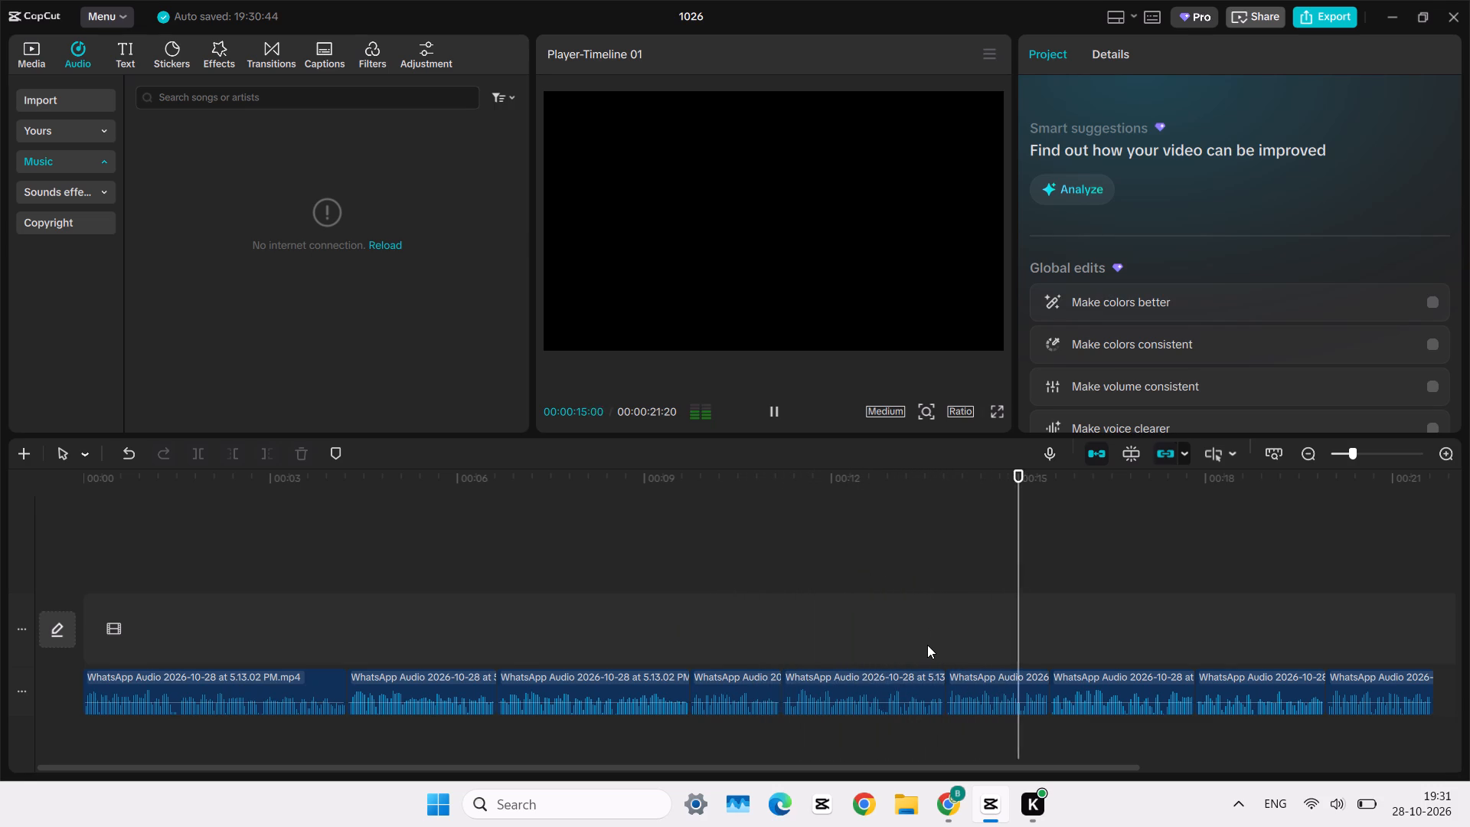
pyautogui.click(563, 625)
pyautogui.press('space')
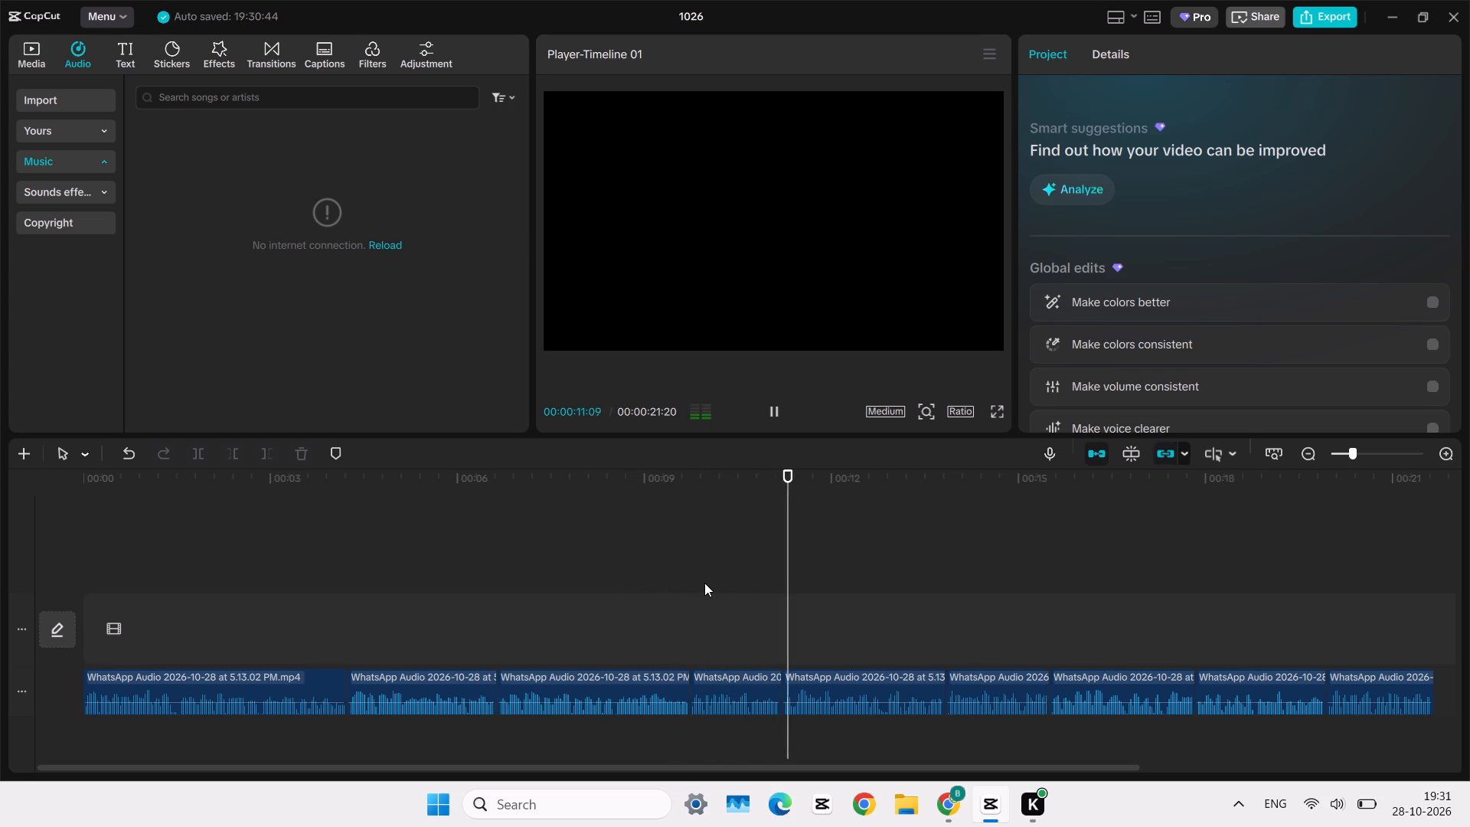
pyautogui.click(782, 621)
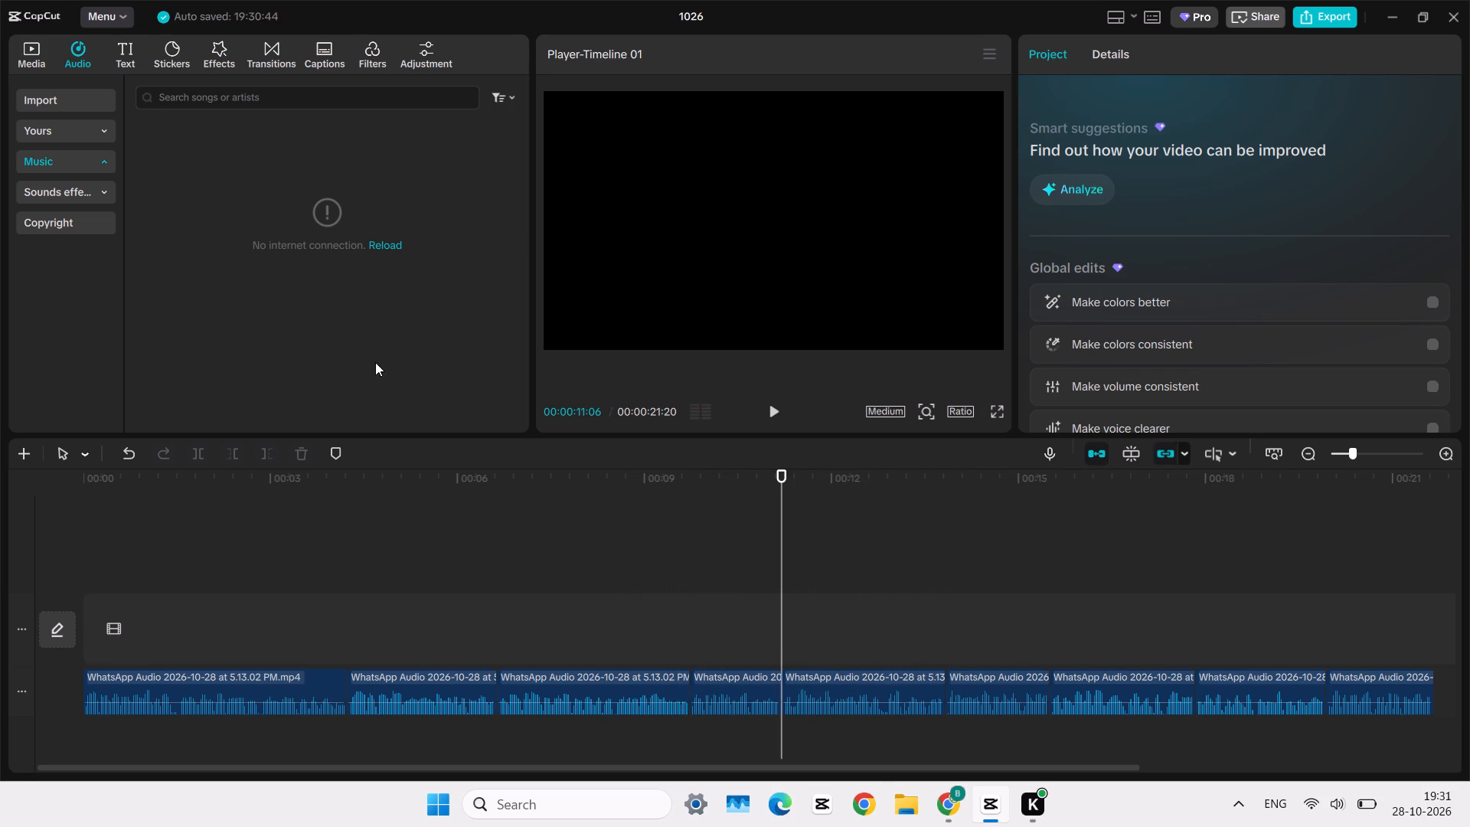
# Add the 07:58 WhatsApp audio recording to the audio track again, starting at about 23 seconds, after the last clip.
pyautogui.click(41, 42)
pyautogui.moveTo(187, 335); pyautogui.dragTo(824, 393)
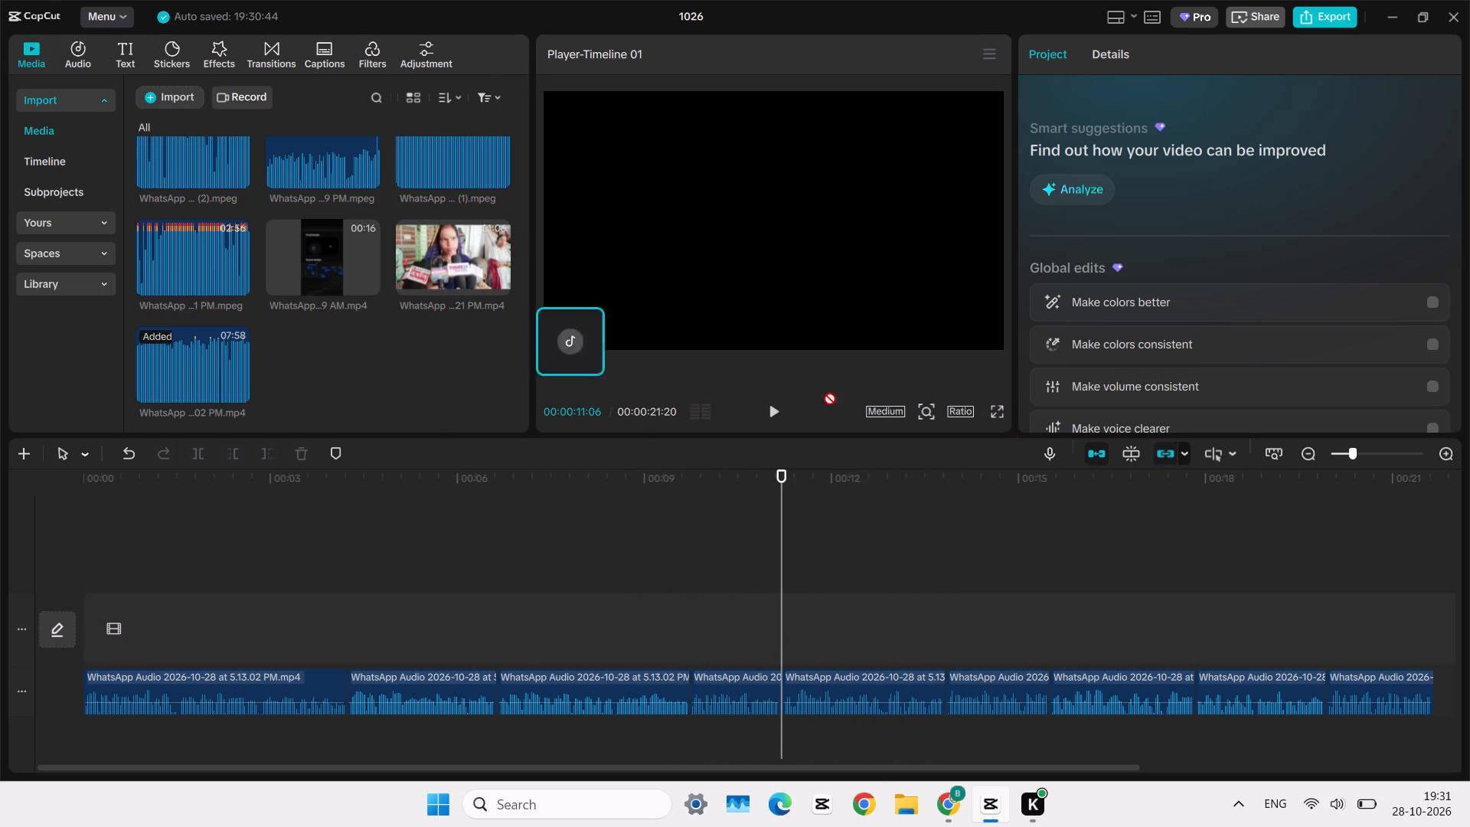
pyautogui.moveTo(824, 393); pyautogui.dragTo(1437, 661)
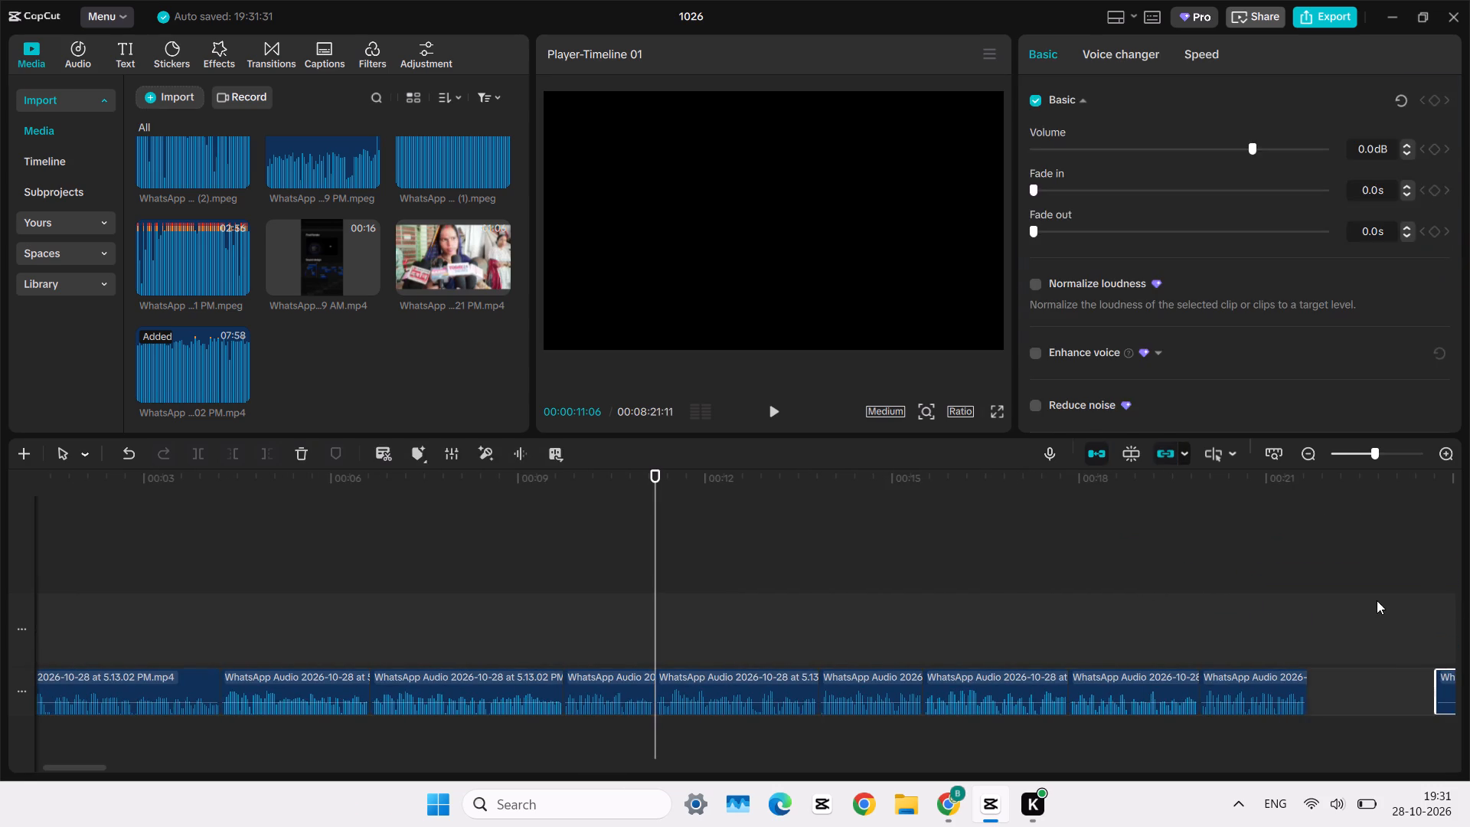
# Listen through the re-added recording from about 45 seconds to beyond 00:04:40 to search for another usable passage.
pyautogui.click(1377, 600)
pyautogui.hscroll(-4, 1377, 600)
pyautogui.moveTo(1377, 600); pyautogui.dragTo(1374, 619)
pyautogui.press('space')
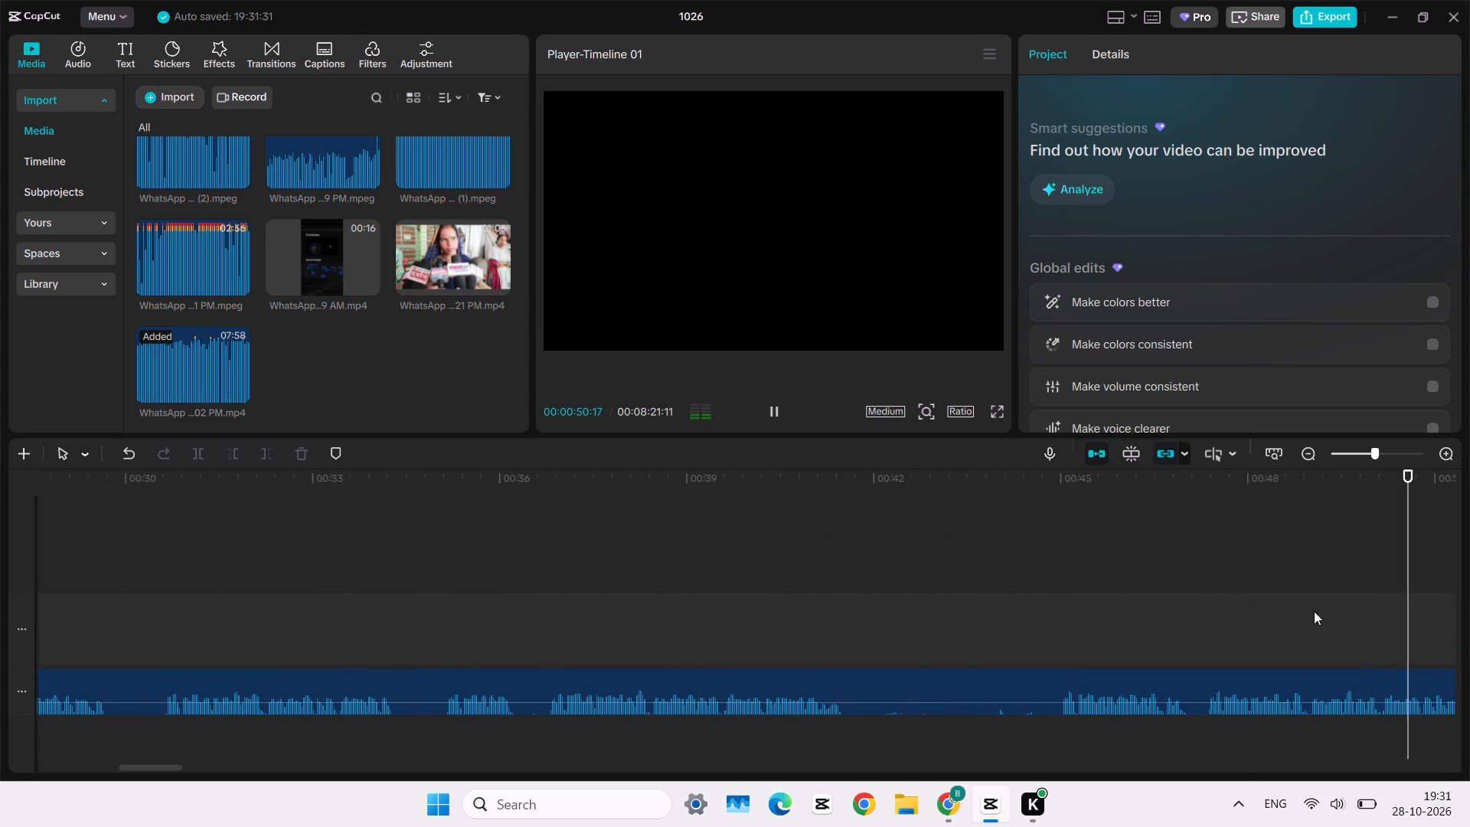
pyautogui.hscroll(-5, 1314, 611)
pyautogui.click(1135, 612)
pyautogui.press('space')
pyautogui.hscroll(-3, 1135, 612)
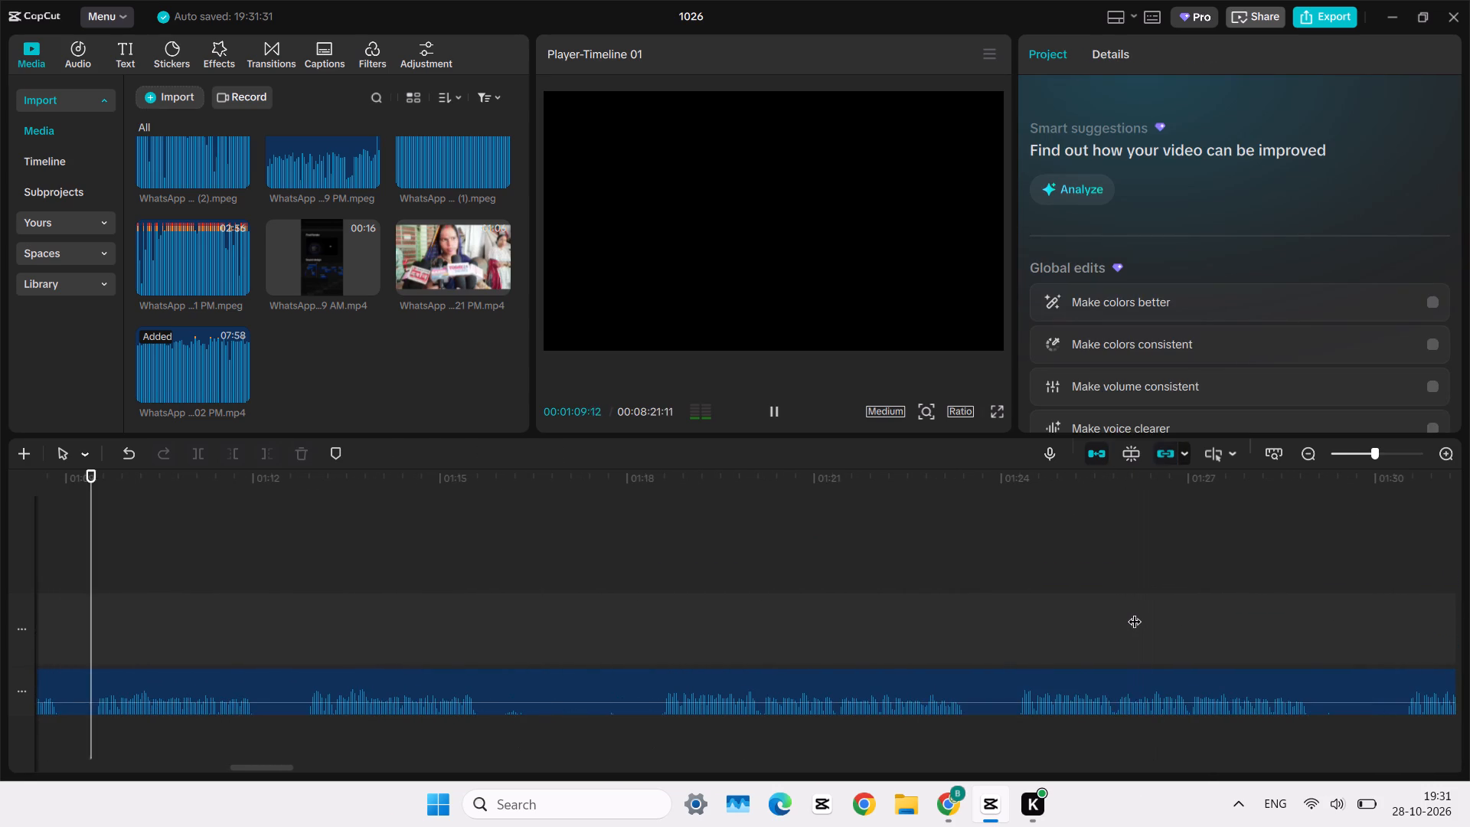
pyautogui.click(1135, 612)
pyautogui.press('space')
pyautogui.hscroll(-1, 1126, 609)
pyautogui.keyDown('ctrl'); pyautogui.scroll(-13, 1114, 601); pyautogui.keyUp('ctrl')
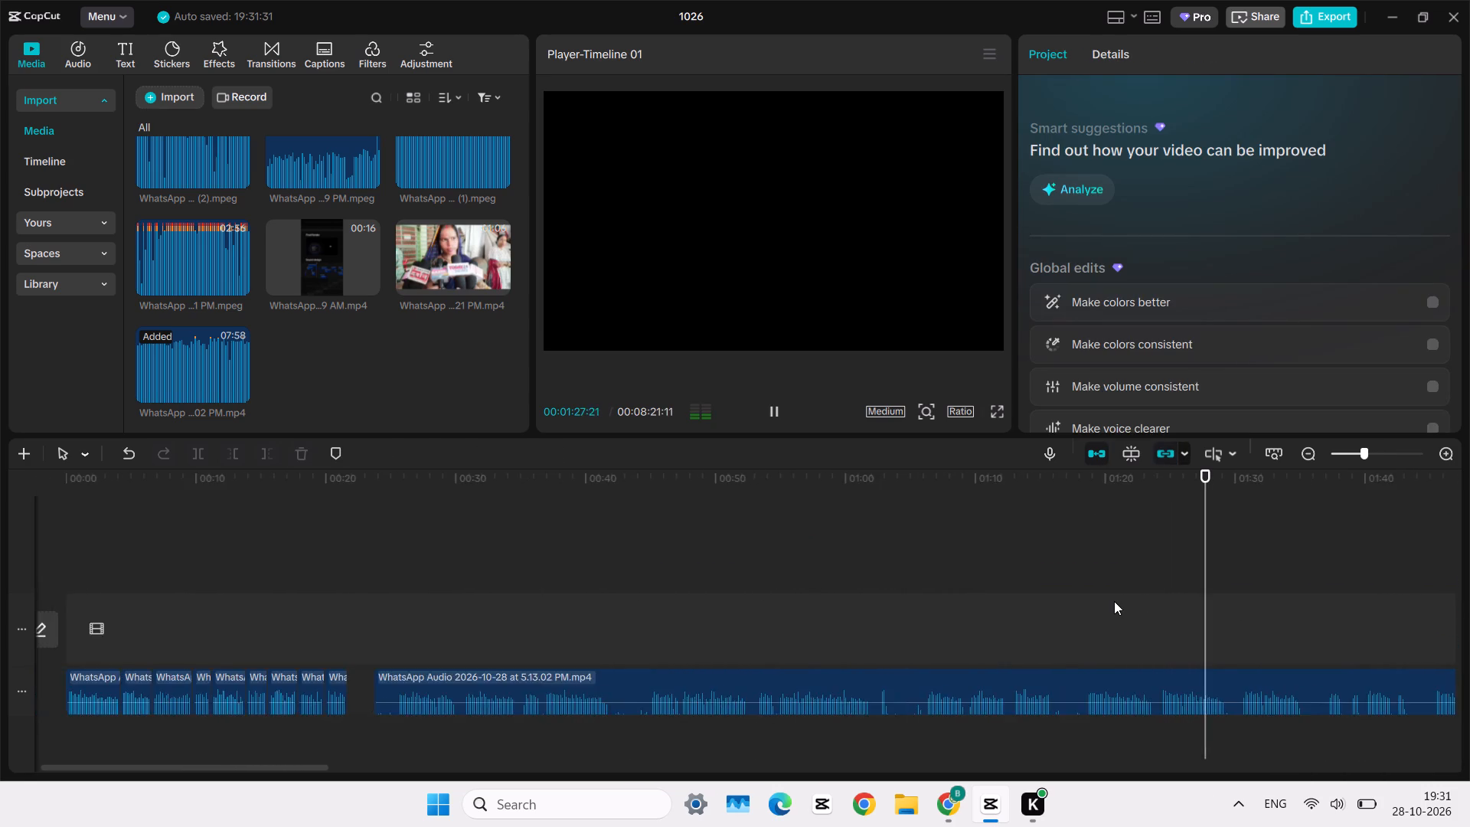
pyautogui.hscroll(-4, 1114, 601)
pyautogui.click(1114, 601)
pyautogui.press('space')
pyautogui.hscroll(-2, 1114, 601)
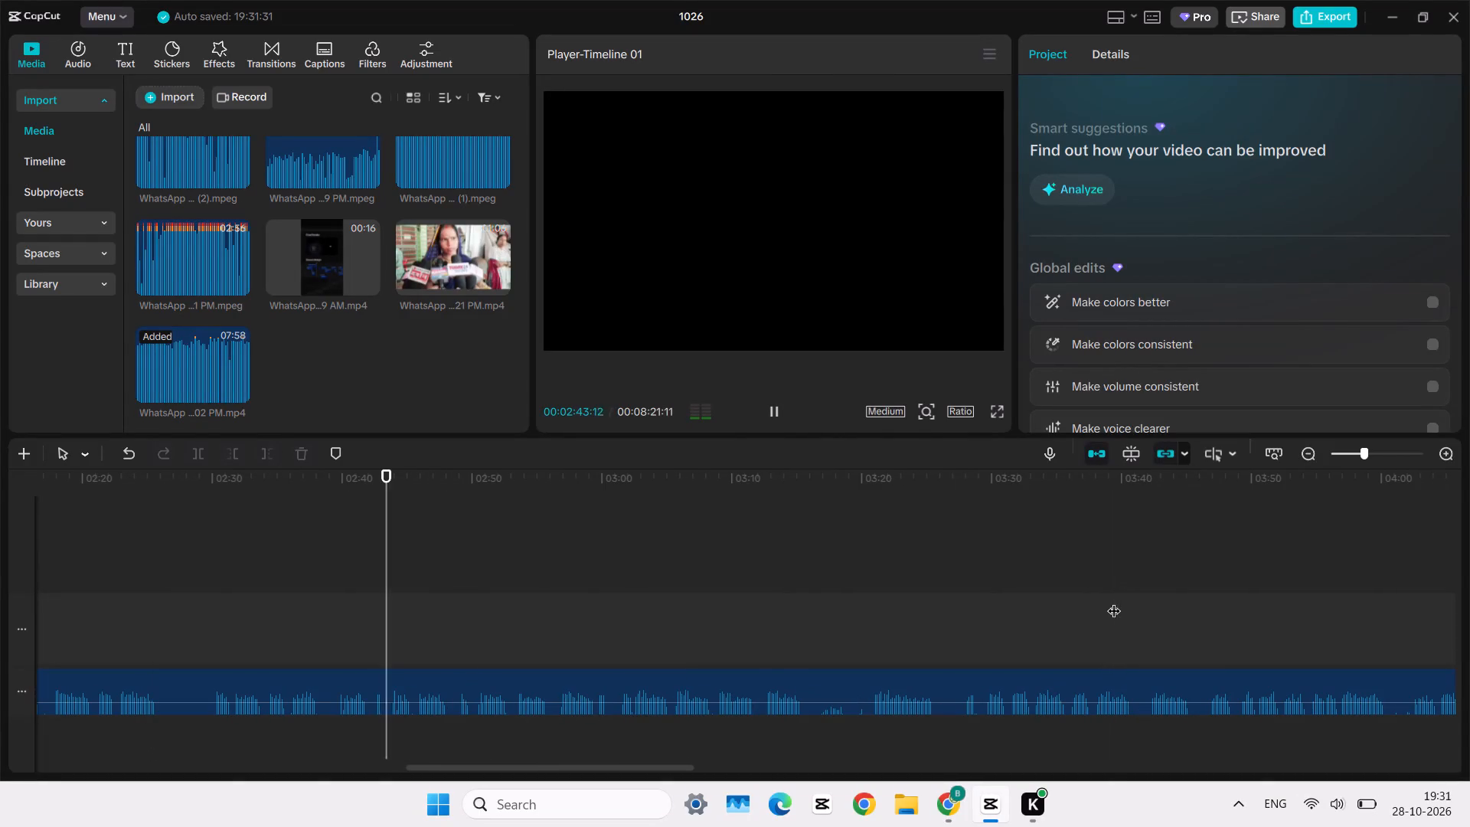
pyautogui.click(874, 647)
pyautogui.press('space')
pyautogui.hscroll(-1, 874, 647)
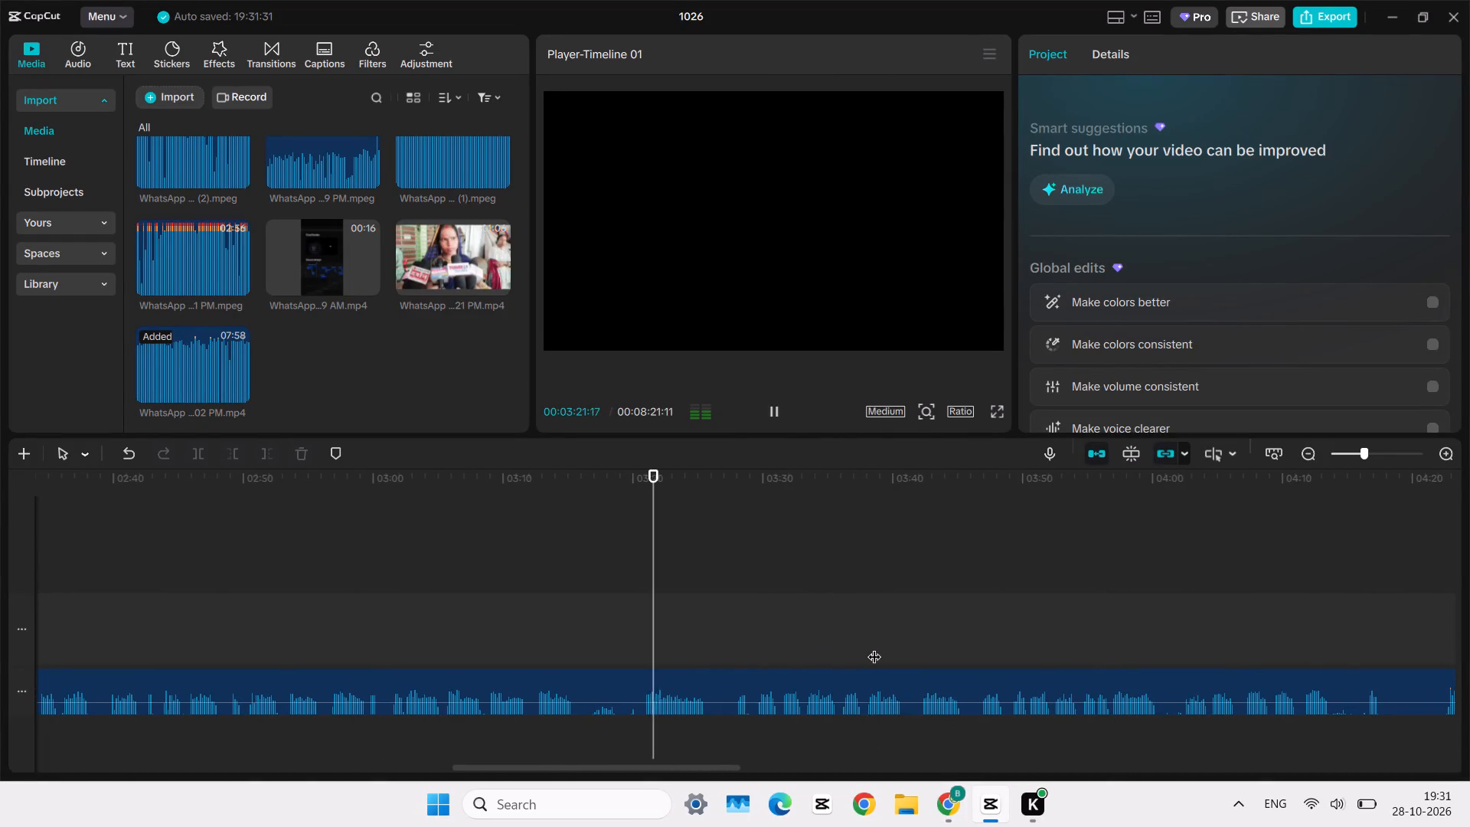
pyautogui.click(771, 645)
pyautogui.press('space')
pyautogui.hscroll(-1, 771, 645)
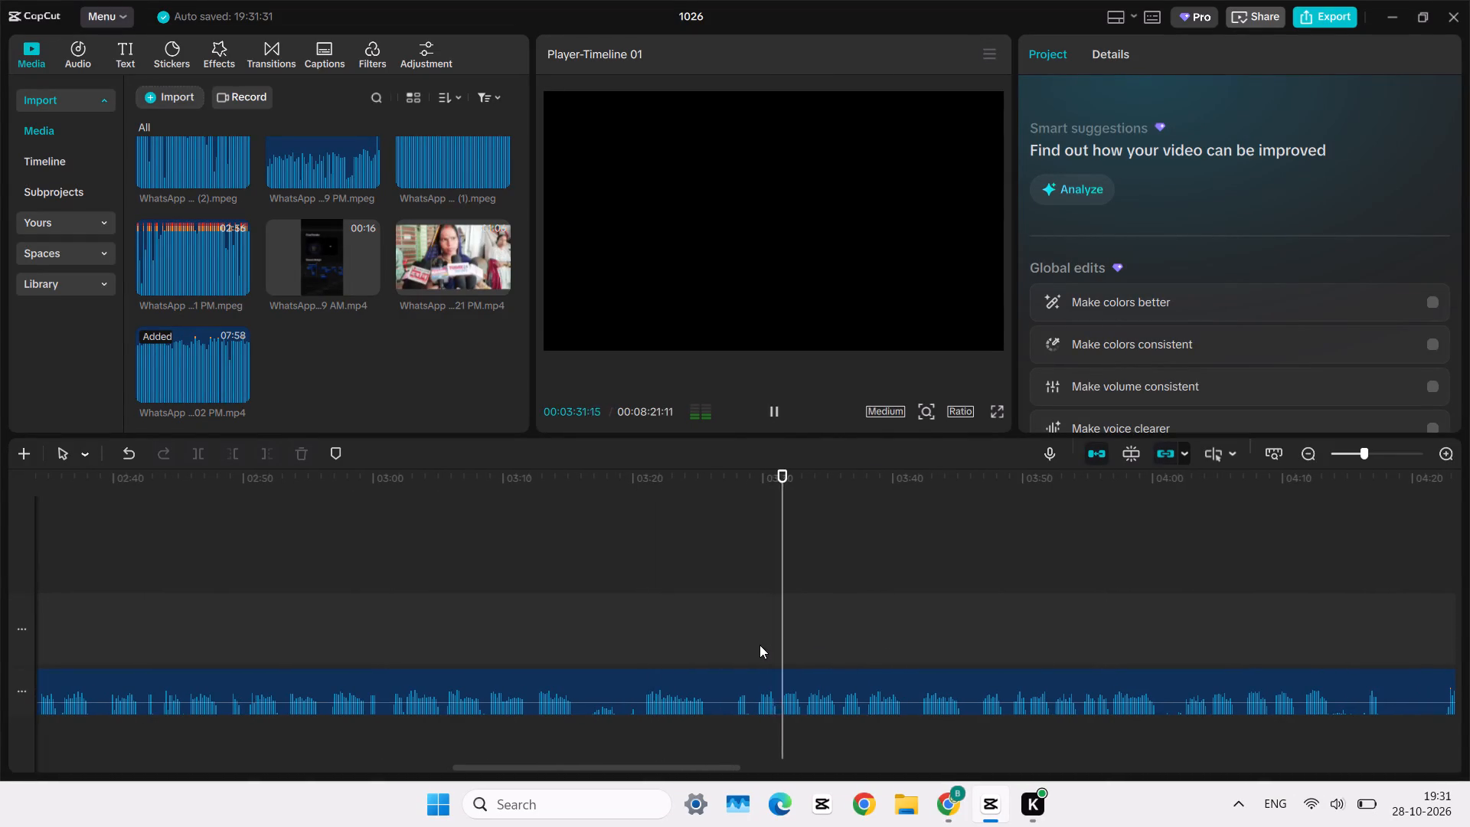
pyautogui.hscroll(-1, 759, 645)
pyautogui.click(759, 645)
pyautogui.press('space')
pyautogui.hscroll(-1, 759, 645)
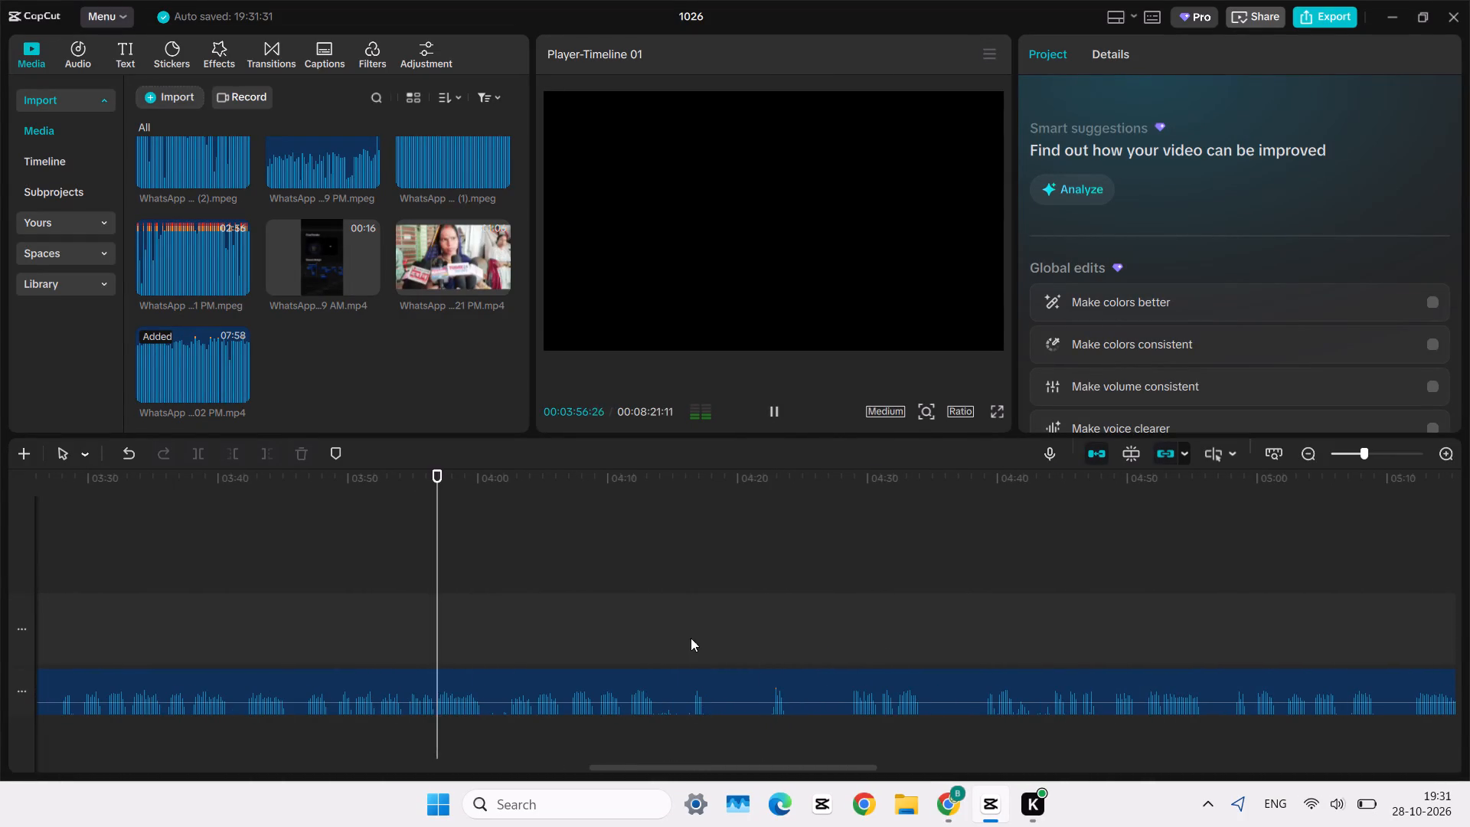
pyautogui.click(1002, 645)
pyautogui.press('space')
pyautogui.hscroll(-1, 1002, 645)
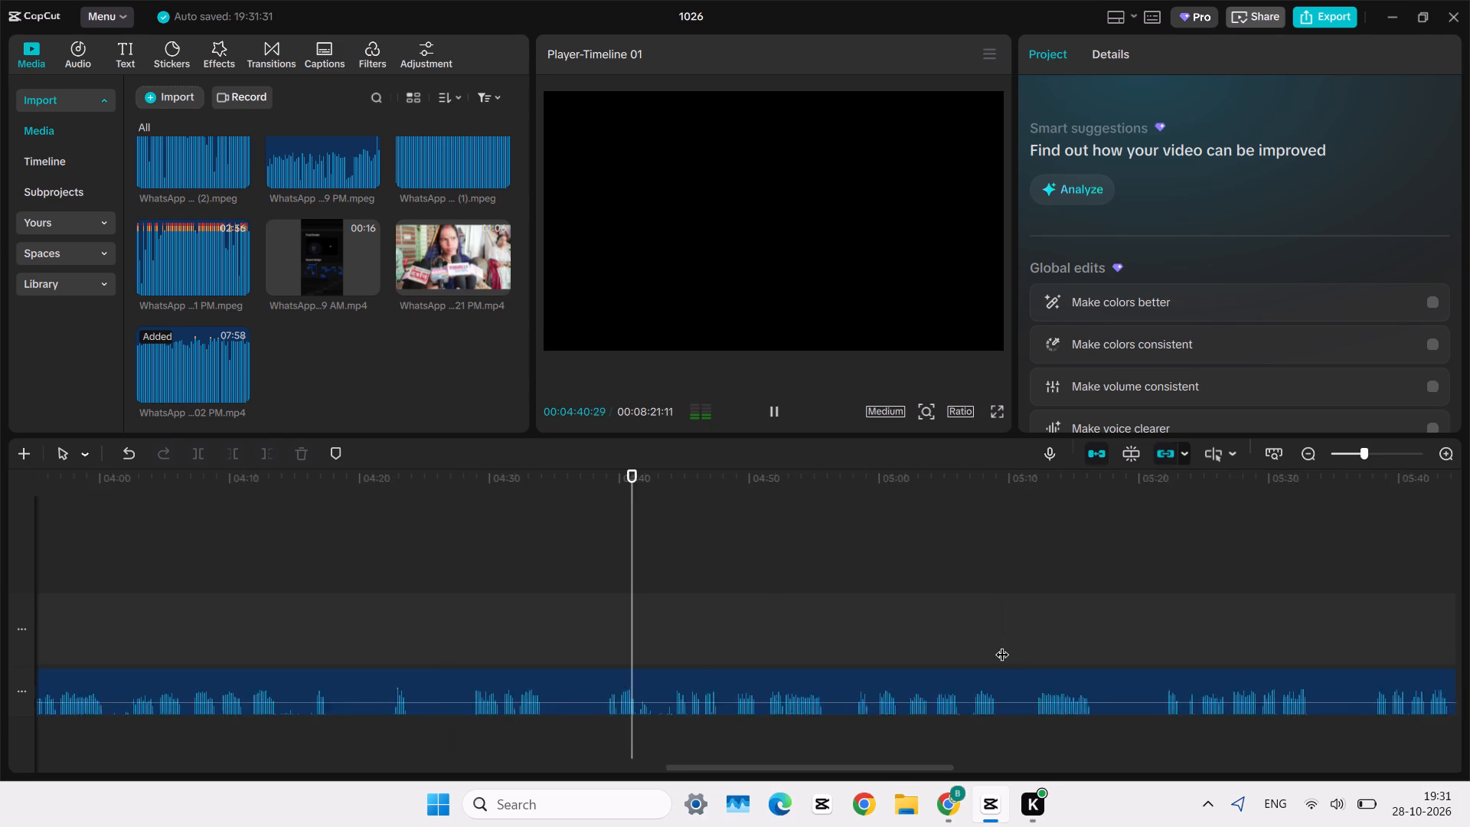
pyautogui.hscroll(-1, 1002, 645)
# Continue listening to the re-added recording from about 00:04:52 to 00:05:14 for the next usable passage.
pyautogui.click(740, 643)
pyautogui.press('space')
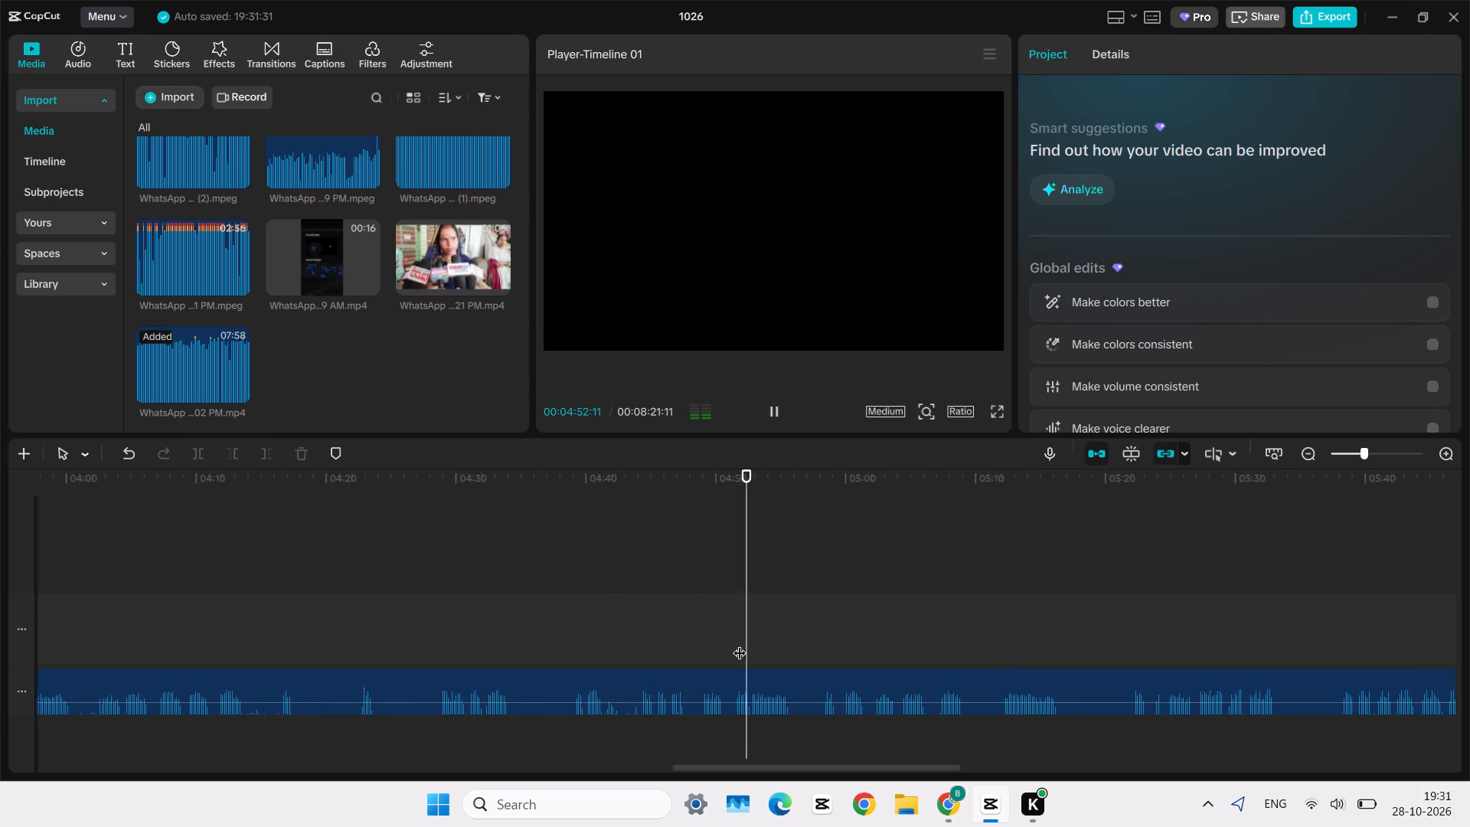
pyautogui.hscroll(-1, 740, 643)
pyautogui.click(896, 641)
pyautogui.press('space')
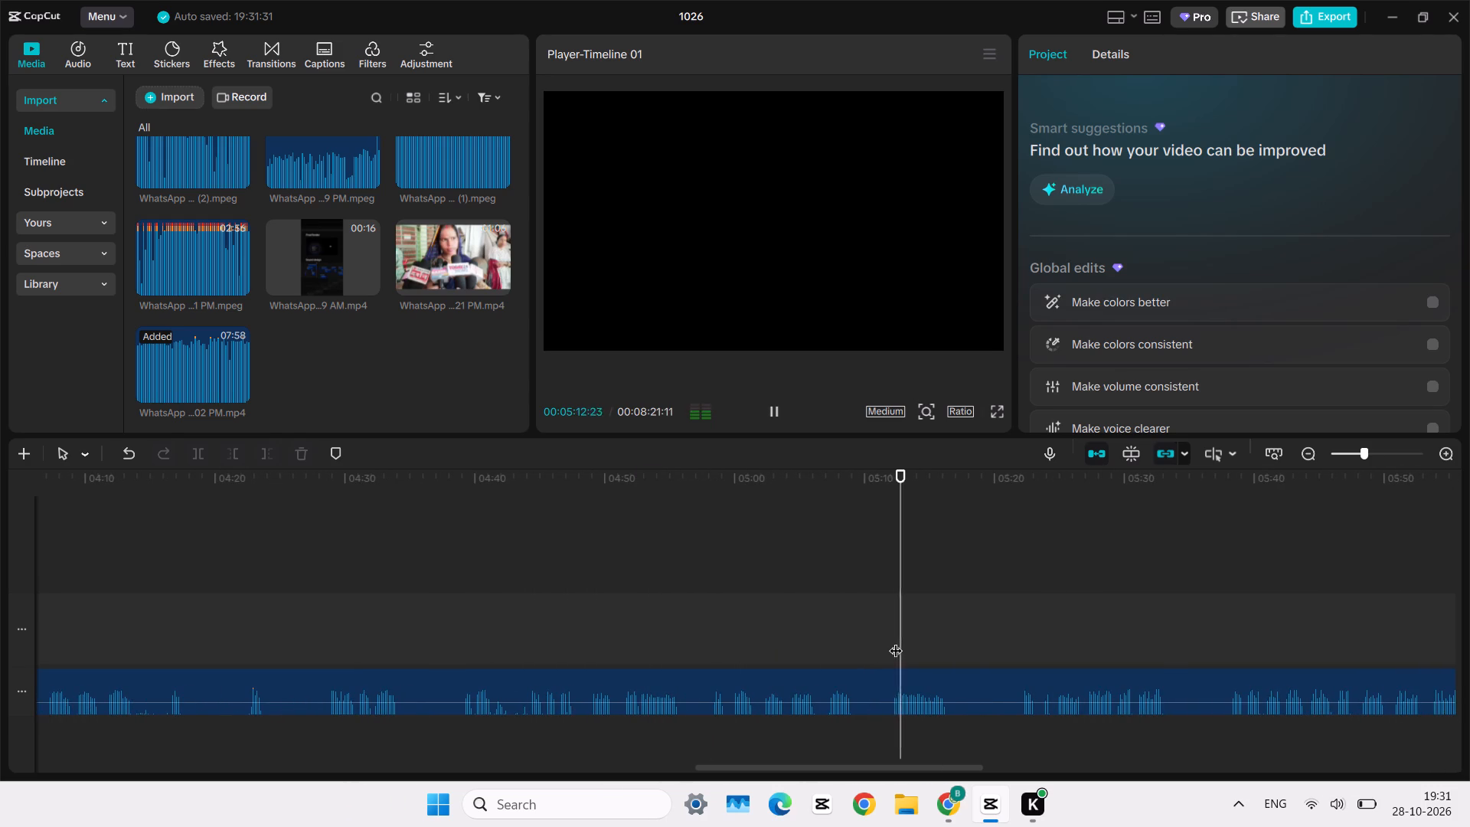
pyautogui.hscroll(-1, 896, 641)
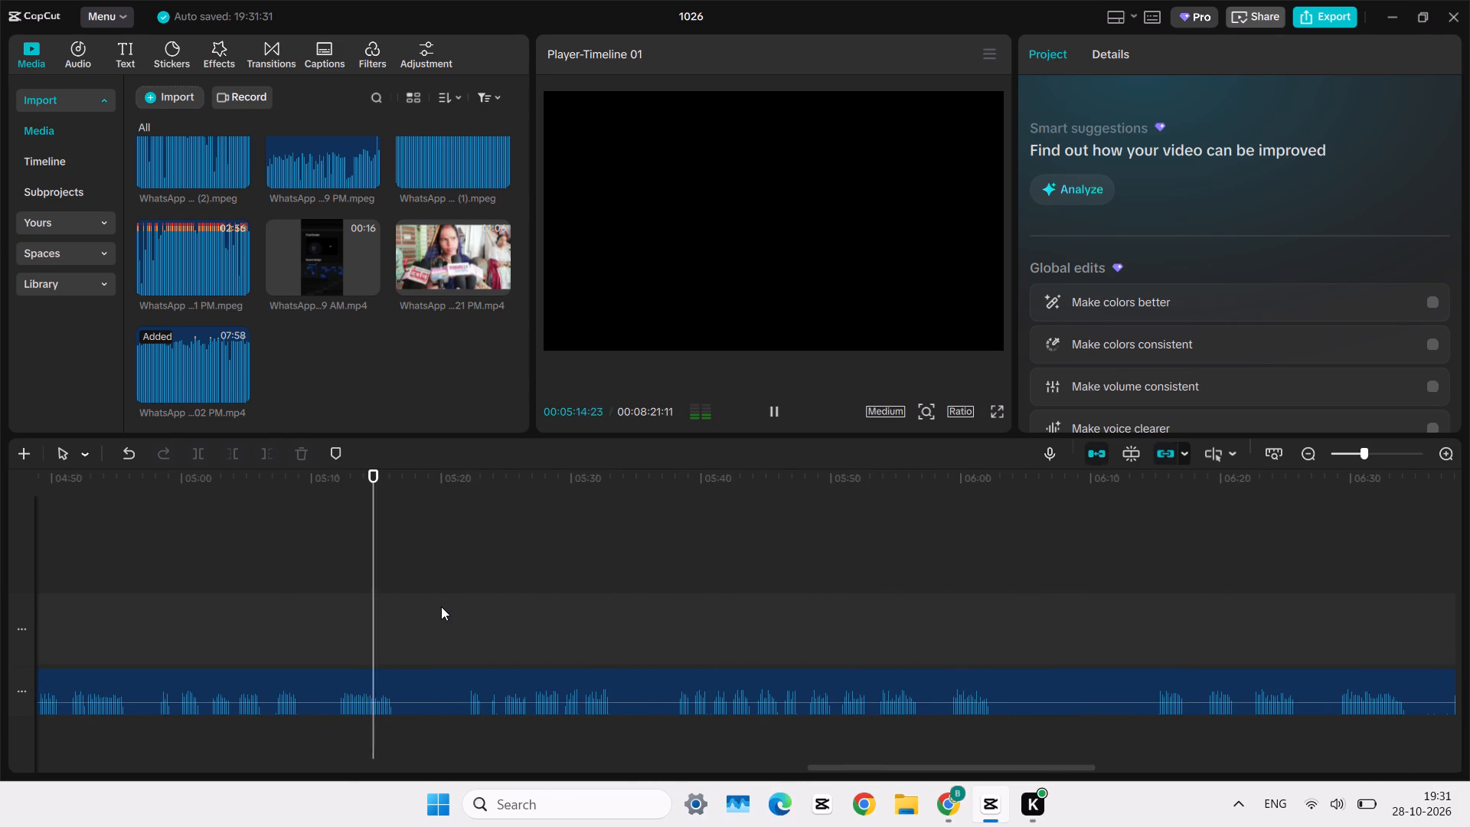
# Trim the start of the re-added recording to 00:05:12:03, just before its spoken passage begins.
pyautogui.keyDown('ctrl'); pyautogui.scroll(18, 441, 606); pyautogui.keyUp('ctrl')
pyautogui.click(244, 616)
pyautogui.hscroll(1, 244, 616)
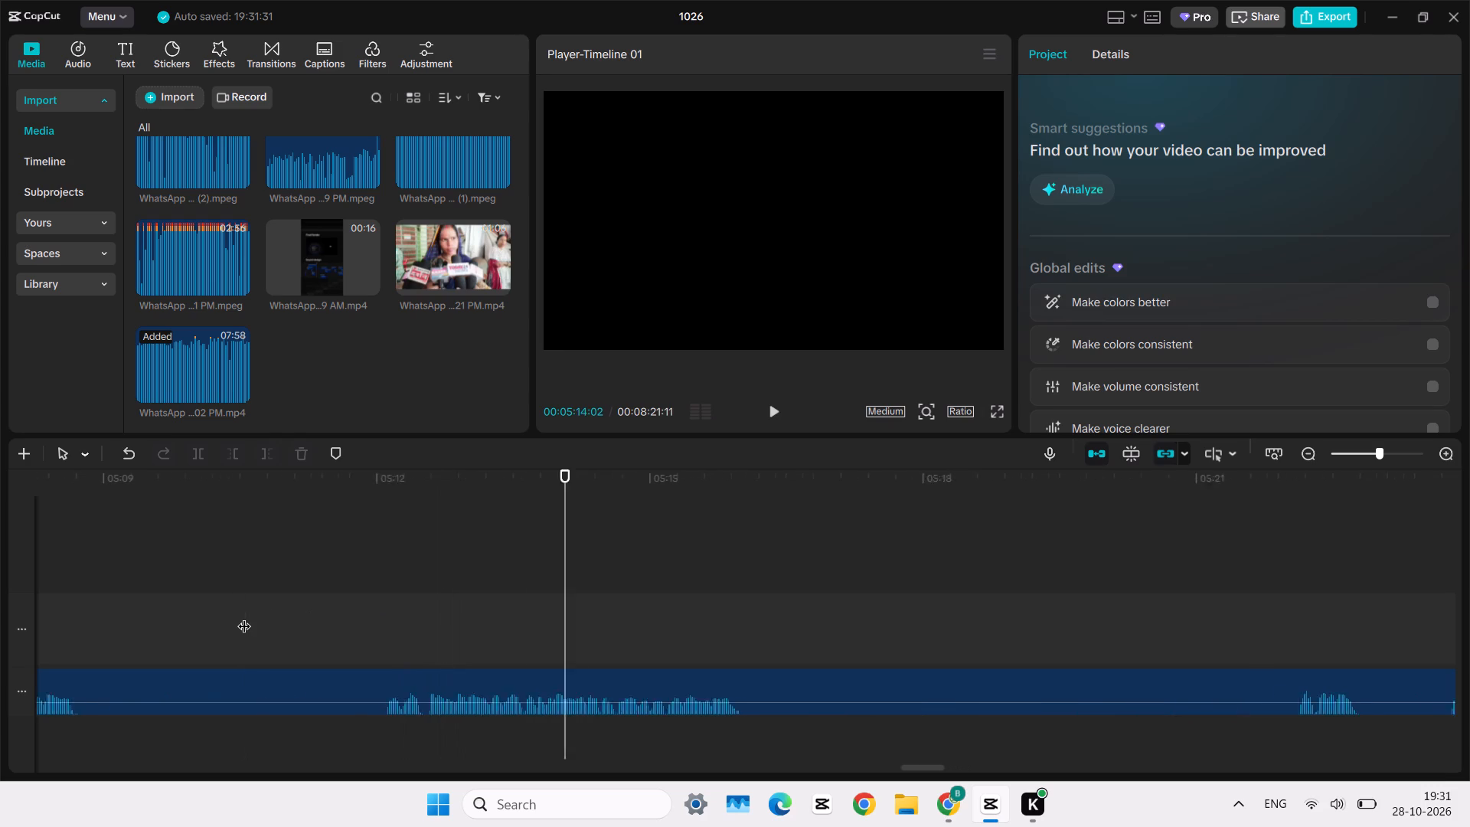
pyautogui.click(400, 636)
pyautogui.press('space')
pyautogui.click(400, 636)
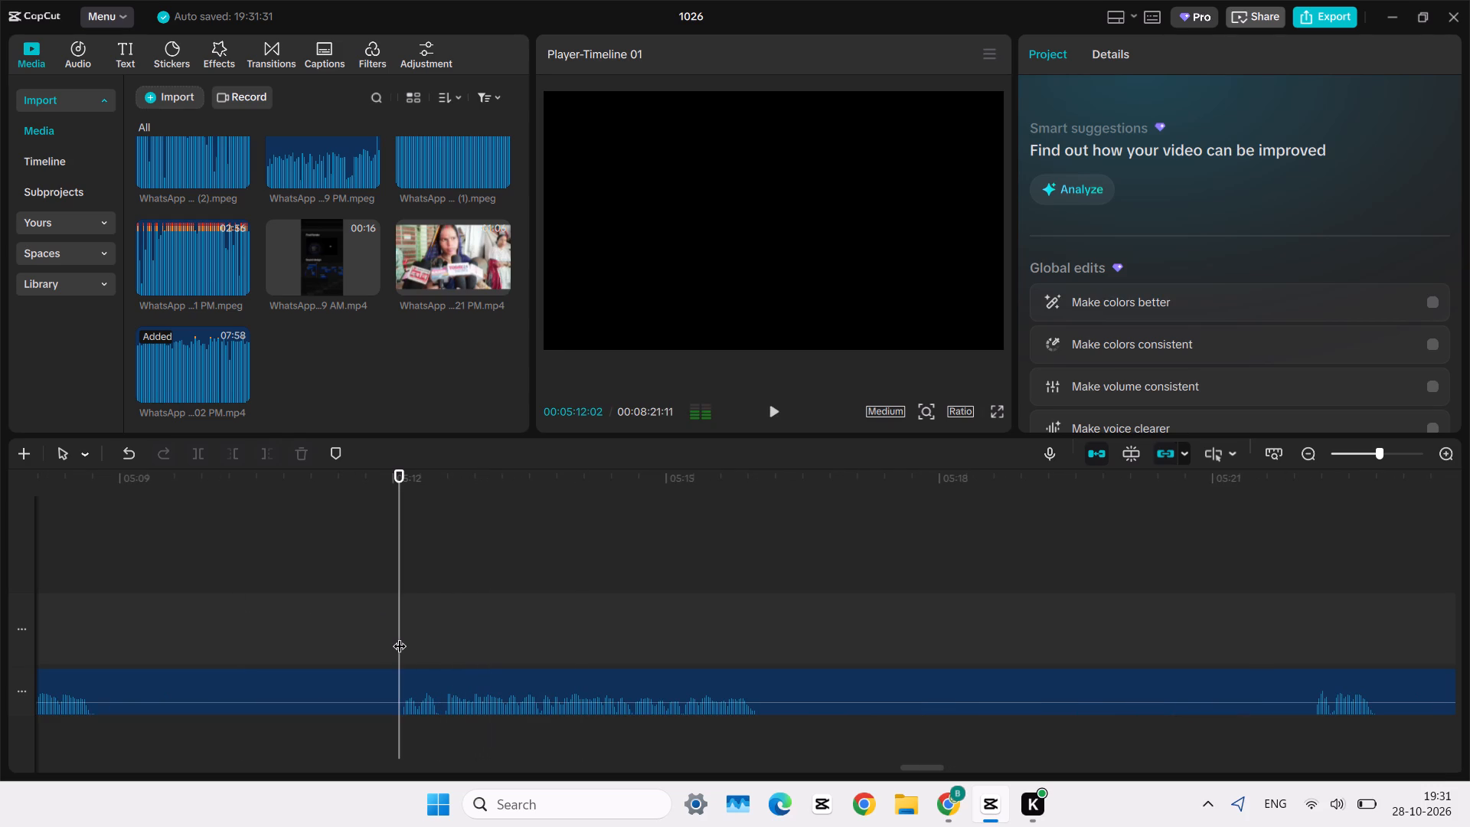
pyautogui.keyDown('ctrl'); pyautogui.scroll(6, 400, 636); pyautogui.keyUp('ctrl')
pyautogui.click(415, 636)
pyautogui.moveTo(415, 636); pyautogui.dragTo(401, 636)
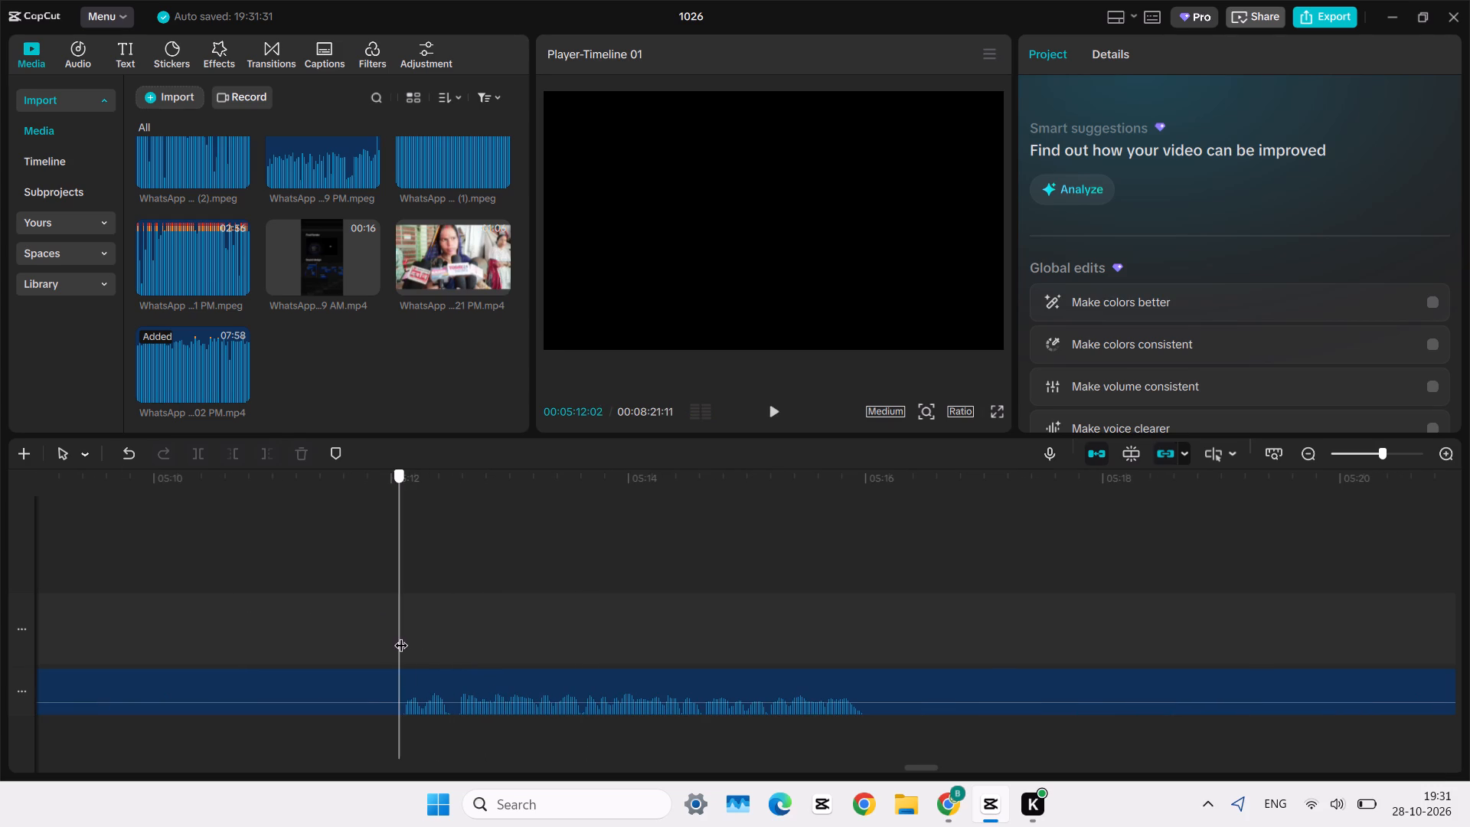
pyautogui.moveTo(401, 636); pyautogui.dragTo(403, 636)
pyautogui.click(403, 682)
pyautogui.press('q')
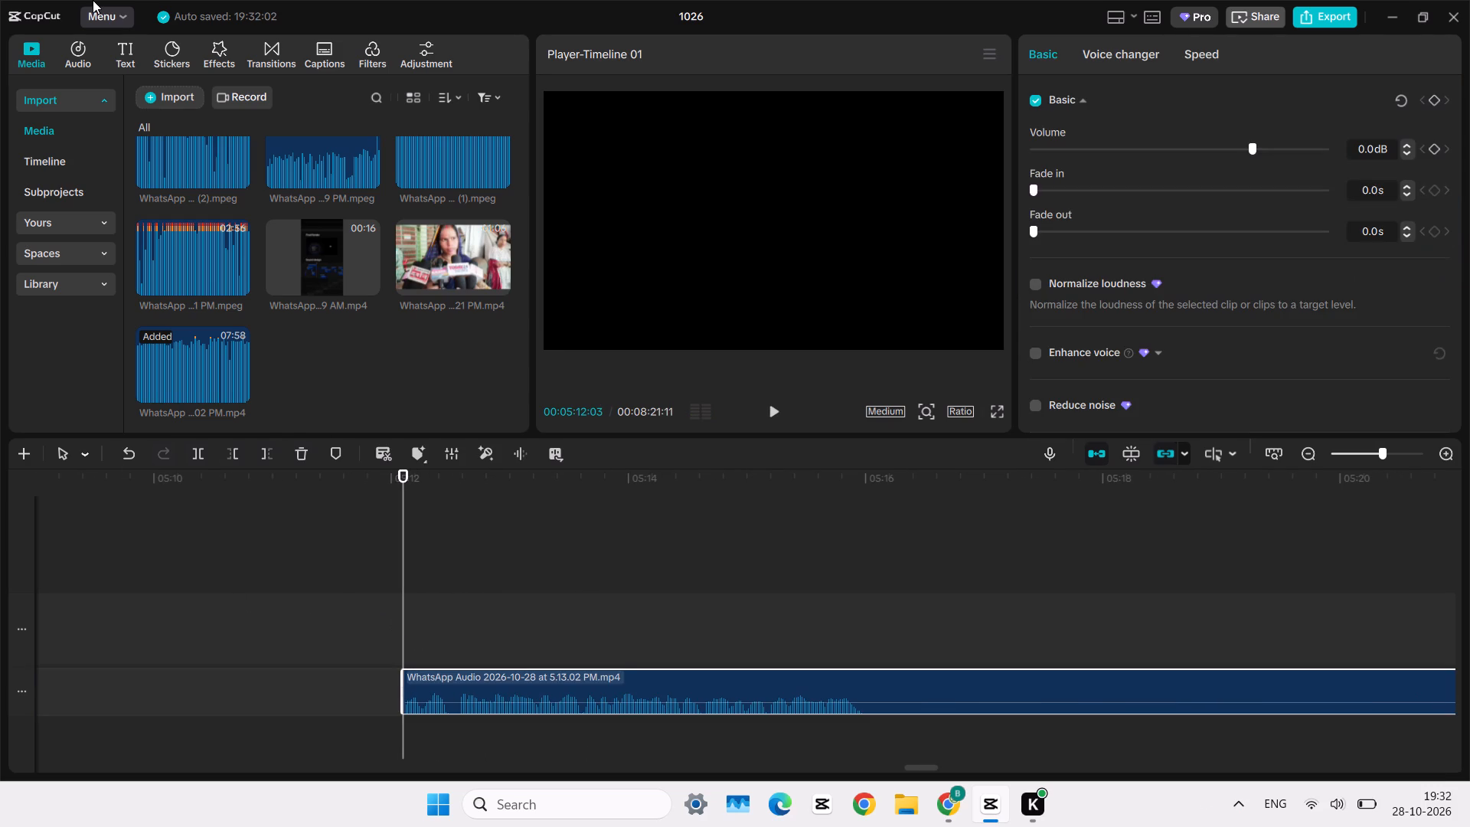
# Play the passage and trim the clip's end to 00:05:15:29, right after the speech stops.
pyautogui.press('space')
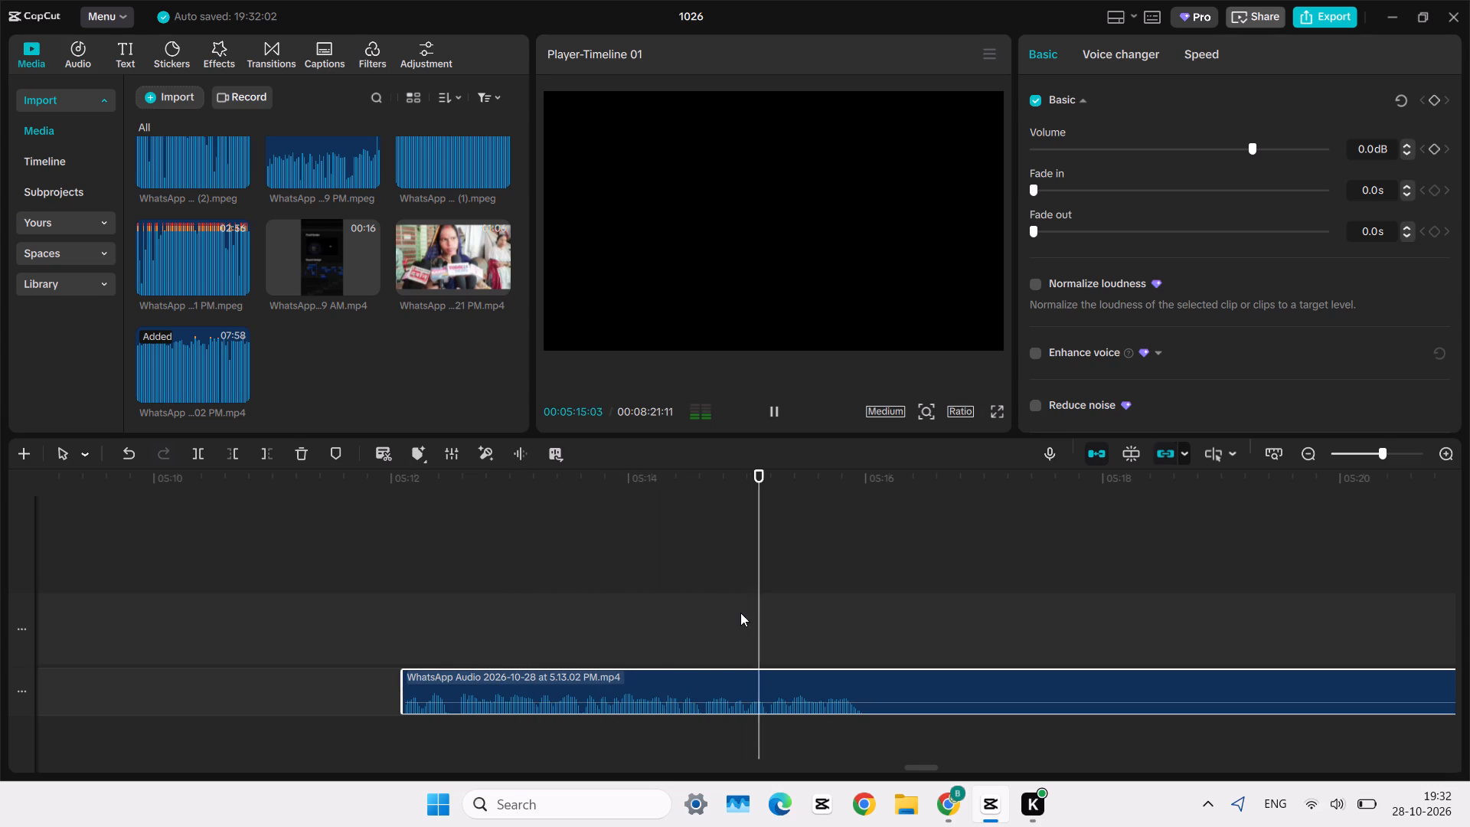
pyautogui.hscroll(-1, 846, 629)
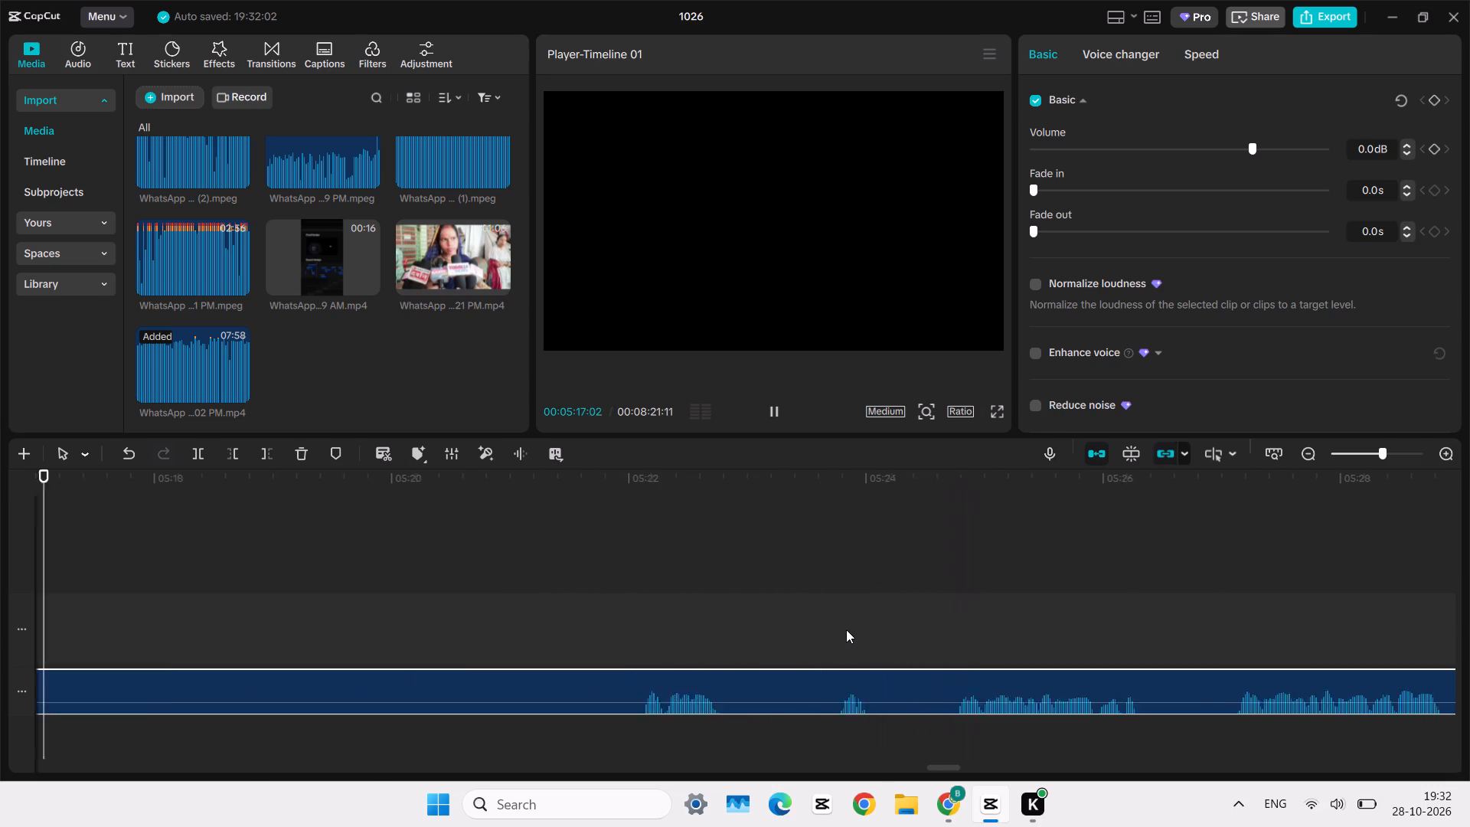
pyautogui.hscroll(-1, 846, 629)
pyautogui.click(1044, 639)
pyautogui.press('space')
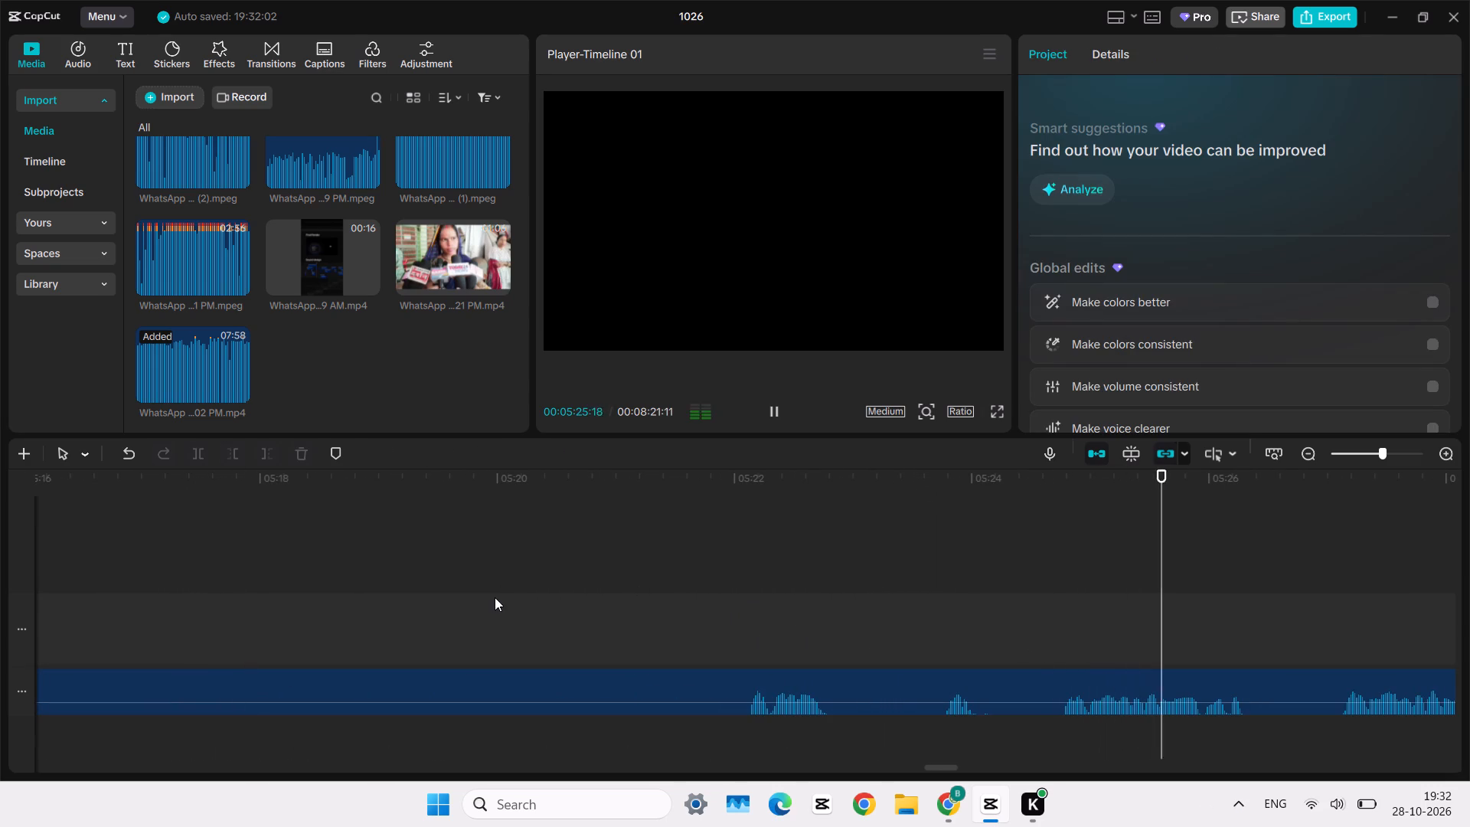
pyautogui.click(490, 596)
pyautogui.hscroll(1, 490, 596)
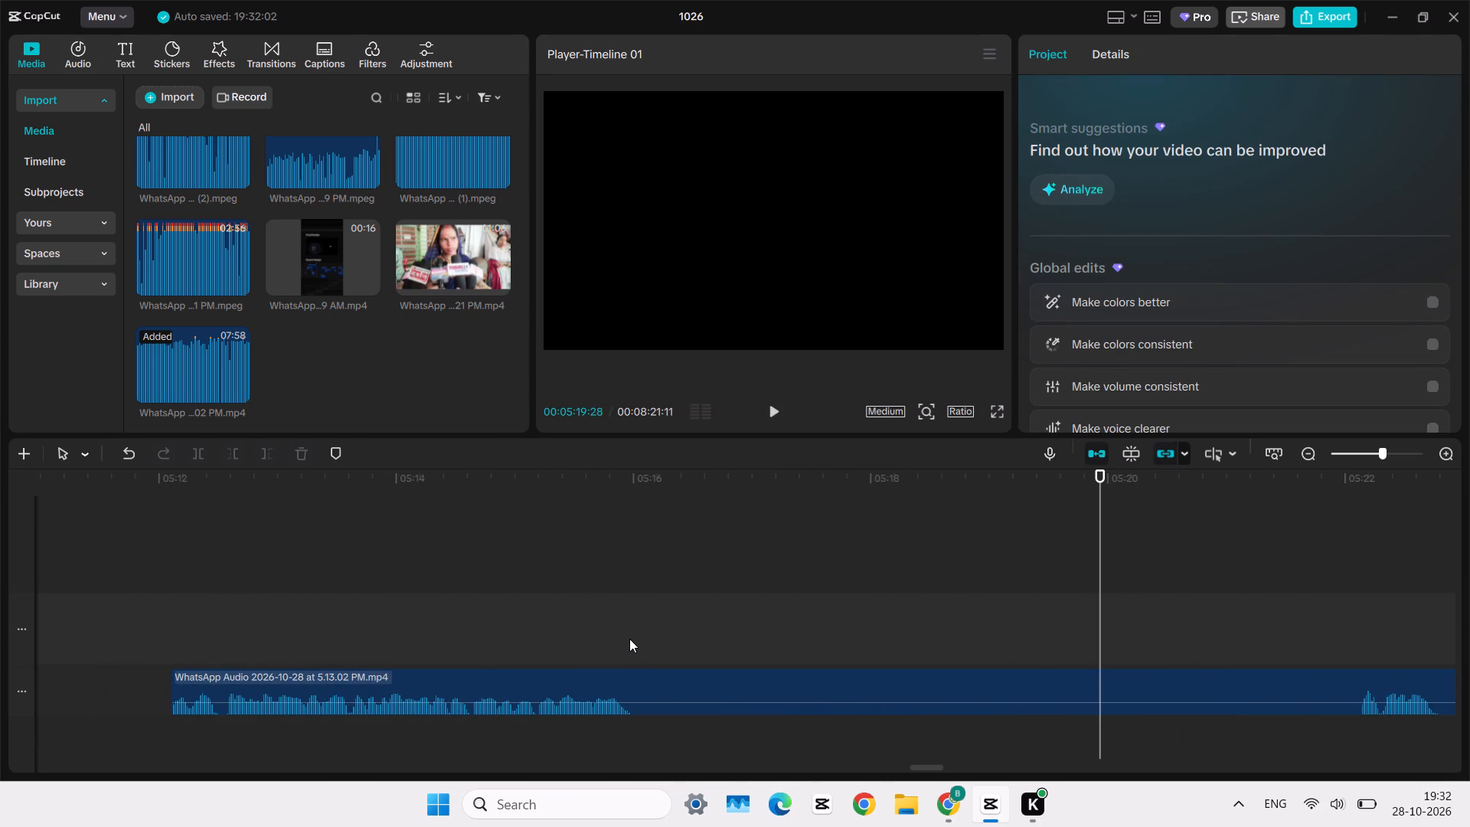
pyautogui.click(630, 639)
pyautogui.click(630, 676)
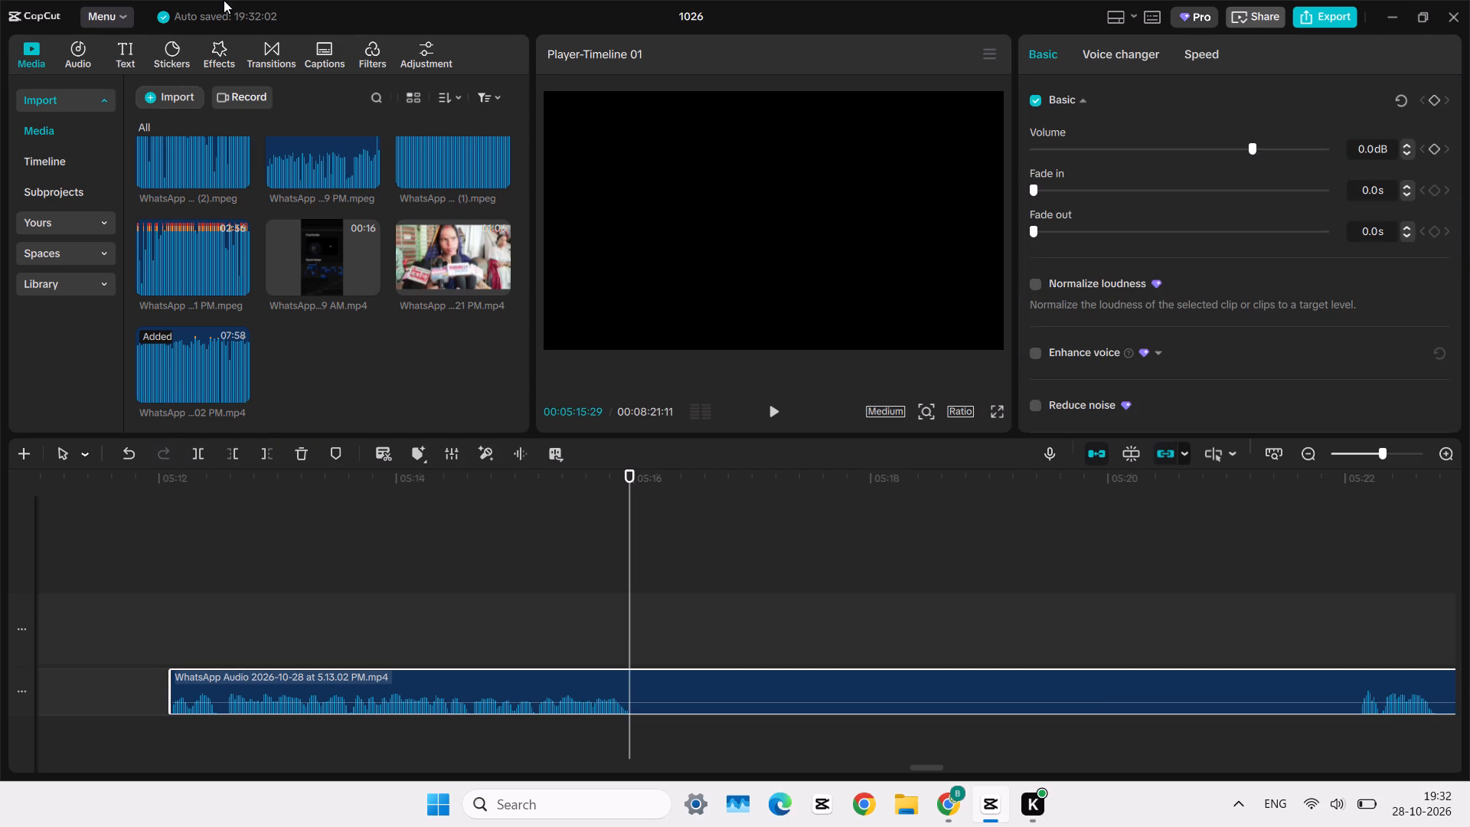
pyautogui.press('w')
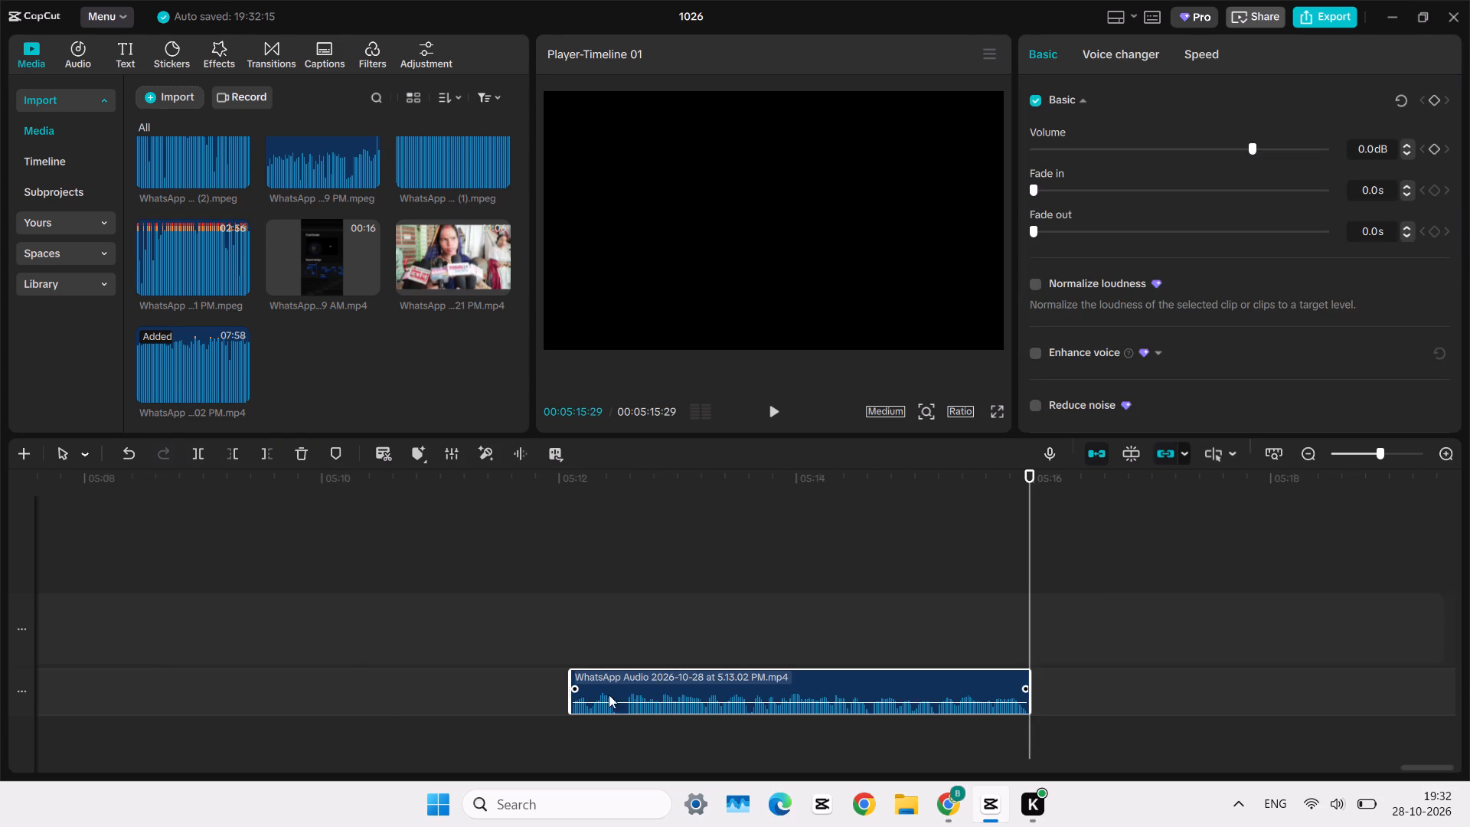
# Move the trimmed passage back to the assembled audio, placing it on a separate track above at about 8.5 seconds.
pyautogui.moveTo(619, 686); pyautogui.dragTo(0, 668)
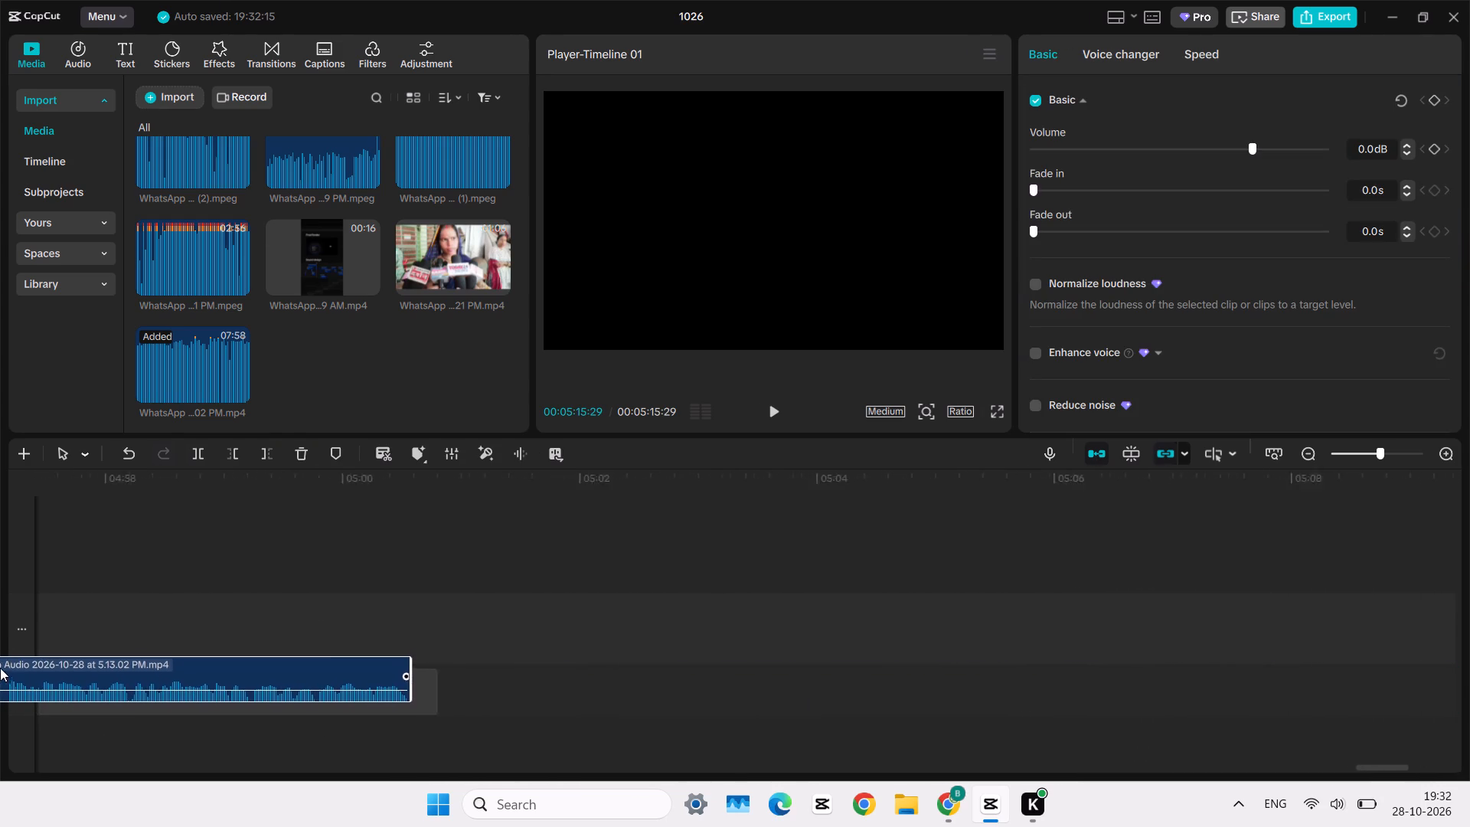
pyautogui.moveTo(0, 668); pyautogui.dragTo(0, 619)
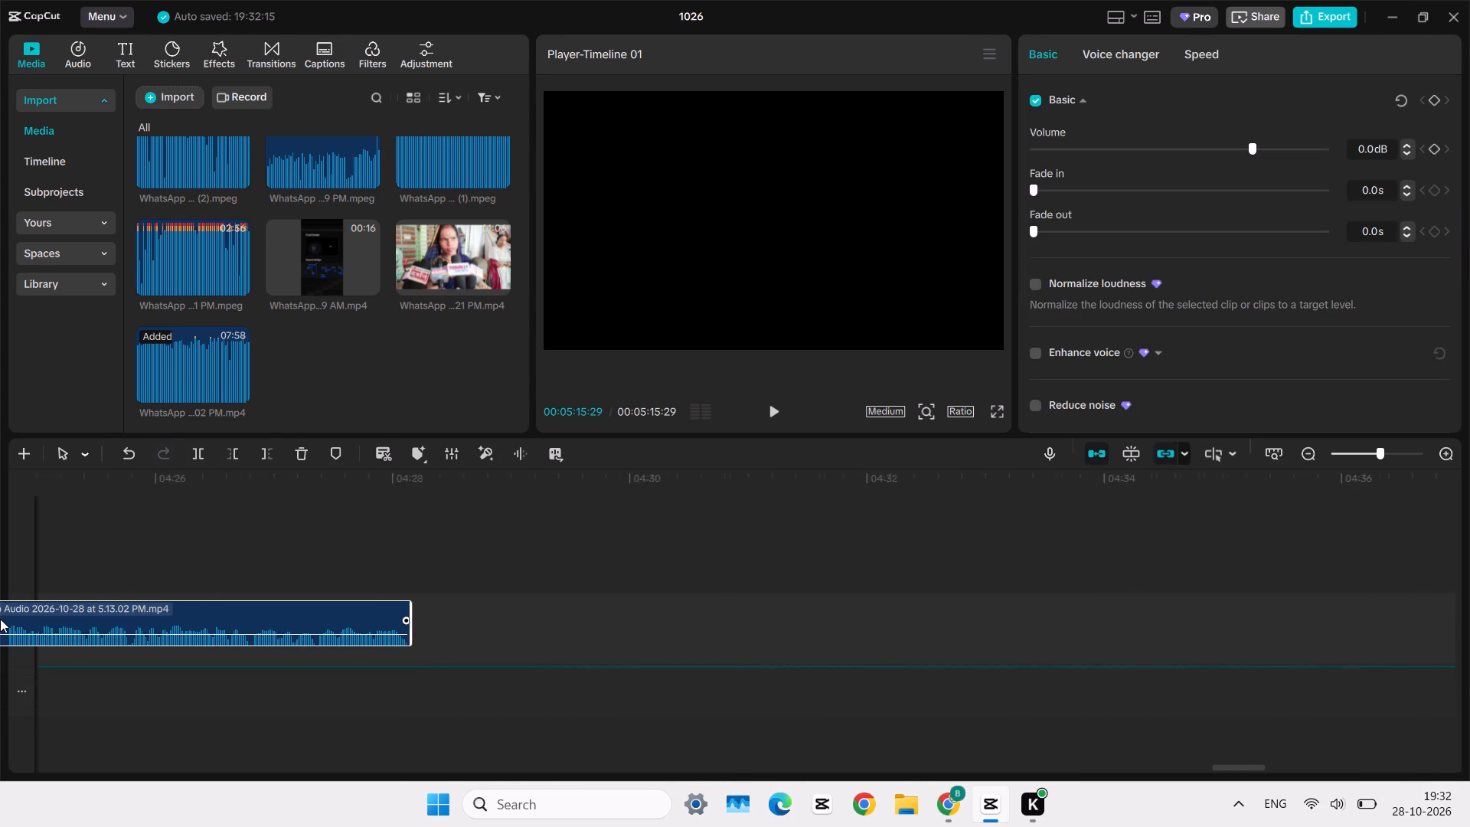
pyautogui.moveTo(0, 619); pyautogui.dragTo(0, 620)
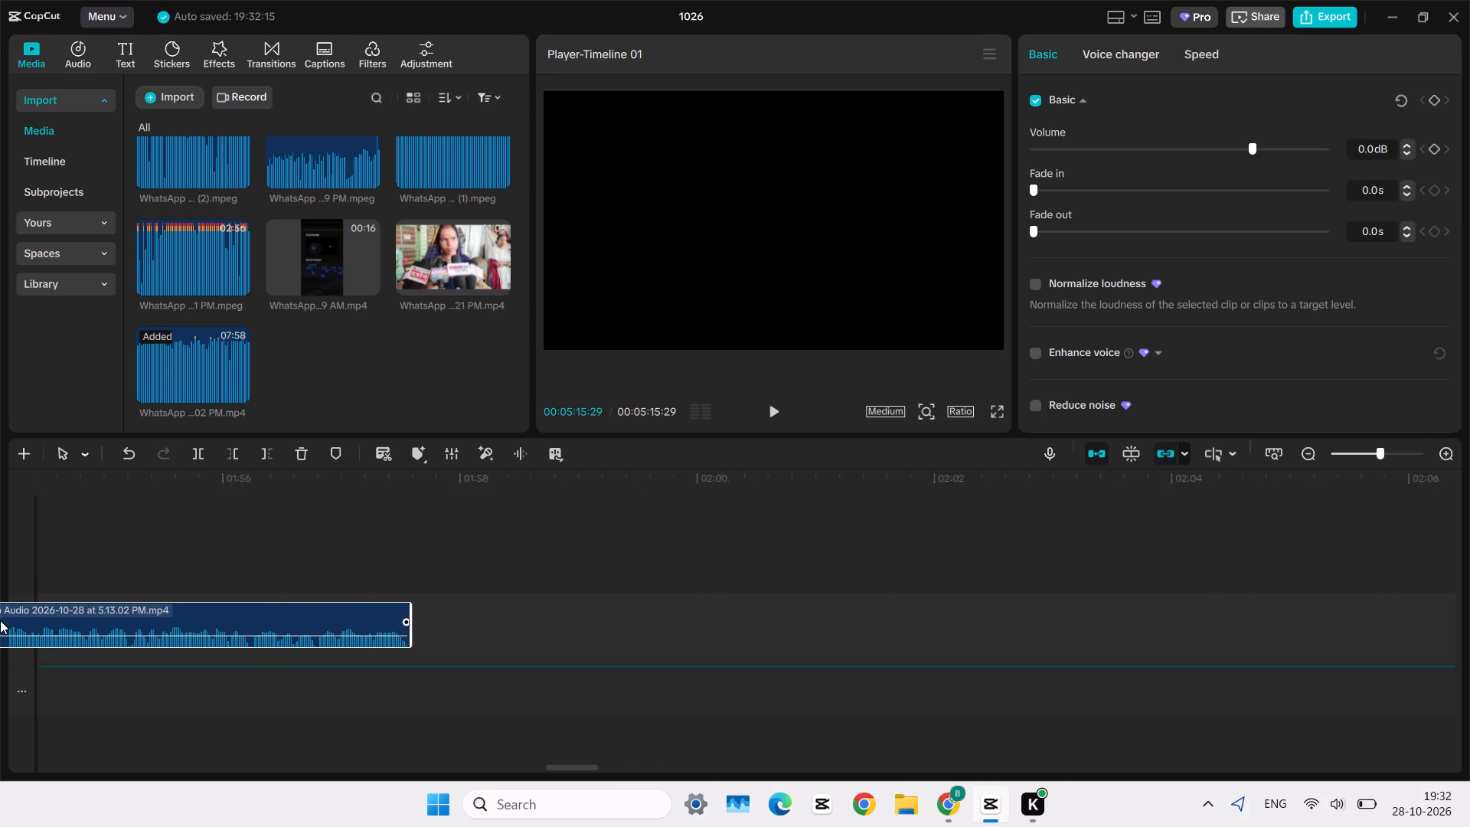
pyautogui.moveTo(0, 620); pyautogui.dragTo(0, 557)
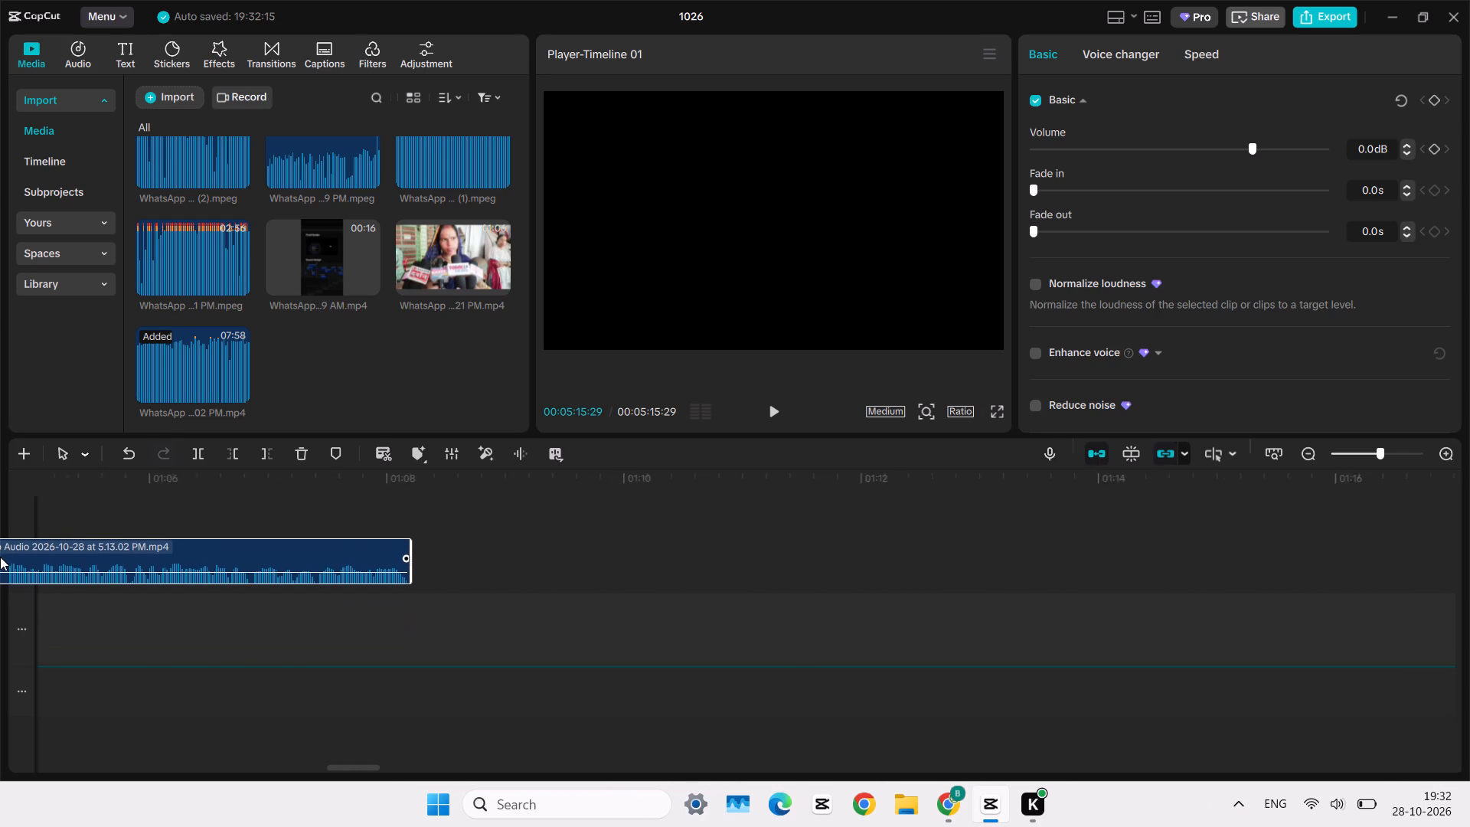
pyautogui.moveTo(0, 557); pyautogui.dragTo(0, 560)
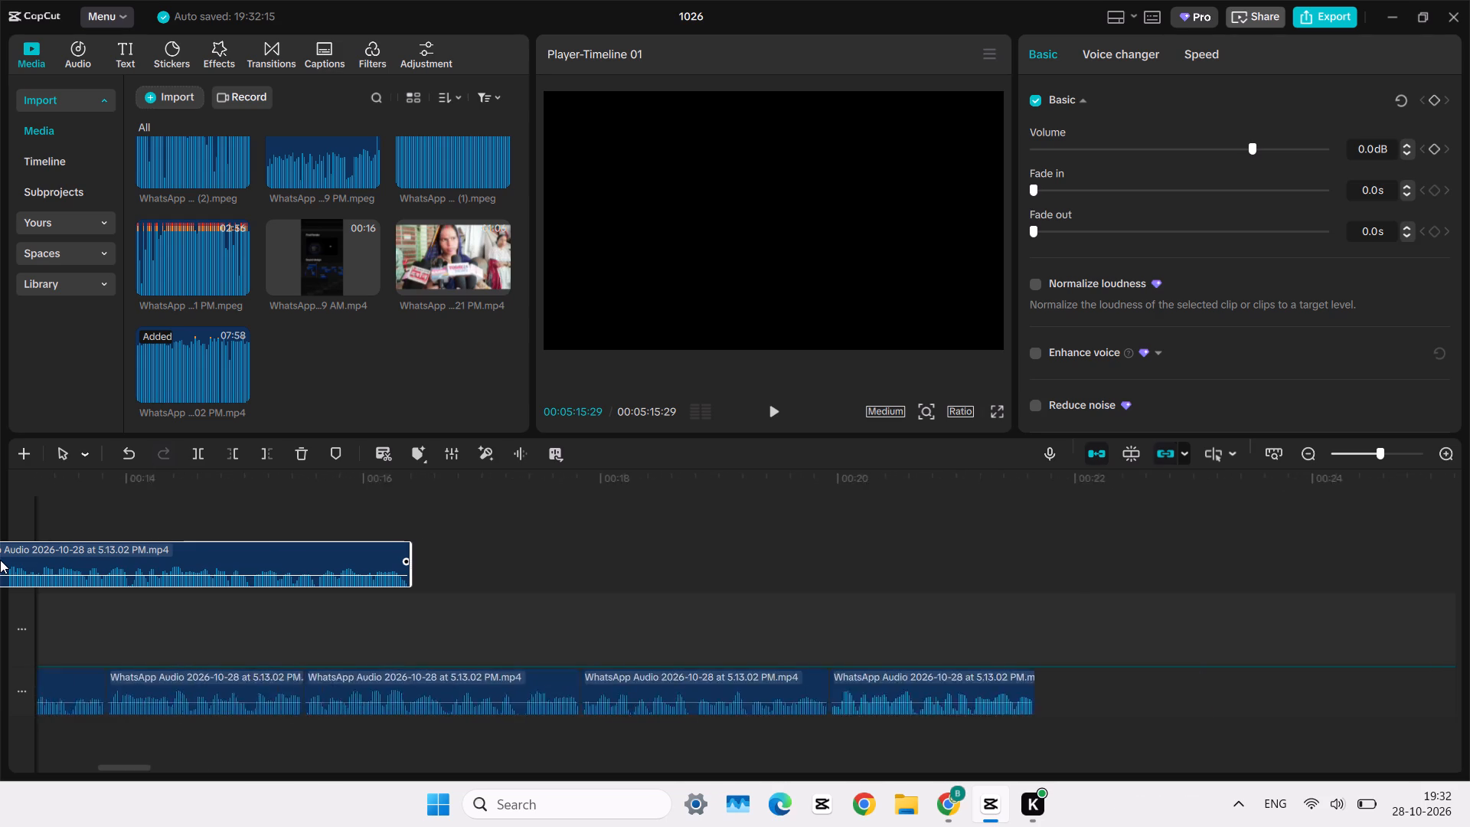
pyautogui.moveTo(0, 560); pyautogui.dragTo(455, 554)
# Play back the assembled audio between about 6 and 14 seconds to find where the new passage belongs.
pyautogui.click(144, 554)
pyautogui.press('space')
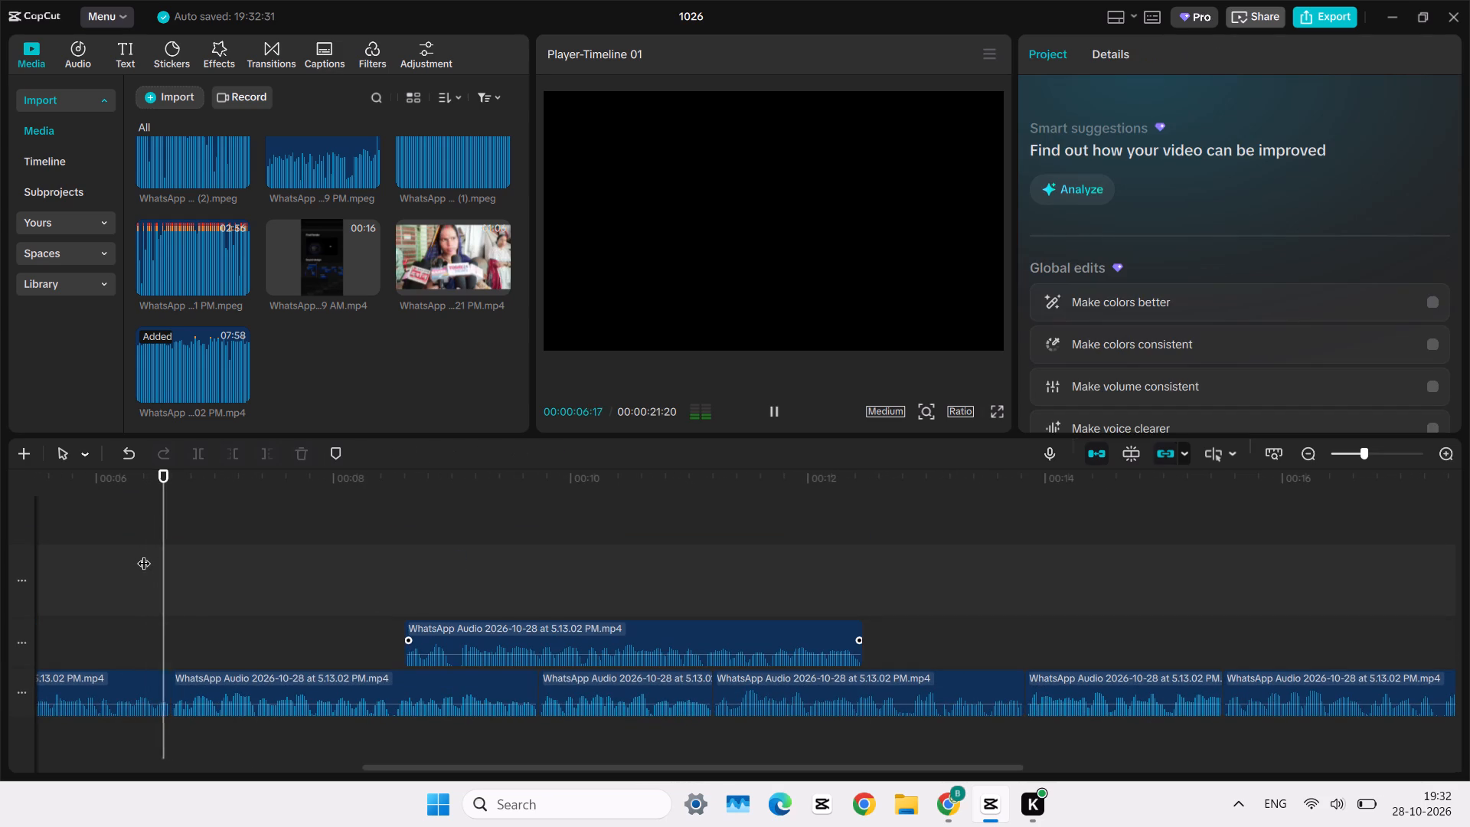
pyautogui.hscroll(-1, 144, 554)
pyautogui.click(825, 603)
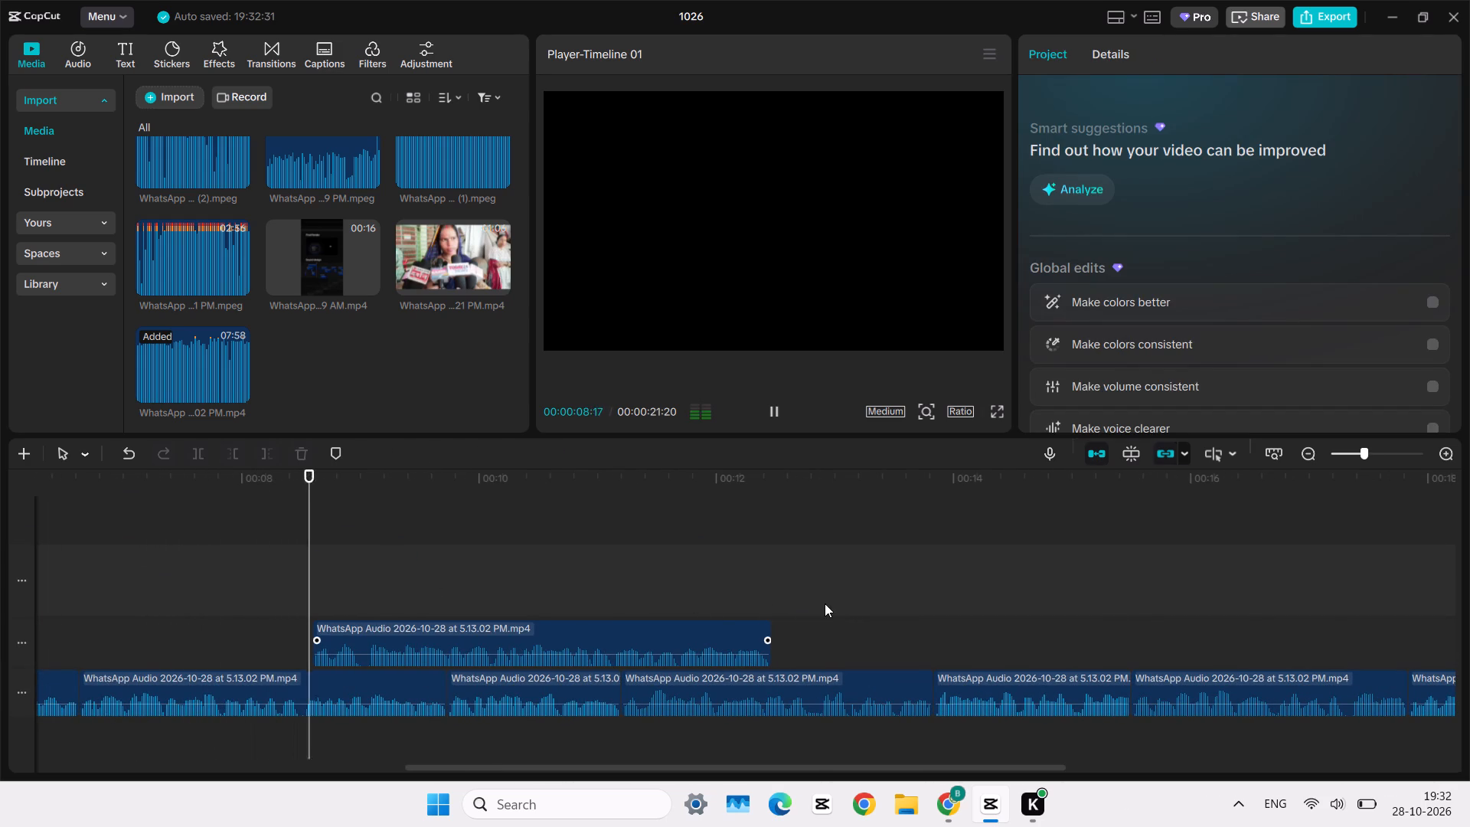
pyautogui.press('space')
pyautogui.hscroll(-1, 825, 603)
pyautogui.click(415, 569)
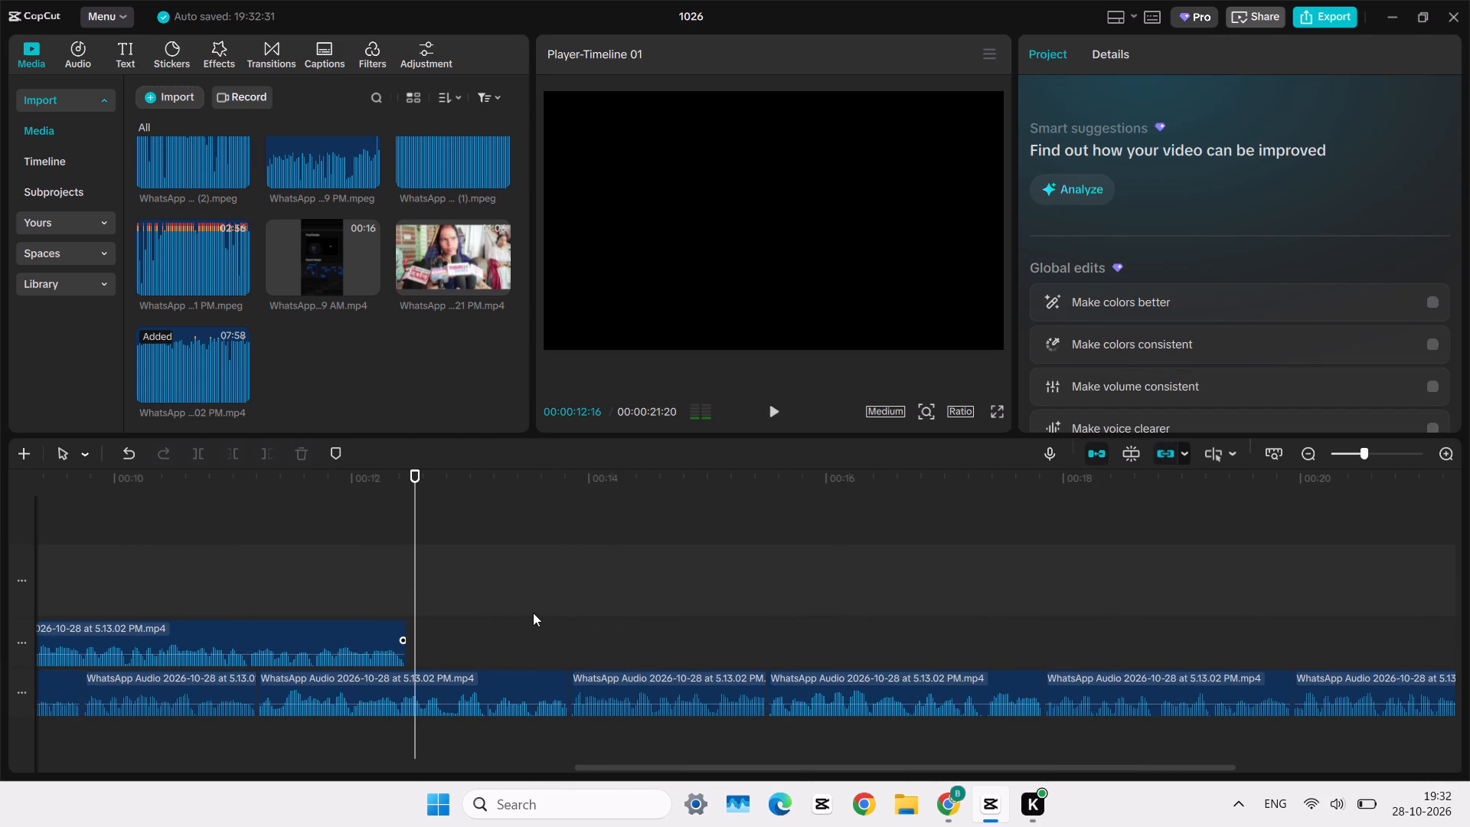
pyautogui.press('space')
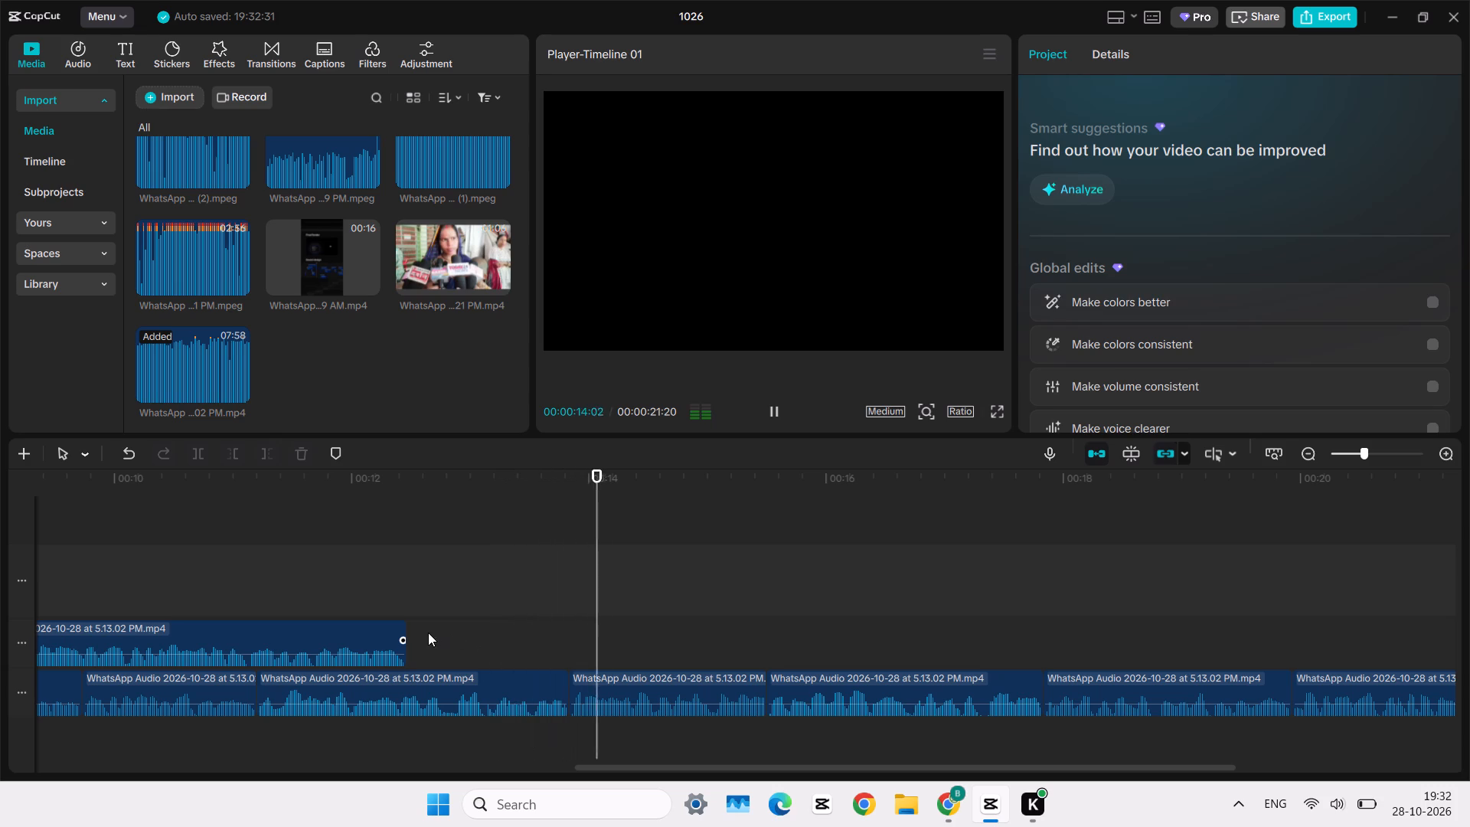
pyautogui.click(449, 635)
# Shift the last four audio clips later to about 19.8 seconds, opening a gap after the clip ending near 13.8 seconds.
pyautogui.moveTo(318, 625); pyautogui.dragTo(551, 599)
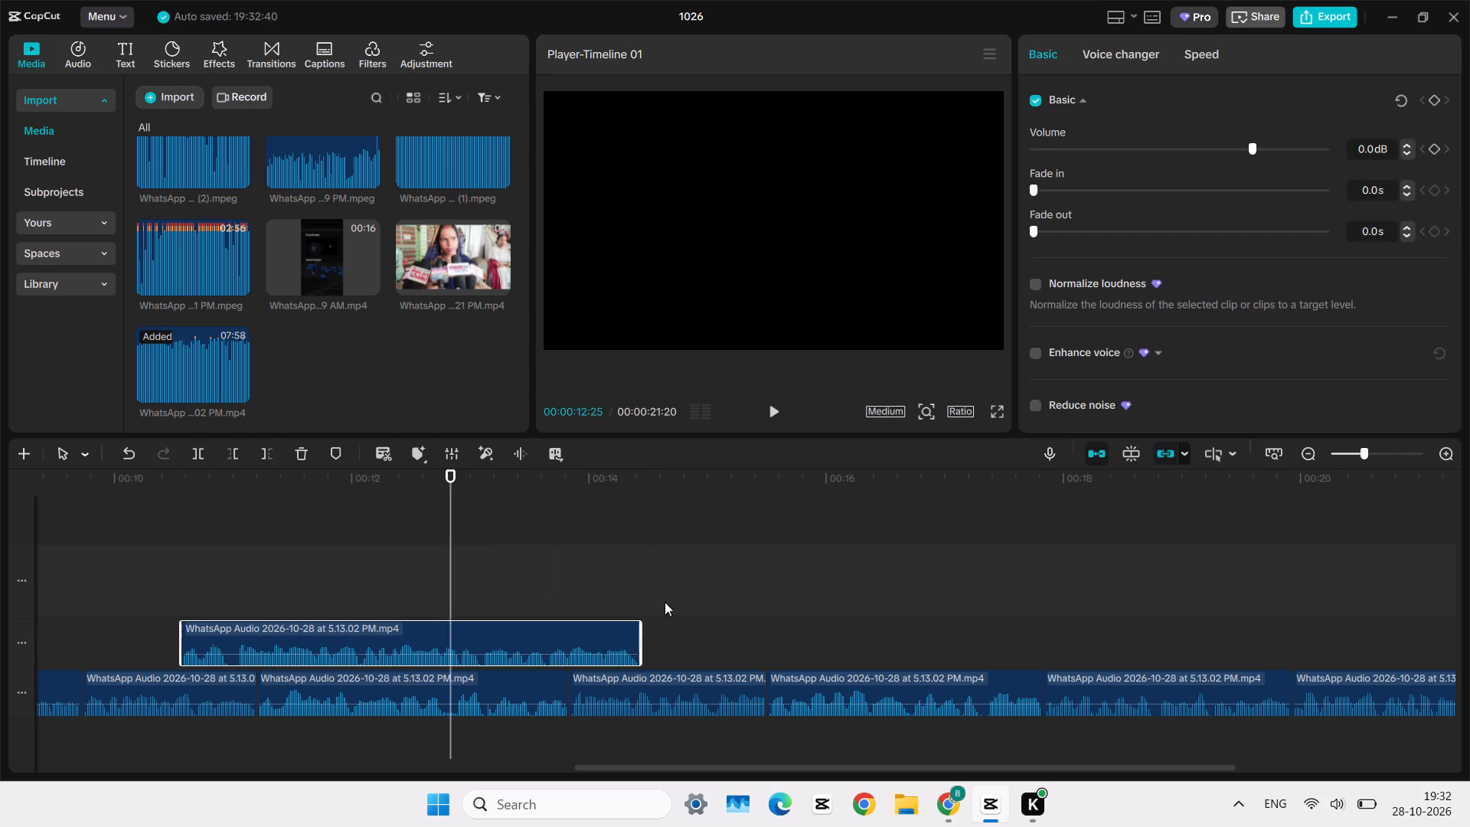
pyautogui.click(738, 597)
pyautogui.keyDown('ctrl'); pyautogui.scroll(-11, 738, 597); pyautogui.keyUp('ctrl')
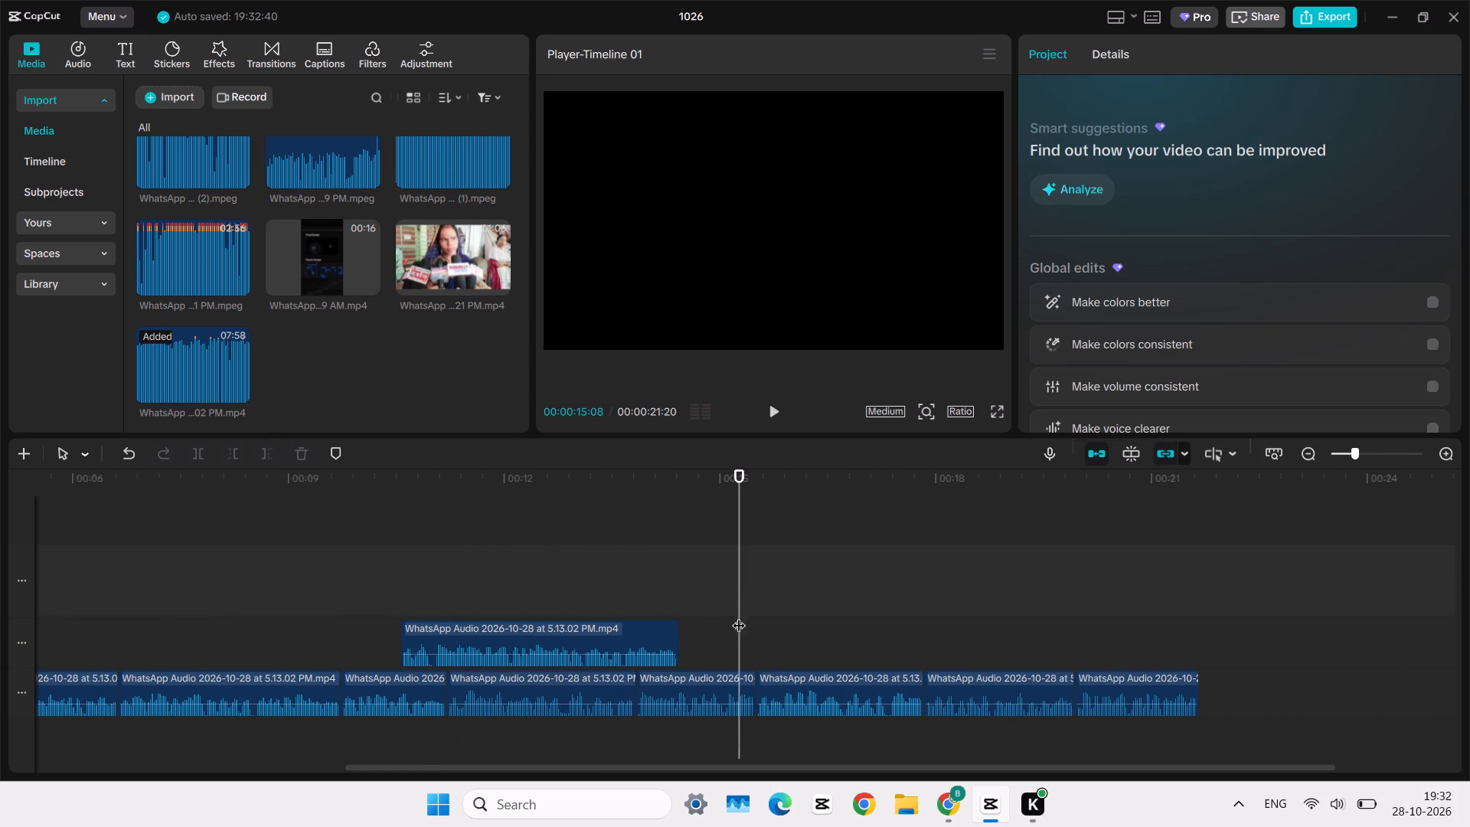
pyautogui.moveTo(739, 640); pyautogui.dragTo(1106, 695)
pyautogui.moveTo(1232, 695); pyautogui.dragTo(1158, 691)
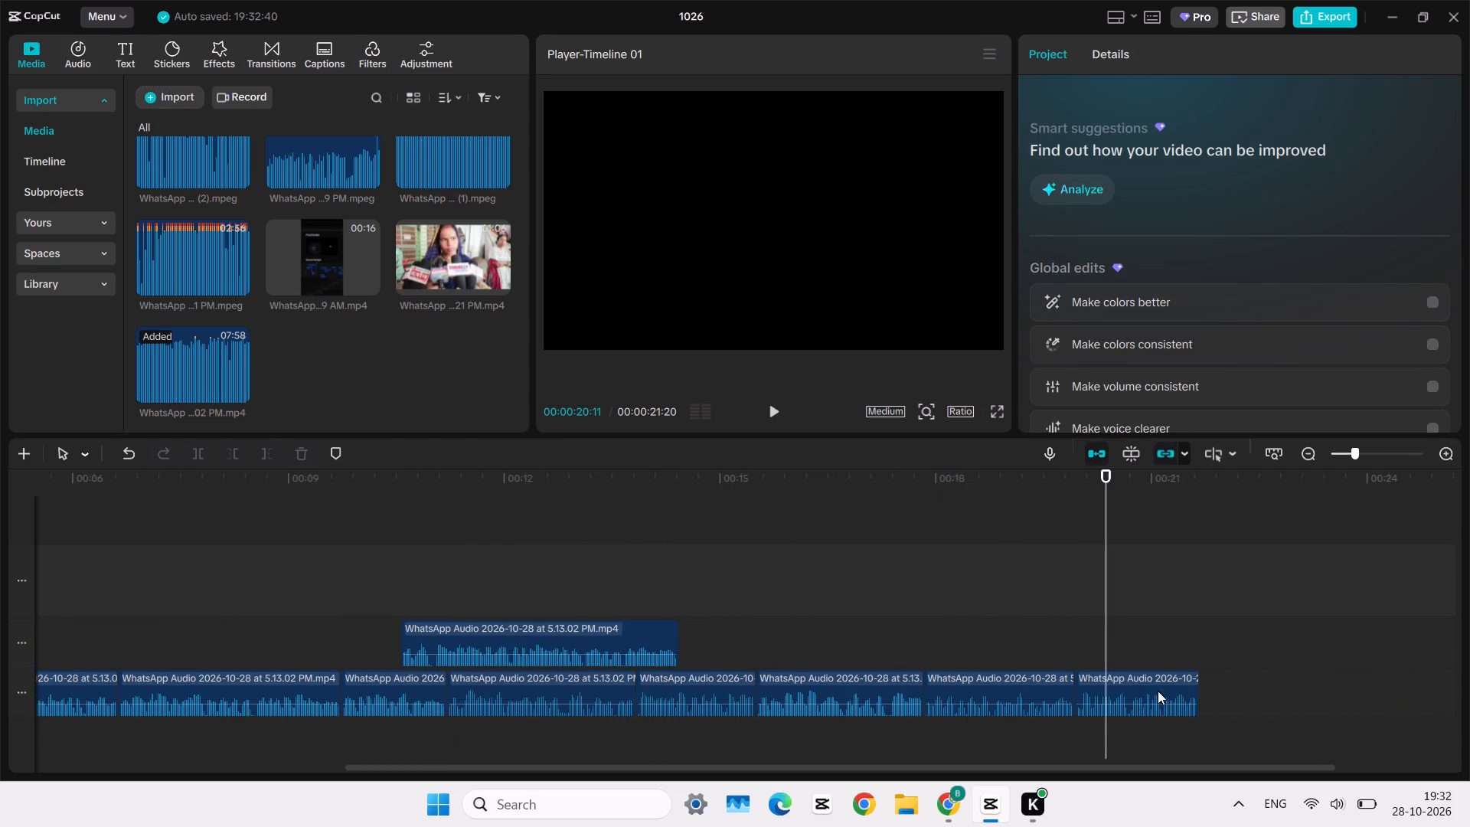
pyautogui.moveTo(1158, 691); pyautogui.dragTo(737, 684)
pyautogui.moveTo(737, 684); pyautogui.dragTo(1155, 674)
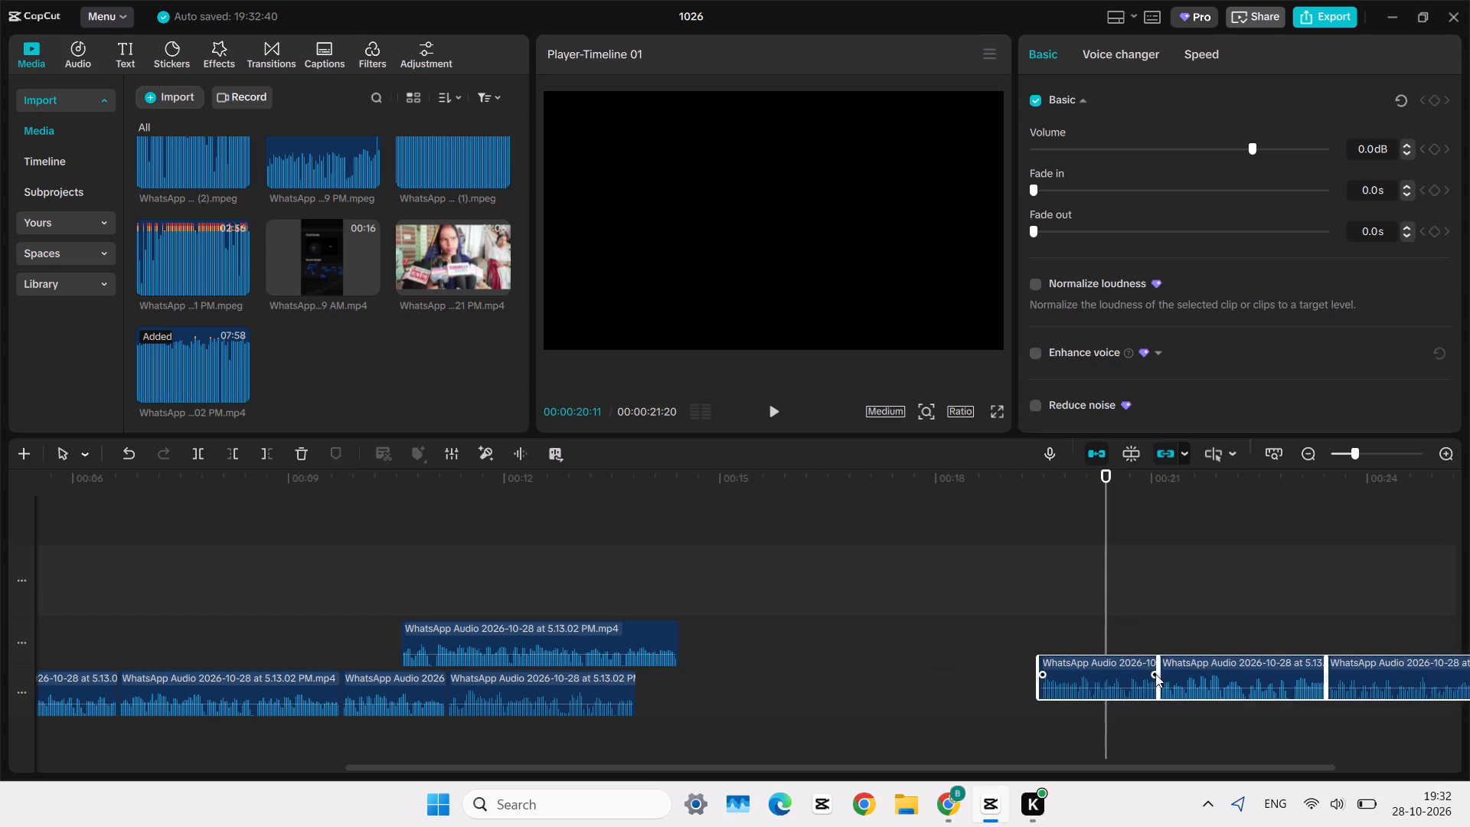
pyautogui.moveTo(1155, 674); pyautogui.dragTo(1164, 677)
# Move the trimmed passage from the upper track into the gap, directly after the clip ending near 13.8 seconds.
pyautogui.moveTo(541, 632); pyautogui.dragTo(774, 692)
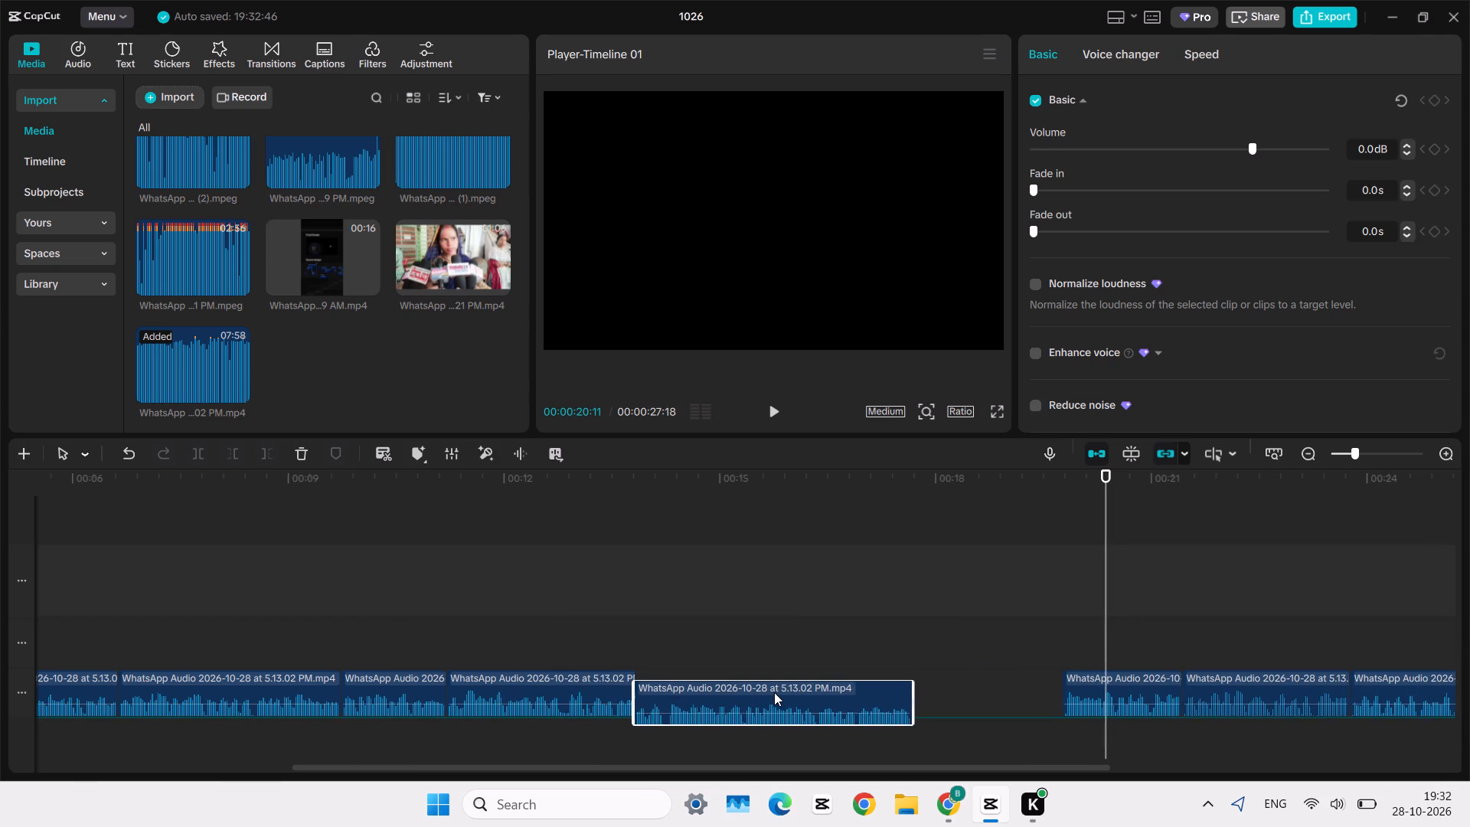
pyautogui.moveTo(774, 692); pyautogui.dragTo(776, 688)
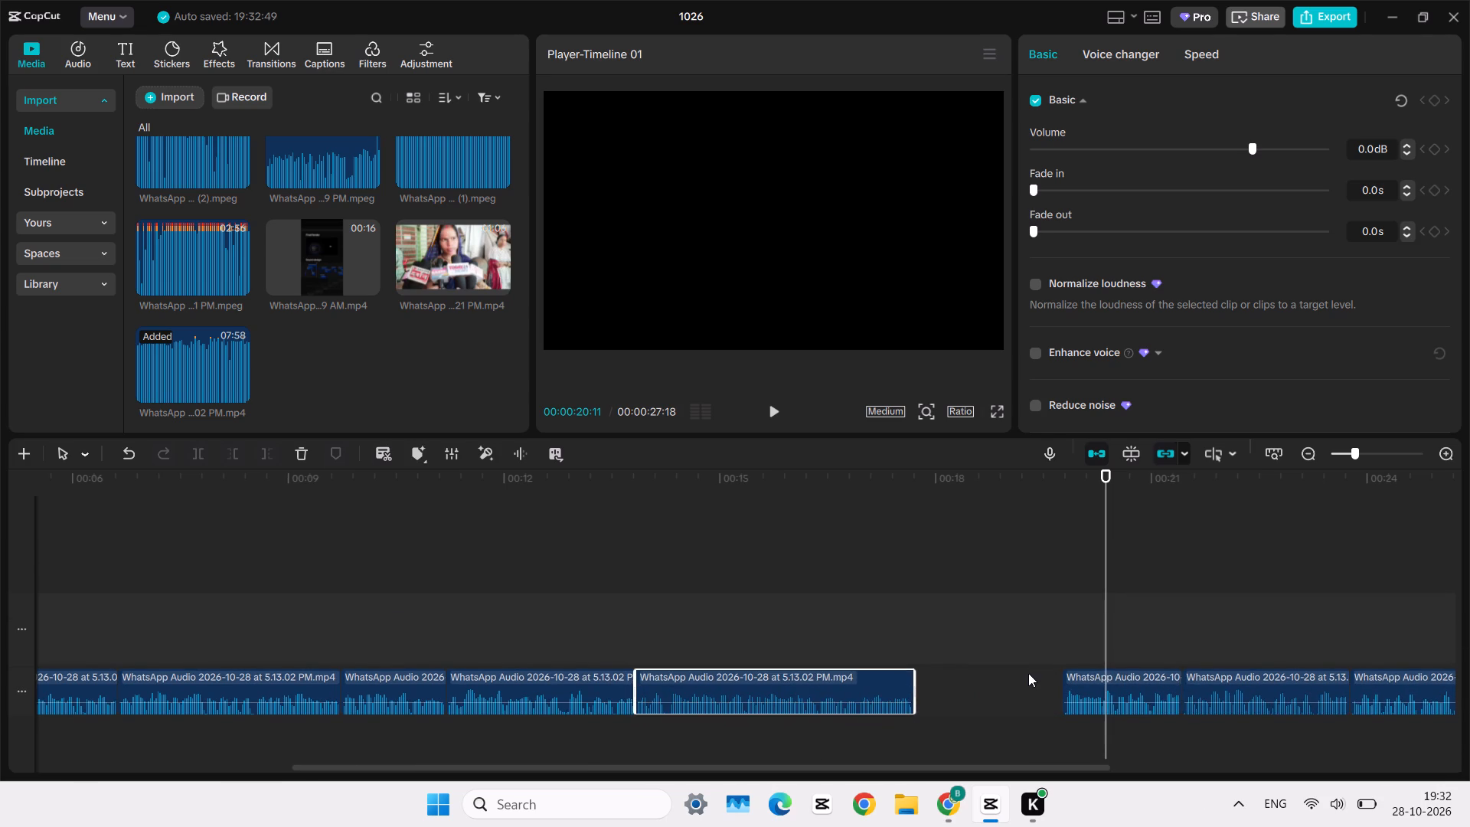
# Move the last four audio clips back together to about 17.7 seconds, closing the gap after the inserted passage.
pyautogui.click(1028, 674)
pyautogui.hscroll(-1, 1028, 674)
pyautogui.moveTo(688, 682); pyautogui.dragTo(1055, 676)
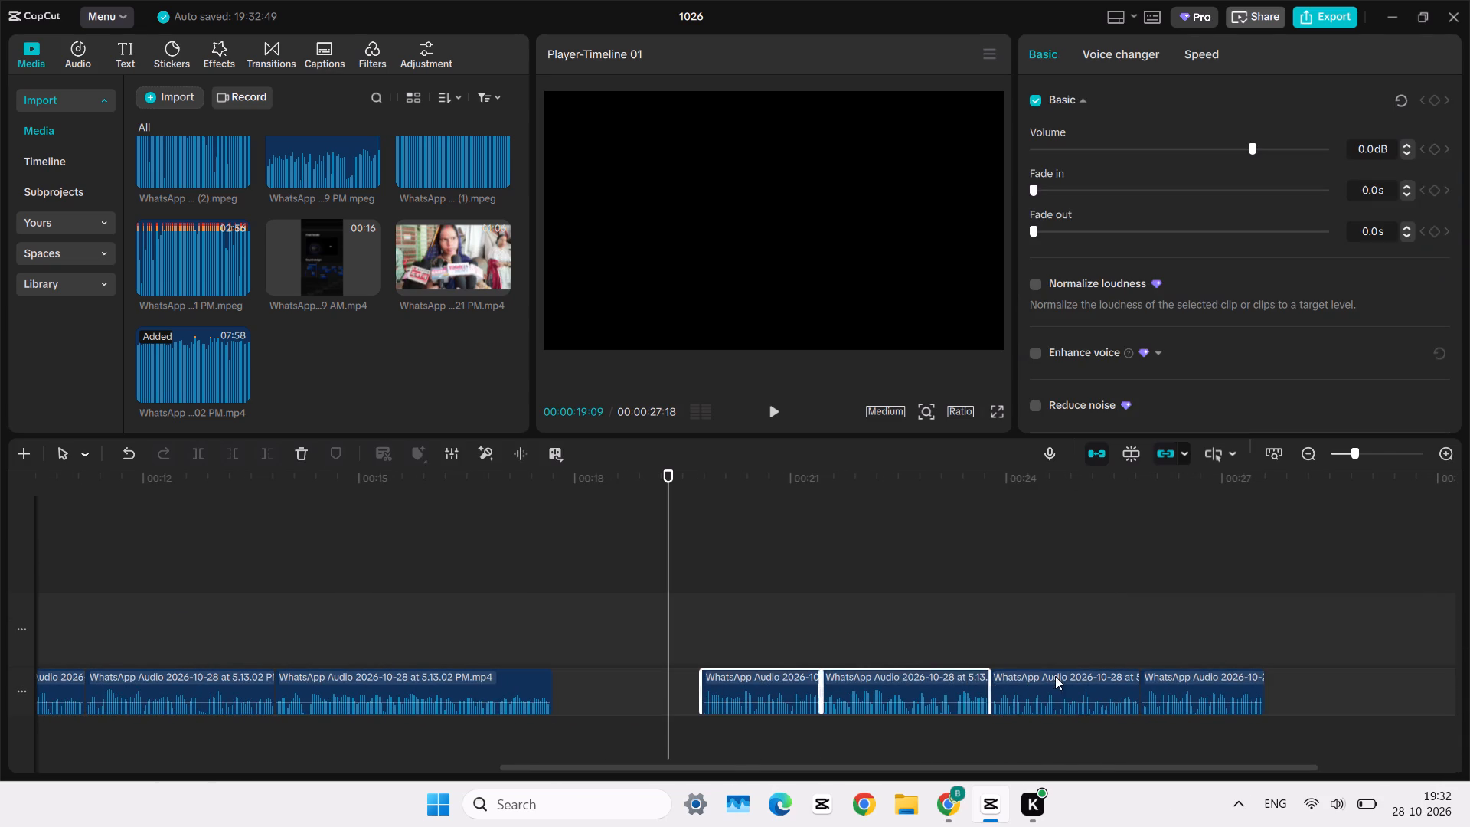
pyautogui.moveTo(1055, 676); pyautogui.dragTo(1243, 672)
pyautogui.moveTo(757, 678); pyautogui.dragTo(663, 692)
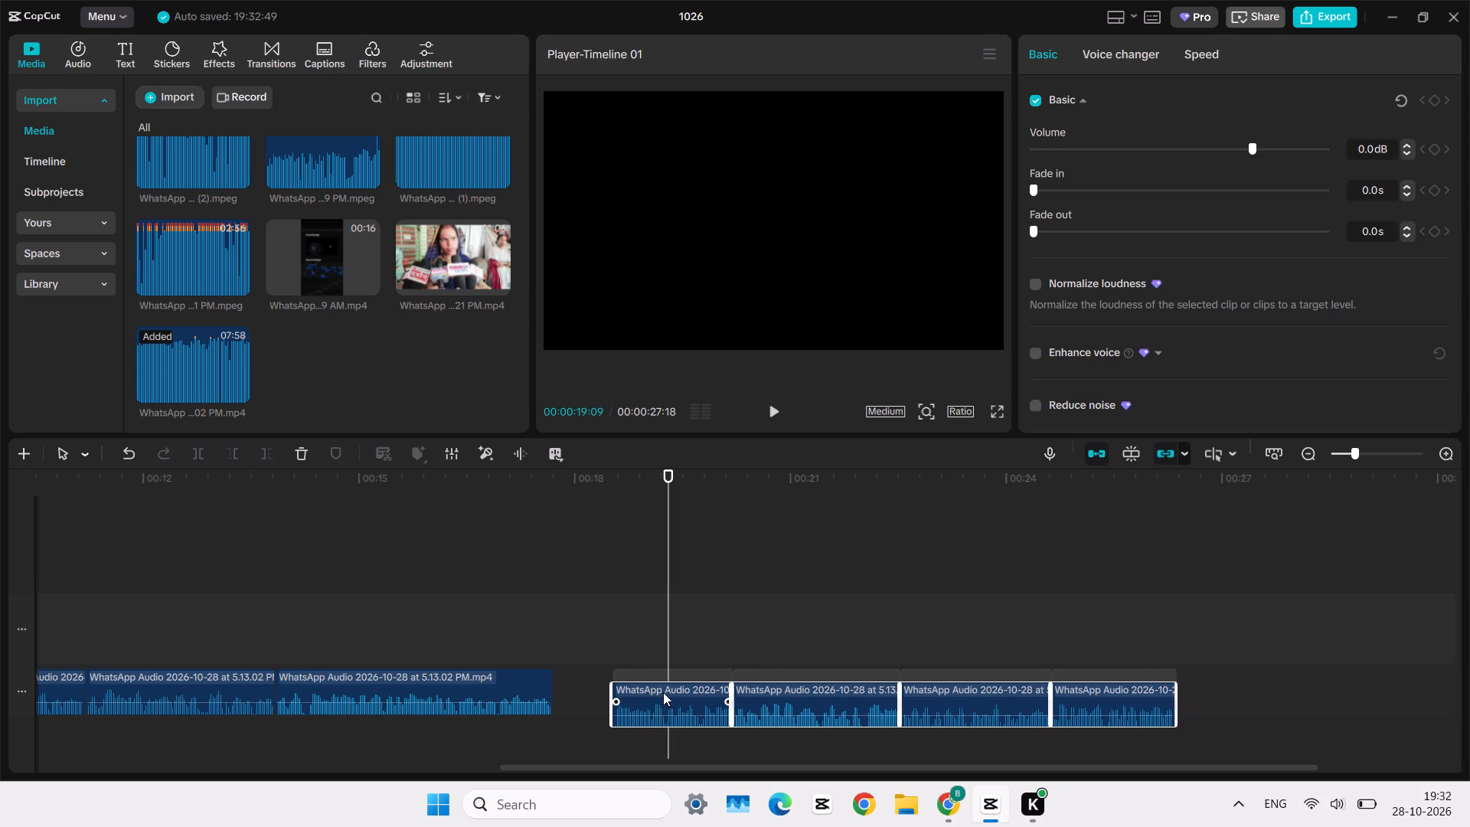
pyautogui.moveTo(663, 692); pyautogui.dragTo(610, 692)
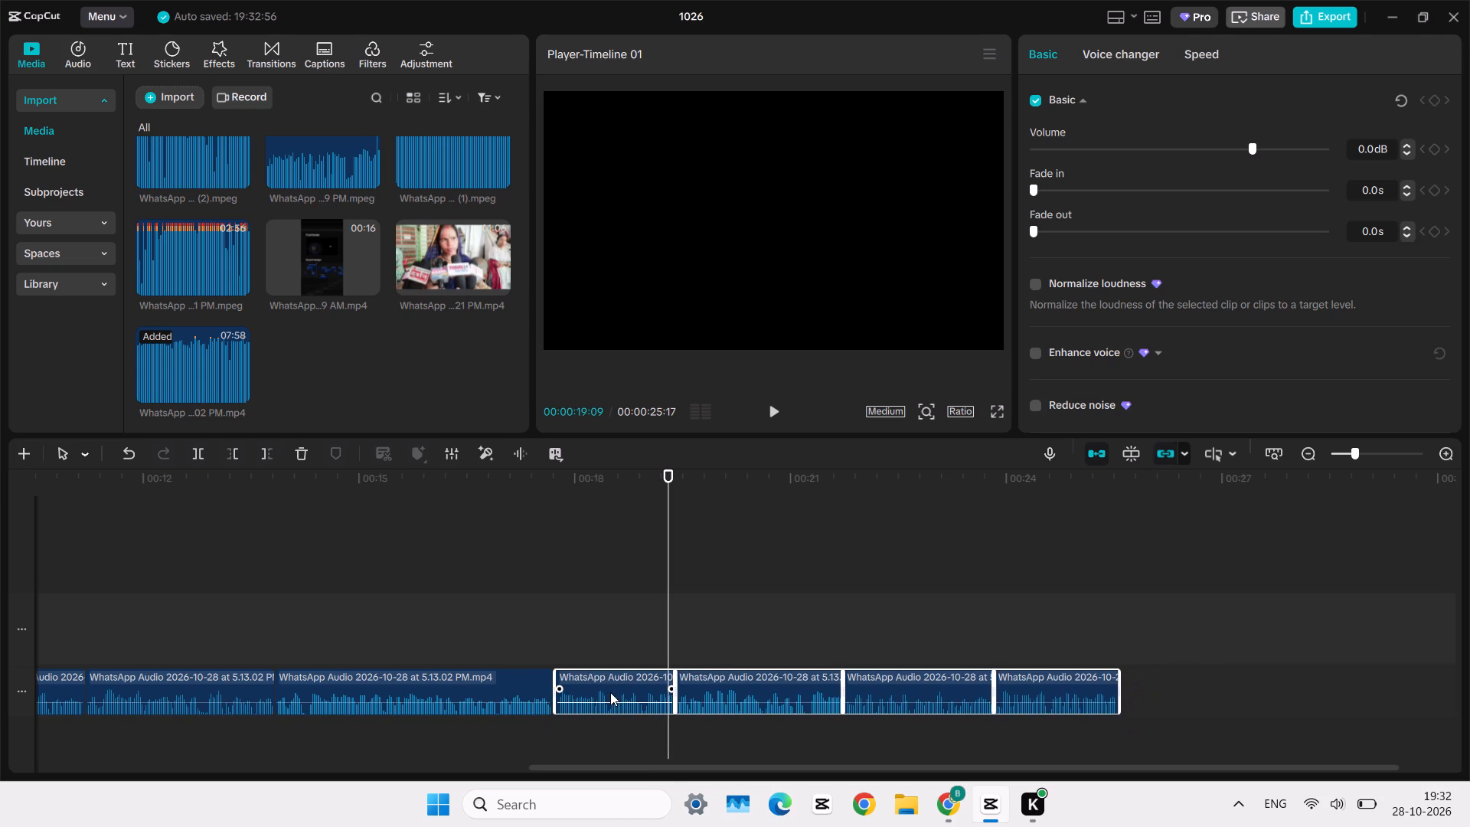
pyautogui.moveTo(612, 686); pyautogui.dragTo(610, 704)
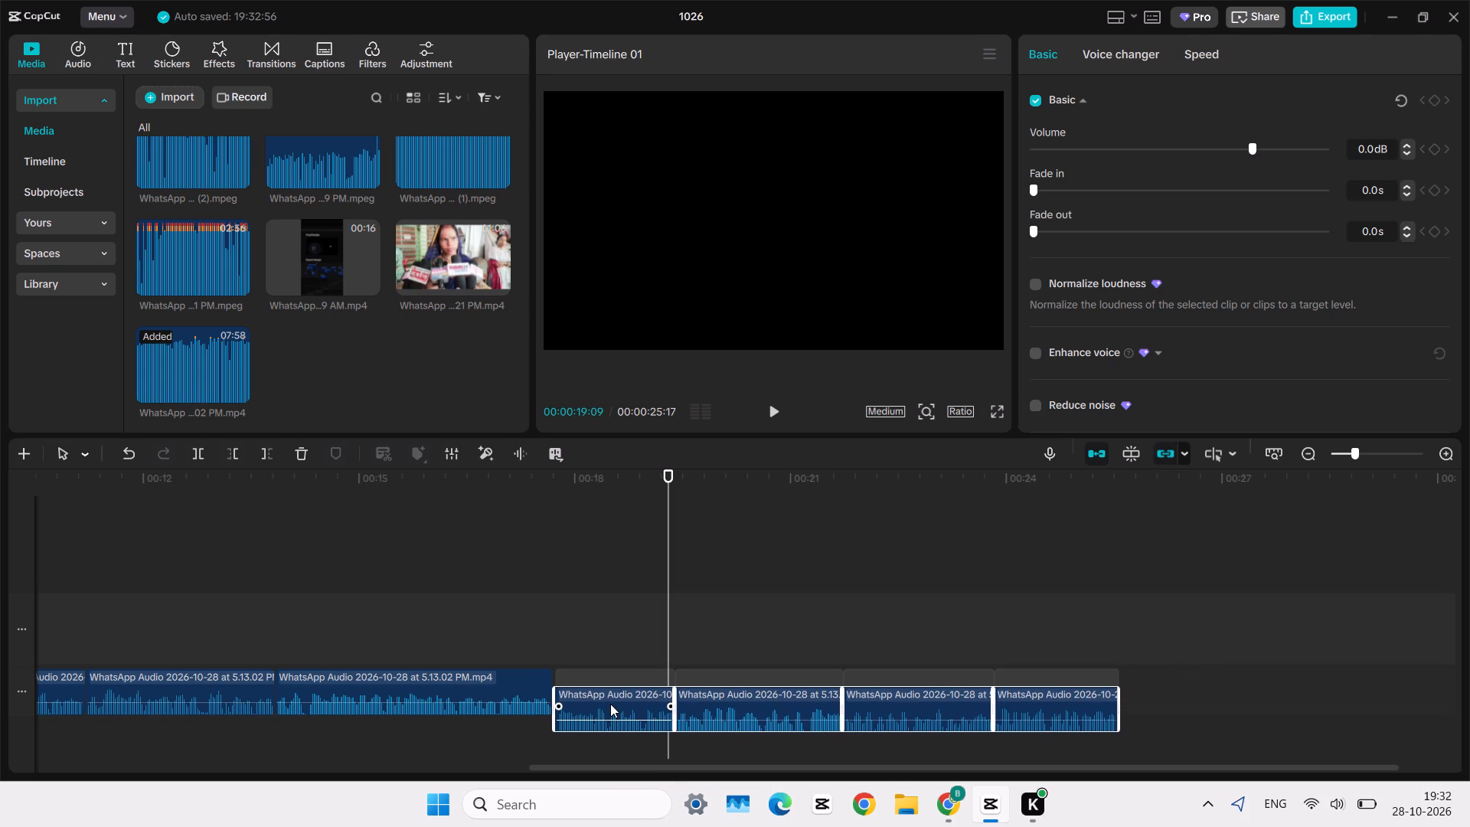
pyautogui.moveTo(610, 704); pyautogui.dragTo(610, 700)
# Play back the rearranged audio from about 10 seconds to its end to check the flow around the inserted passage.
pyautogui.click(566, 645)
pyautogui.hscroll(1, 566, 645)
pyautogui.click(544, 638)
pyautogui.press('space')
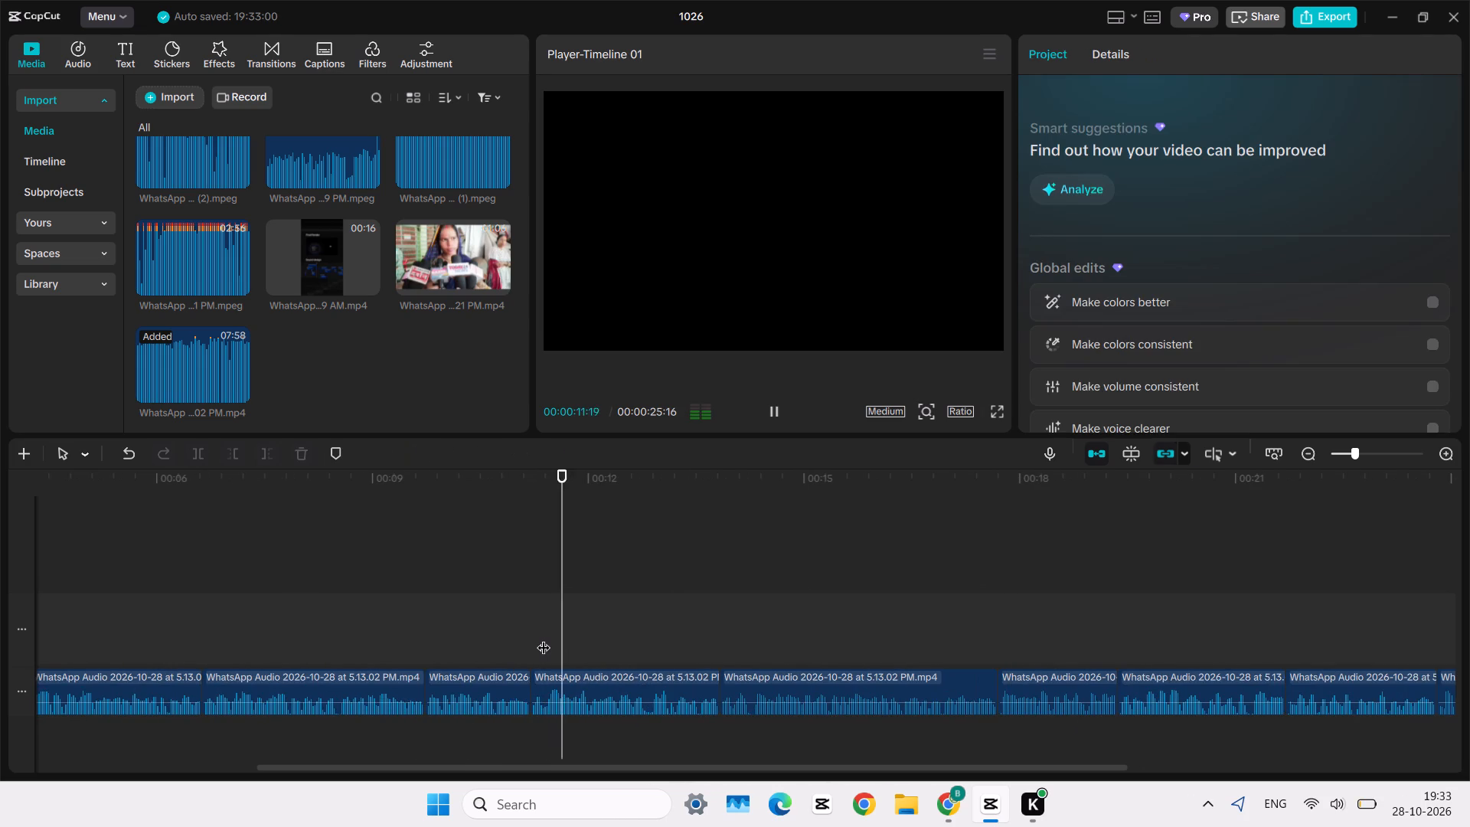
pyautogui.keyDown('ctrl'); pyautogui.scroll(-9, 544, 638); pyautogui.keyUp('ctrl')
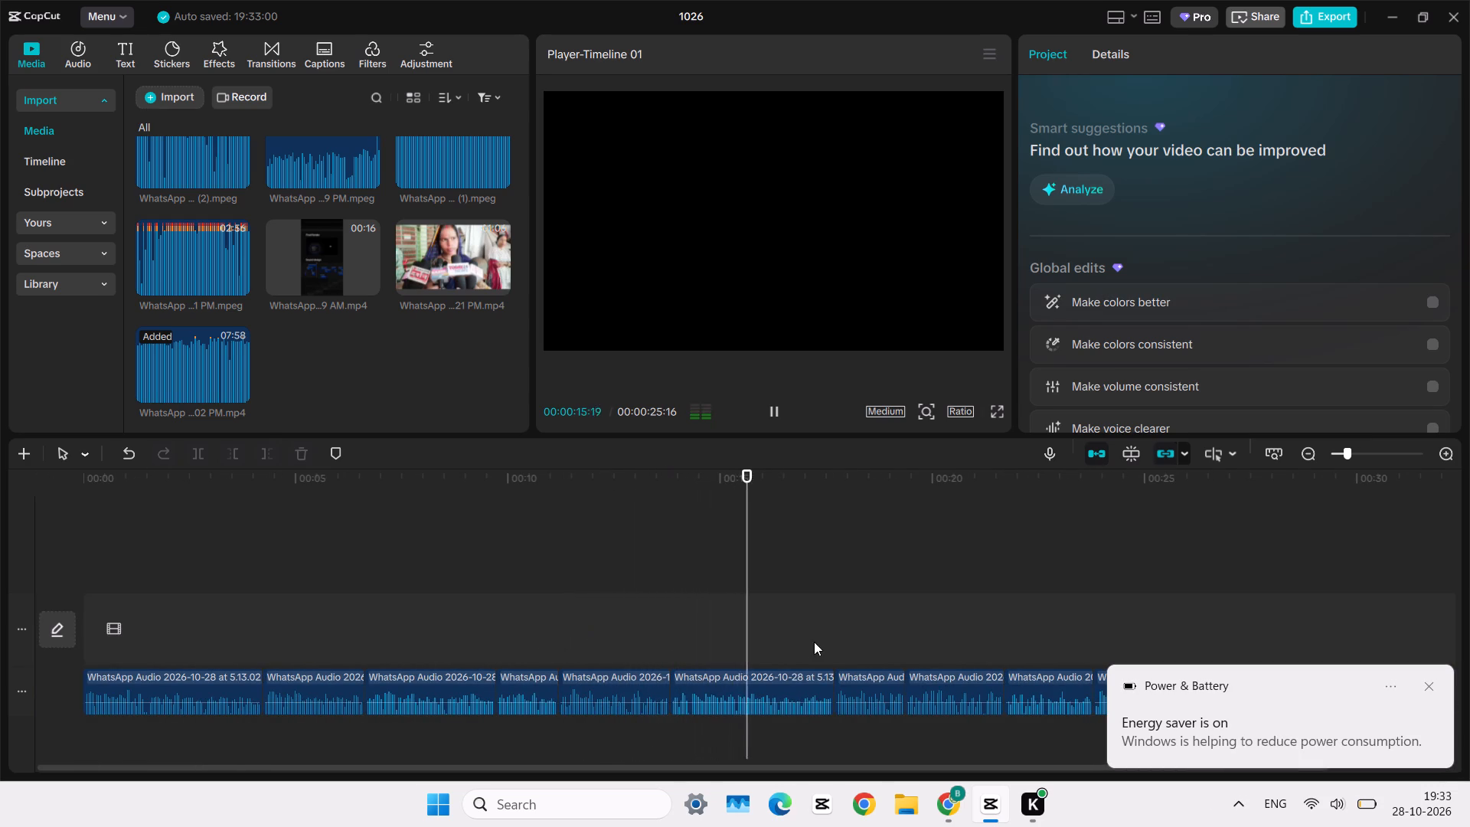
pyautogui.click(528, 655)
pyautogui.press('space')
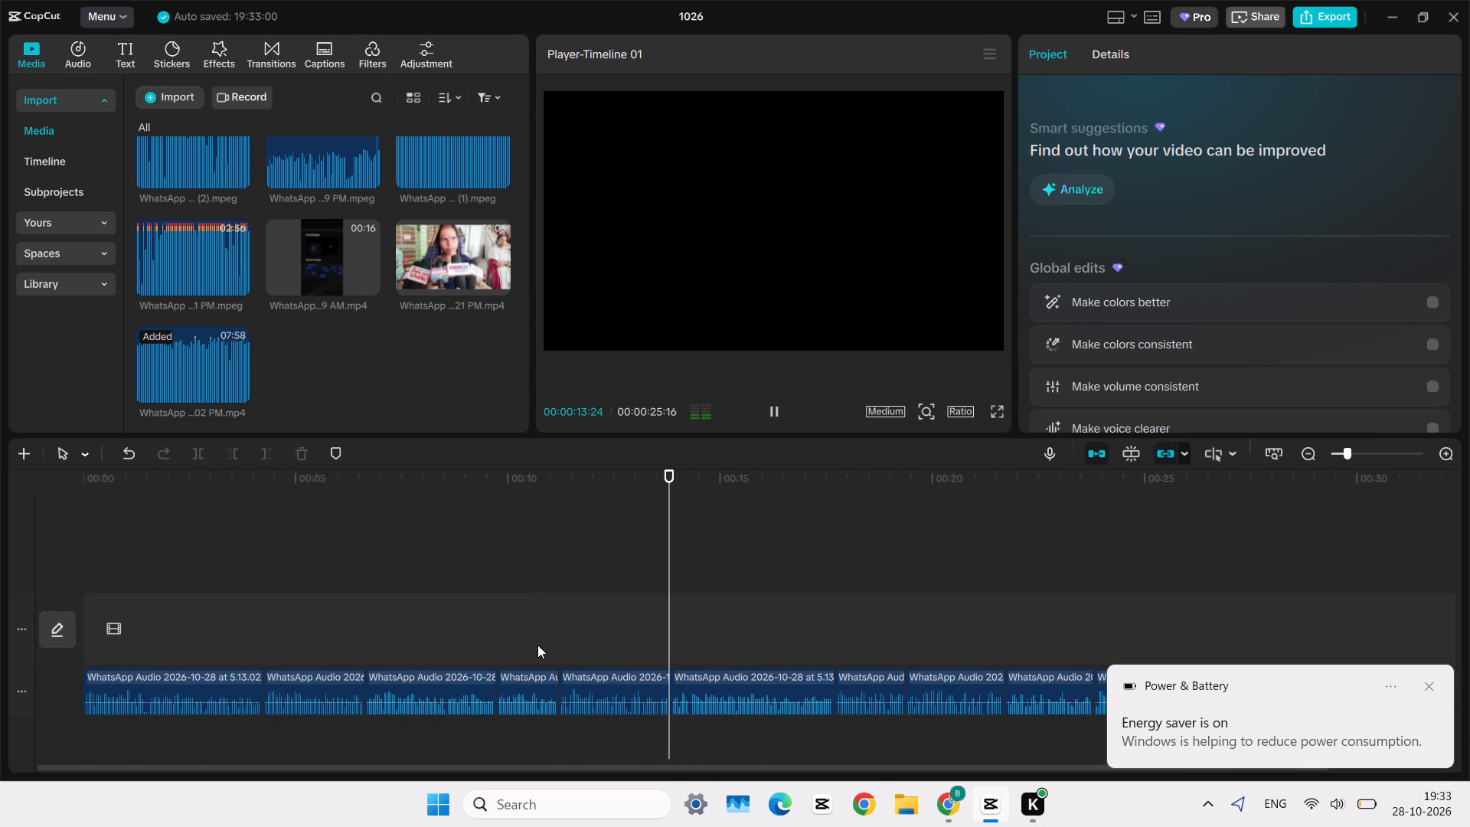
pyautogui.hscroll(-1, 861, 695)
pyautogui.click(861, 695)
pyautogui.keyDown('ctrl'); pyautogui.scroll(5, 861, 695); pyautogui.keyUp('ctrl')
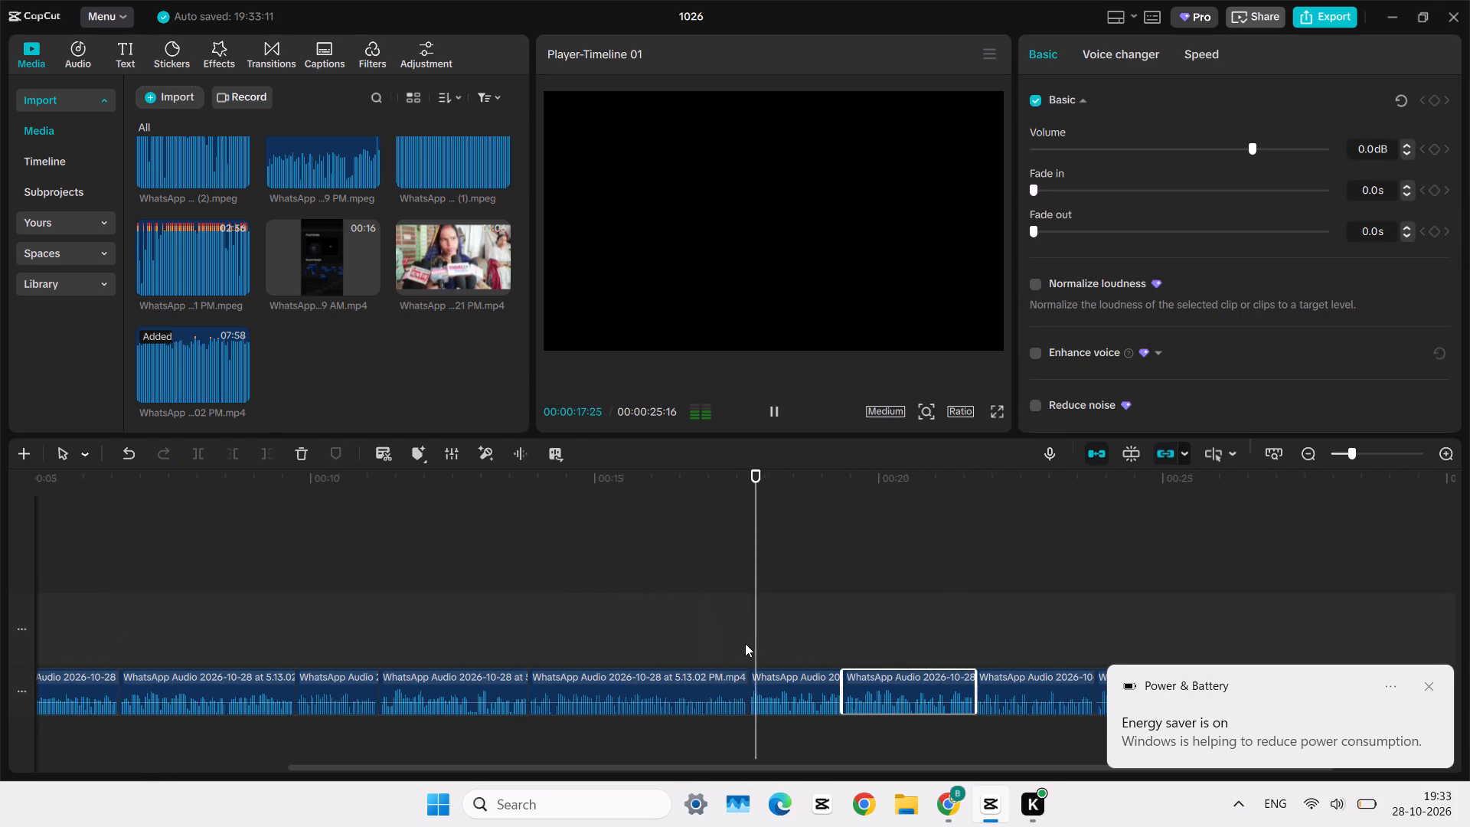
pyautogui.click(849, 623)
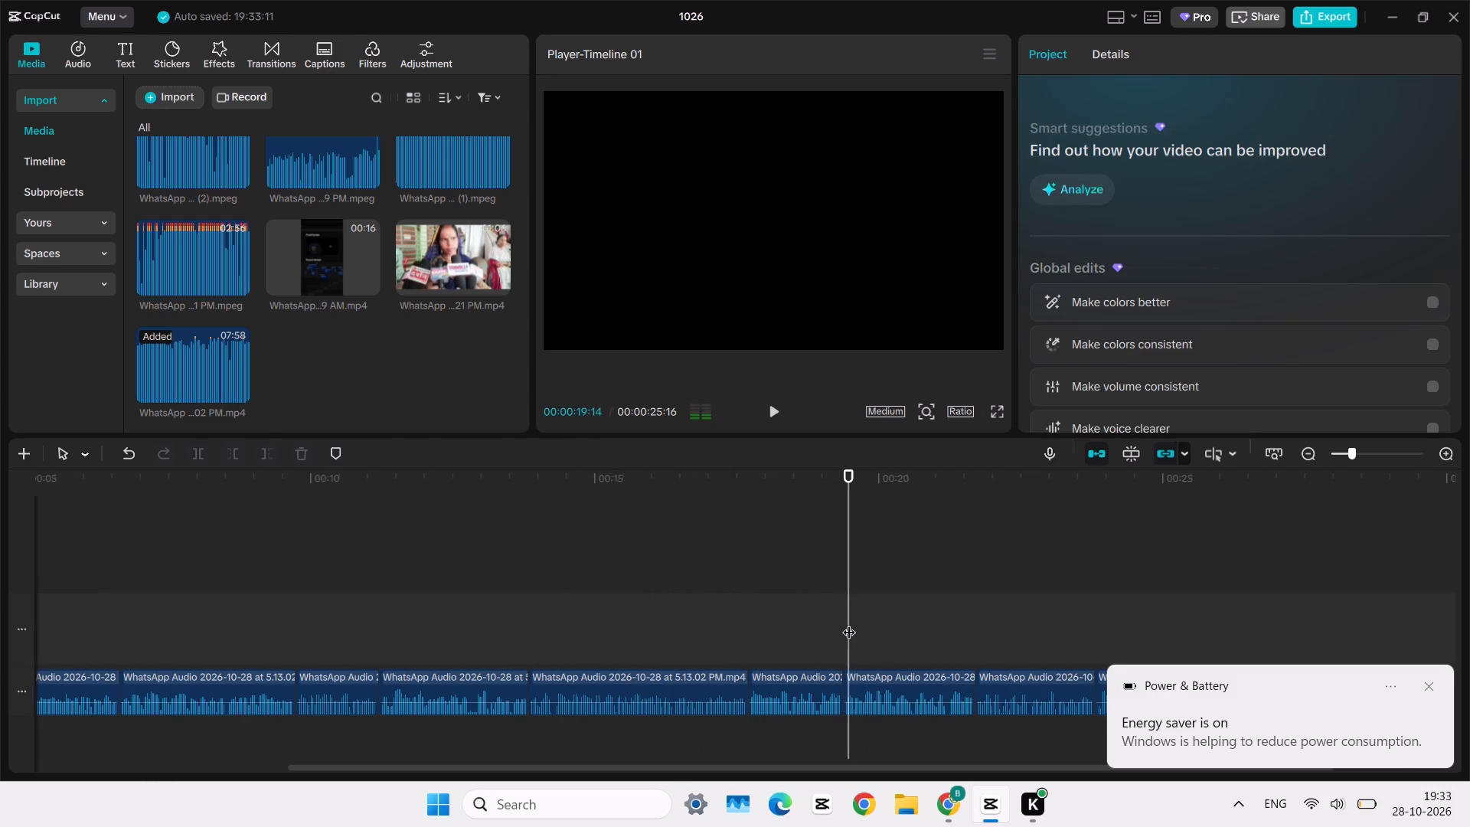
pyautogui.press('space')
pyautogui.keyDown('ctrl'); pyautogui.scroll(-12, 849, 623); pyautogui.keyUp('ctrl')
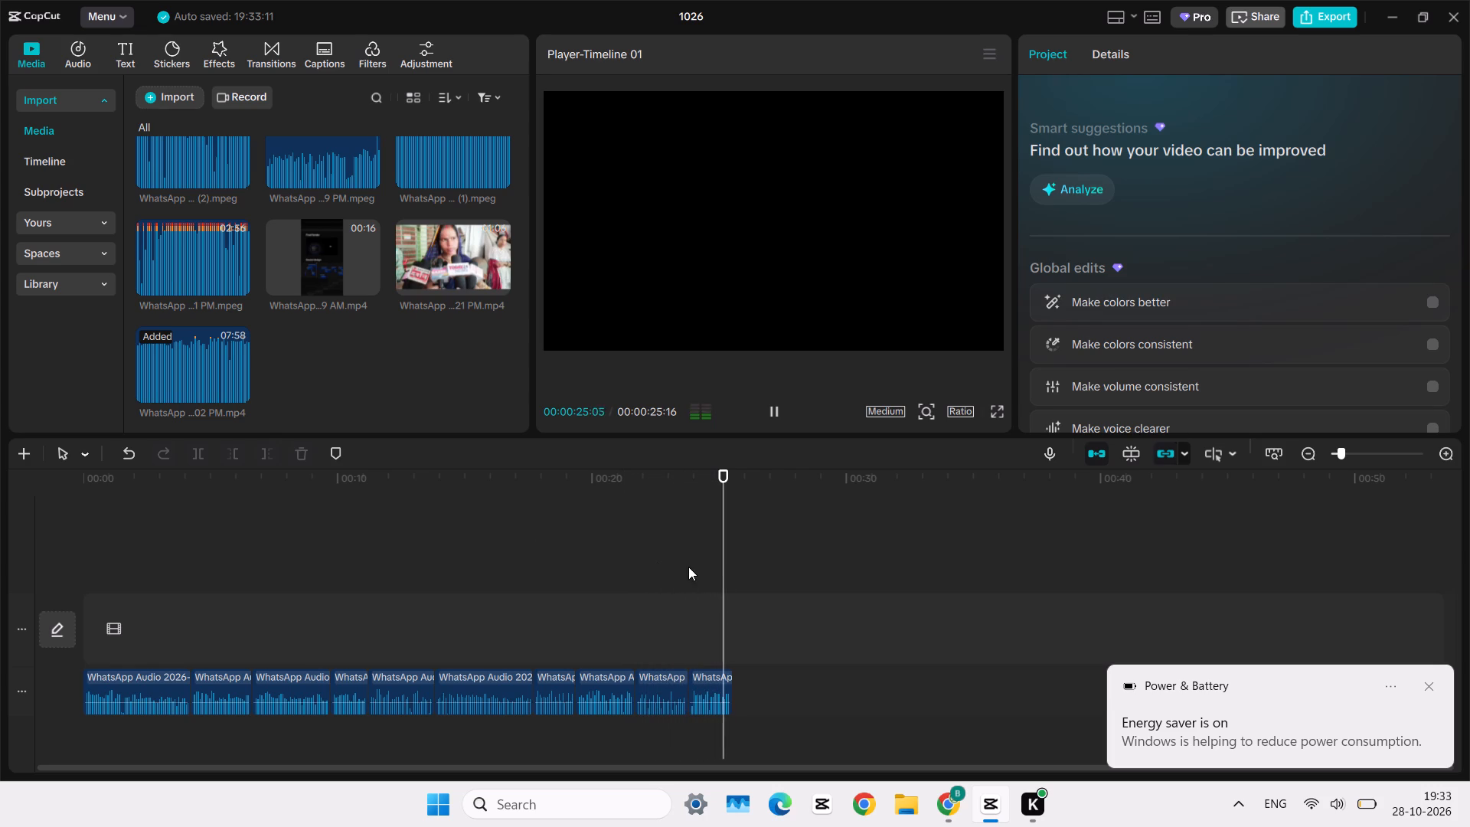
pyautogui.click(730, 615)
# Return the playhead to the very start of the timeline, at 00:00:00:00.
pyautogui.keyDown('ctrl'); pyautogui.scroll(16, 730, 615); pyautogui.keyUp('ctrl')
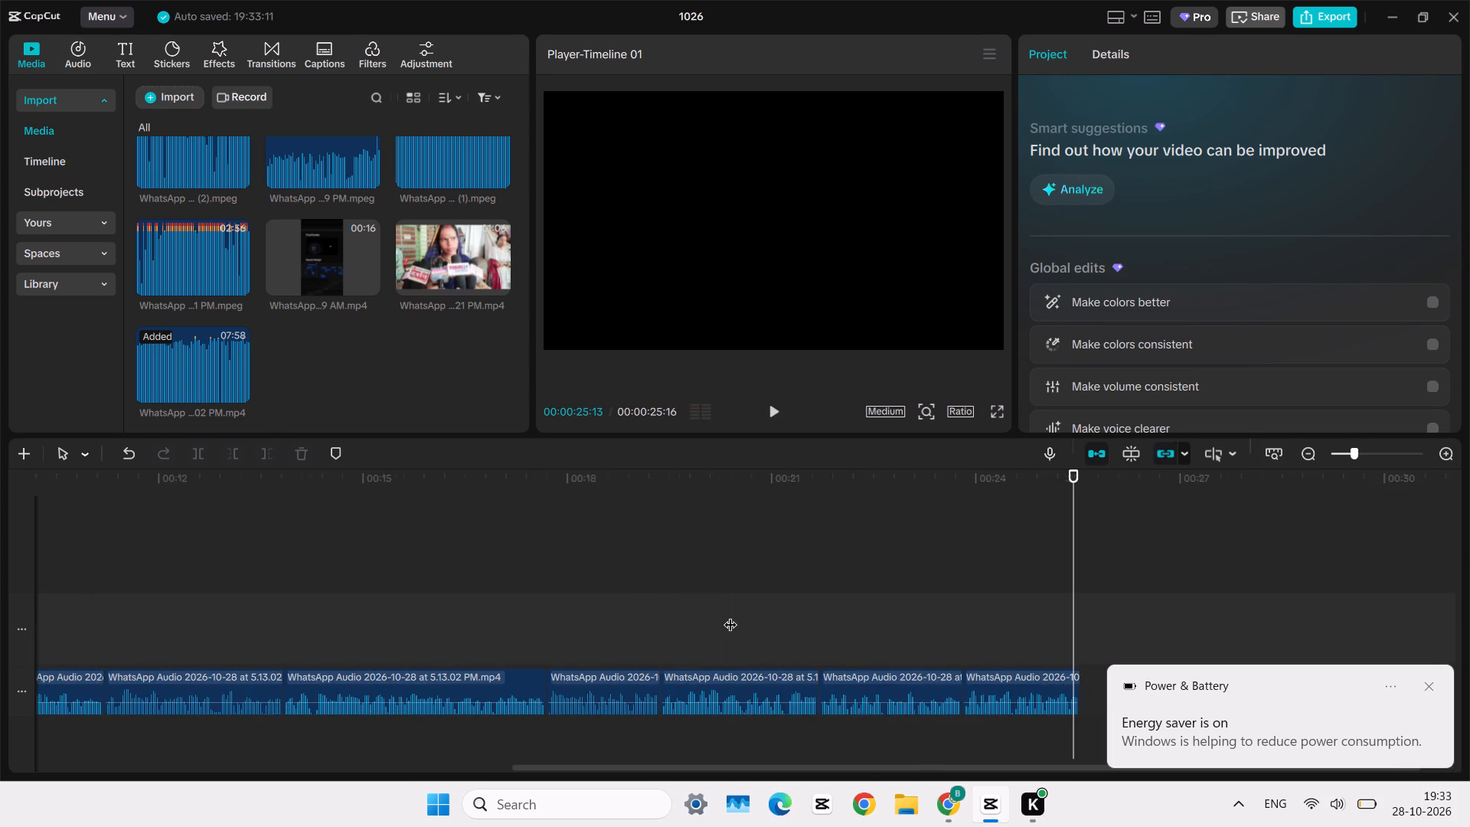
pyautogui.keyDown('ctrl'); pyautogui.scroll(12, 730, 615); pyautogui.keyUp('ctrl')
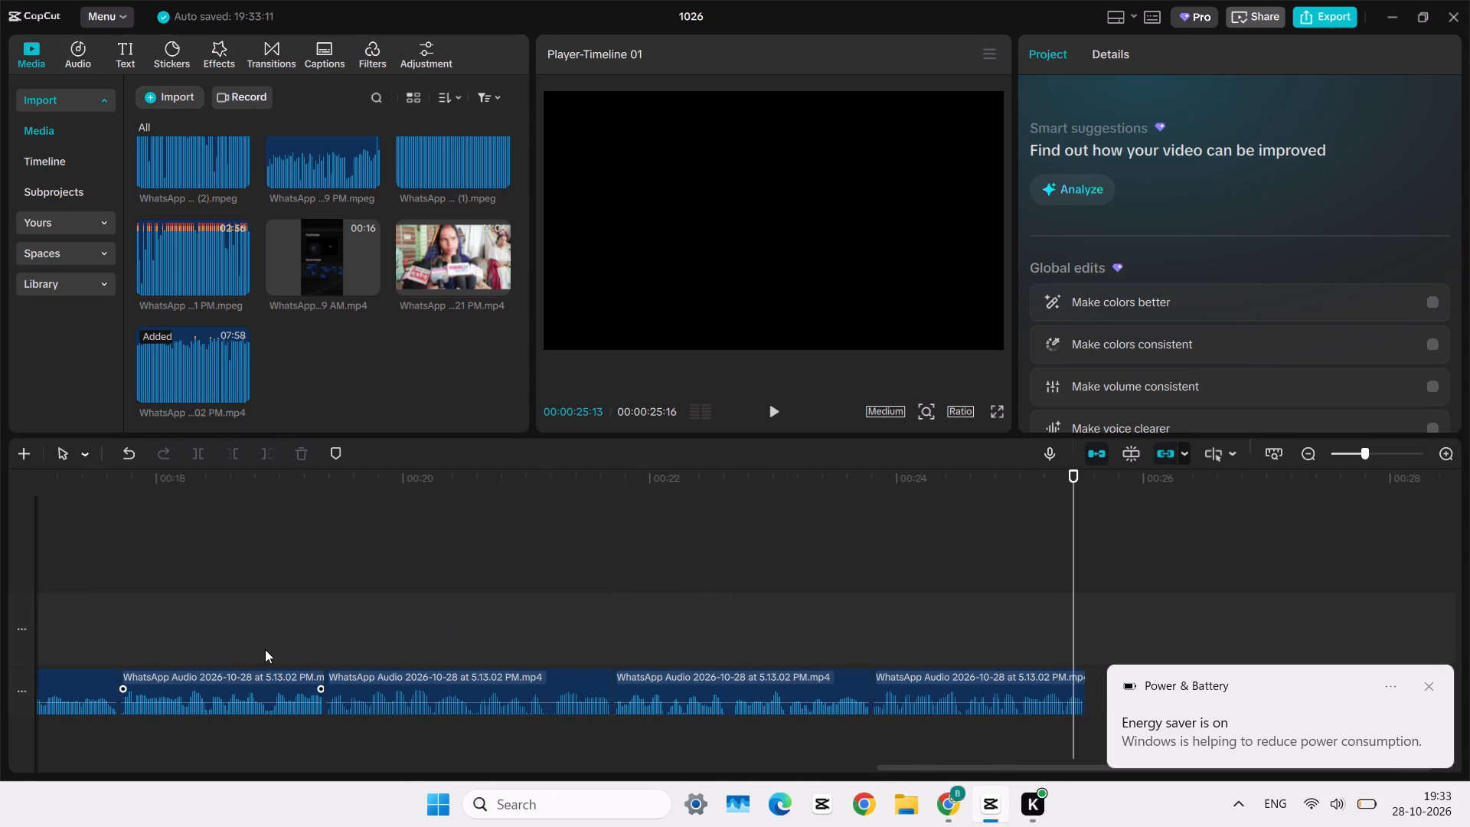
pyautogui.click(266, 649)
pyautogui.click(266, 649)
pyautogui.hscroll(9, 266, 649)
pyautogui.click(295, 603)
pyautogui.moveTo(295, 603); pyautogui.dragTo(0, 642)
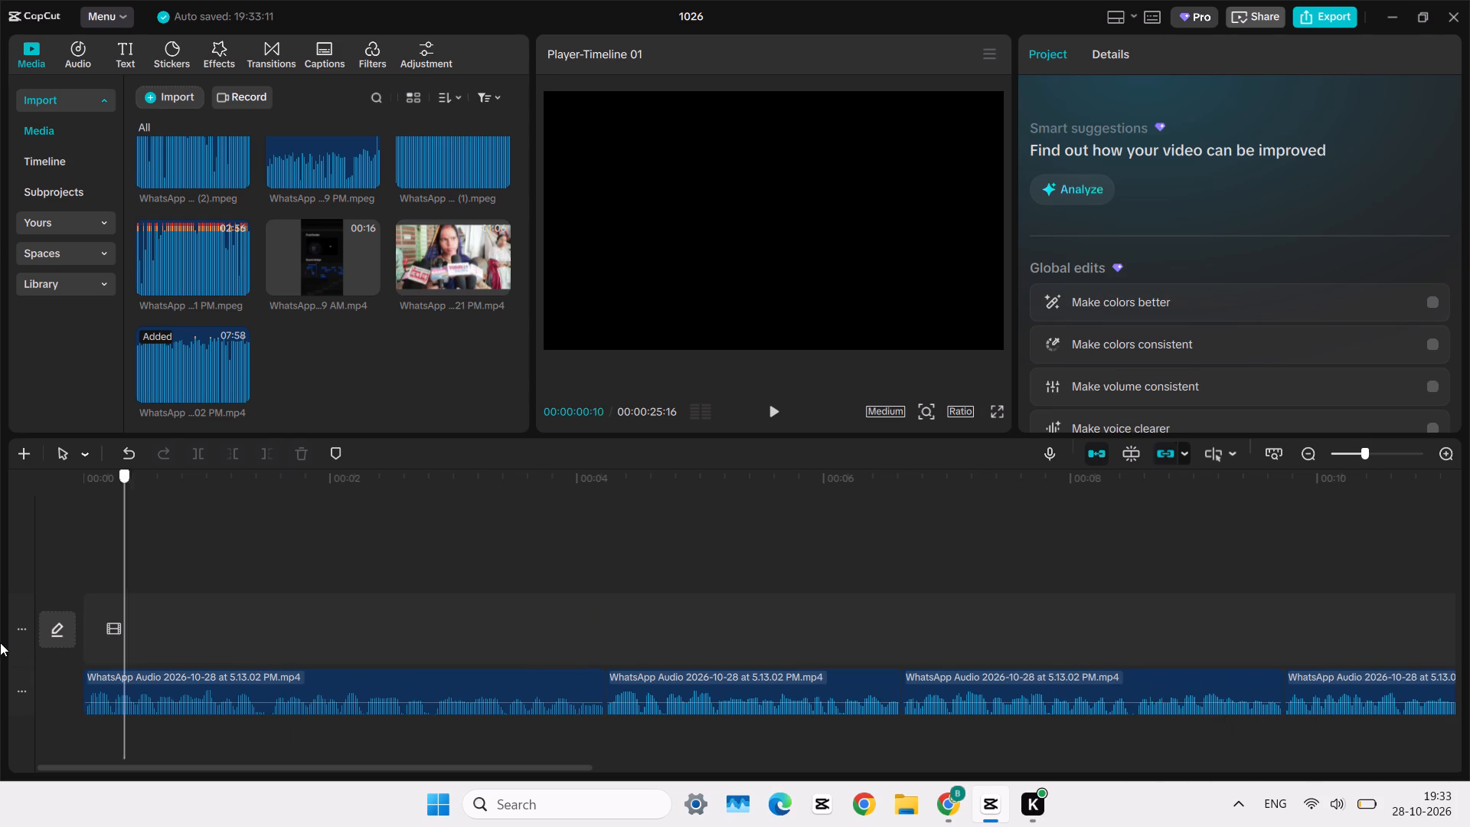
pyautogui.moveTo(0, 642); pyautogui.dragTo(0, 651)
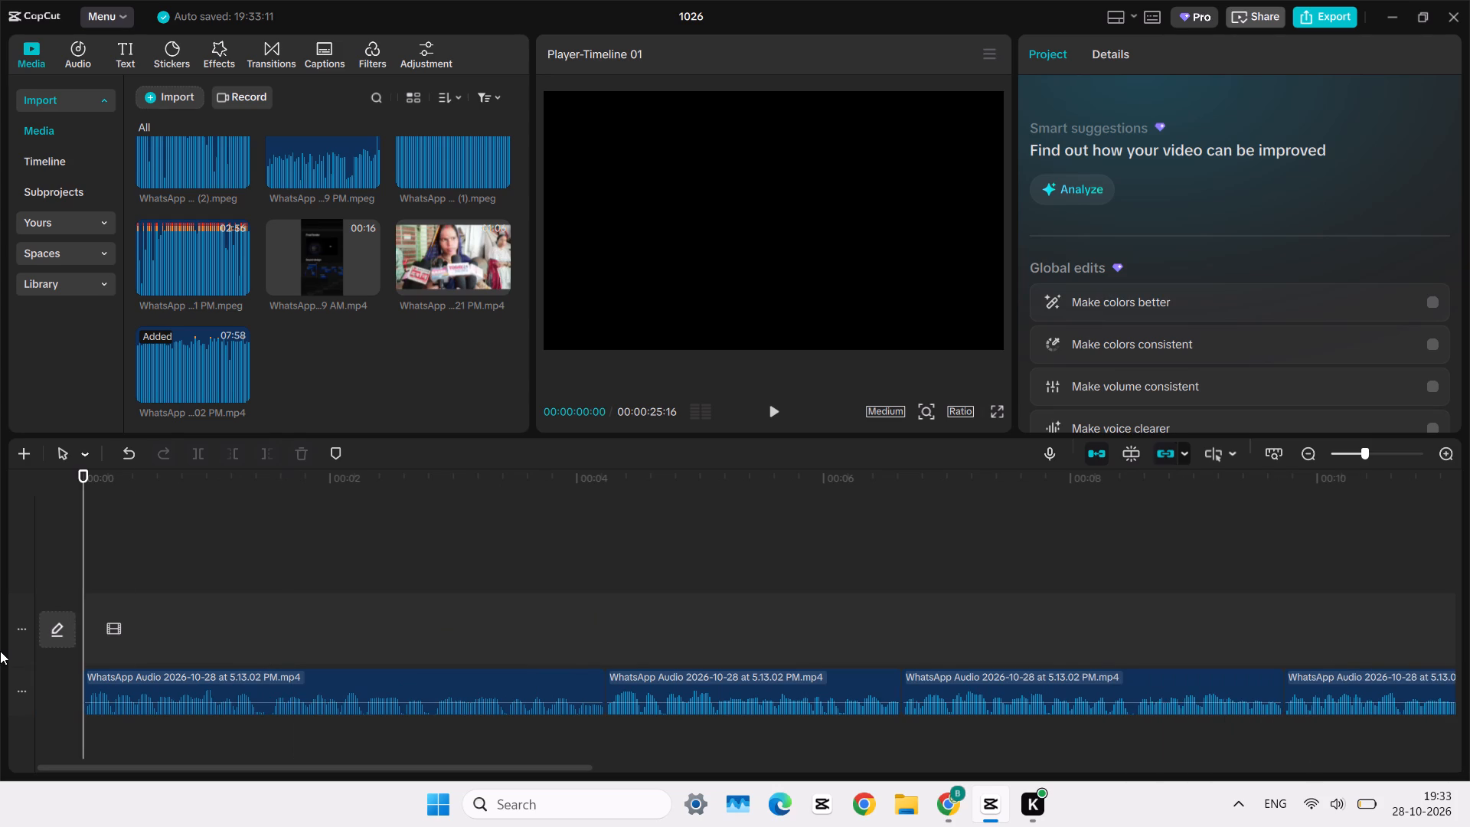
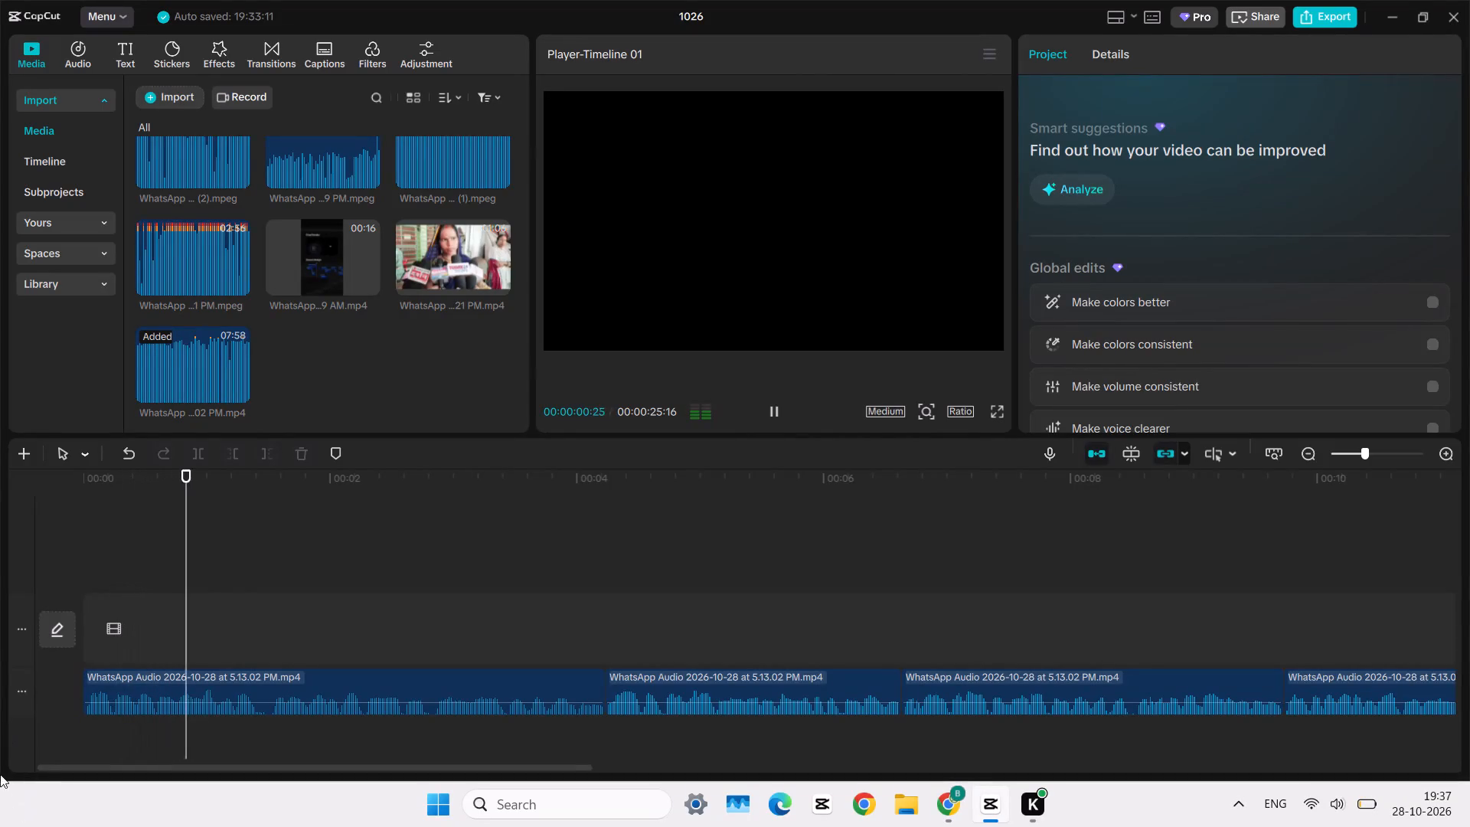
# Stop the playback of the joined audio and bring the playhead back to the timeline start at 00:00:00:00.
pyautogui.click(252, 596)
pyautogui.moveTo(252, 596); pyautogui.dragTo(0, 580)
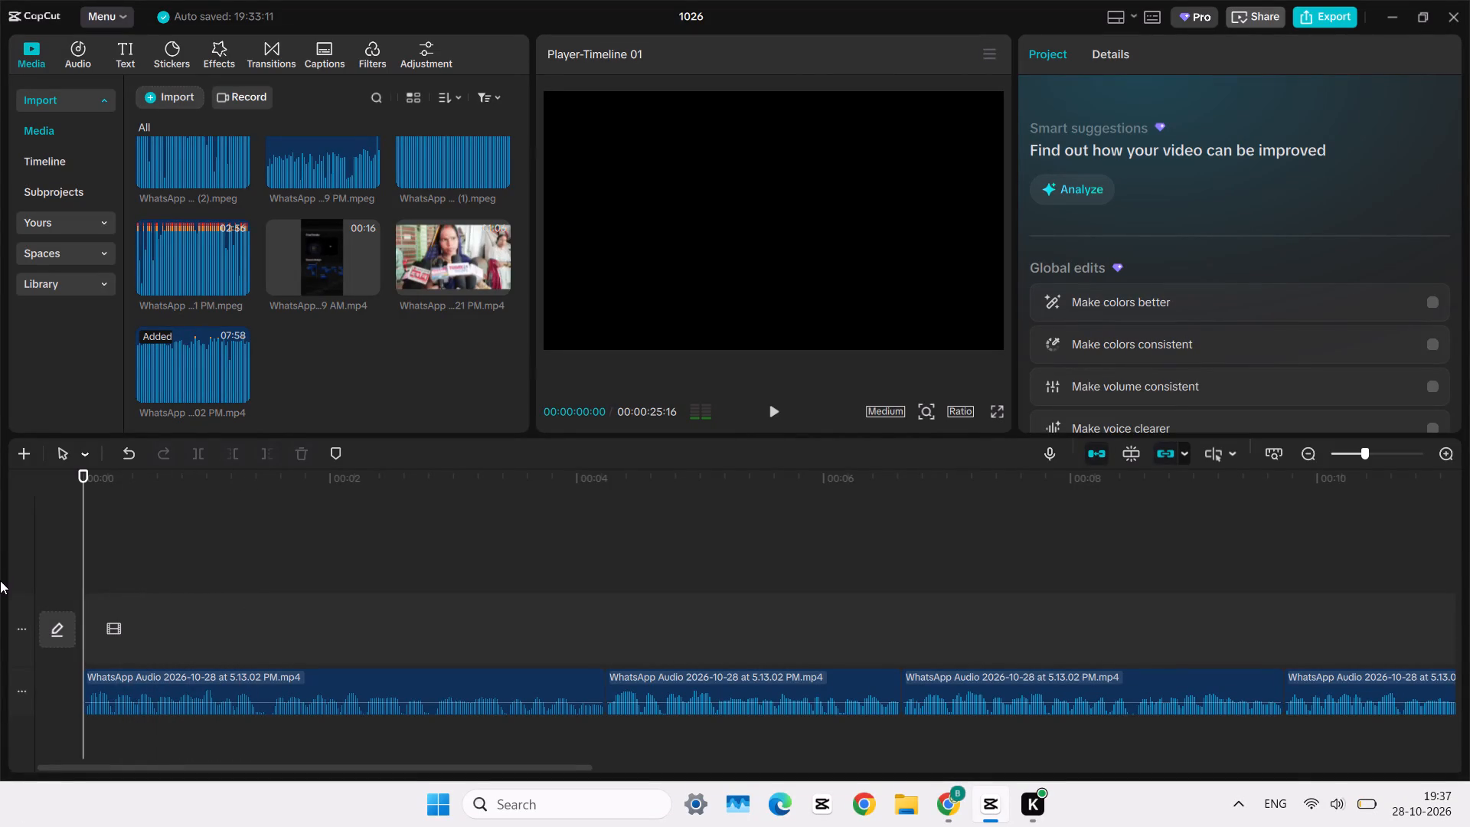
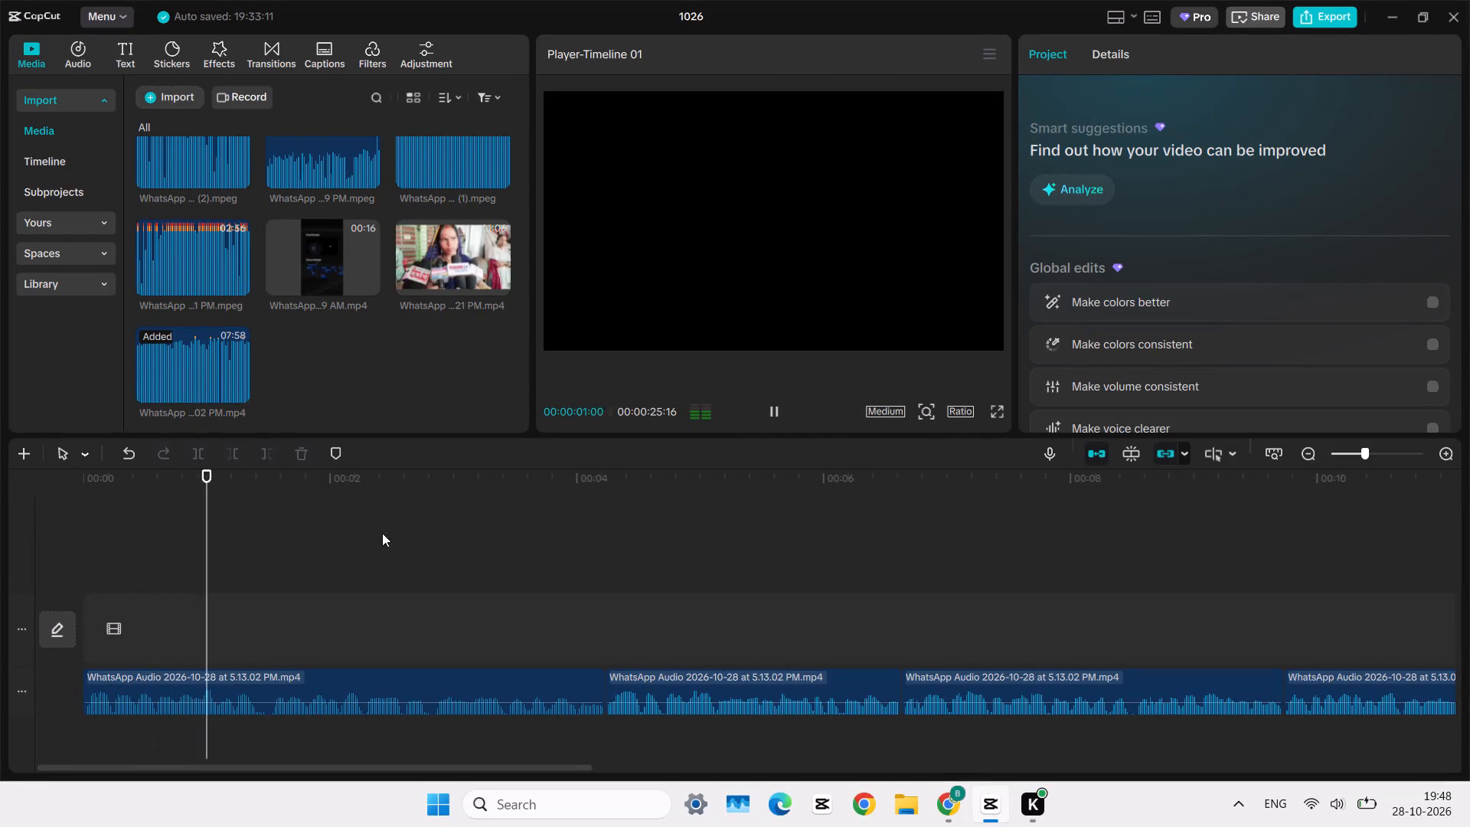
# Stop the playback of the joined audio and return the playhead to 00:00:00:00.
pyautogui.click(303, 564)
pyautogui.hscroll(3, 303, 564)
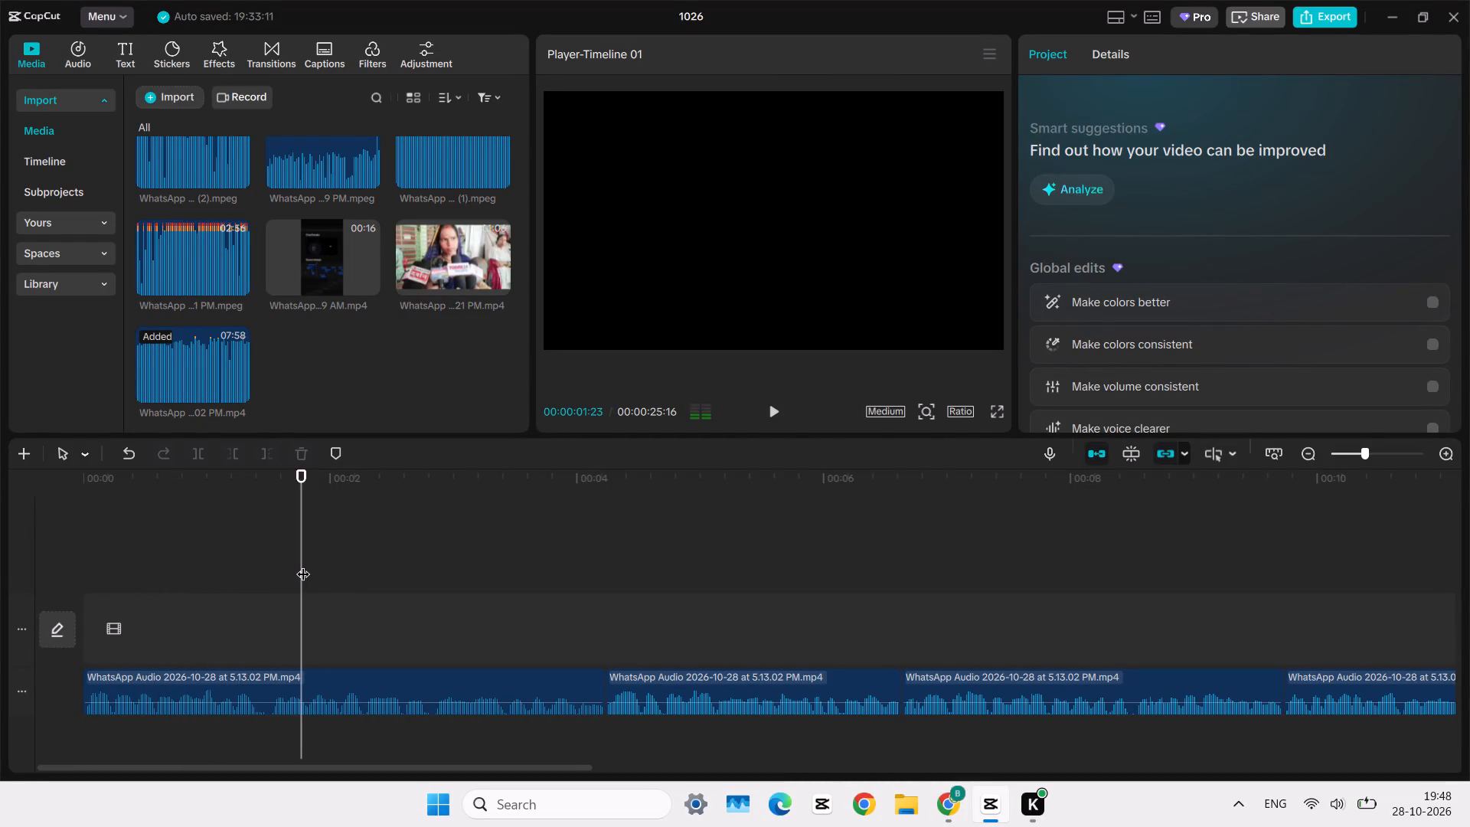
pyautogui.hscroll(1, 303, 564)
pyautogui.click(286, 561)
pyautogui.moveTo(286, 561); pyautogui.dragTo(0, 558)
# Find the Fukra Insaan viral sound (128k) WAV in the project media and place it at the timeline start on its own audio track.
pyautogui.scroll(2, 168, 280)
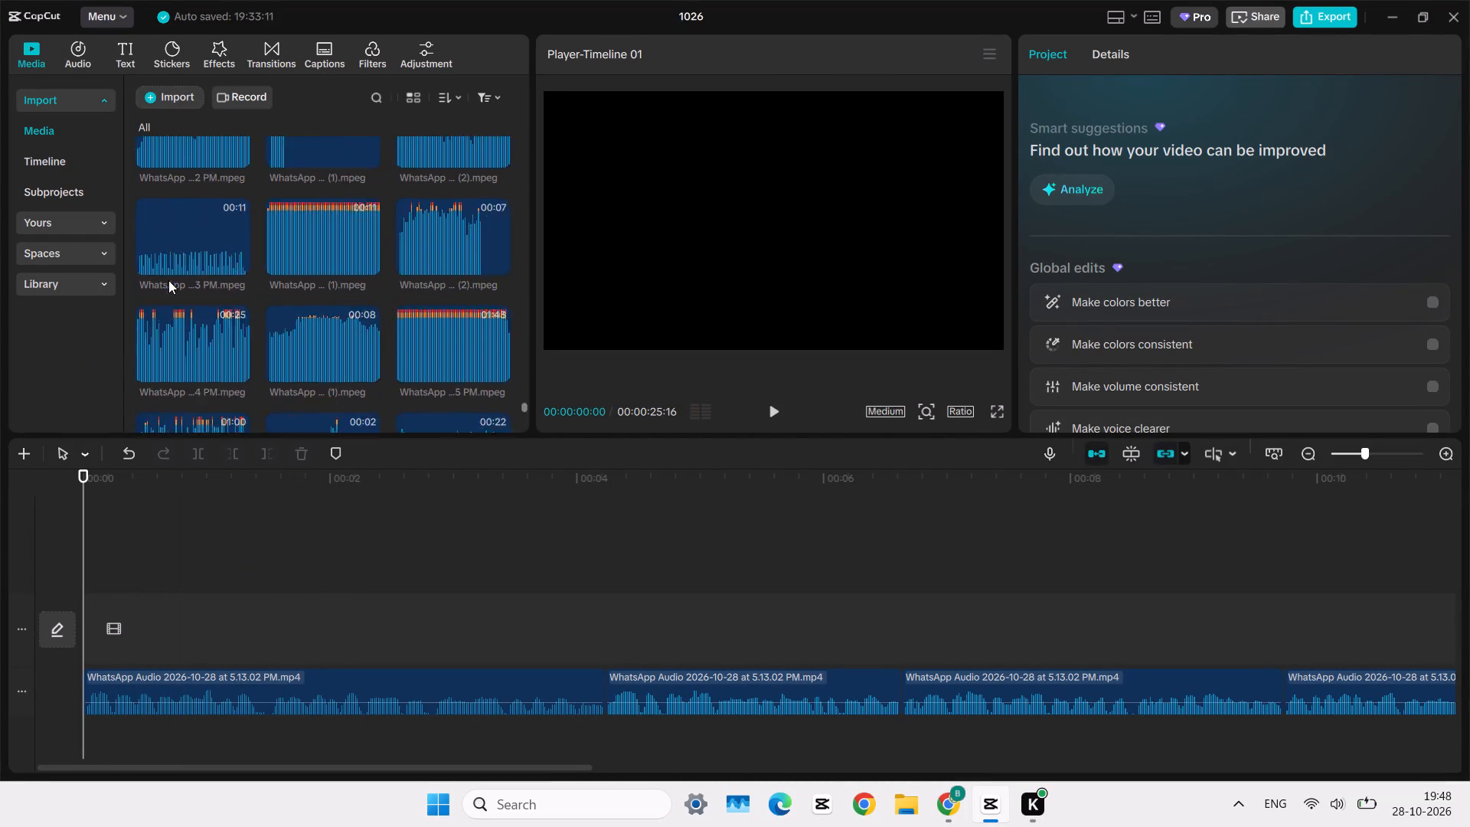
pyautogui.scroll(7, 168, 280)
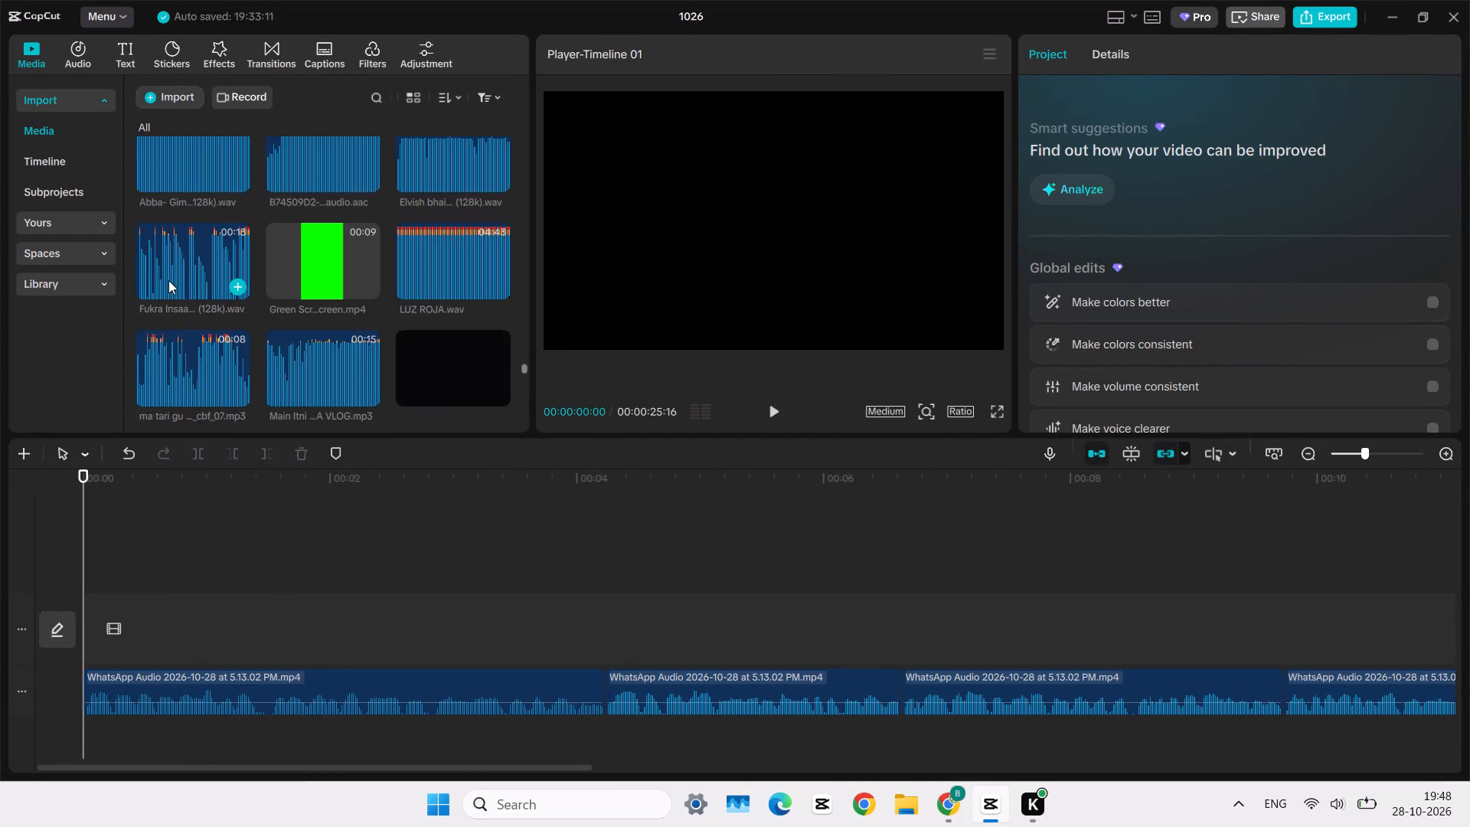
pyautogui.hscroll(-1, 168, 280)
pyautogui.click(176, 278)
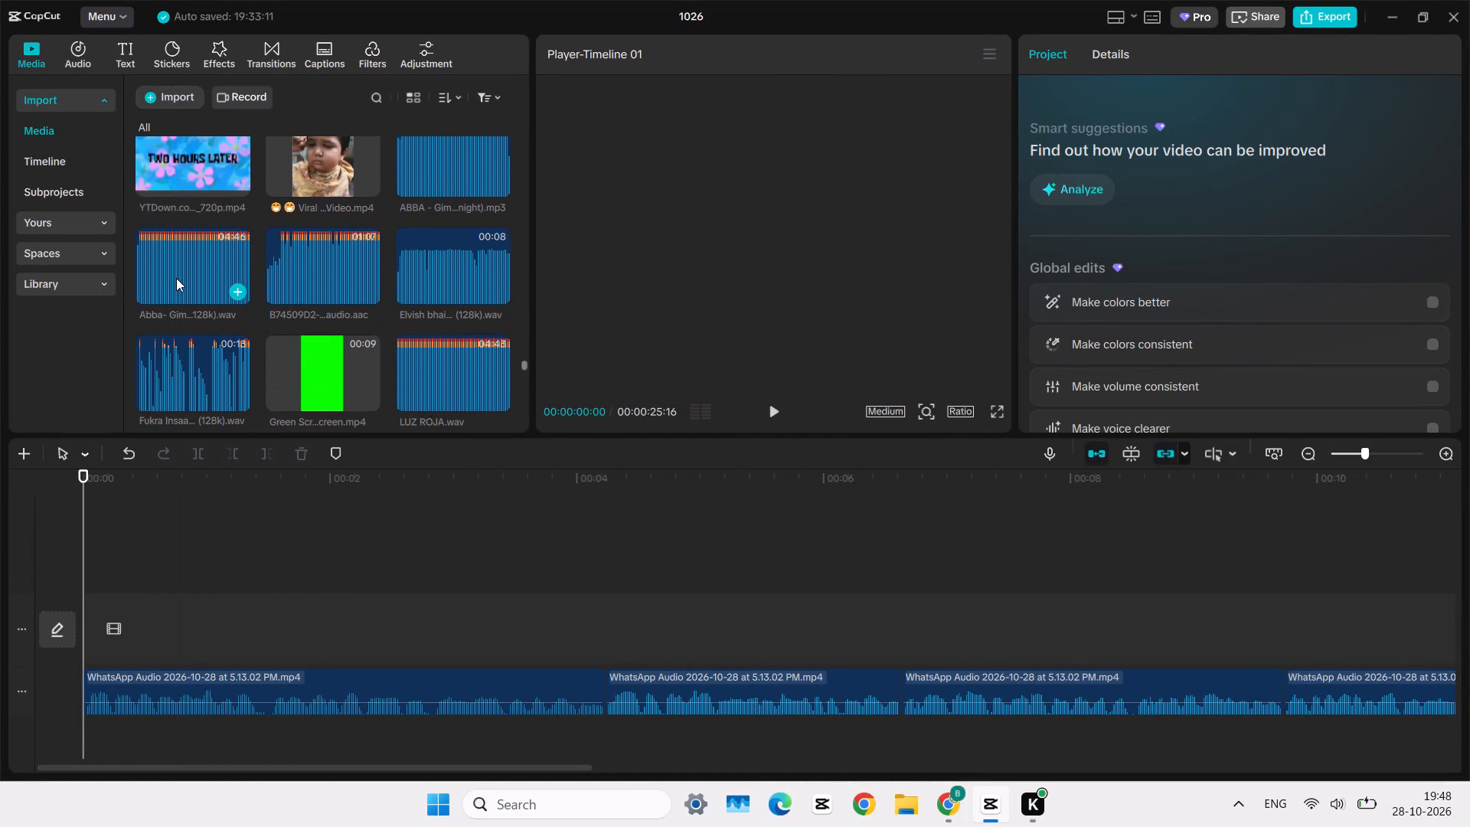
pyautogui.click(173, 391)
pyautogui.scroll(-1, 173, 391)
pyautogui.moveTo(188, 240); pyautogui.dragTo(166, 360)
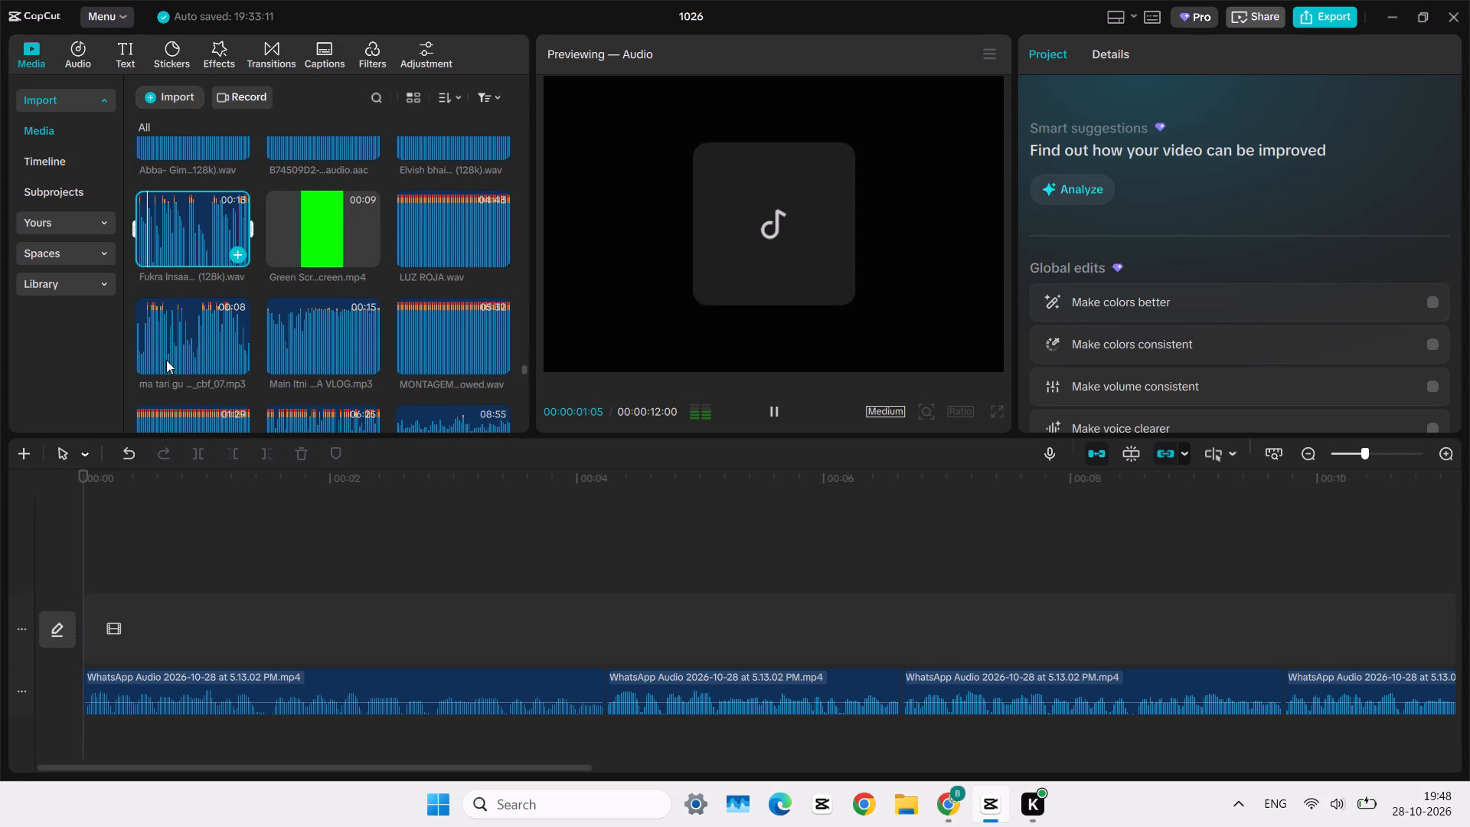
pyautogui.moveTo(166, 360); pyautogui.dragTo(67, 597)
# Trim the silent opening of the Fukra Insaan sound up to 00:00:00:07 and move the clip back to the timeline start.
pyautogui.click(119, 571)
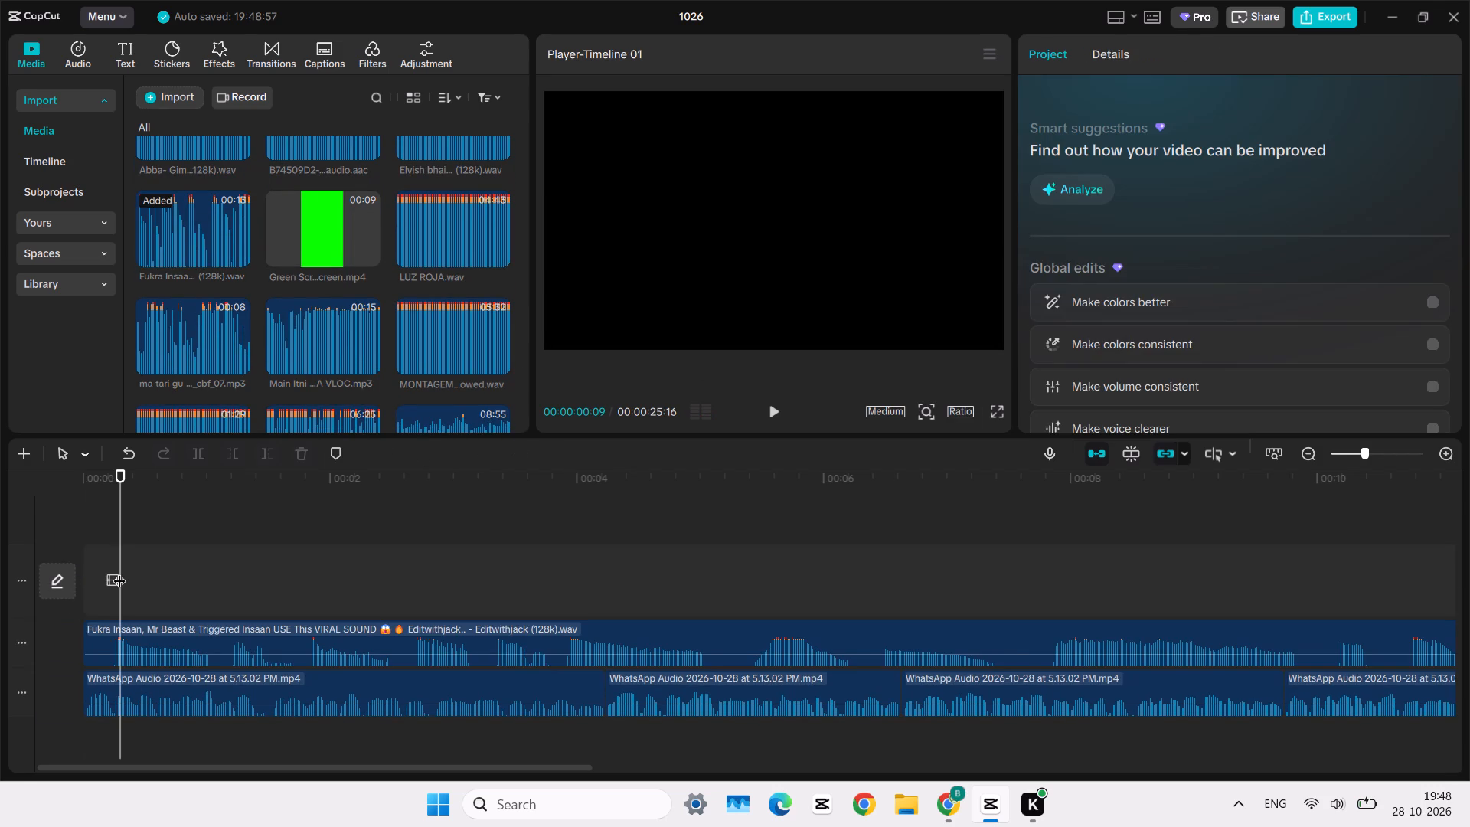
pyautogui.keyDown('ctrl'); pyautogui.scroll(20, 119, 571); pyautogui.keyUp('ctrl')
pyautogui.hscroll(4, 119, 571)
pyautogui.scroll(1, 119, 571)
pyautogui.hscroll(1, 119, 571)
pyautogui.scroll(1, 119, 571)
pyautogui.hscroll(1, 119, 571)
pyautogui.scroll(1, 119, 571)
pyautogui.hscroll(1, 119, 571)
pyautogui.scroll(1, 119, 571)
pyautogui.hscroll(1, 119, 571)
pyautogui.scroll(1, 119, 571)
pyautogui.hscroll(1, 119, 571)
pyautogui.scroll(1, 119, 571)
pyautogui.hscroll(1, 119, 571)
pyautogui.scroll(1, 119, 571)
pyautogui.hscroll(1, 119, 571)
pyautogui.scroll(1, 119, 571)
pyautogui.hscroll(1, 119, 571)
pyautogui.scroll(1, 119, 571)
pyautogui.hscroll(1, 119, 571)
pyautogui.scroll(1, 119, 571)
pyautogui.hscroll(1, 119, 571)
pyautogui.click(202, 539)
pyautogui.moveTo(202, 539); pyautogui.dragTo(188, 539)
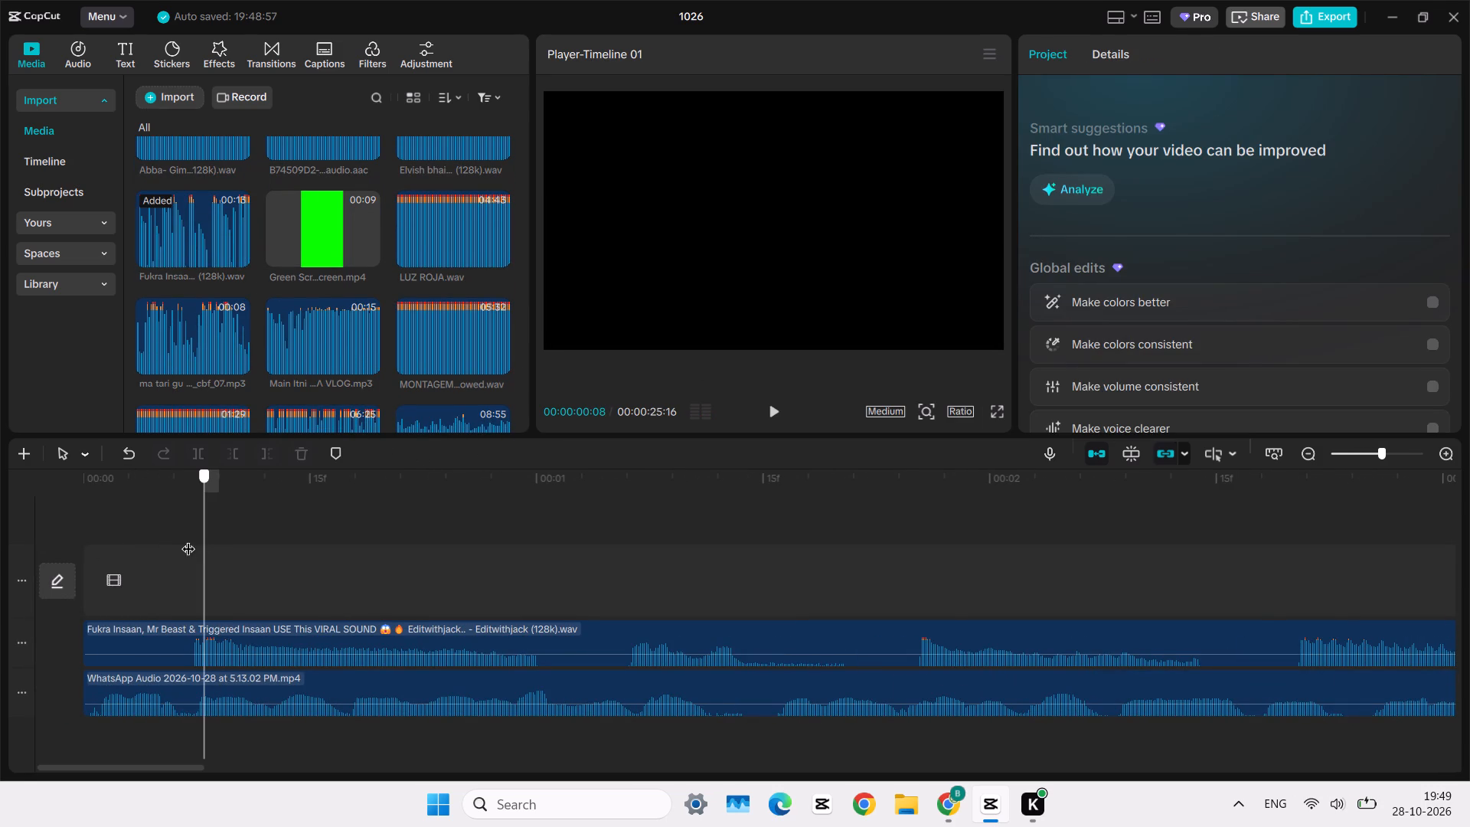
pyautogui.moveTo(188, 539); pyautogui.dragTo(190, 539)
pyautogui.click(207, 637)
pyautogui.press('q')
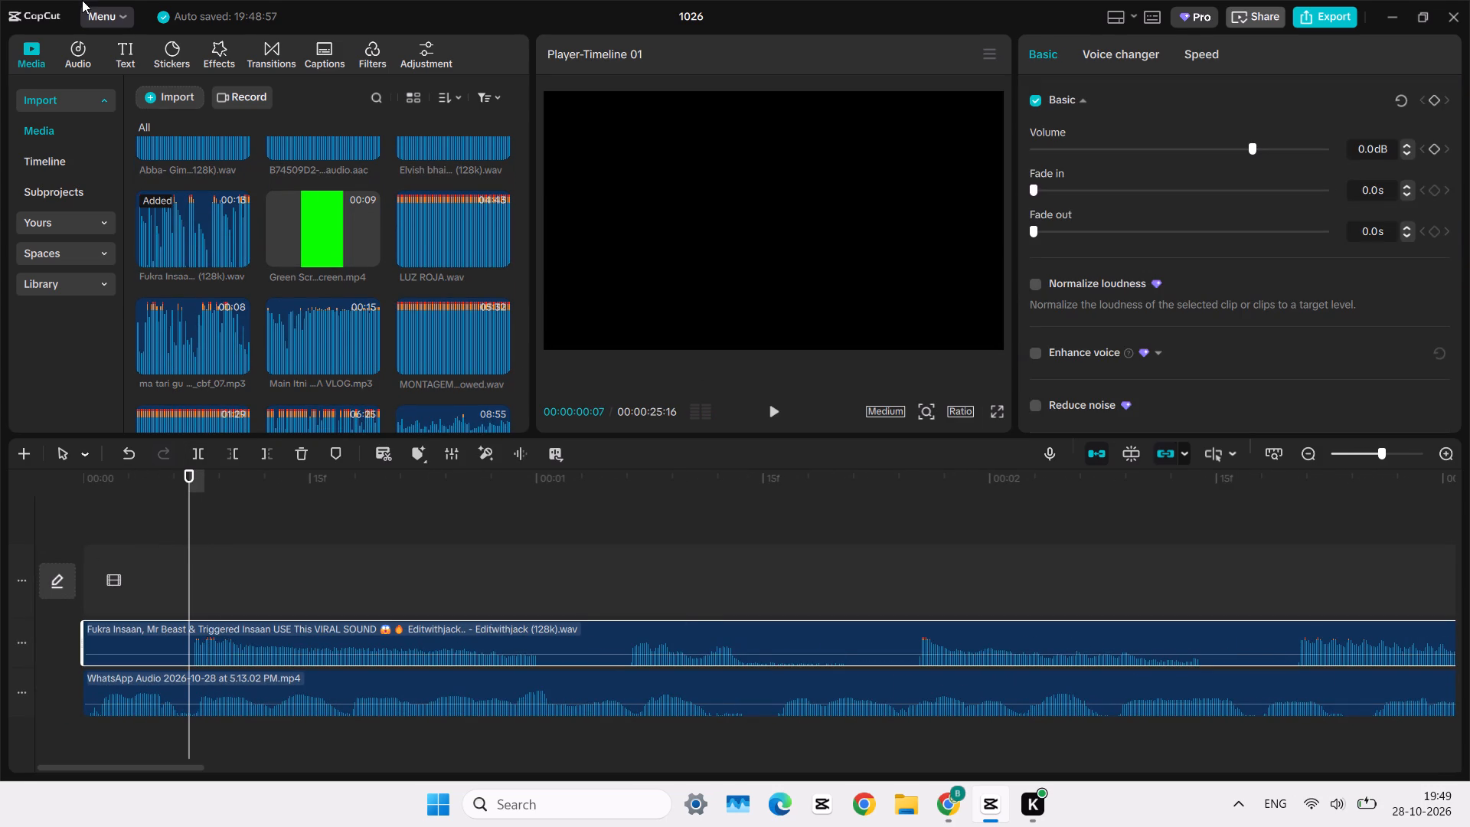
pyautogui.moveTo(278, 641); pyautogui.dragTo(132, 647)
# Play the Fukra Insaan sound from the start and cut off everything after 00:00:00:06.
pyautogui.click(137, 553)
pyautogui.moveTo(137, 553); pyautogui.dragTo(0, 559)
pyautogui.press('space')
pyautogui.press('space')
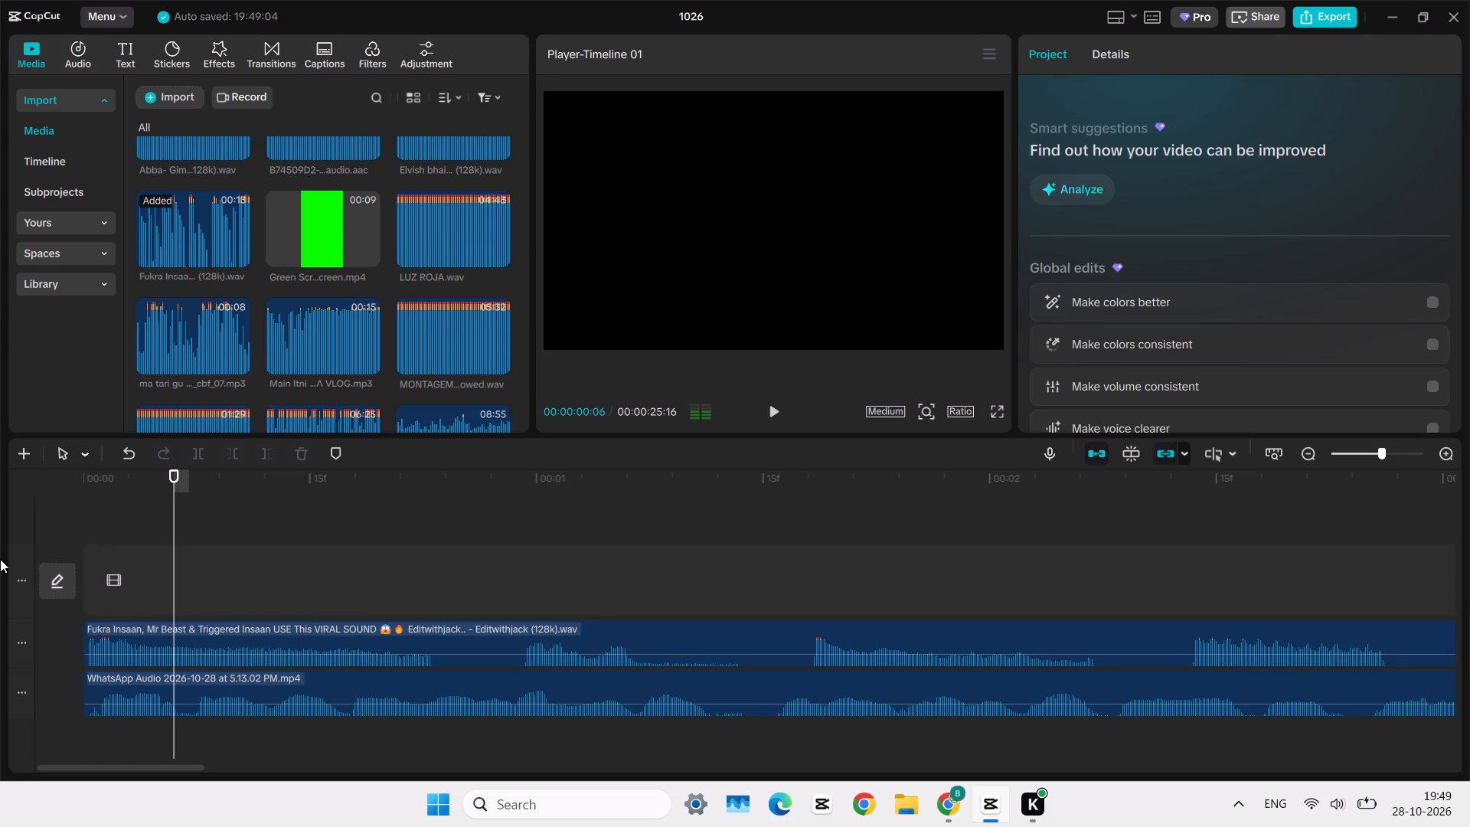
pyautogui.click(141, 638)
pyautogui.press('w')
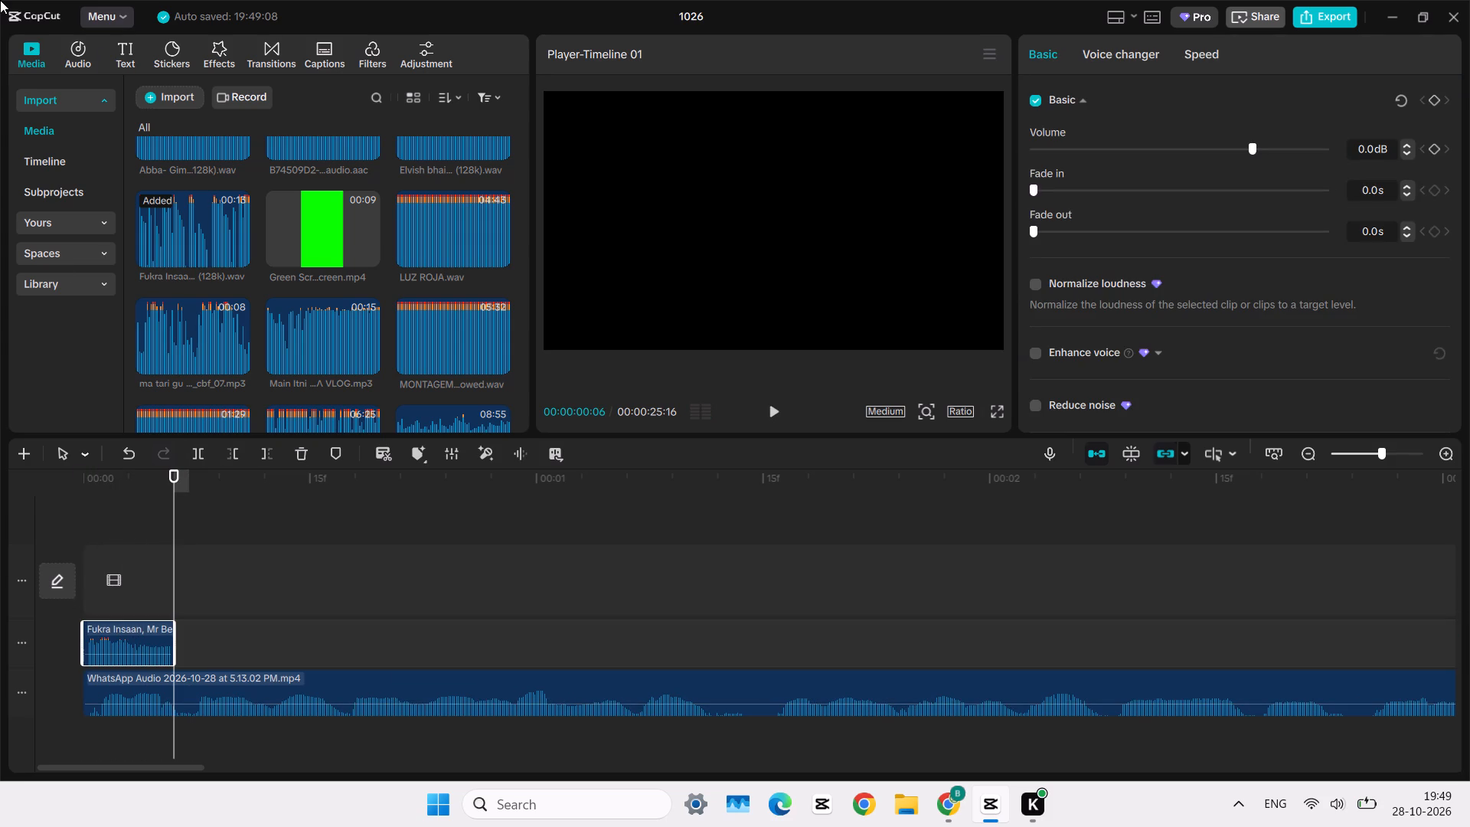
# Play the opening with the Fukra Insaan sound and lower that clip's volume to -11.9 dB.
pyautogui.click(185, 587)
pyautogui.moveTo(185, 587); pyautogui.dragTo(0, 521)
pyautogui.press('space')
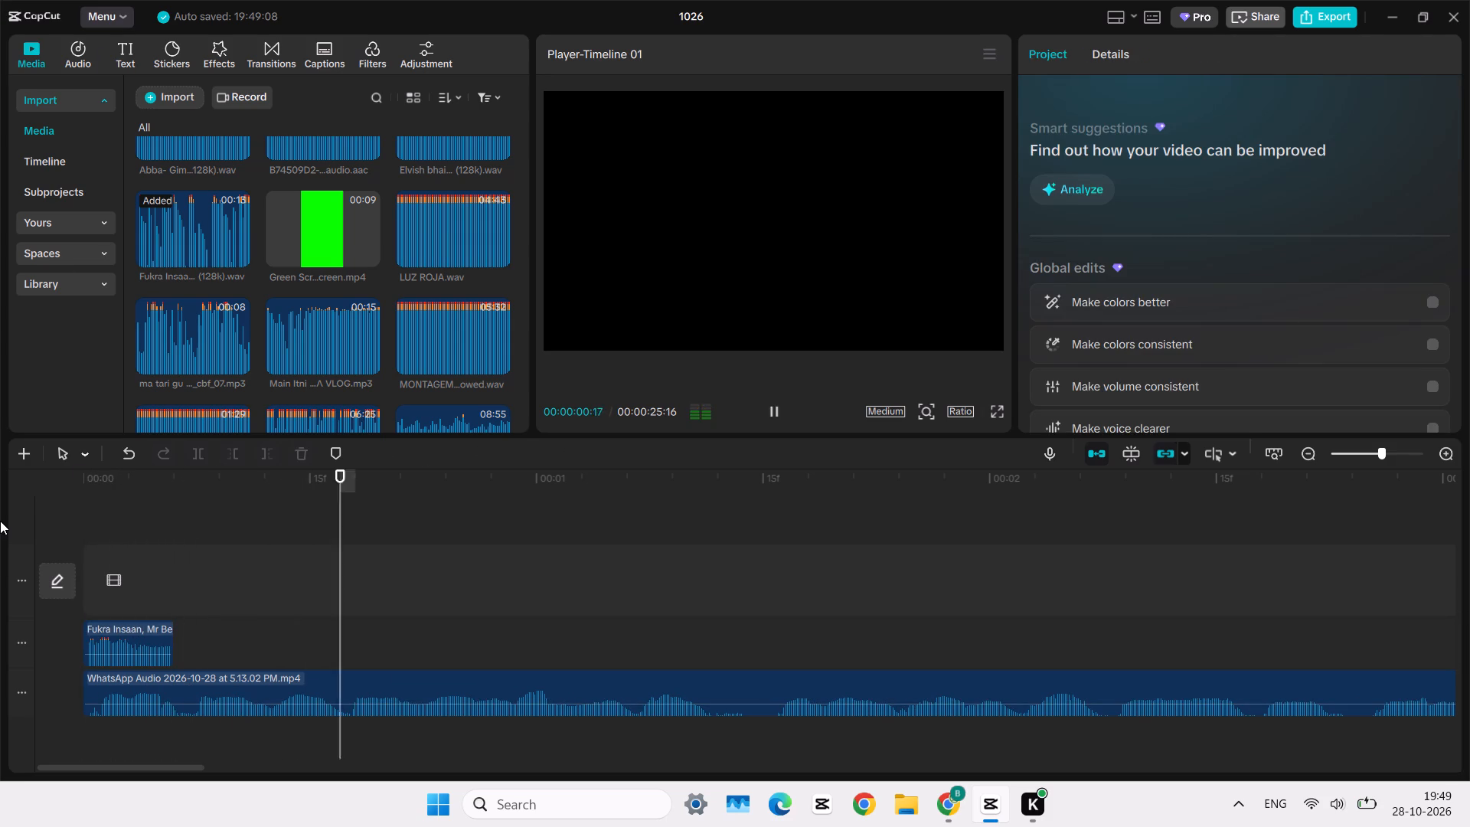
pyautogui.click(181, 530)
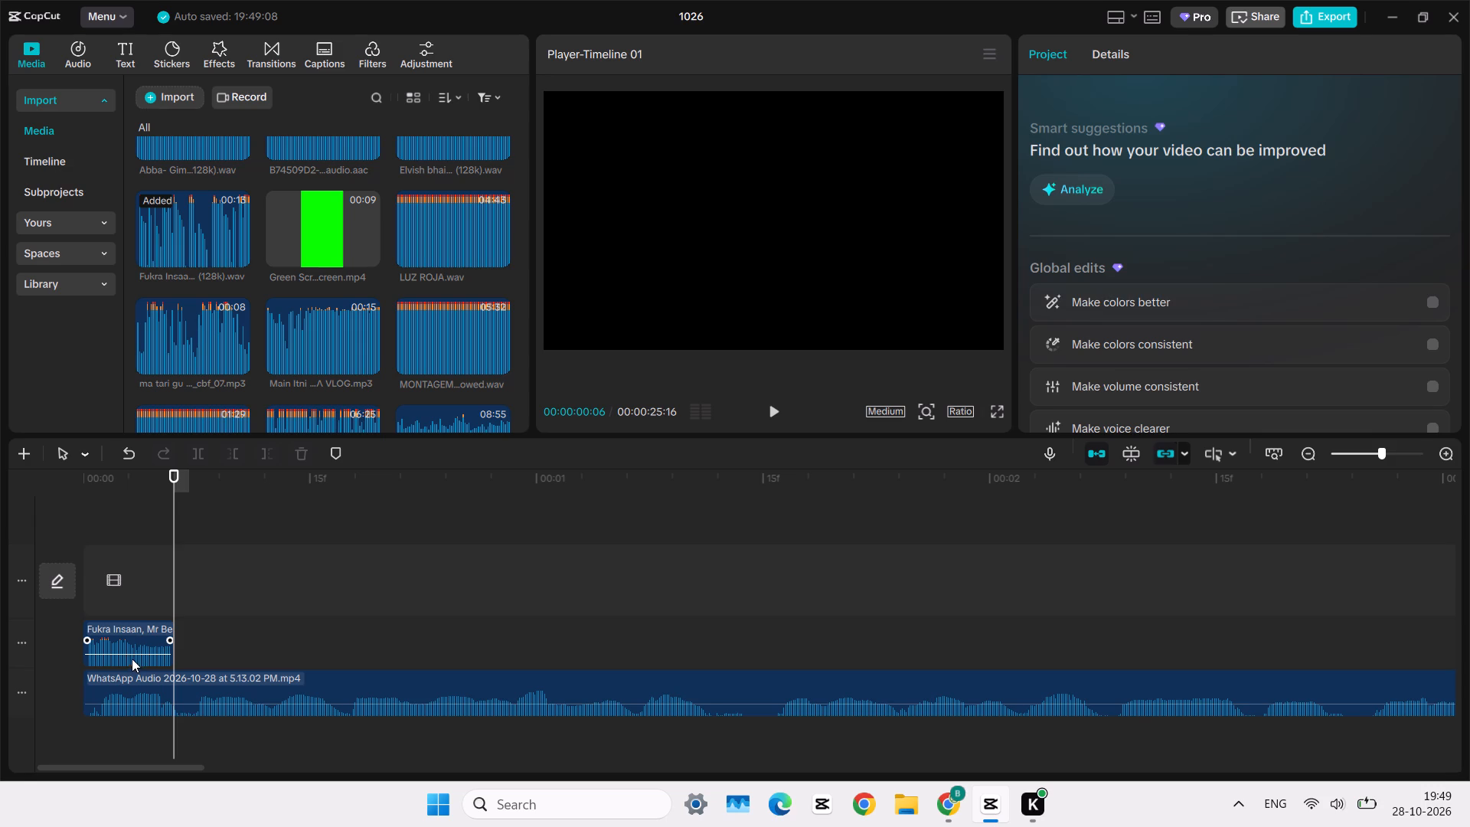
pyautogui.click(128, 655)
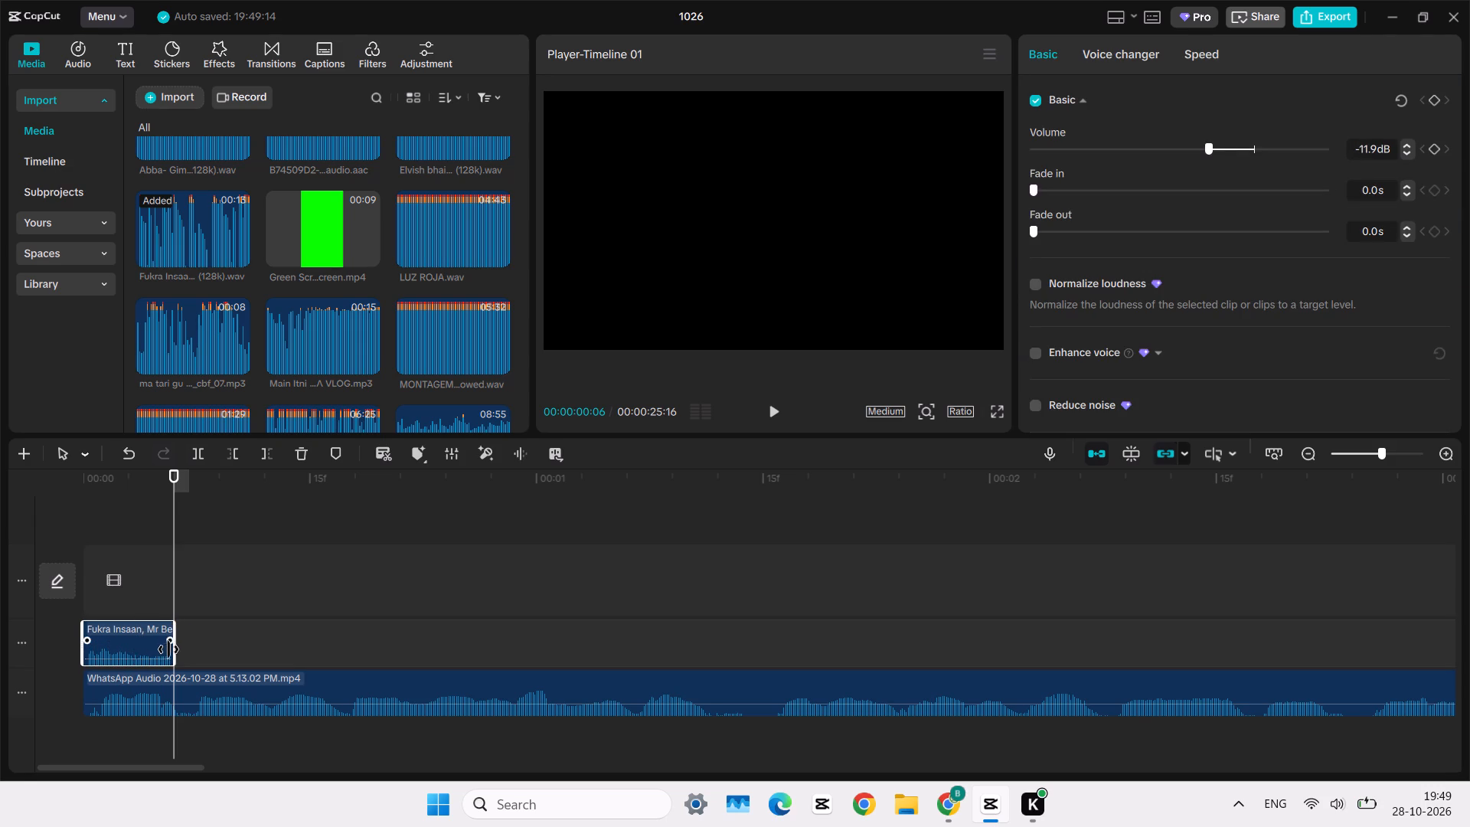
# Extend the end of the Fukra Insaan sound clip to about 00:00:00:24.
pyautogui.moveTo(172, 647); pyautogui.dragTo(335, 667)
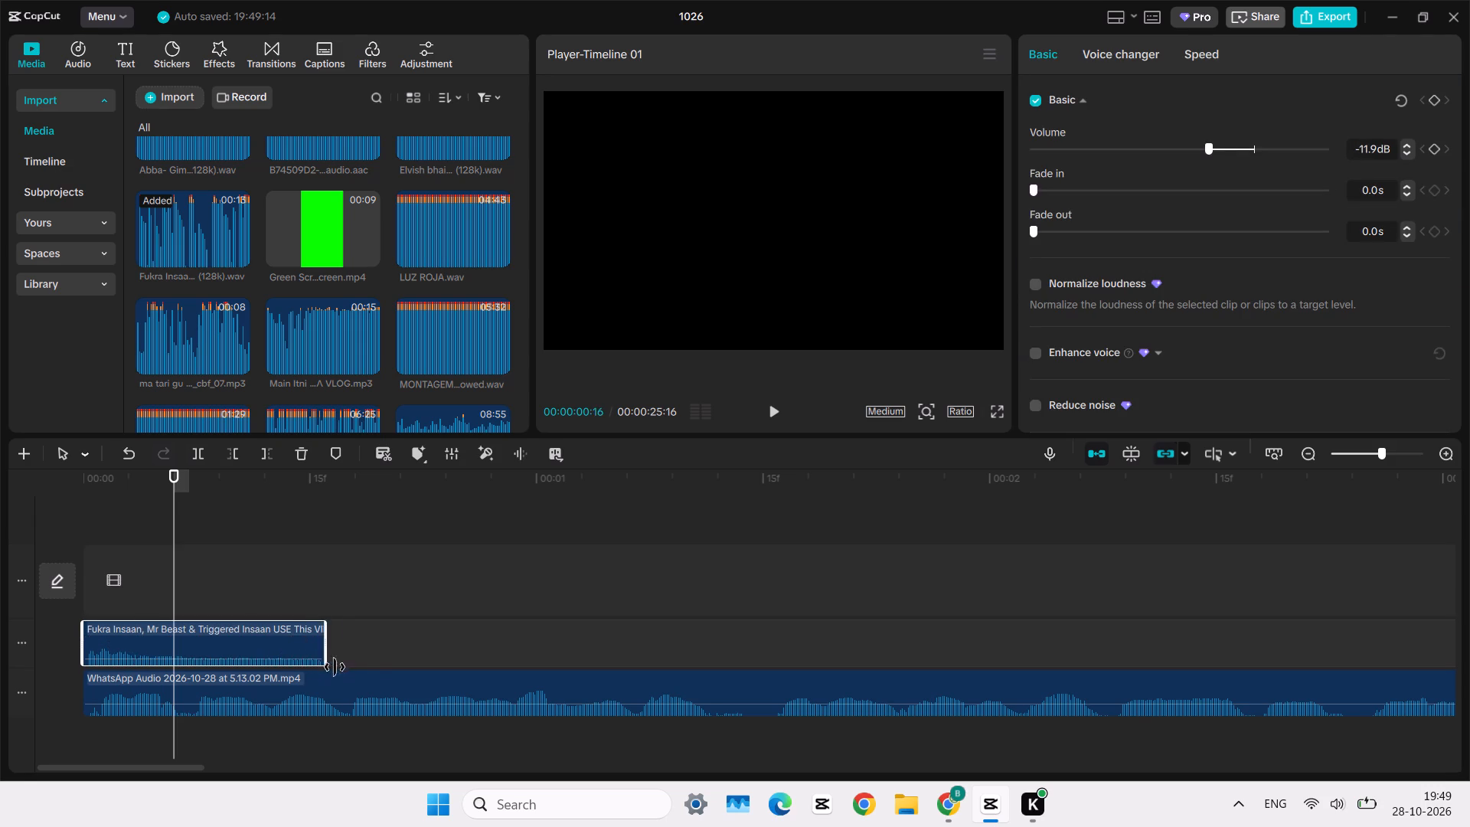
pyautogui.moveTo(335, 667); pyautogui.dragTo(487, 693)
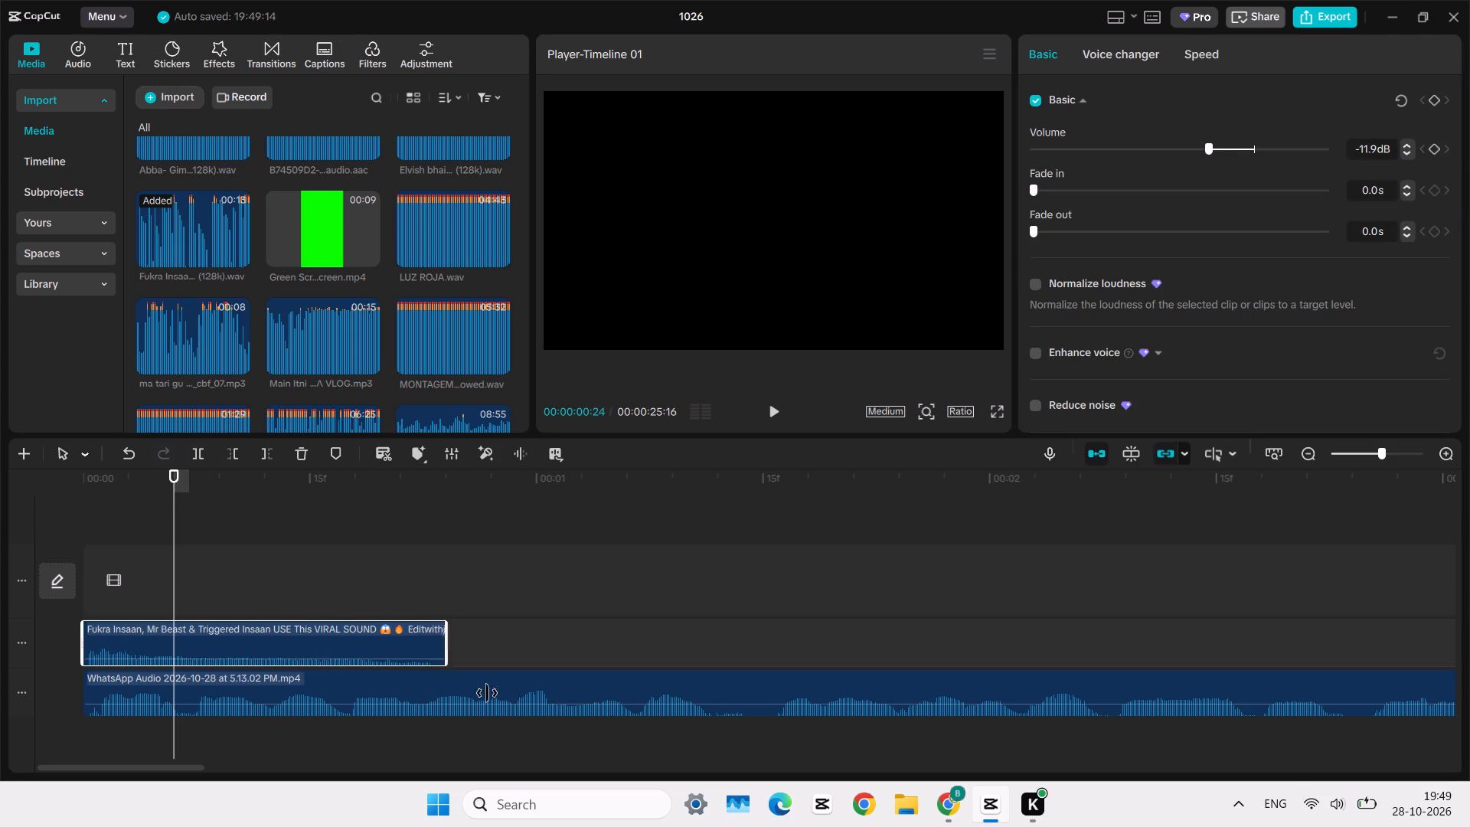
pyautogui.moveTo(487, 693); pyautogui.dragTo(443, 695)
# Add a 0.6 s fade-out to the Fukra Insaan sound and play the opening to check it.
pyautogui.moveTo(440, 642); pyautogui.dragTo(168, 662)
pyautogui.click(155, 567)
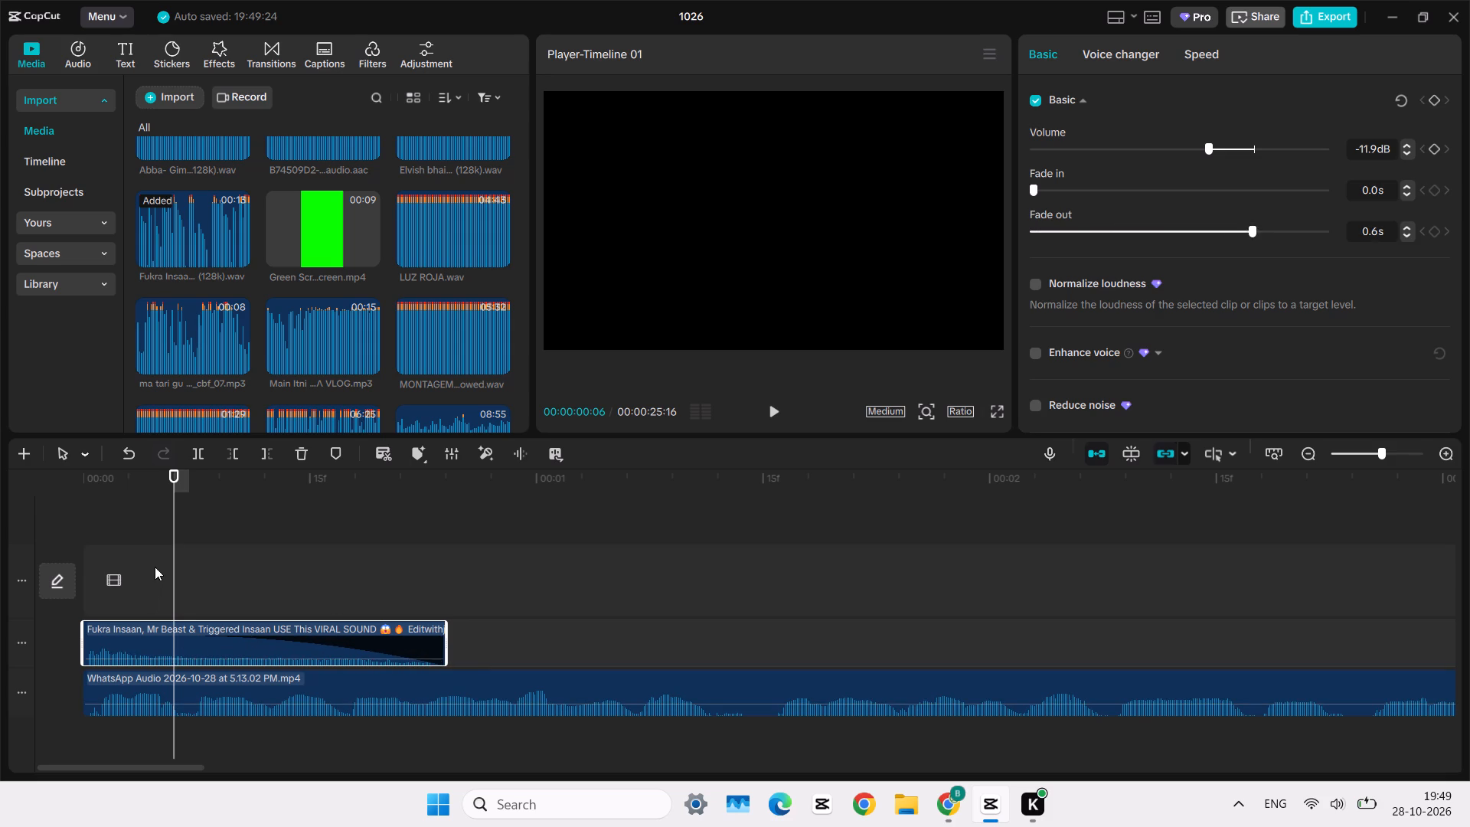
pyautogui.moveTo(155, 567); pyautogui.dragTo(0, 531)
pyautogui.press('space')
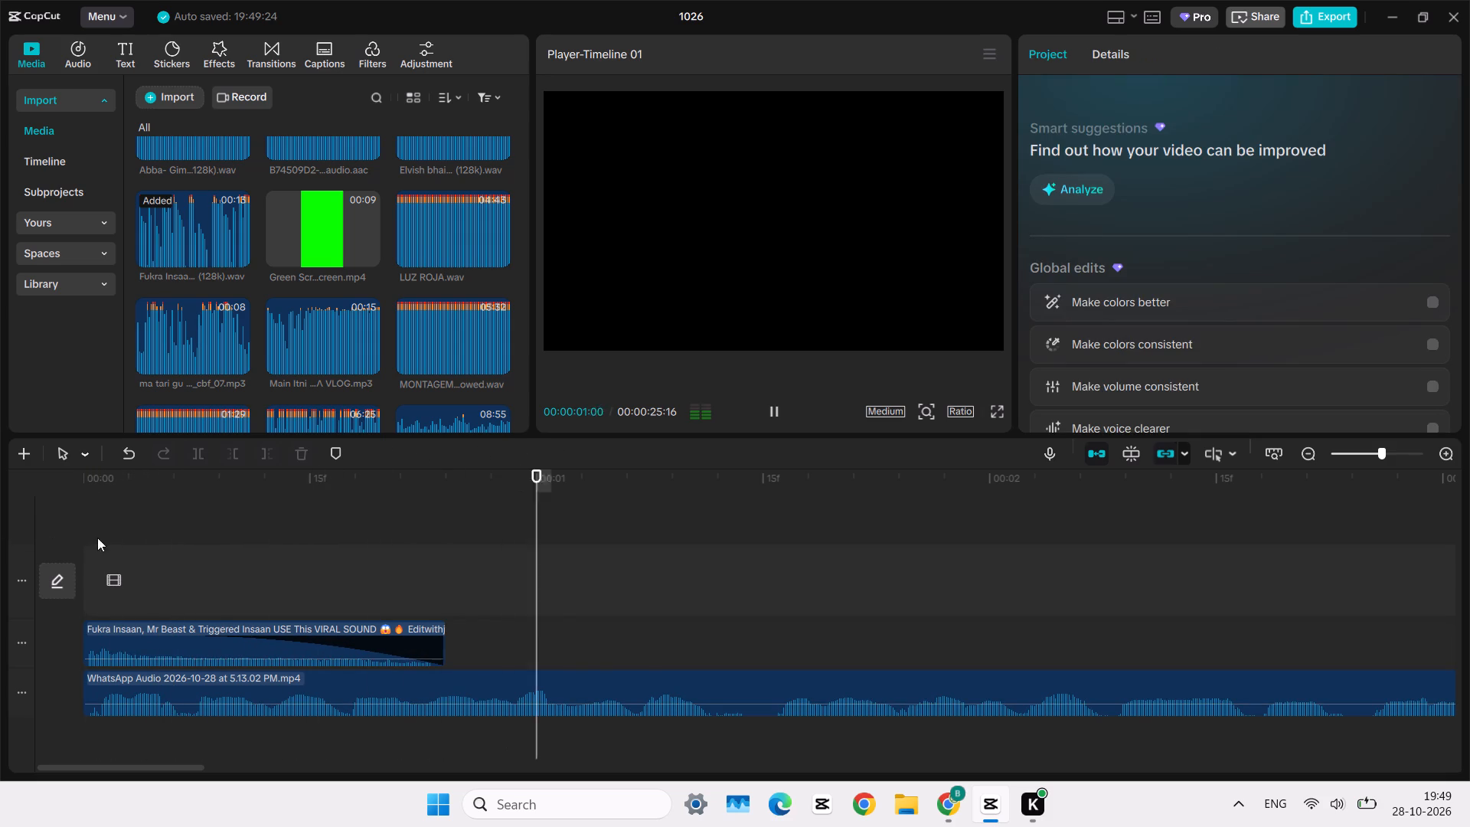
pyautogui.click(217, 518)
pyautogui.moveTo(217, 518); pyautogui.dragTo(0, 510)
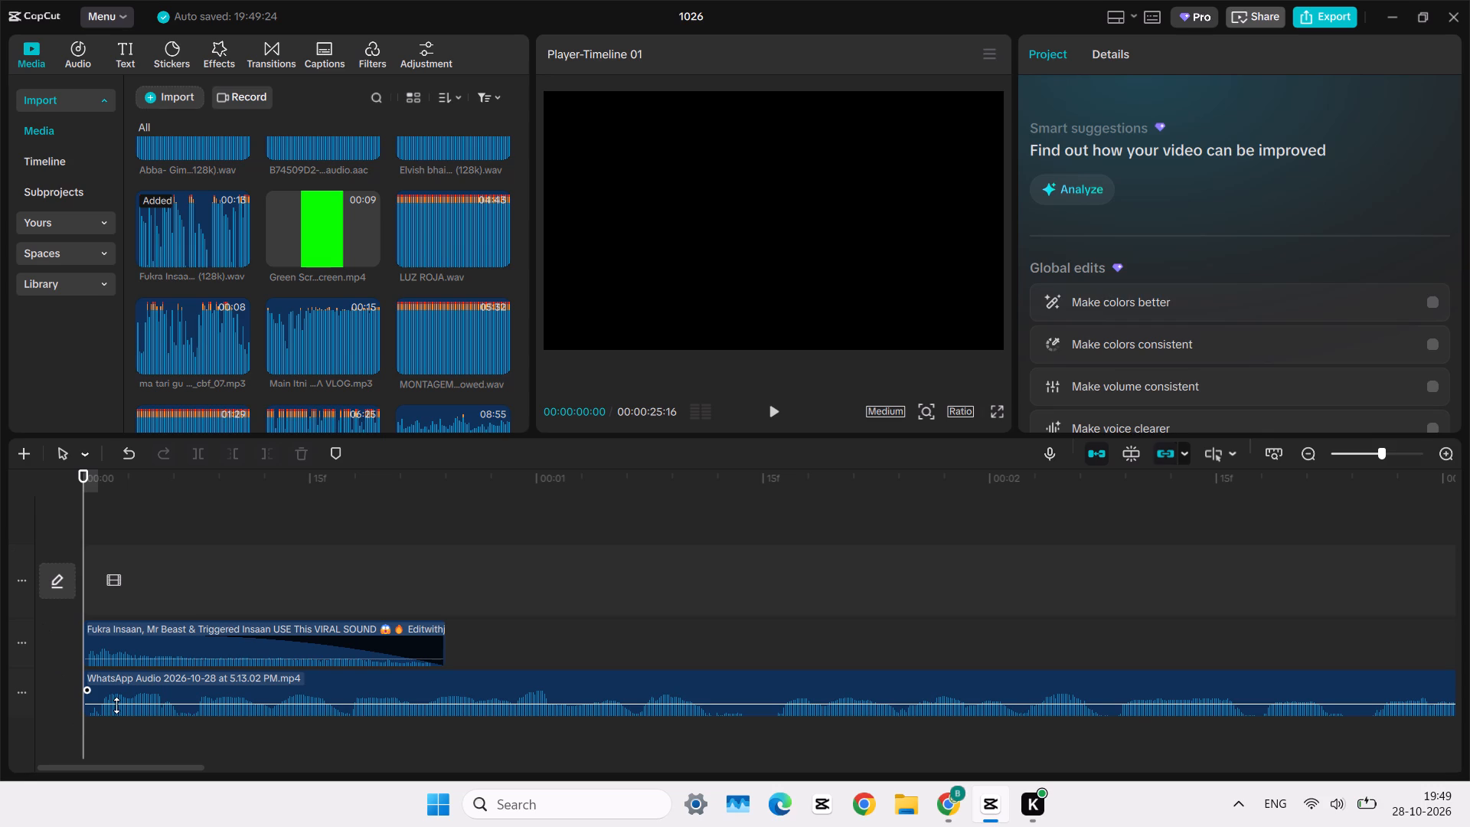
# Raise the volume of the first WhatsApp audio clip.
pyautogui.click(120, 703)
# Play the mixed audio from the start past the 6-second mark to check the balance, and return the playhead to 00:00:00:00.
pyautogui.click(155, 582)
pyautogui.moveTo(155, 582); pyautogui.dragTo(0, 555)
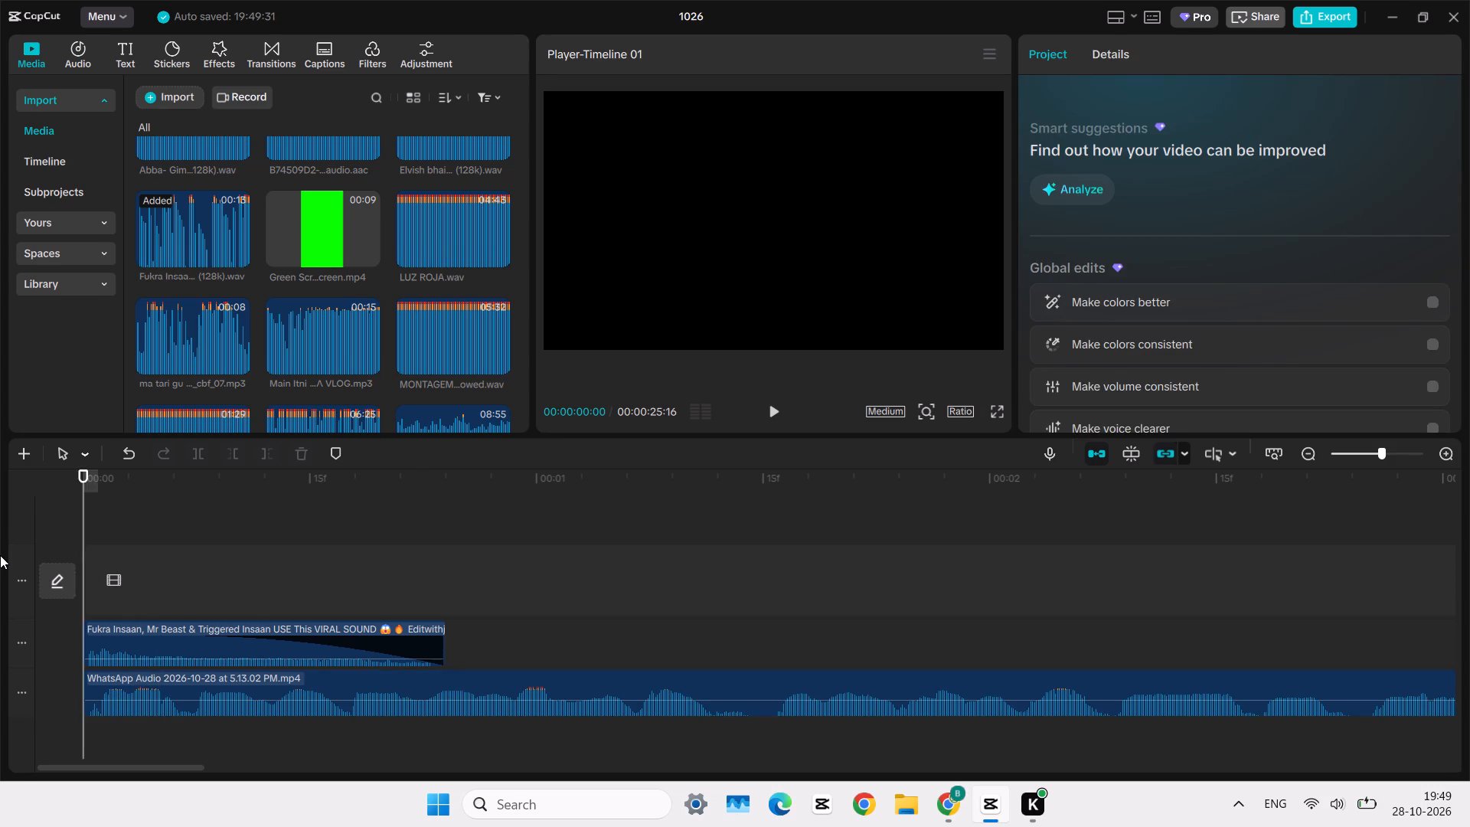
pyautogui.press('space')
pyautogui.click(227, 550)
pyautogui.moveTo(227, 550); pyautogui.dragTo(8, 566)
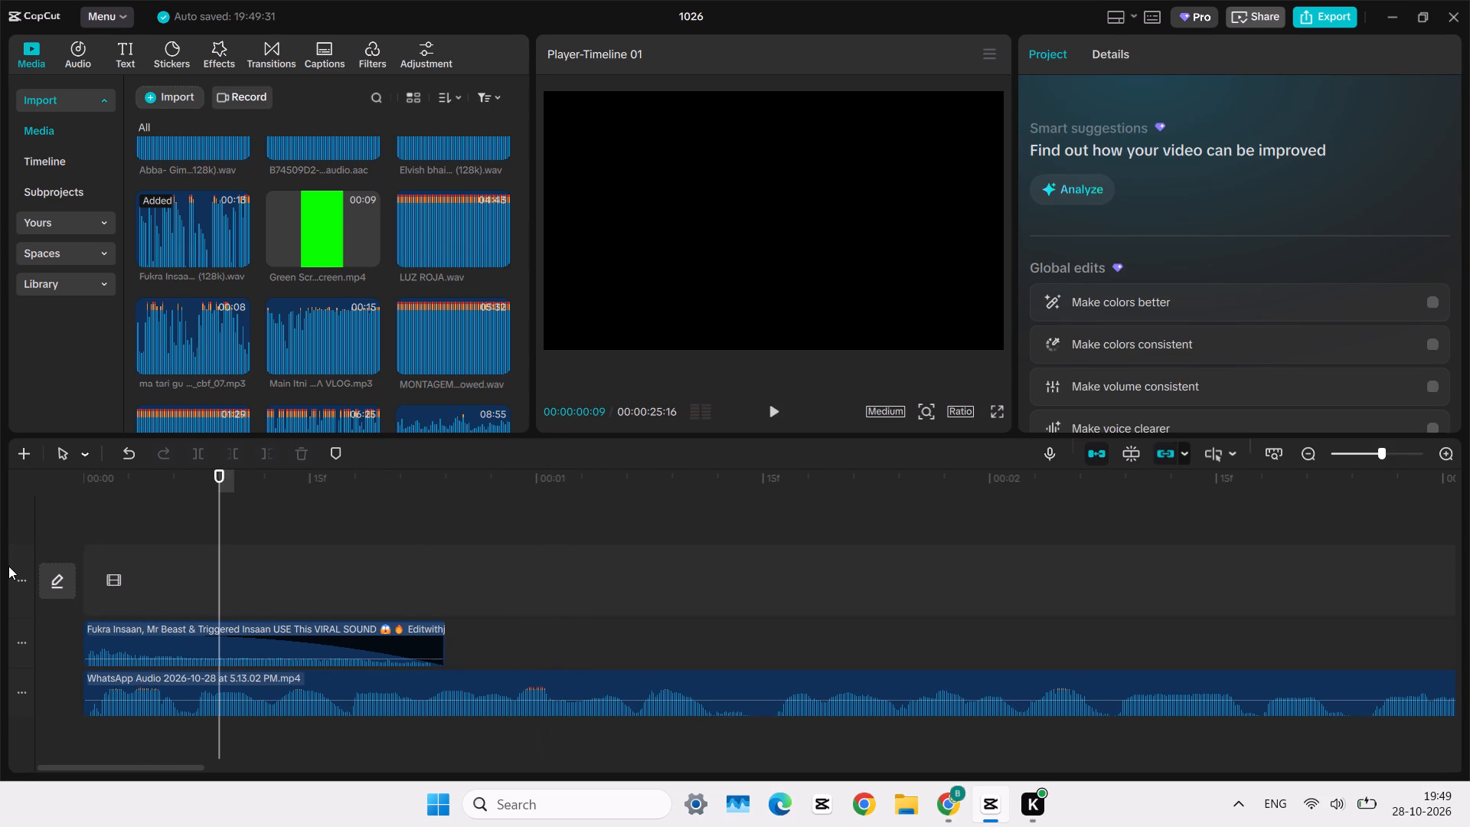
pyautogui.click(138, 544)
pyautogui.moveTo(138, 544); pyautogui.dragTo(0, 532)
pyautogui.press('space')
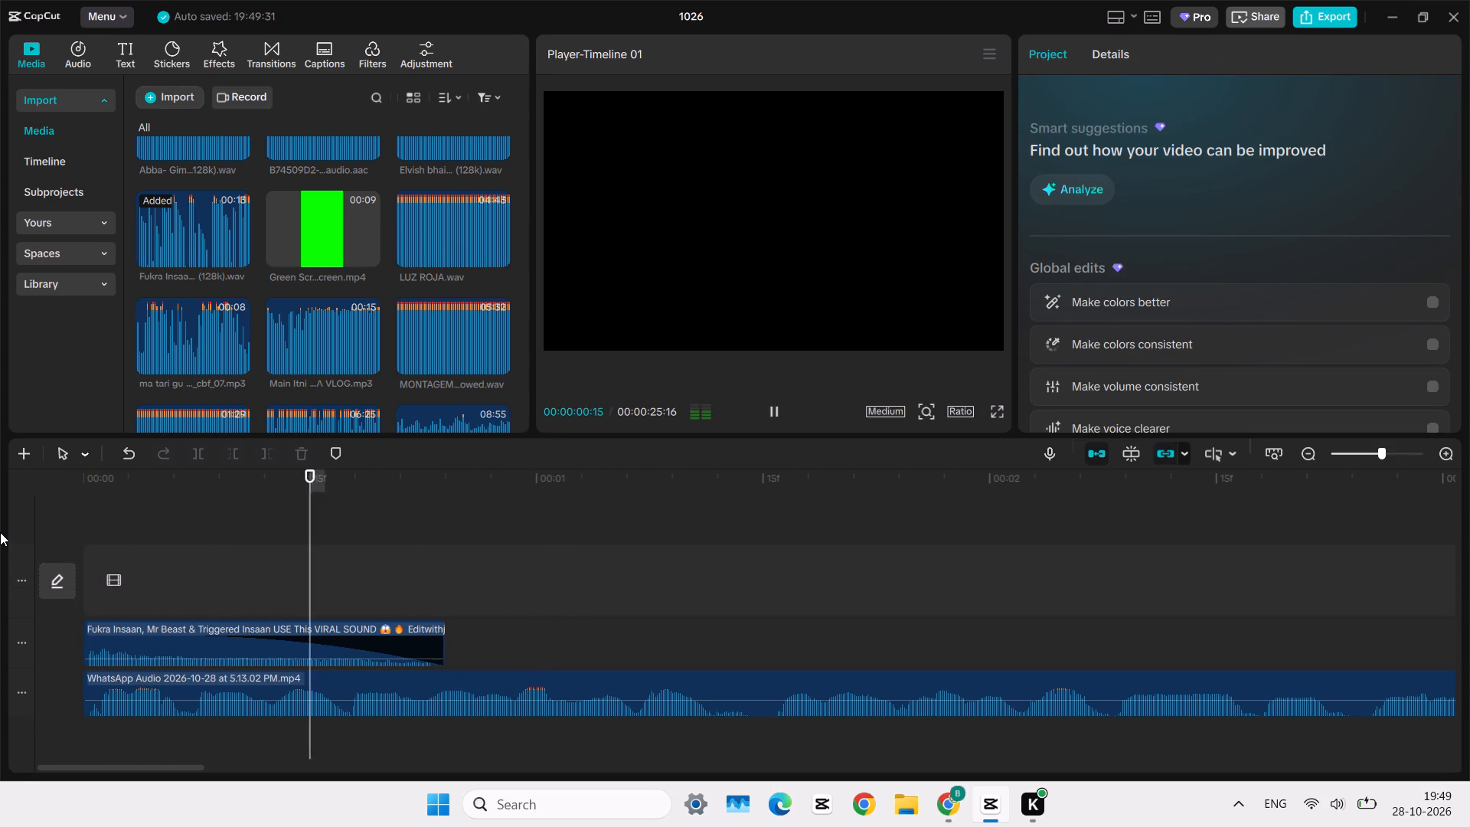
pyautogui.hscroll(-1, 397, 539)
pyautogui.keyDown('ctrl'); pyautogui.scroll(-5, 397, 539); pyautogui.keyUp('ctrl')
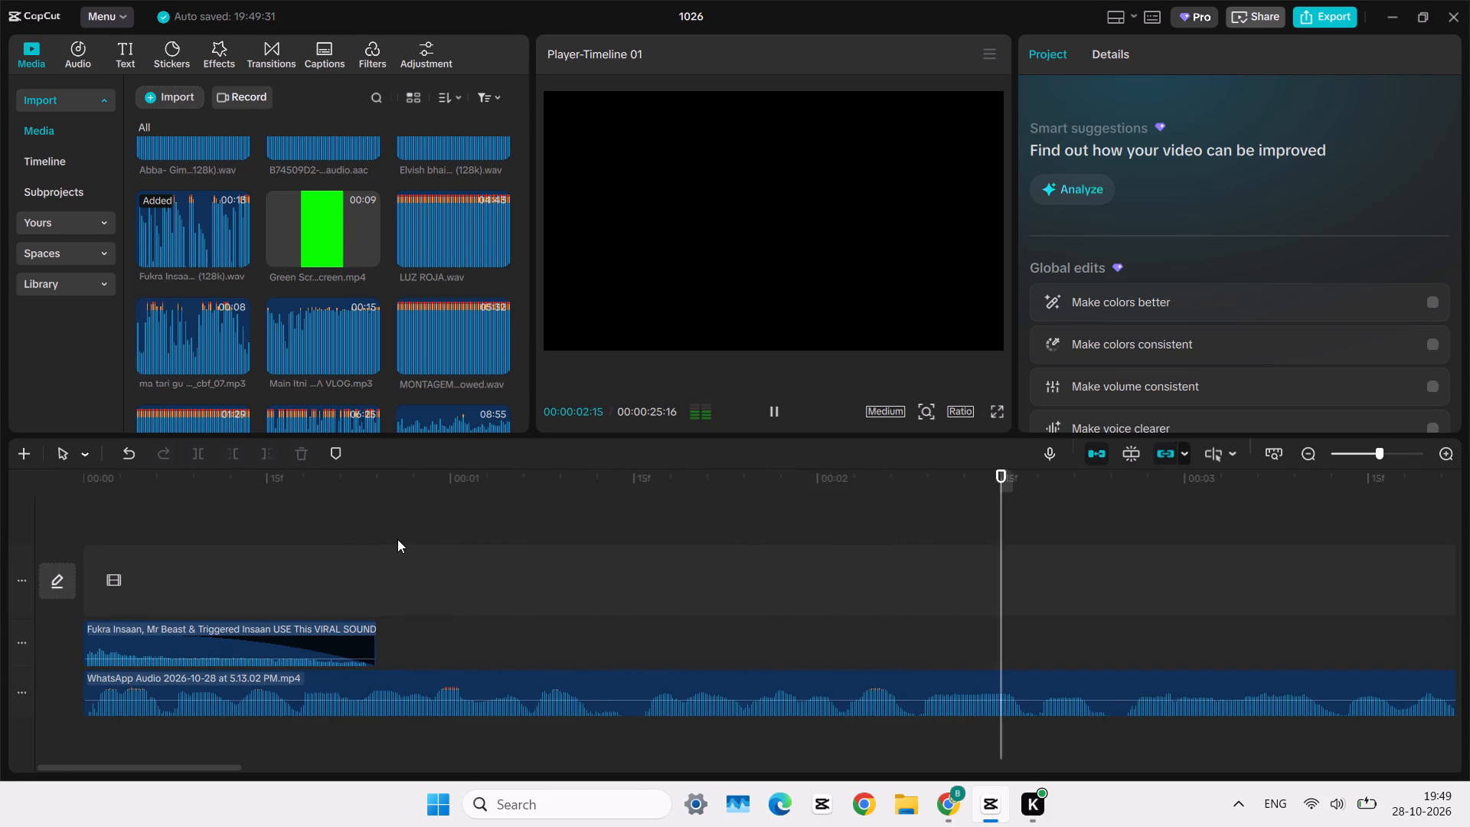
pyautogui.keyDown('ctrl'); pyautogui.scroll(-4, 397, 539); pyautogui.keyUp('ctrl')
pyautogui.keyDown('ctrl'); pyautogui.scroll(-4, 794, 665); pyautogui.keyUp('ctrl')
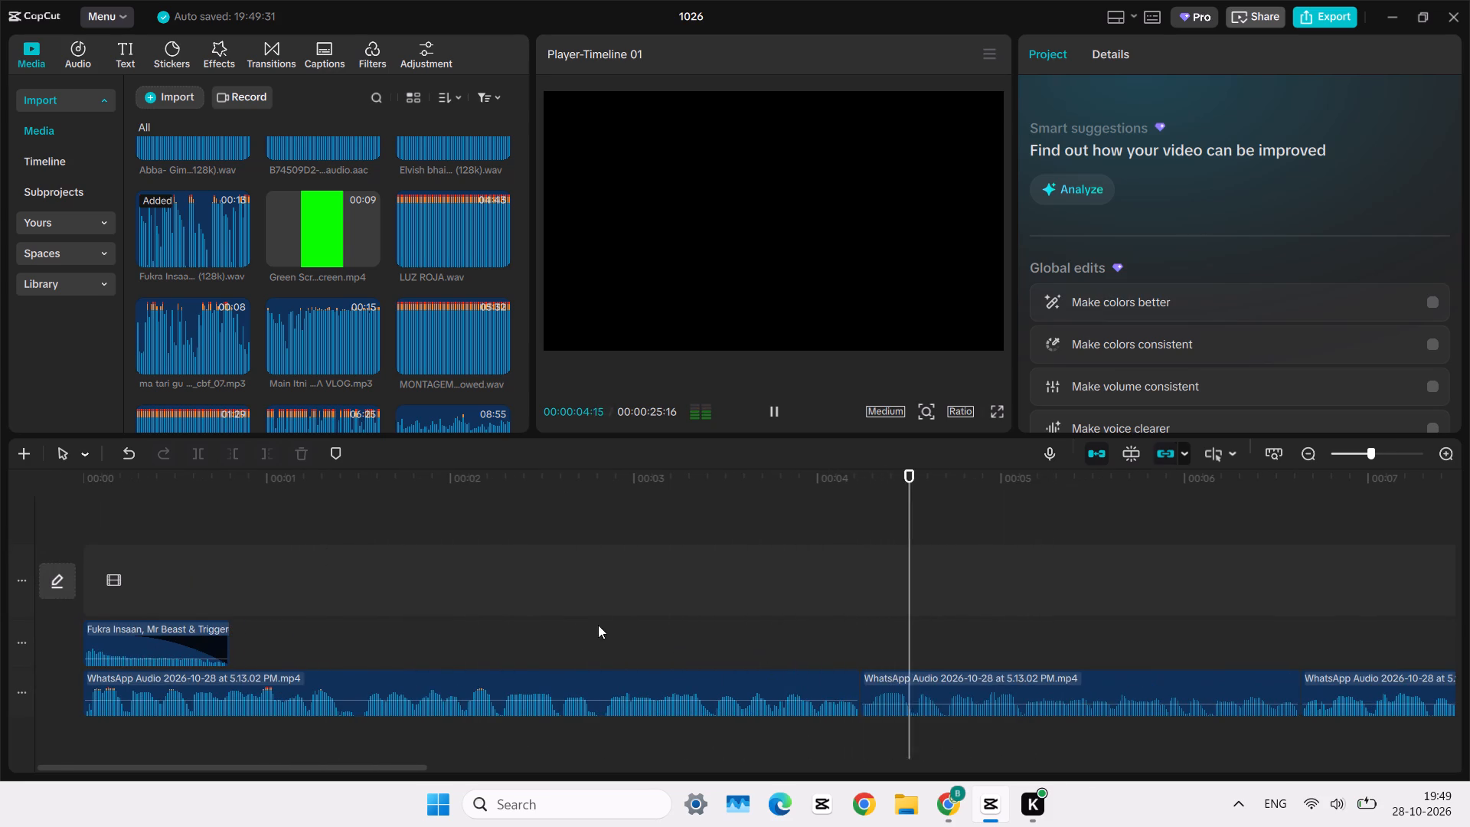
pyautogui.keyDown('ctrl'); pyautogui.scroll(-4, 567, 626); pyautogui.keyUp('ctrl')
pyautogui.keyDown('ctrl'); pyautogui.scroll(4, 567, 626); pyautogui.keyUp('ctrl')
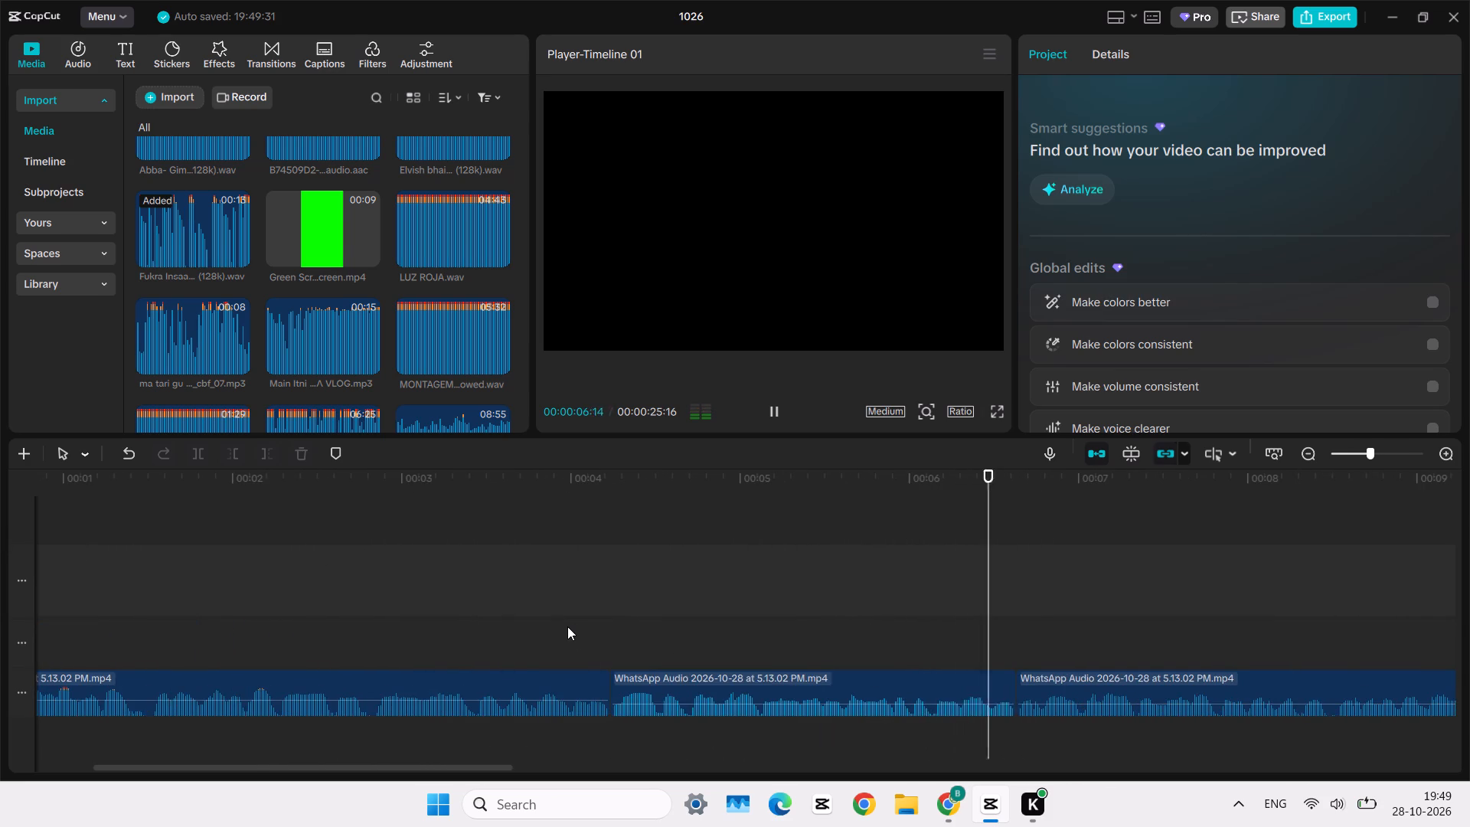
pyautogui.keyDown('ctrl'); pyautogui.scroll(11, 567, 626); pyautogui.keyUp('ctrl')
pyautogui.click(567, 626)
pyautogui.moveTo(567, 626); pyautogui.dragTo(0, 652)
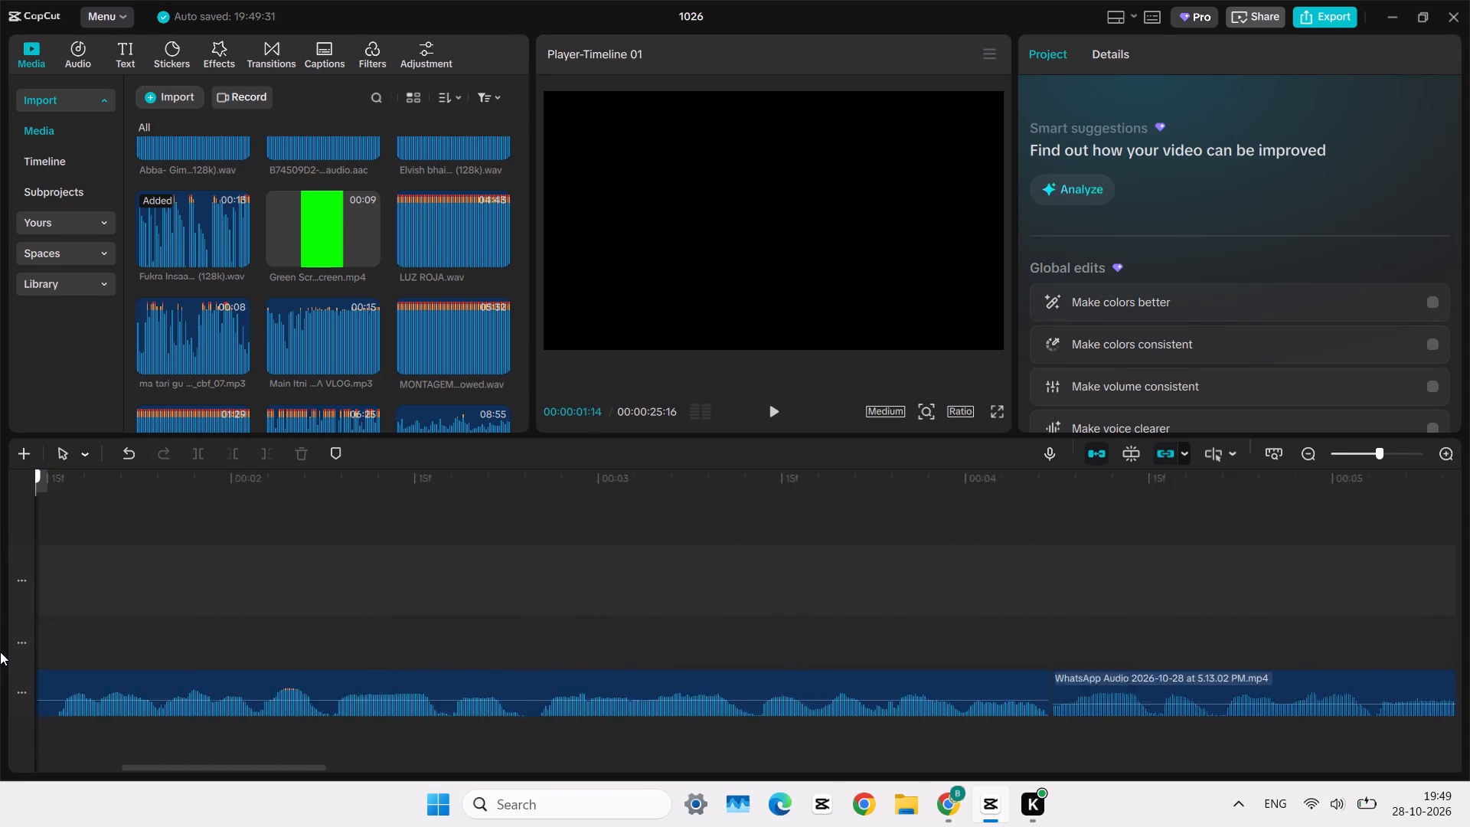
pyautogui.moveTo(0, 652); pyautogui.dragTo(0, 644)
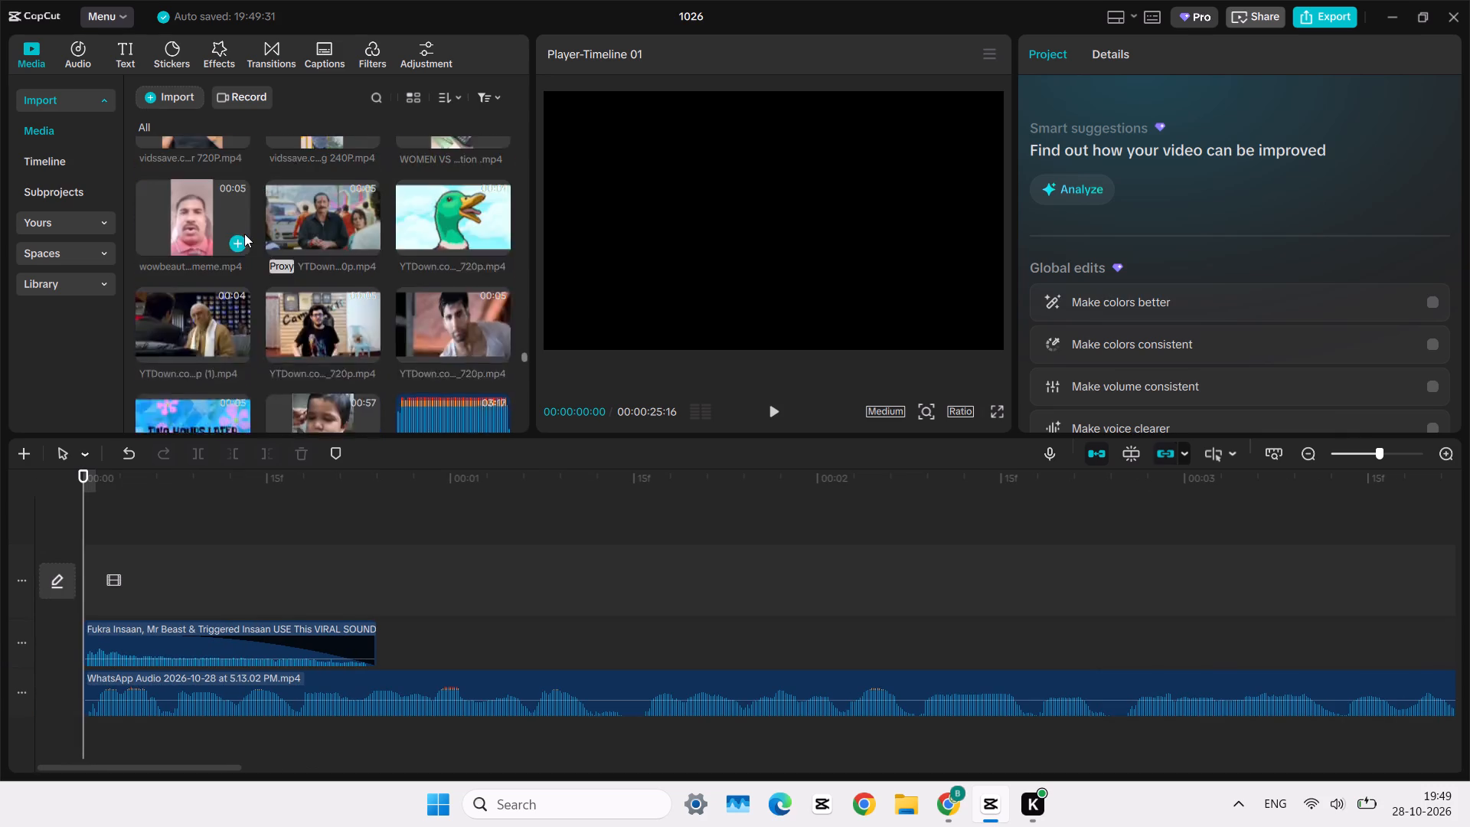
# Audition the imported audio files from the two ABBA "Gimme" tracks through the Elvish bhai, Fukra Insaan, "ma tari gu", "Main Itni" and first MONTAGEM files.
pyautogui.click(173, 192)
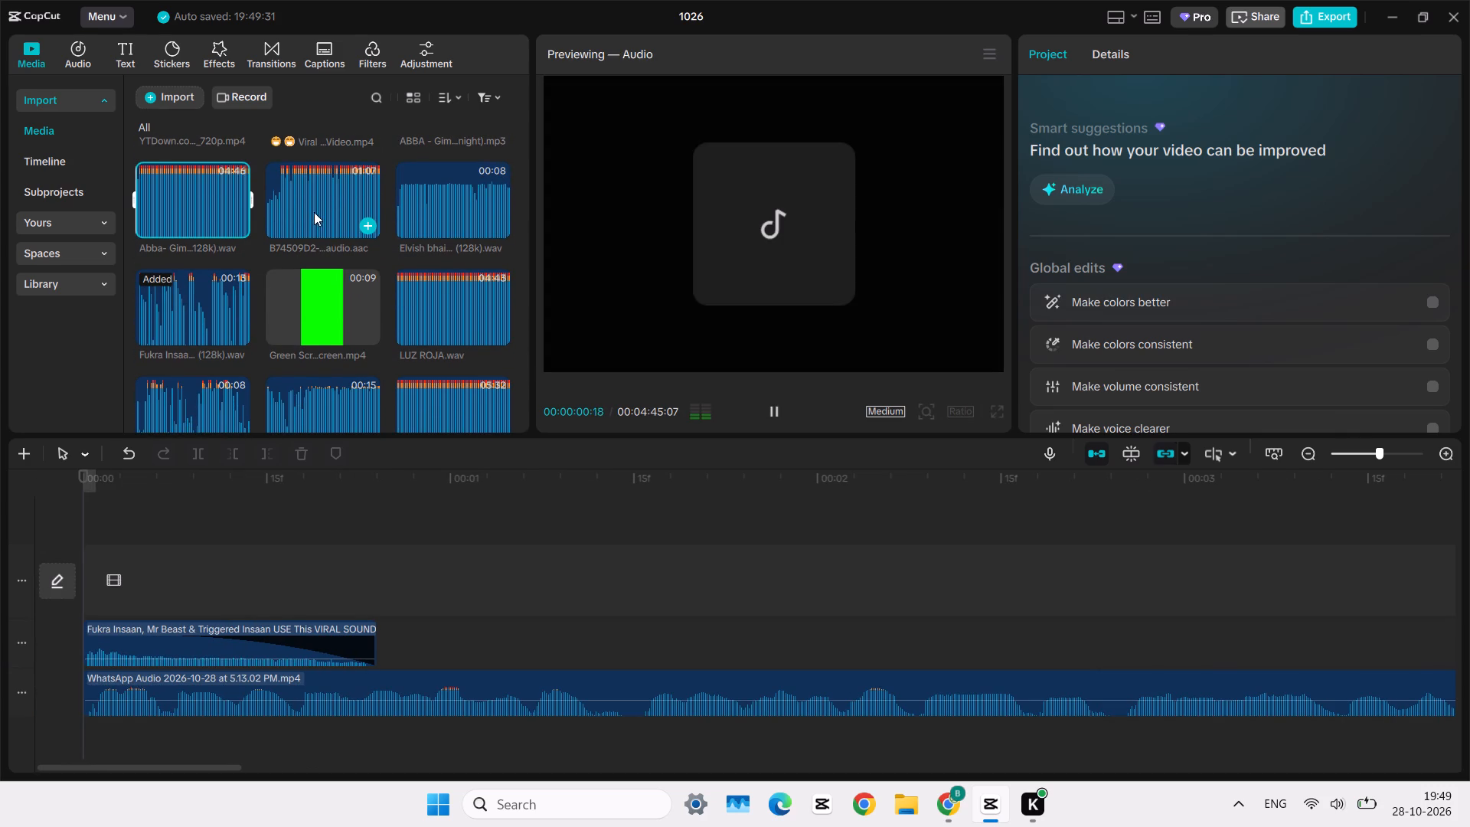
pyautogui.click(433, 210)
pyautogui.scroll(1, 433, 210)
pyautogui.click(432, 249)
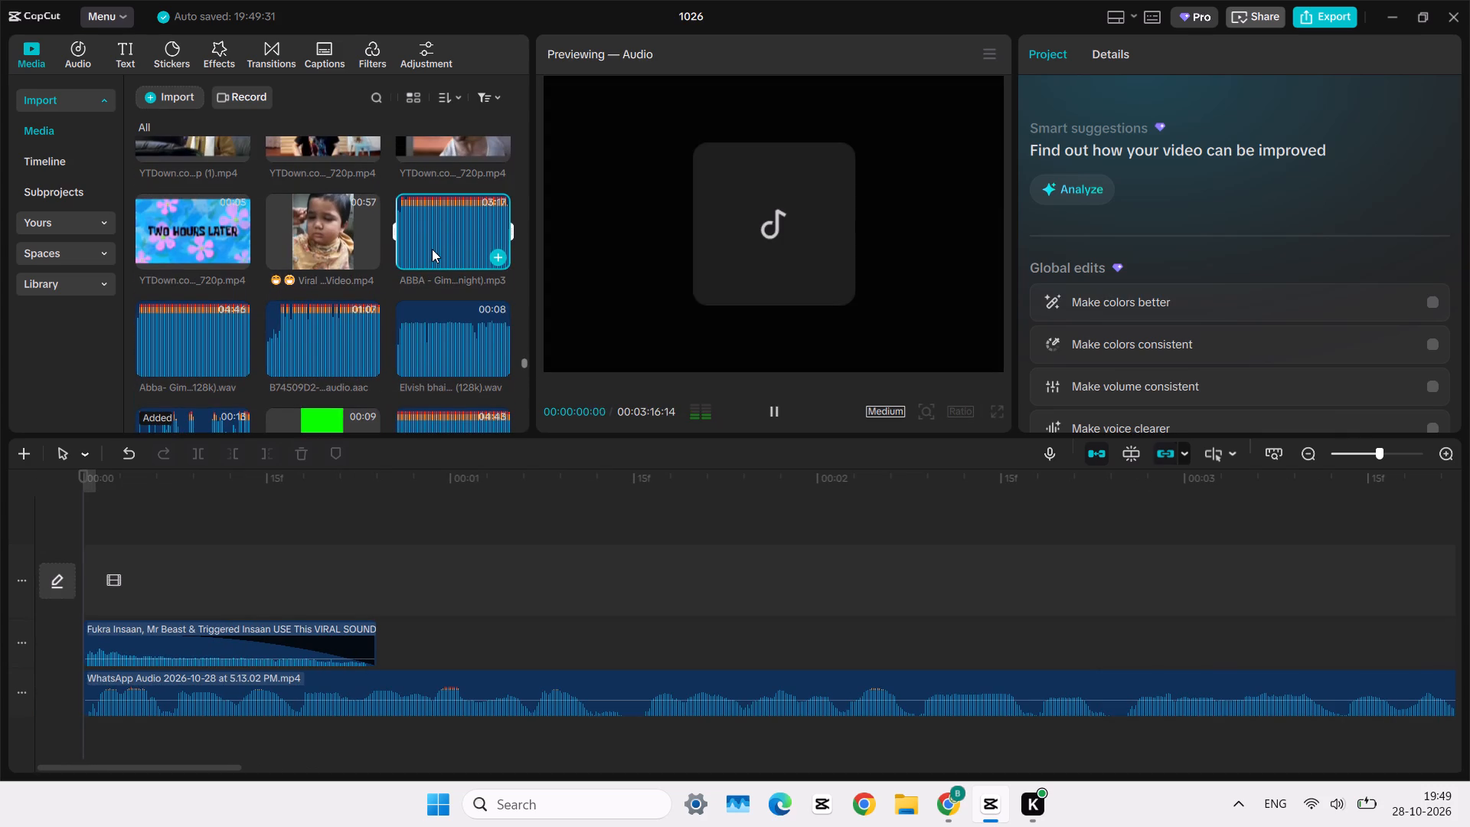
pyautogui.click(146, 355)
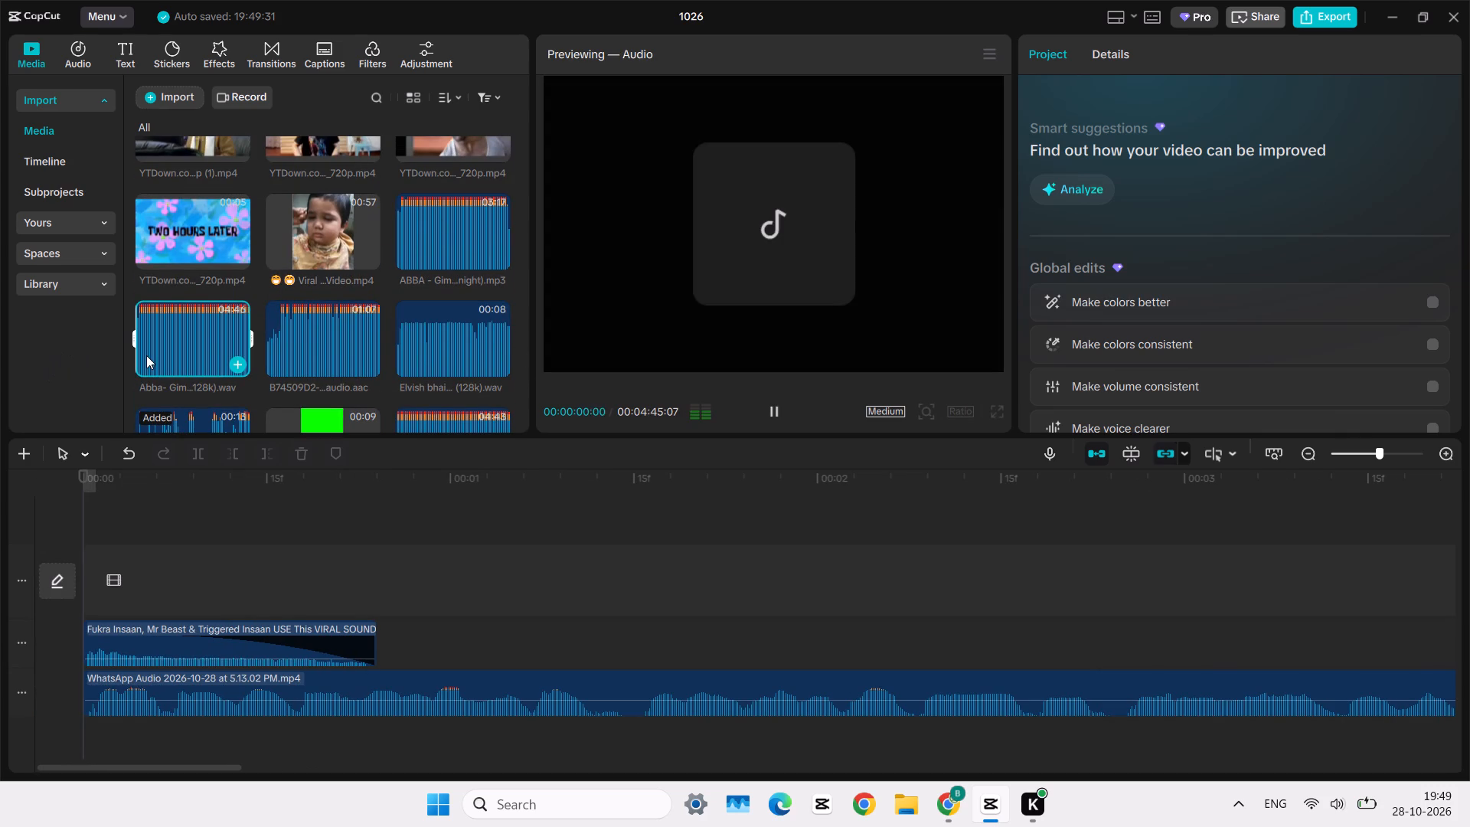
pyautogui.hscroll(-1, 146, 355)
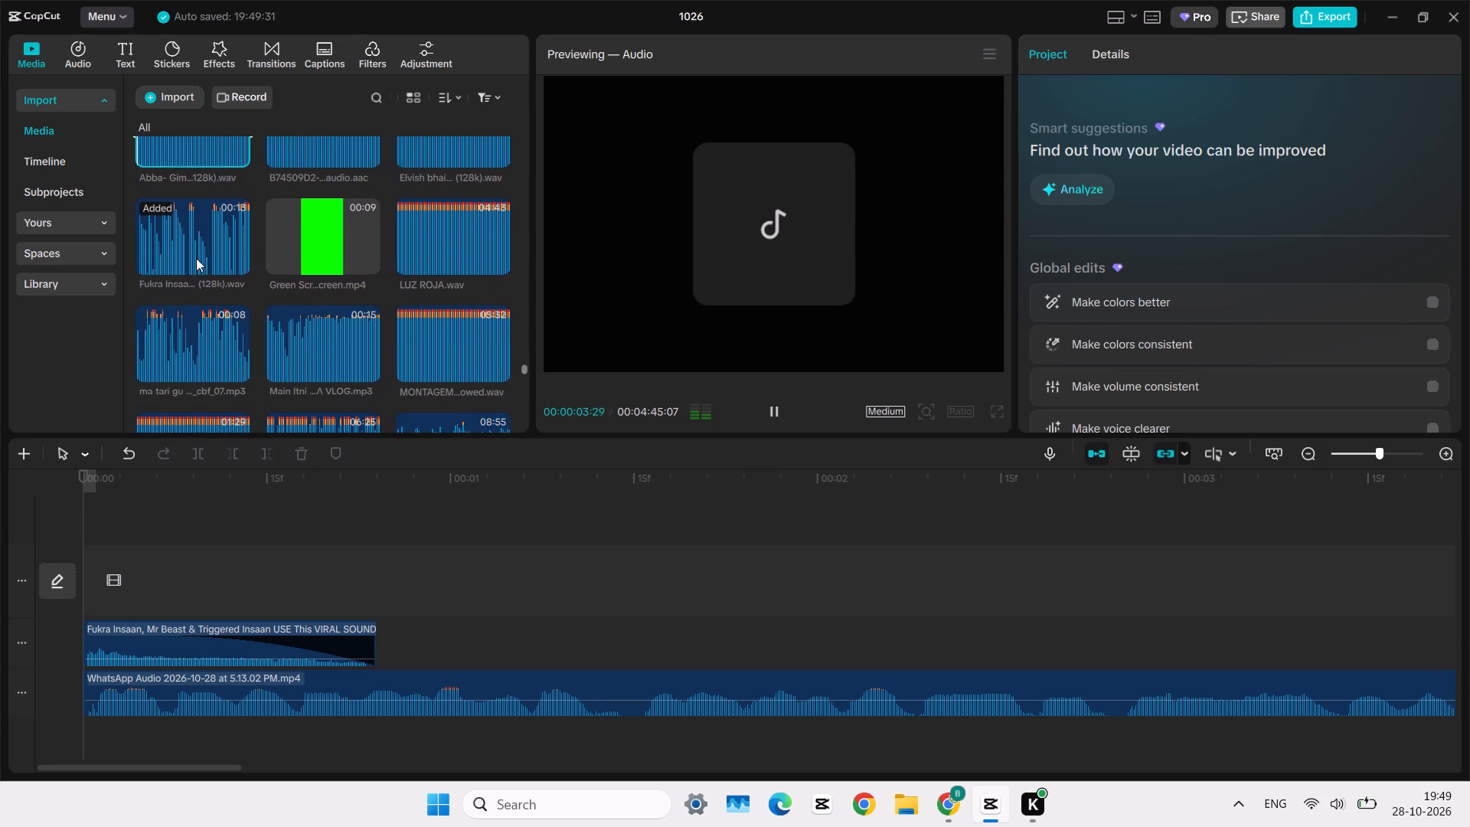
pyautogui.click(169, 244)
pyautogui.click(147, 312)
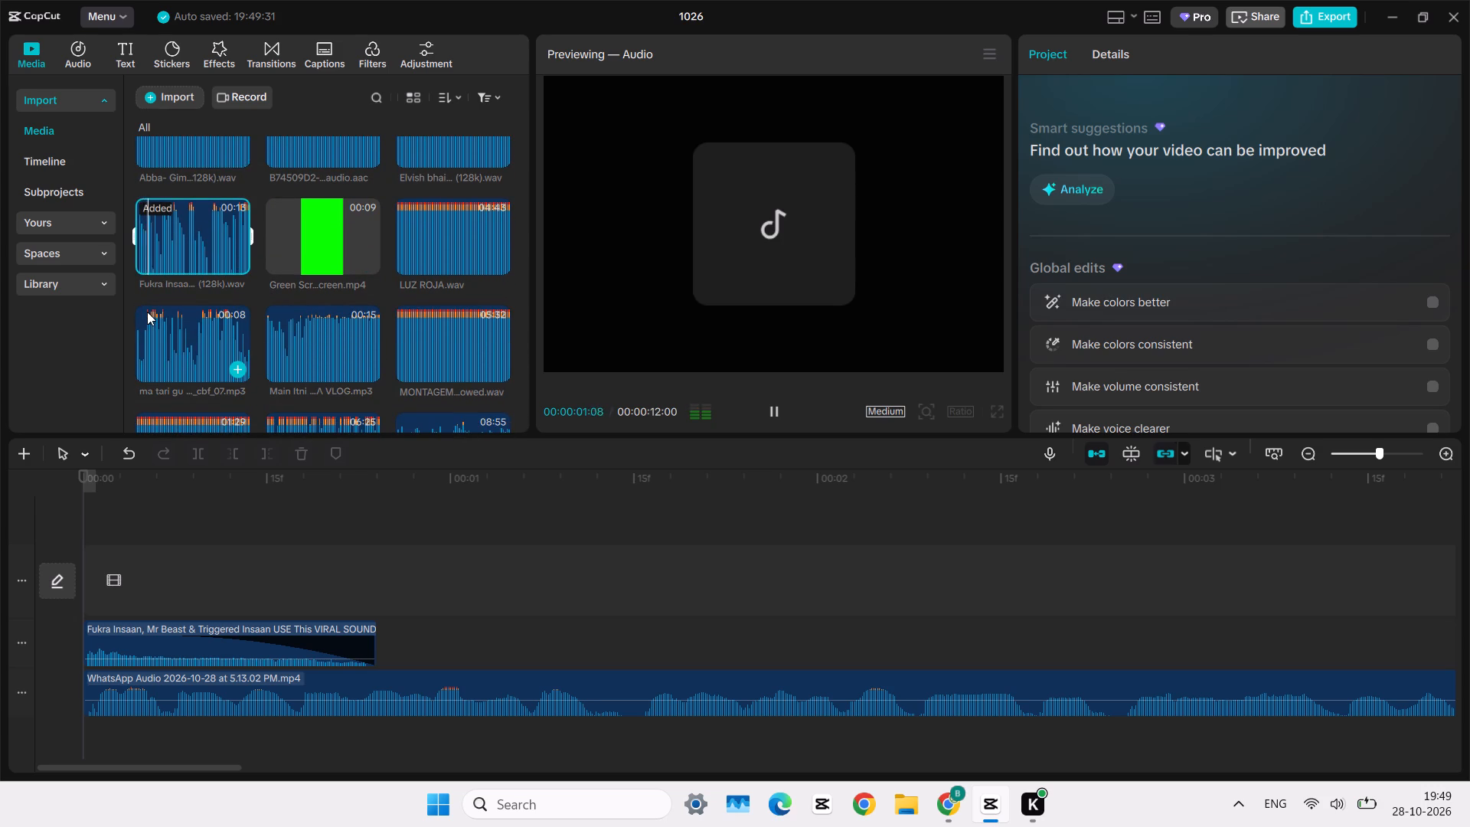
pyautogui.click(308, 332)
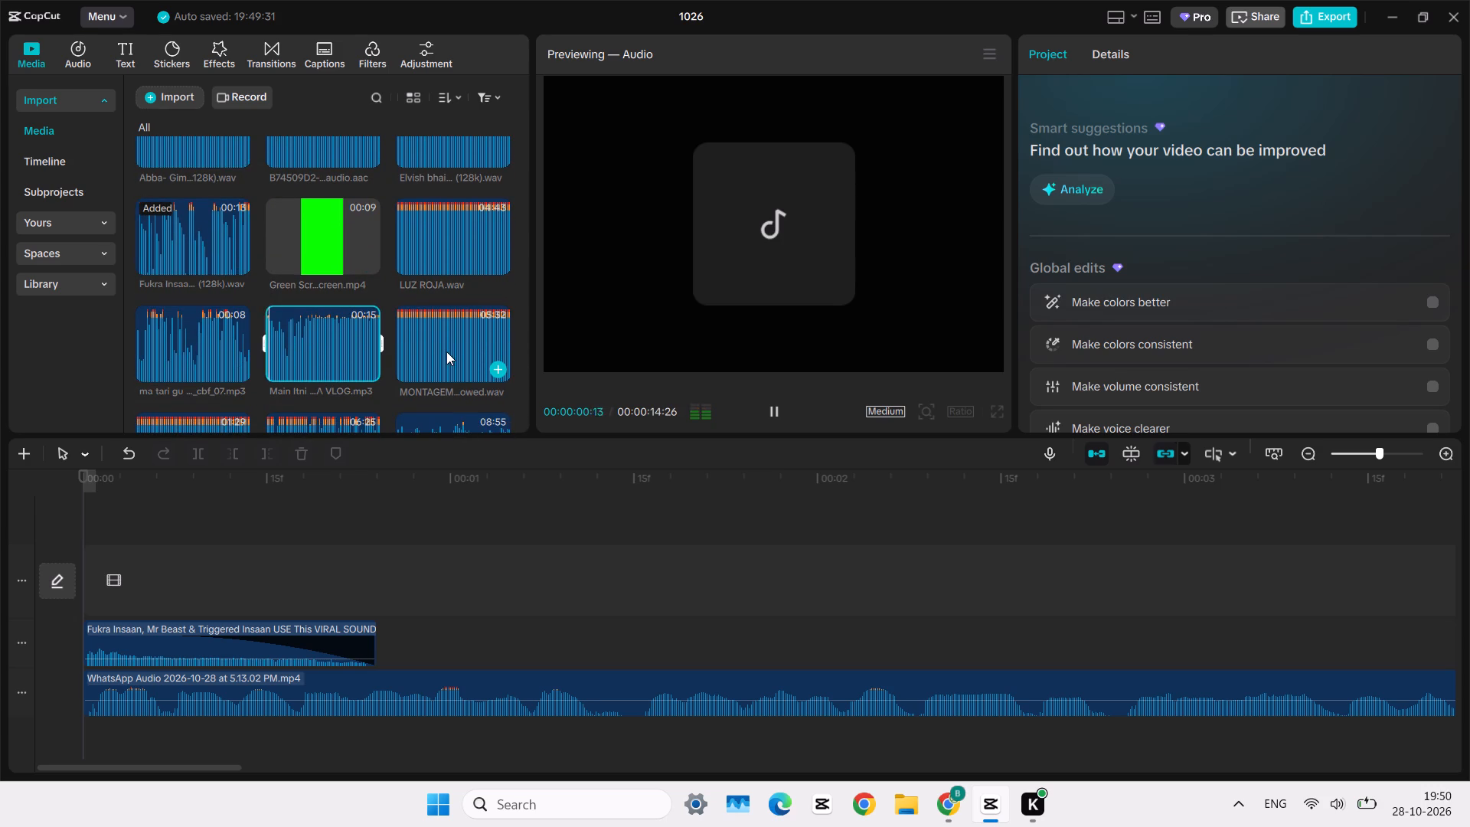
pyautogui.click(446, 350)
# Audition the second MONTAGEM track and the Mozart, Subway Surfers, Tom & Jerry and "Standard r...ced-v2" audio files as possible background sound.
pyautogui.scroll(-1, 446, 350)
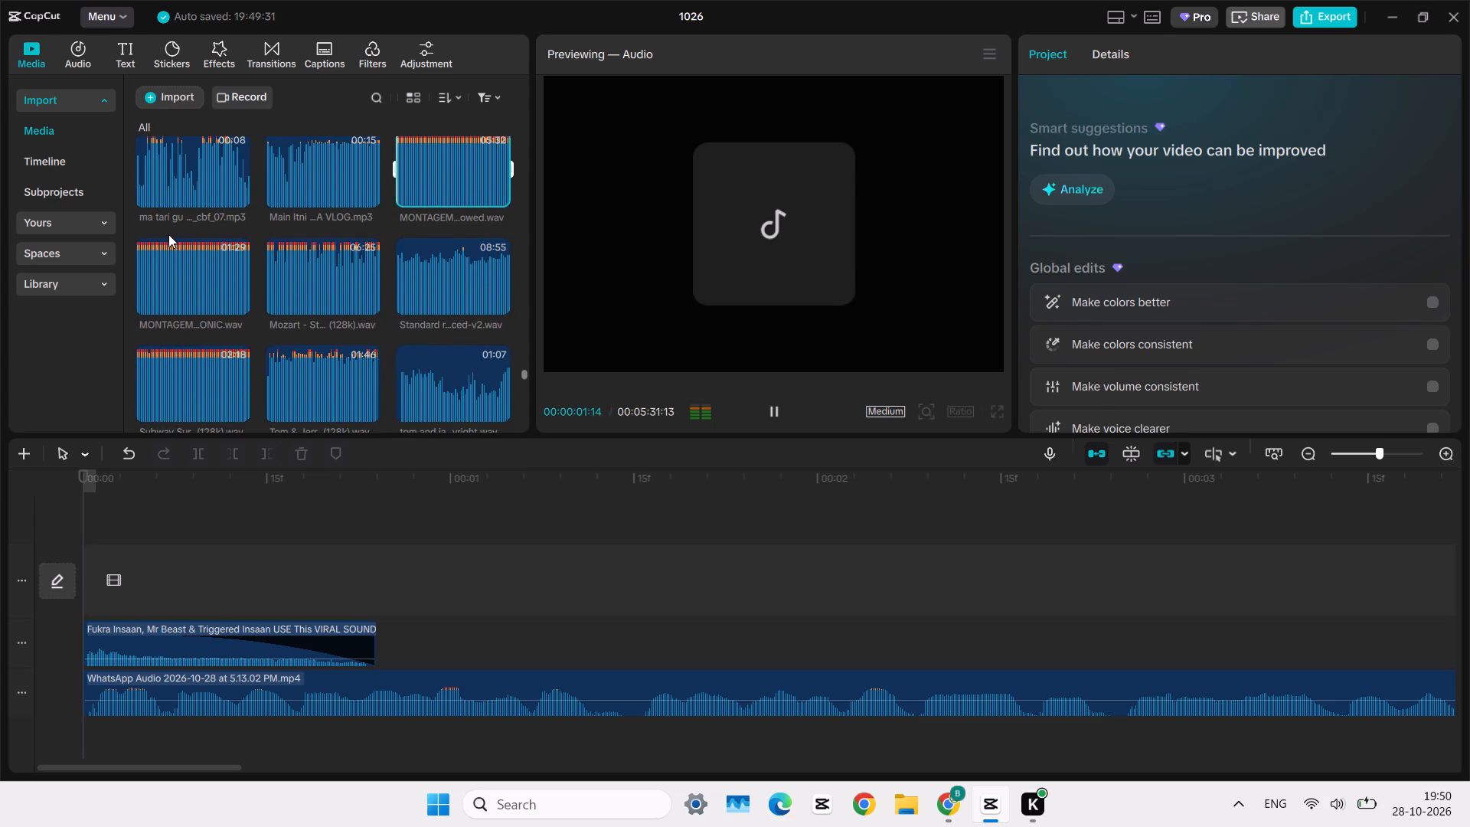
pyautogui.click(171, 236)
pyautogui.click(190, 267)
pyautogui.click(307, 282)
pyautogui.click(421, 286)
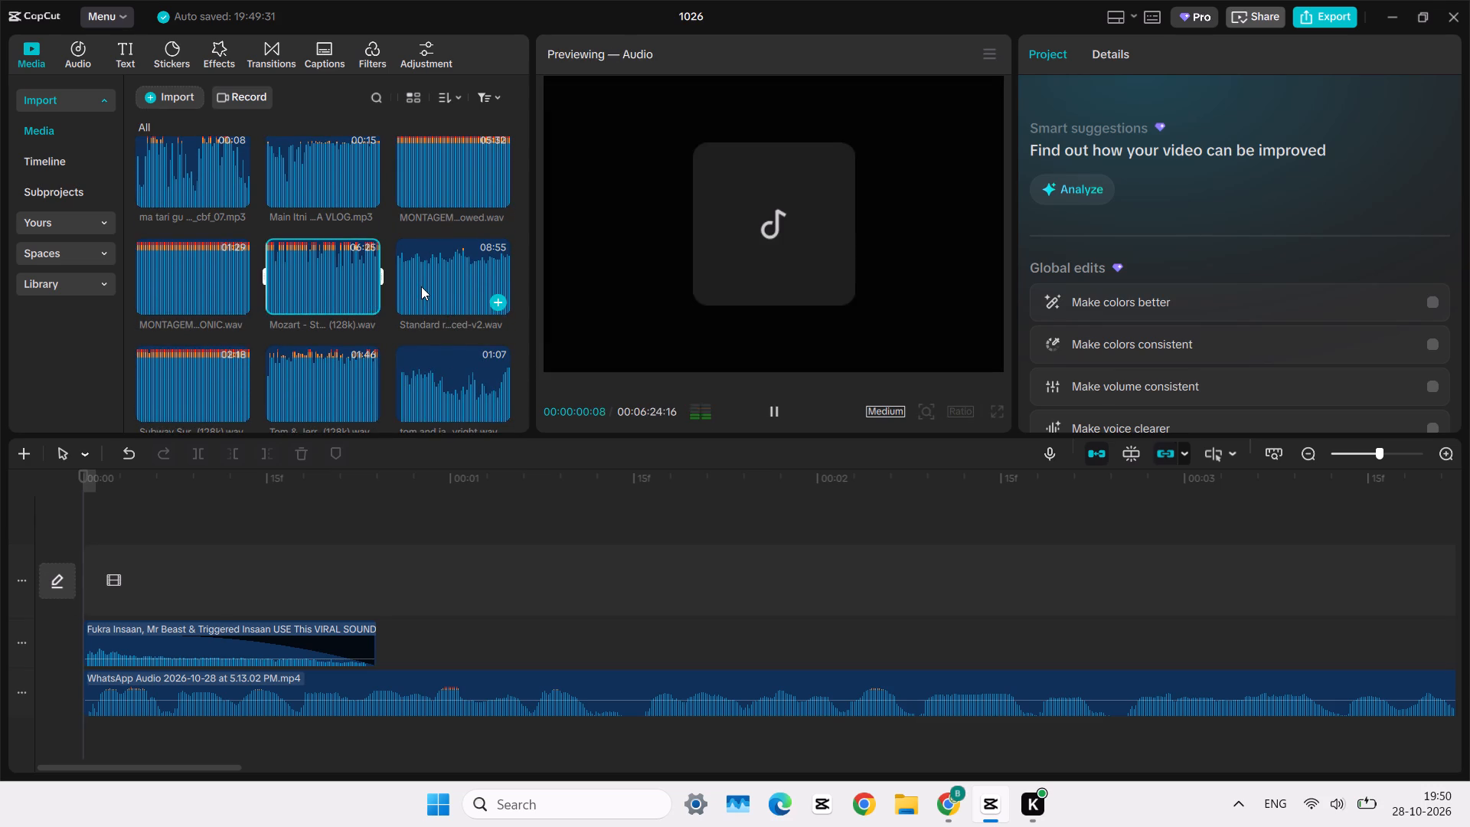
pyautogui.scroll(-1, 421, 286)
pyautogui.click(196, 317)
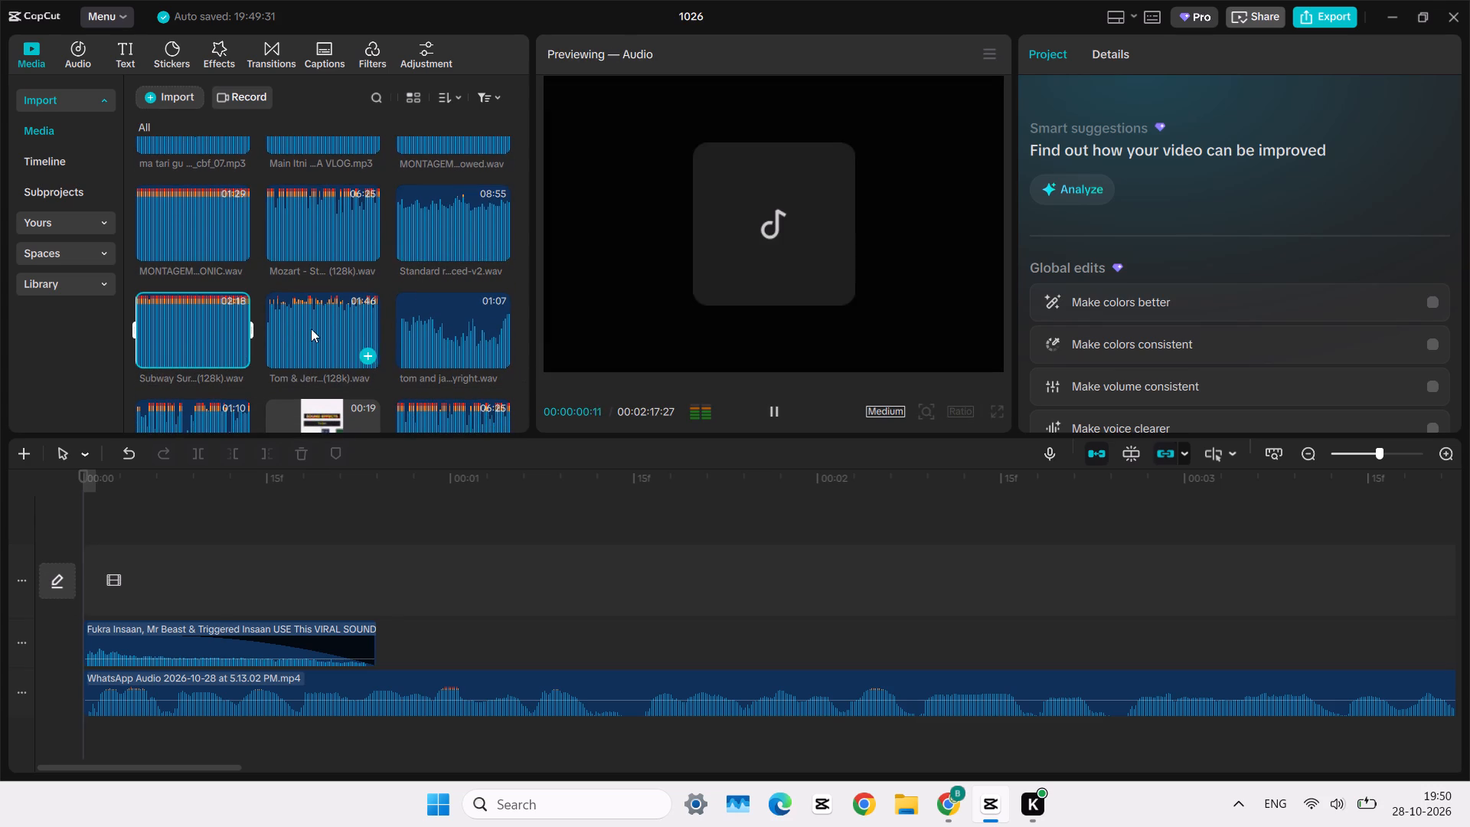
pyautogui.click(198, 217)
pyautogui.click(312, 210)
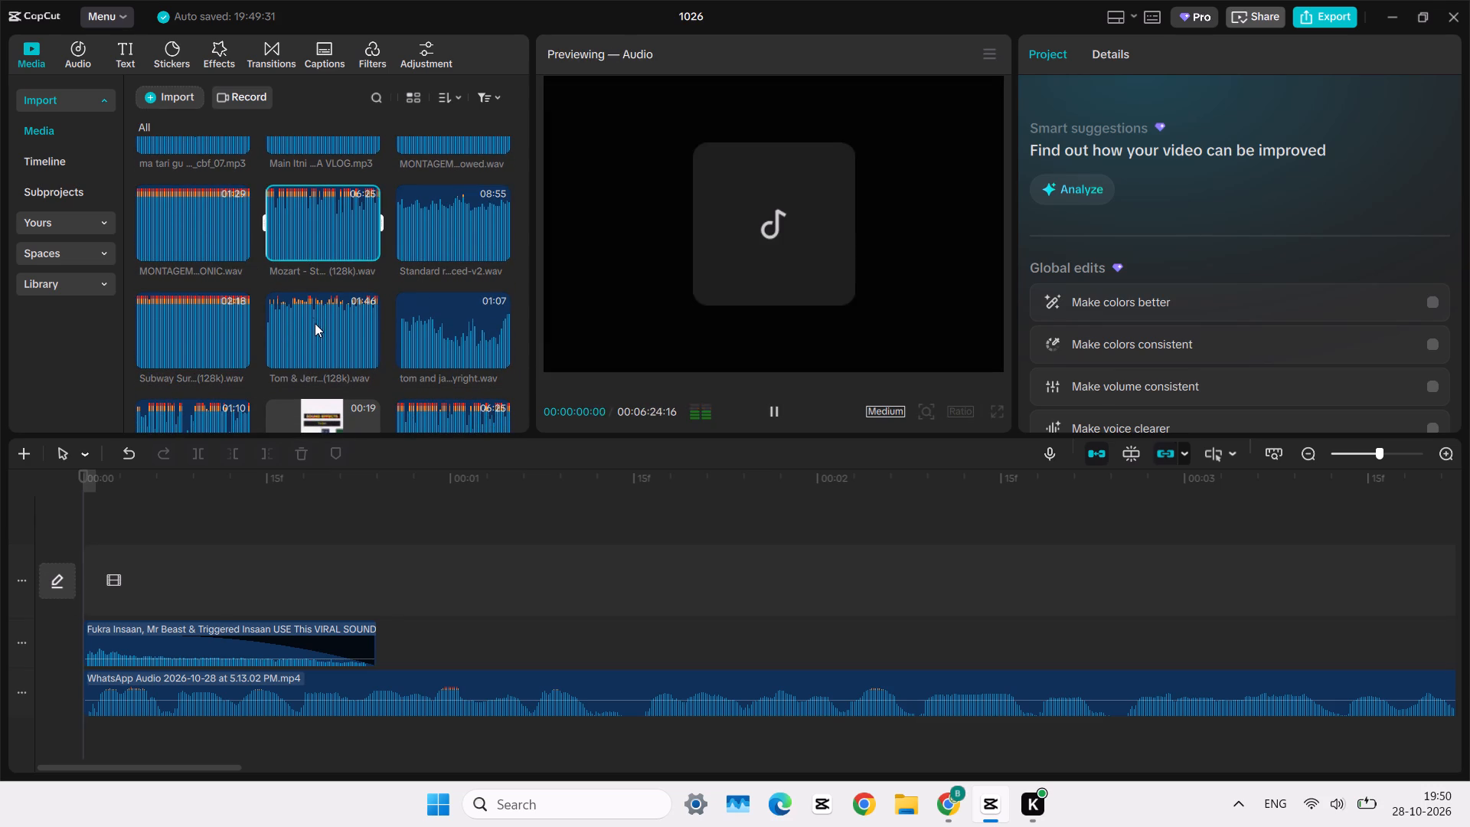
pyautogui.click(313, 315)
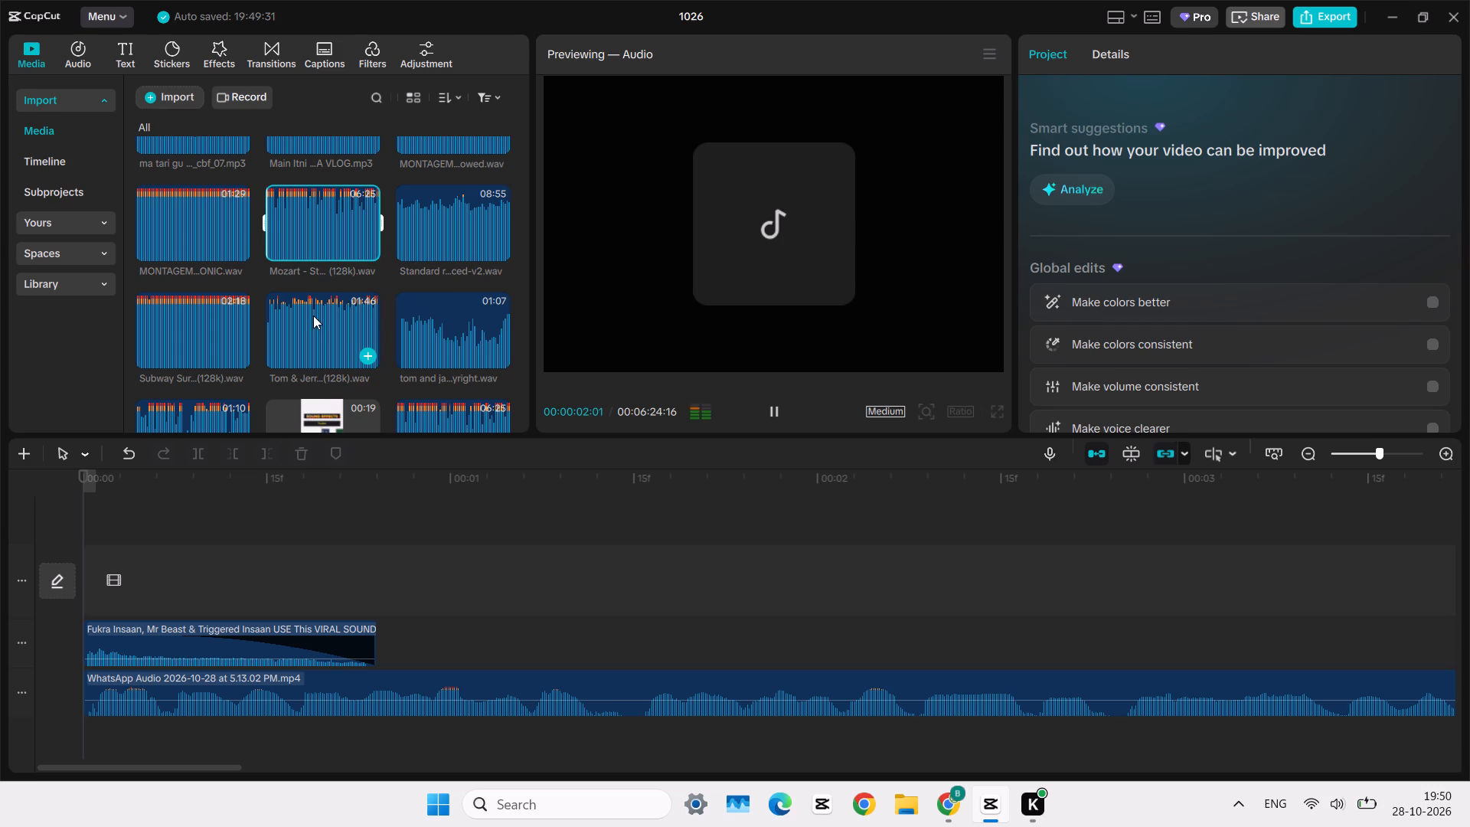
pyautogui.click(299, 237)
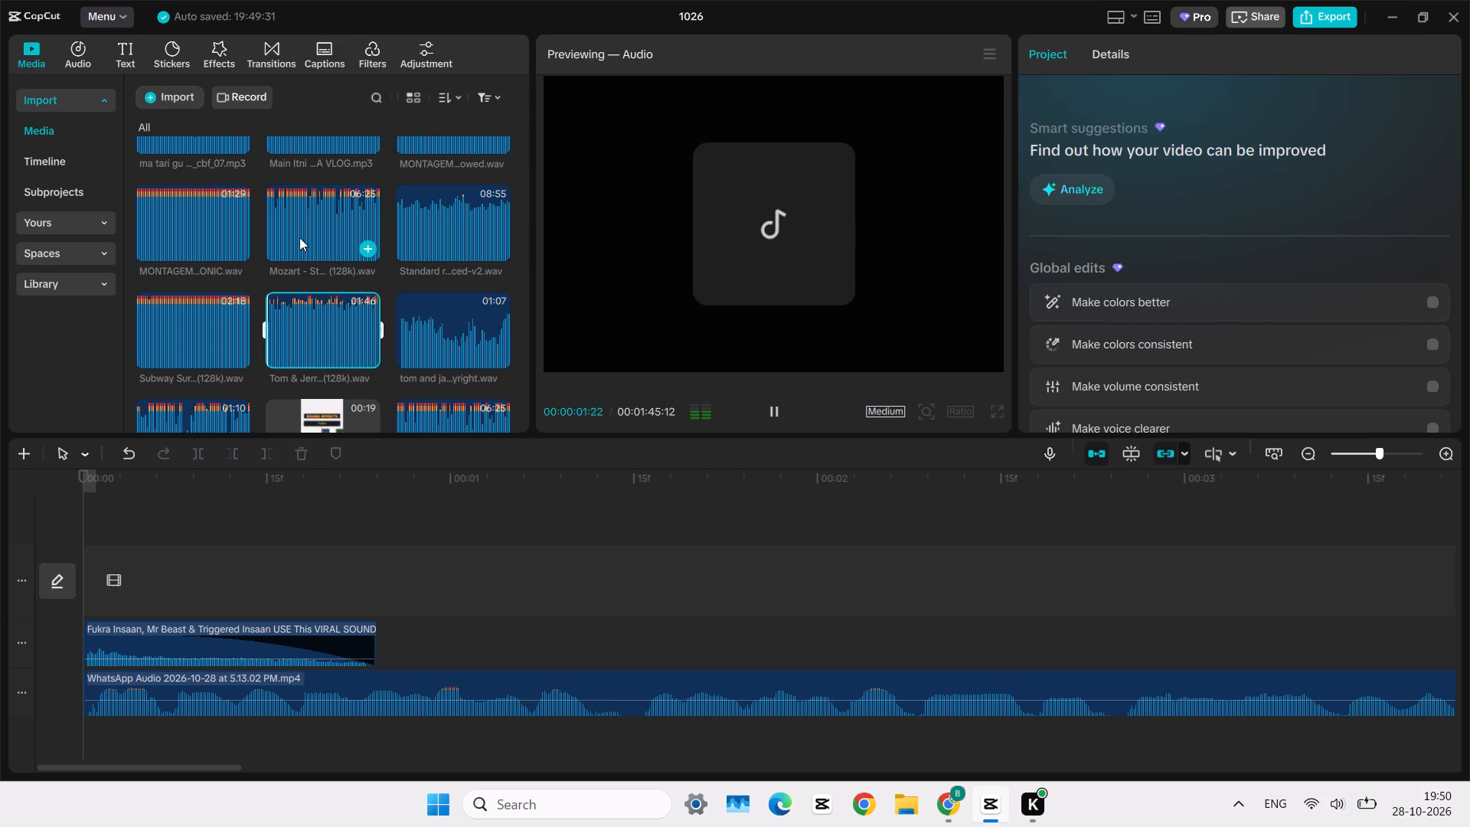
pyautogui.click(429, 250)
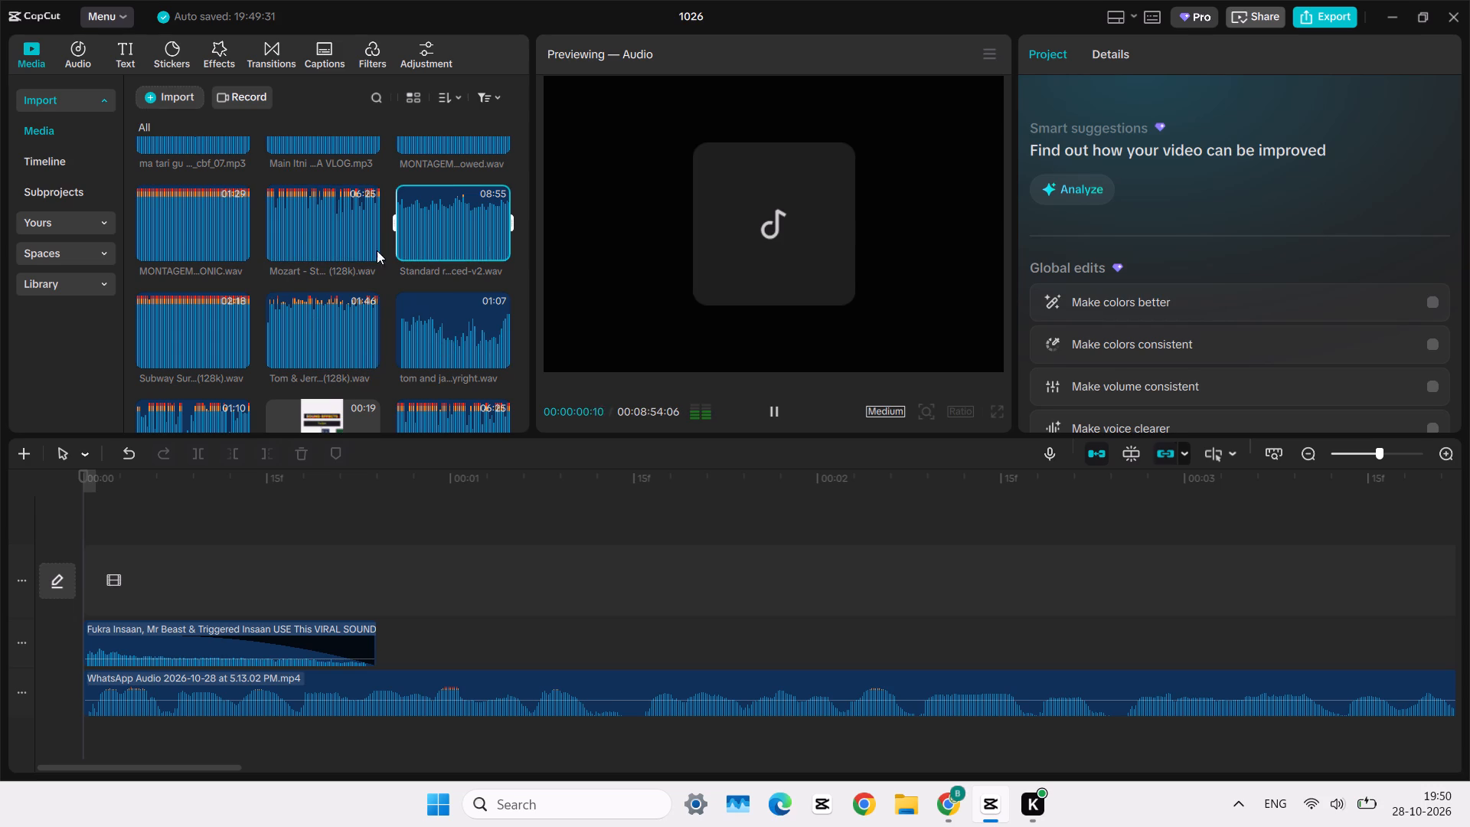
# Replay the "Main Itni", longer MONTAGEM, Fukra Insaan, "ma tari gu" and Mozart audio files to compare them.
pyautogui.click(325, 233)
pyautogui.scroll(1, 325, 233)
pyautogui.click(325, 233)
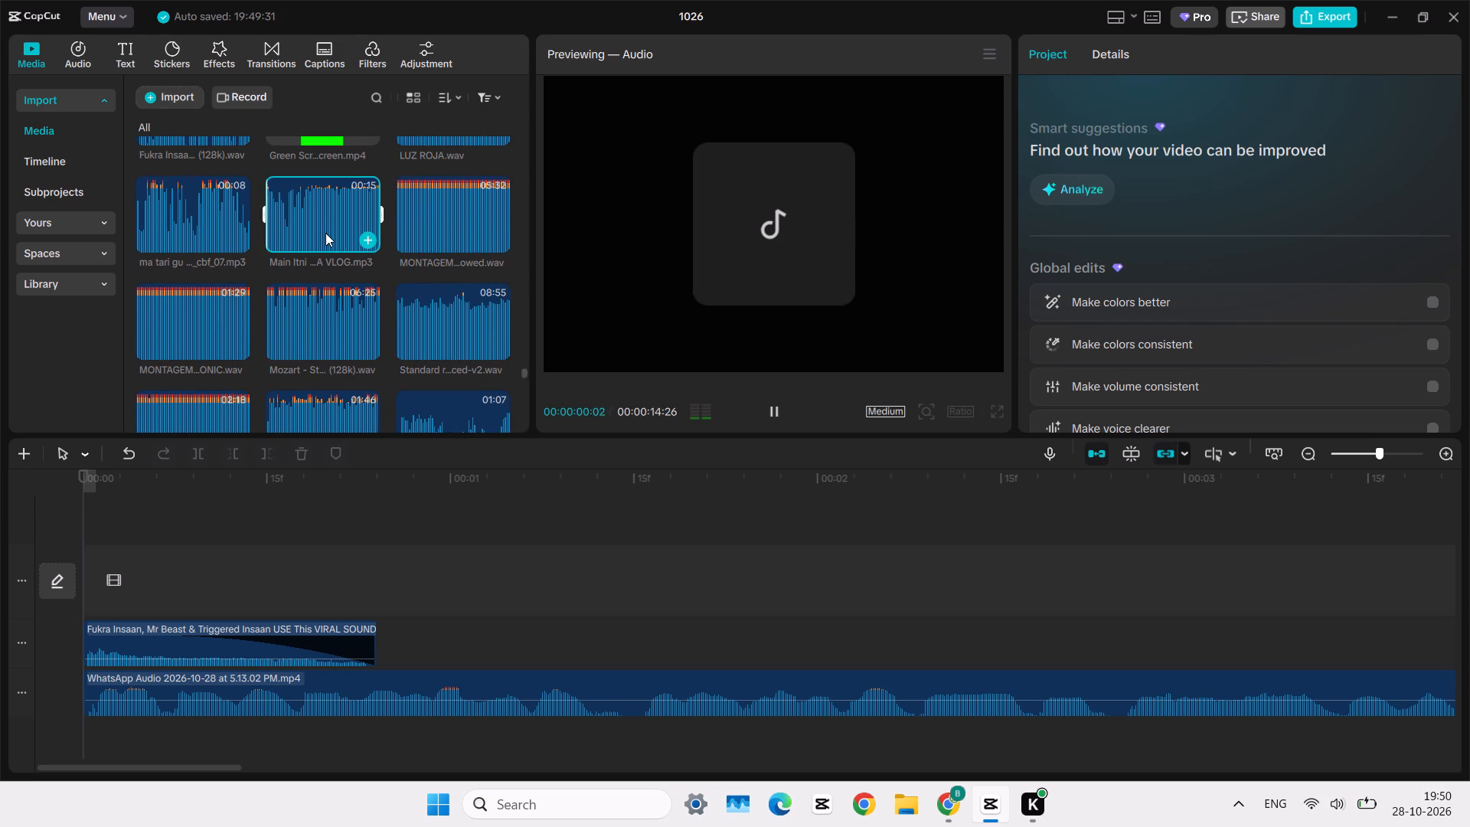
pyautogui.click(459, 218)
pyautogui.scroll(1, 459, 218)
pyautogui.click(187, 172)
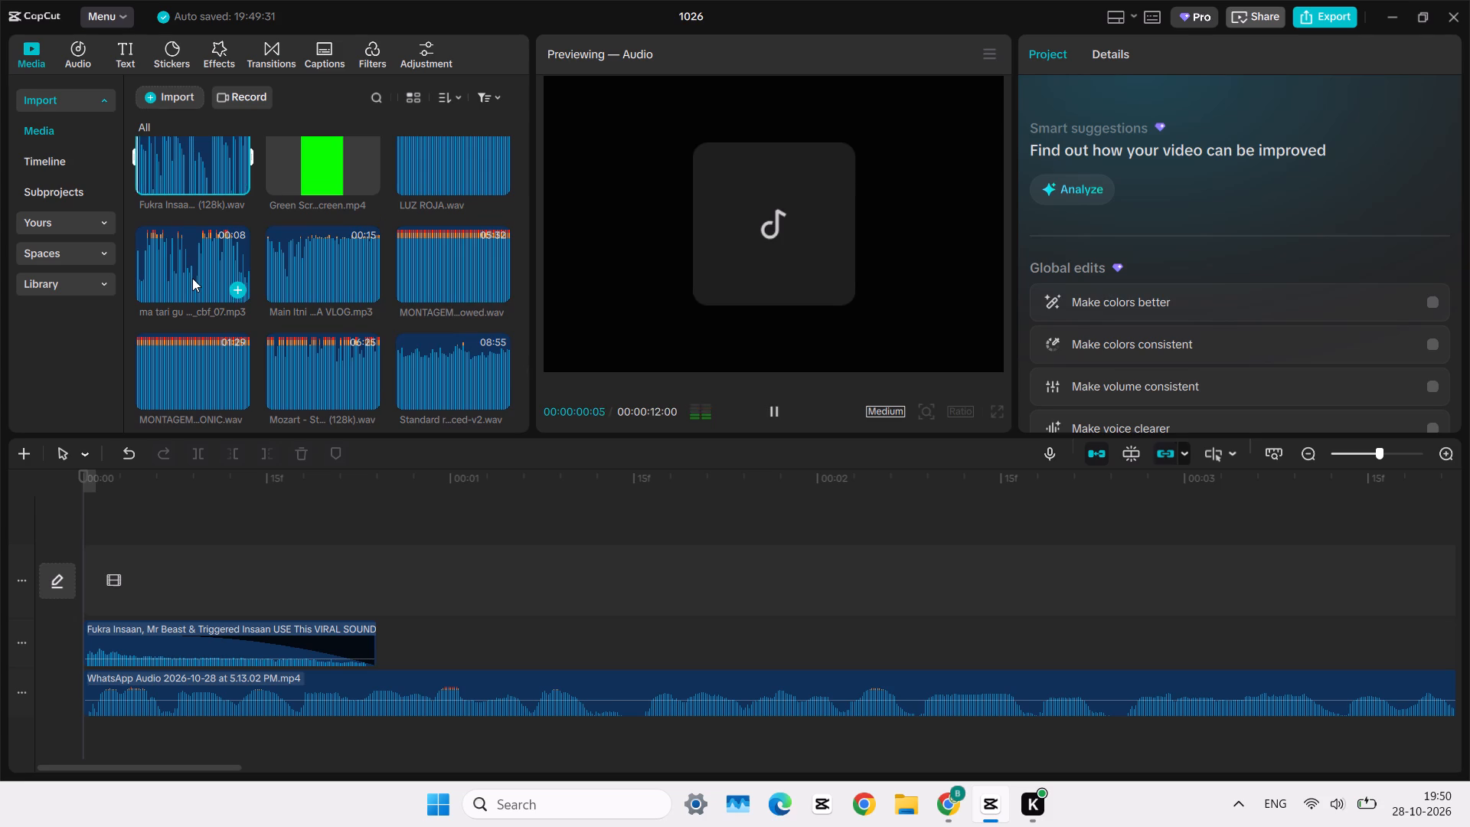
pyautogui.click(192, 278)
pyautogui.click(305, 258)
pyautogui.click(305, 378)
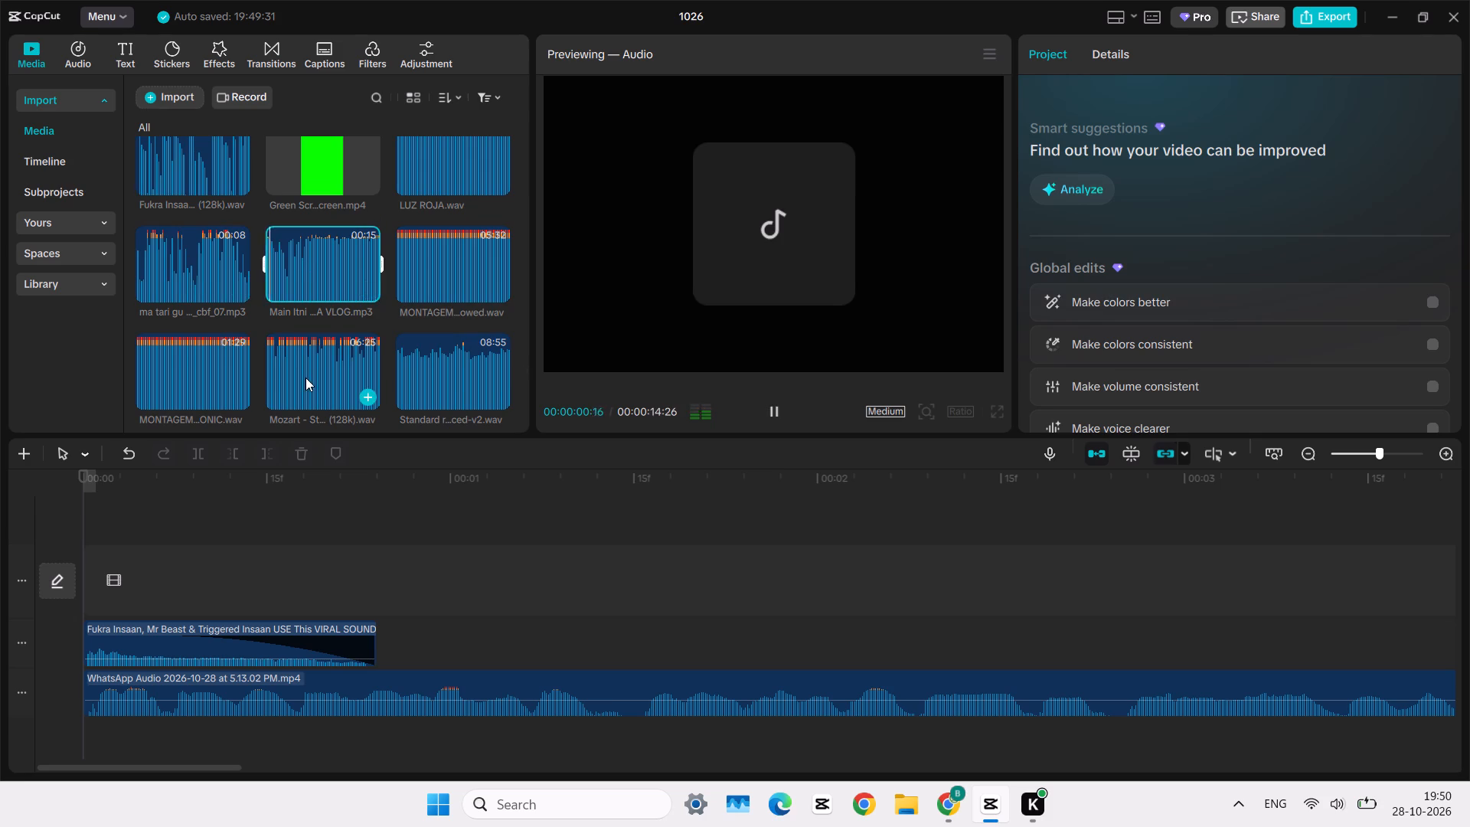
# Audition the two Tom and Jerry tracks, Subway Surfers, the "Trending M... Clips" audio and the vidssave MP3.
pyautogui.scroll(-1, 305, 378)
pyautogui.click(292, 220)
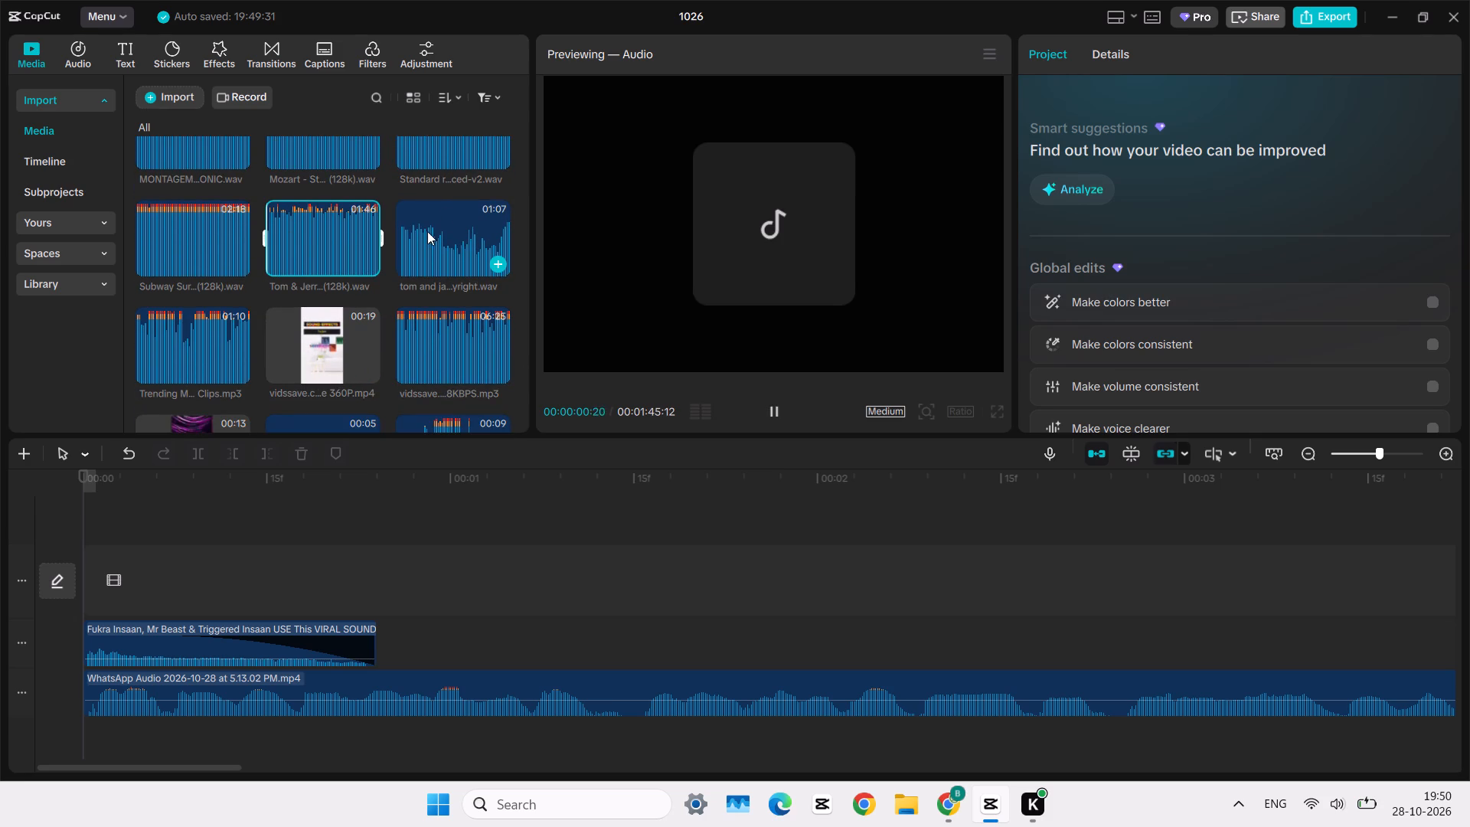
pyautogui.click(418, 230)
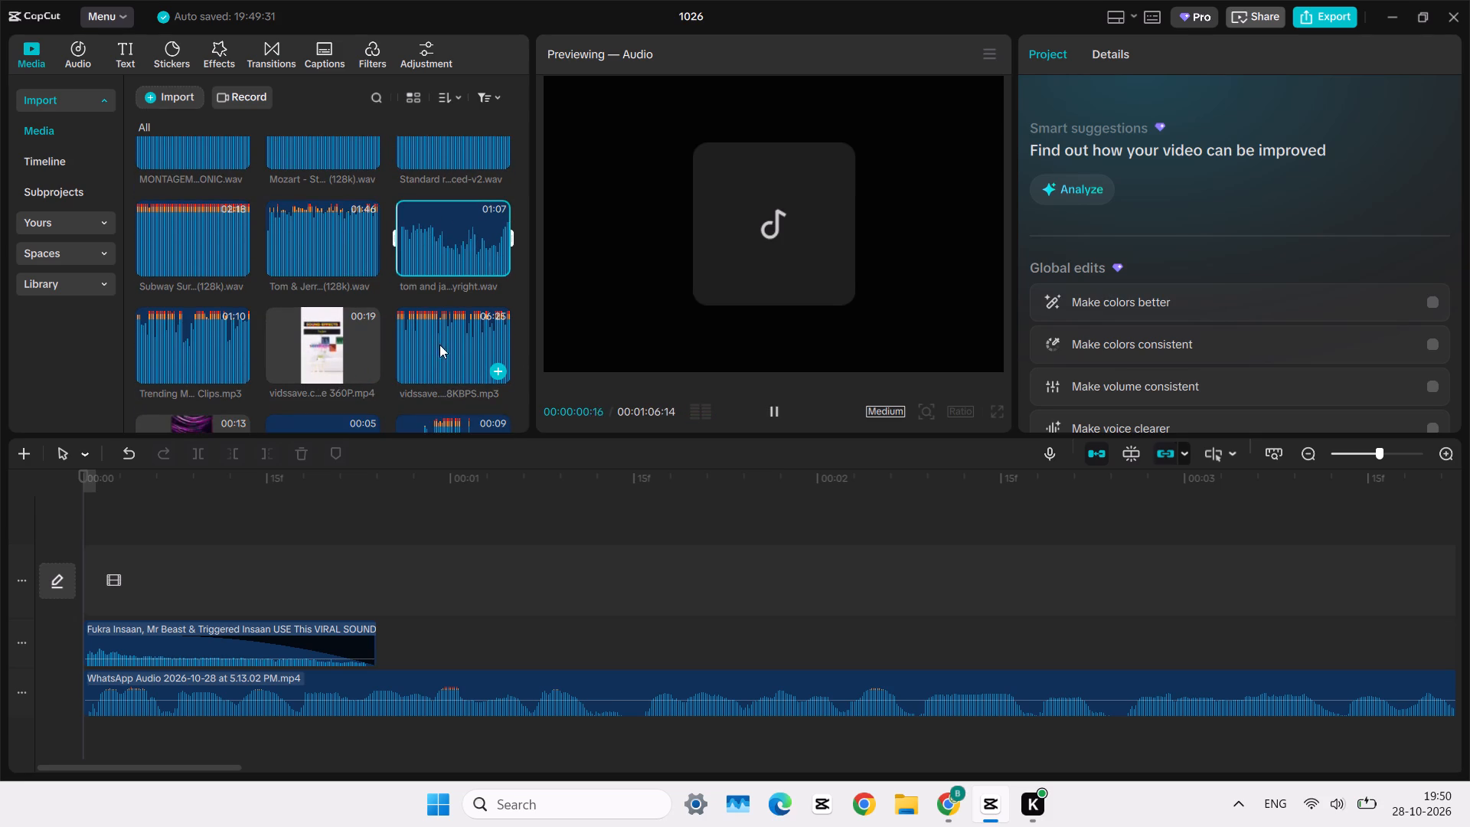
pyautogui.click(201, 241)
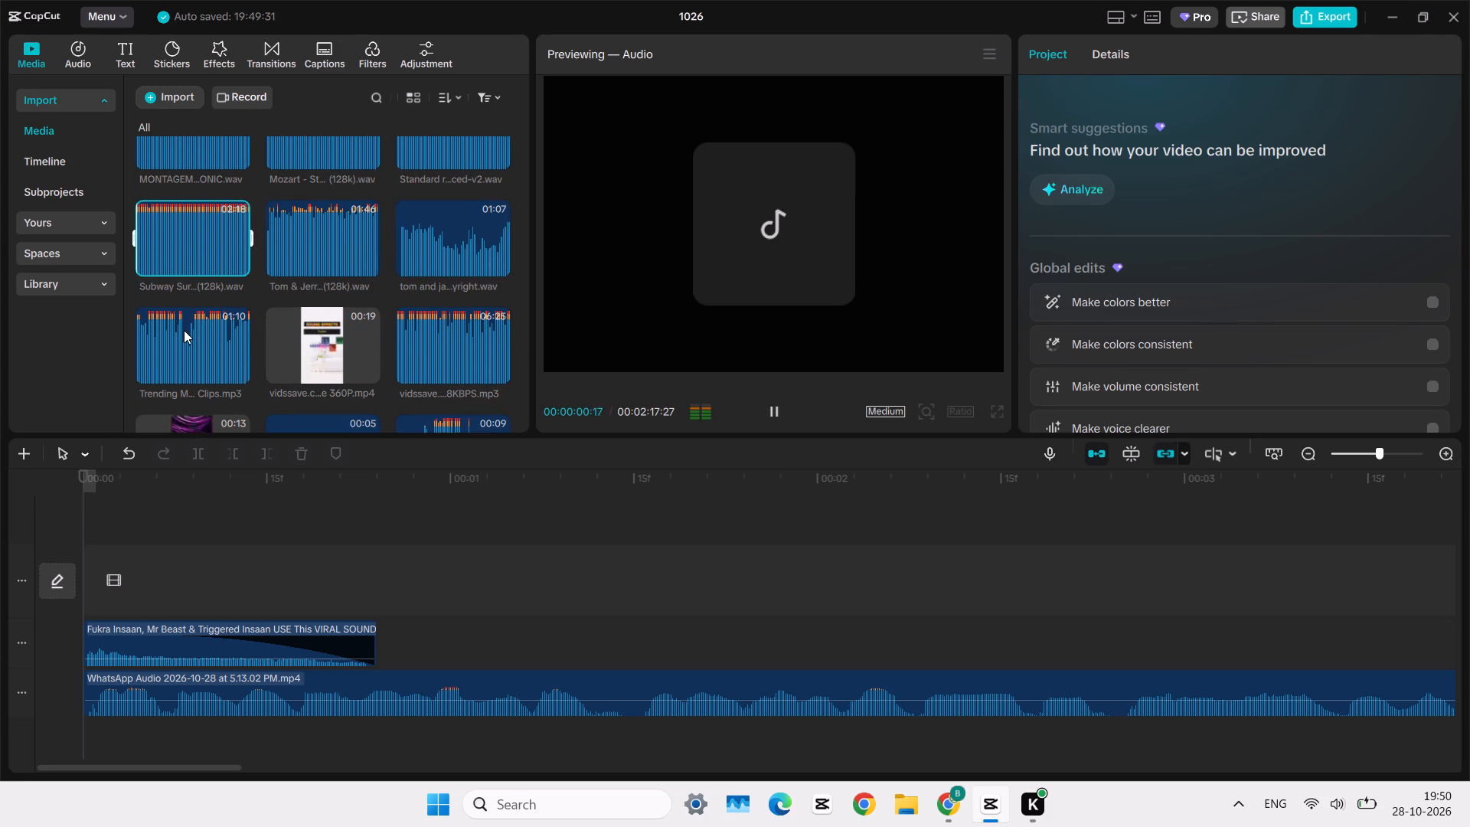
pyautogui.click(188, 334)
pyautogui.scroll(-1, 188, 334)
pyautogui.click(453, 210)
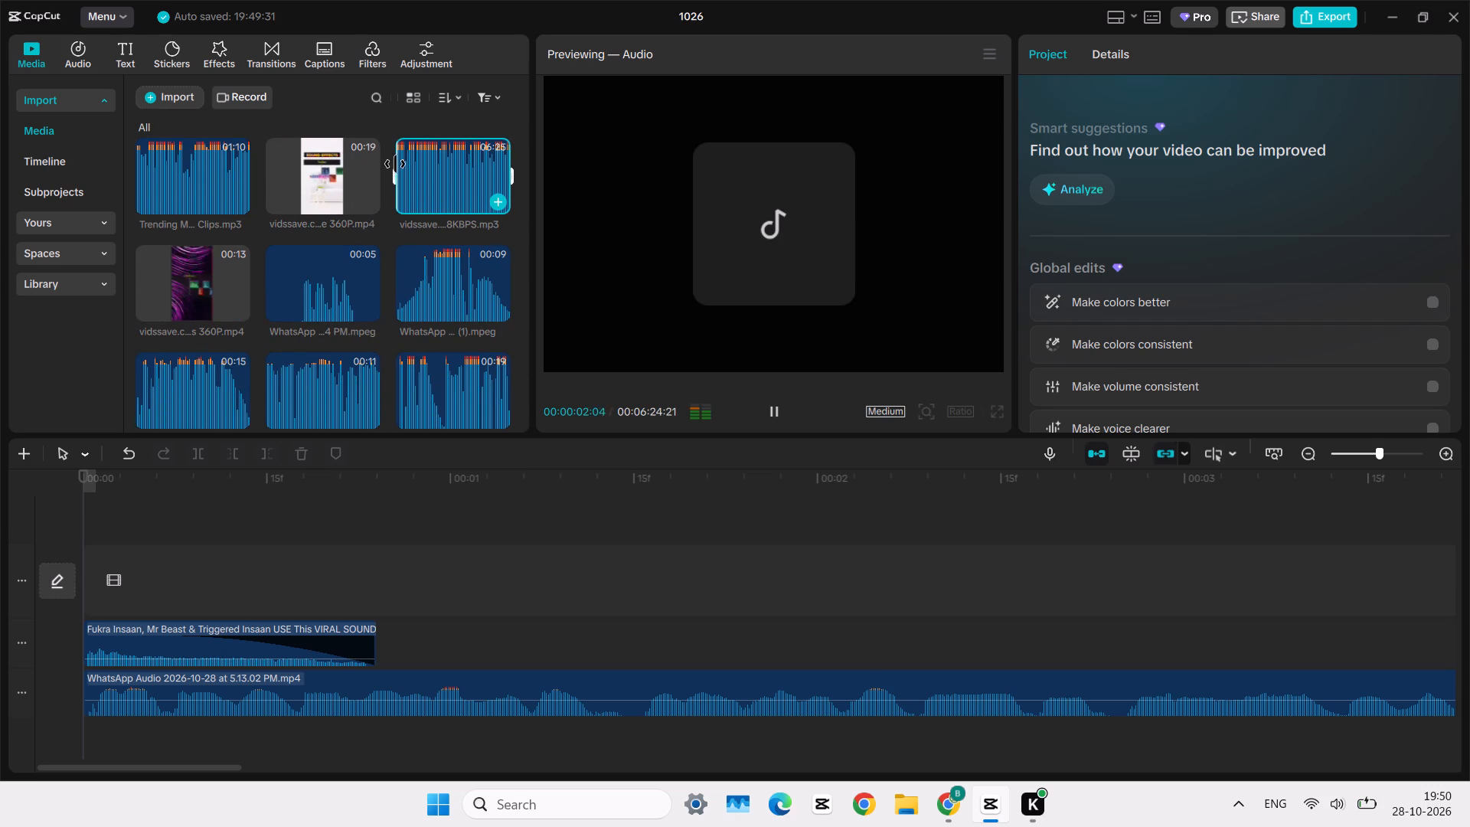
pyautogui.scroll(1, 424, 242)
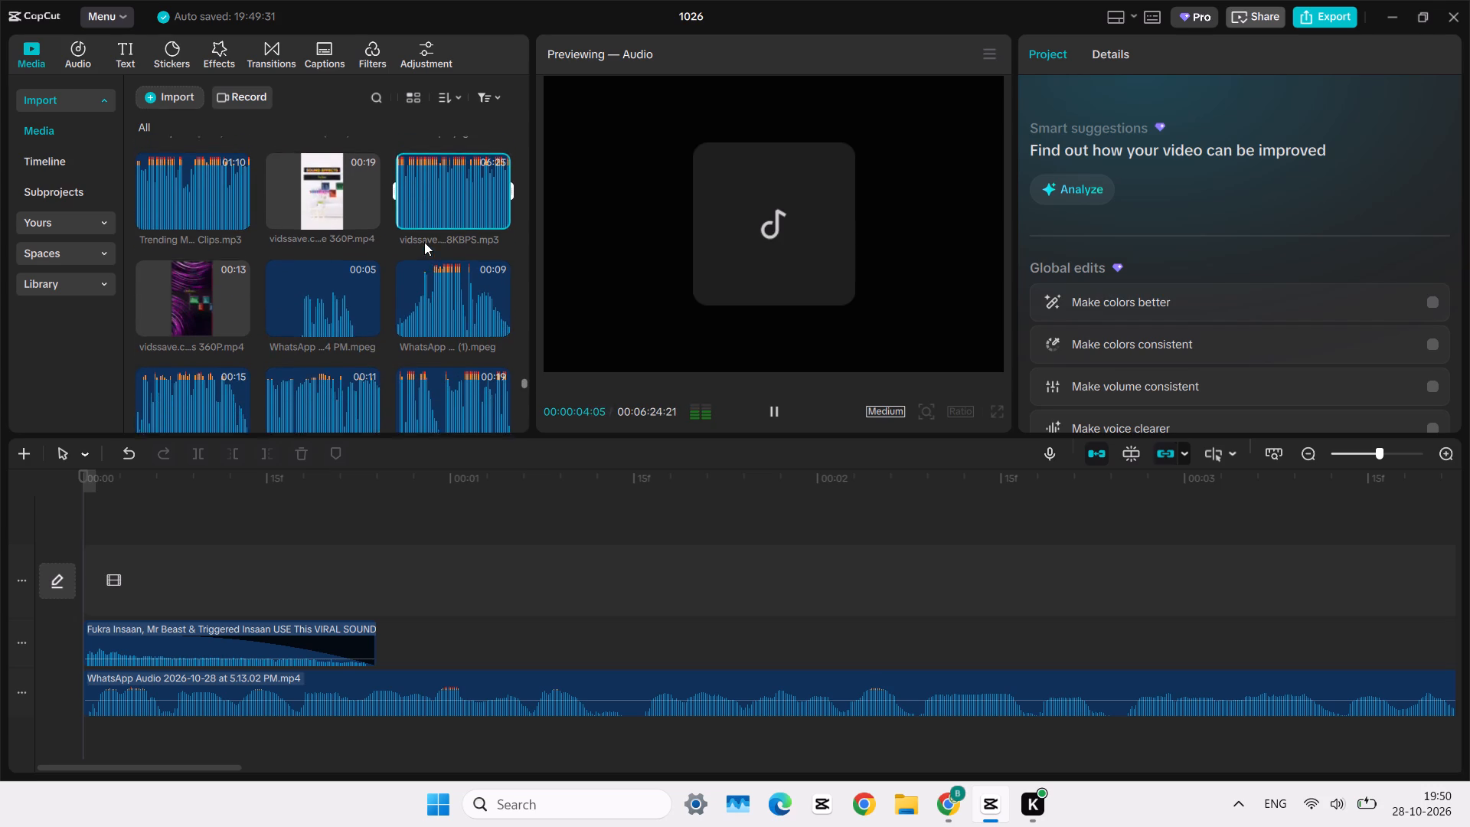
pyautogui.scroll(1, 424, 242)
pyautogui.click(284, 257)
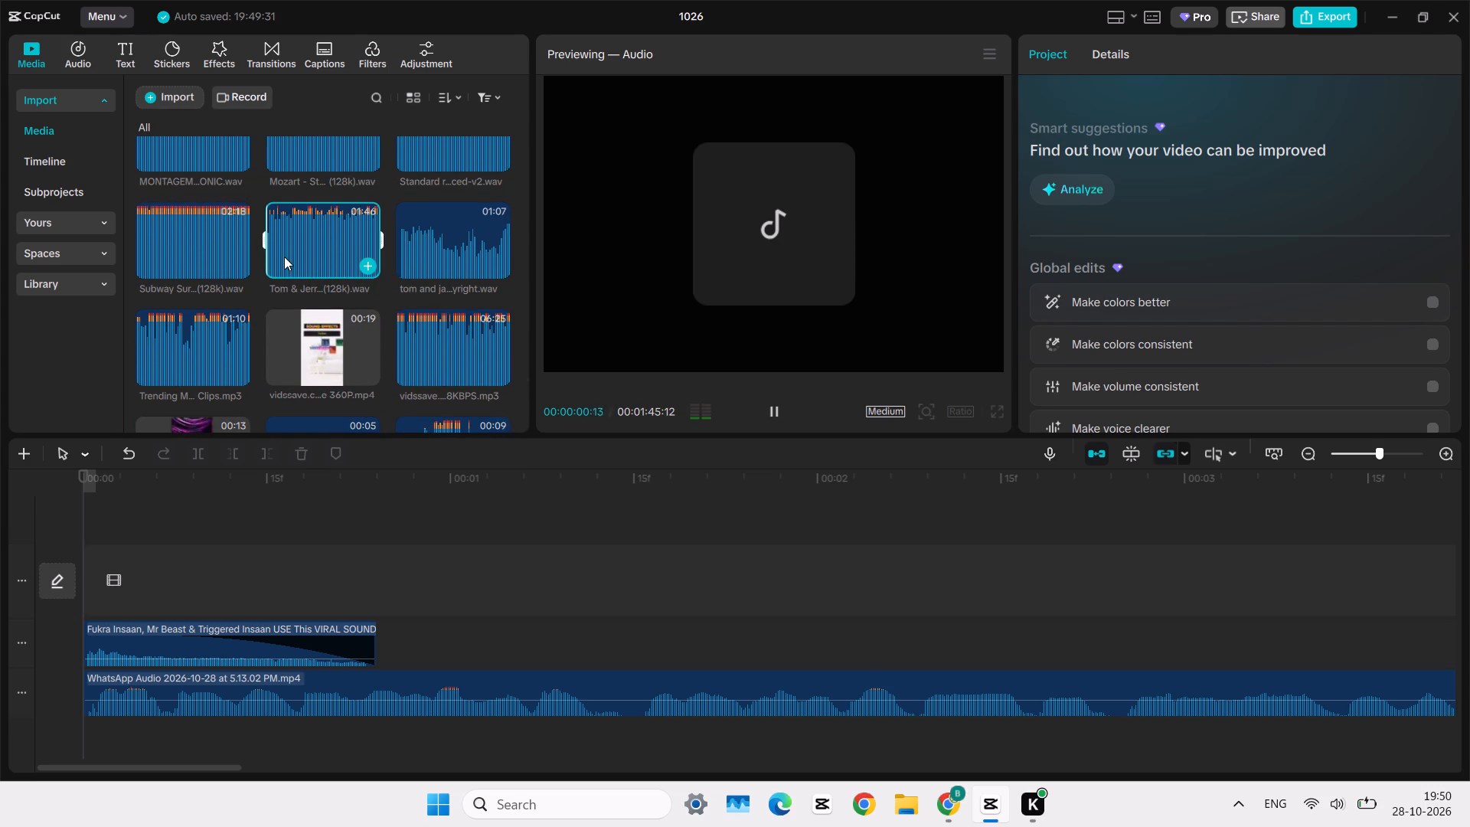
# Look through the imported WhatsApp MPEG audio recordings to the end of the media list, sampling several of them.
pyautogui.scroll(-1, 304, 295)
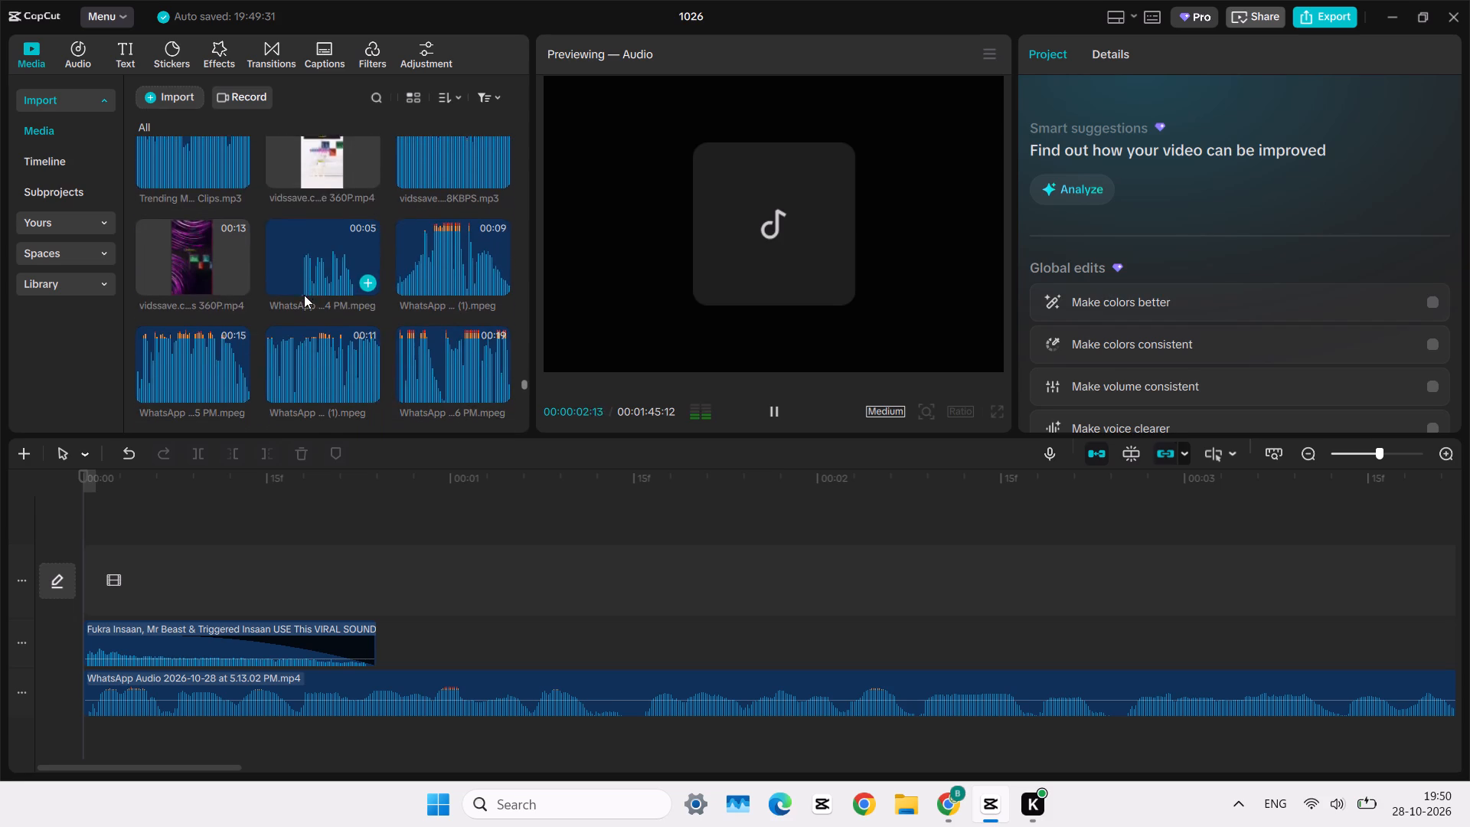
pyautogui.scroll(-1, 304, 295)
pyautogui.click(171, 316)
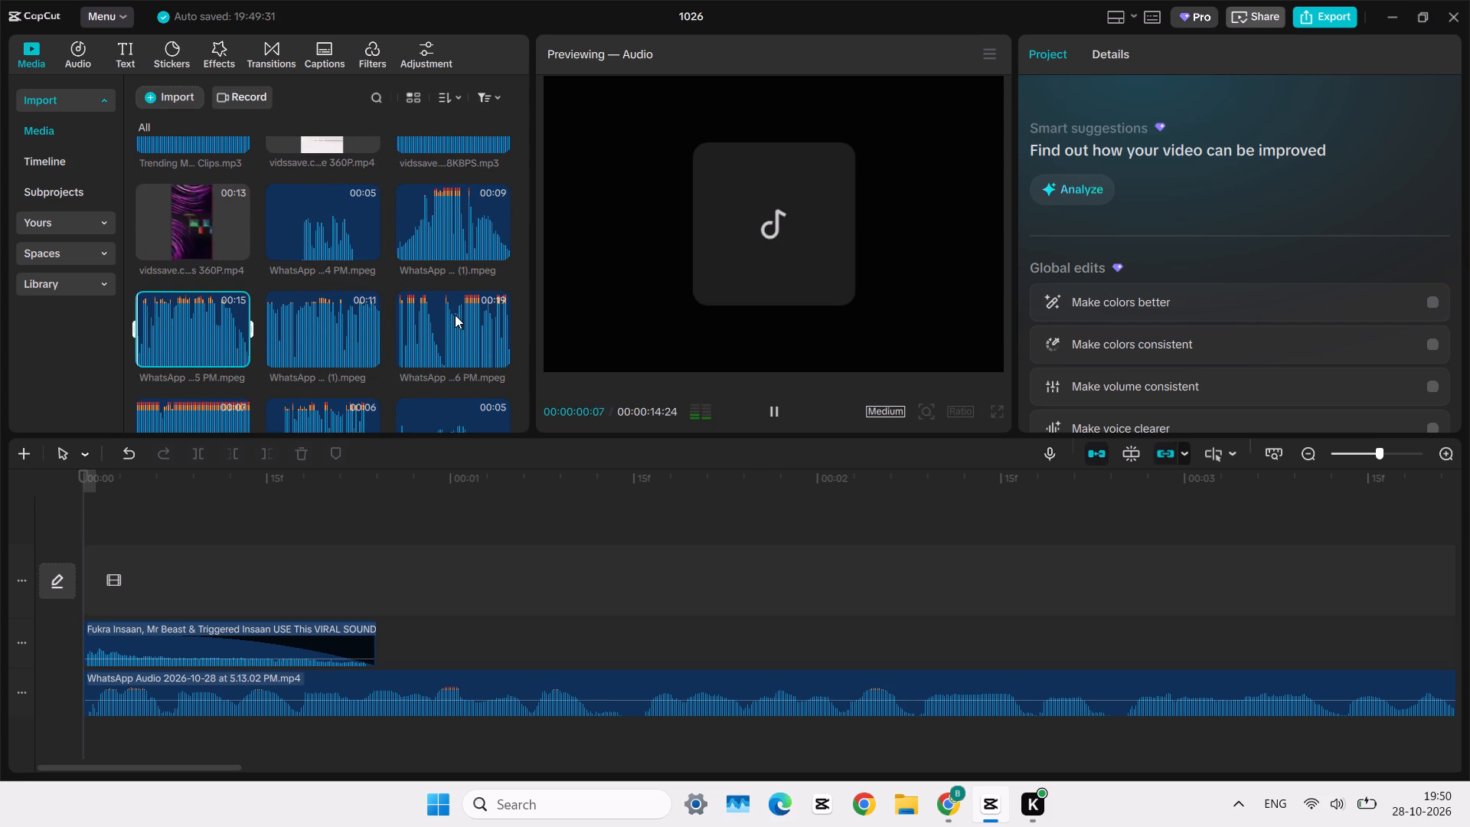
pyautogui.scroll(-1, 455, 315)
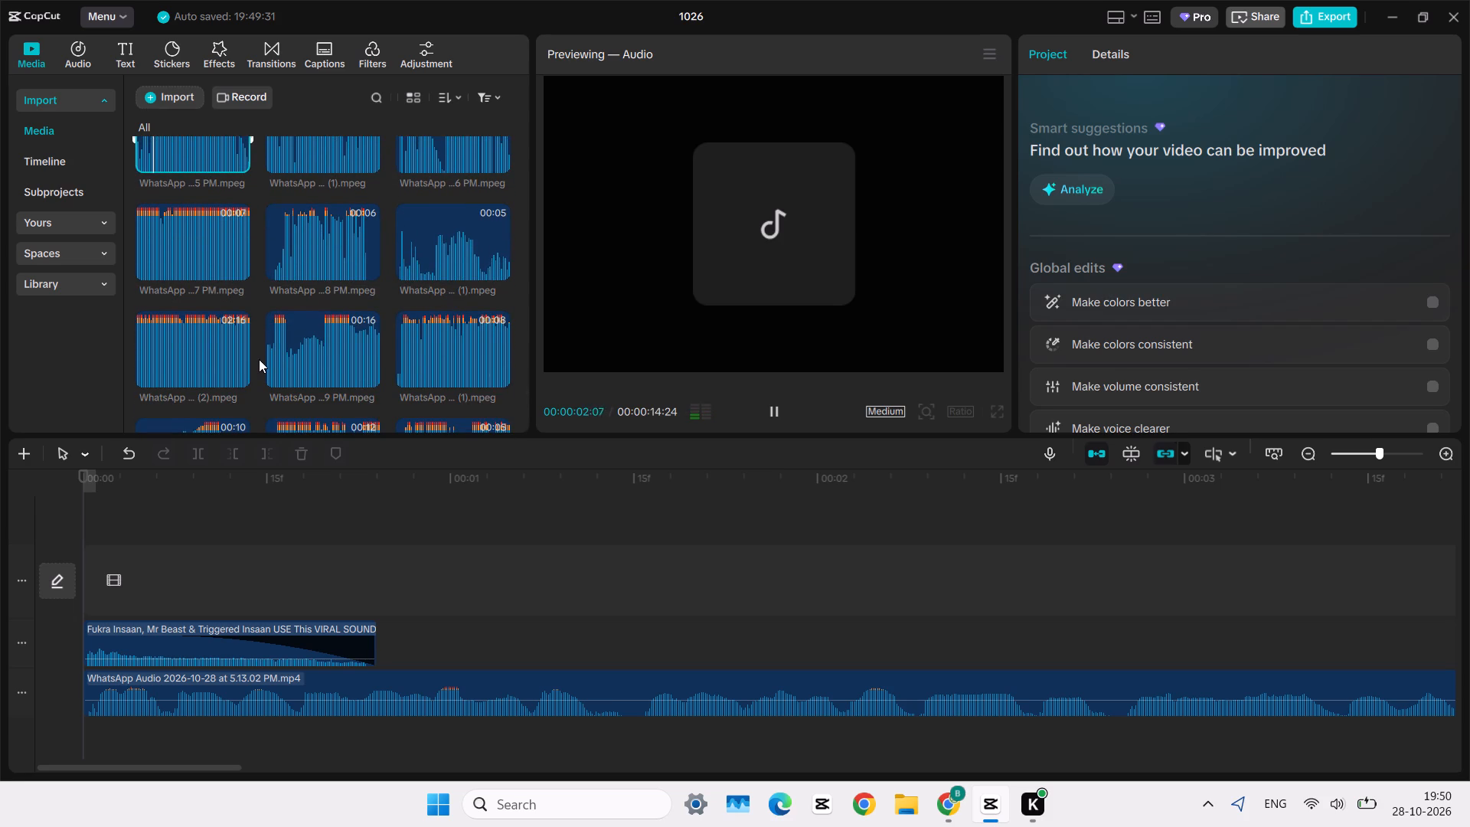
pyautogui.scroll(-1, 259, 359)
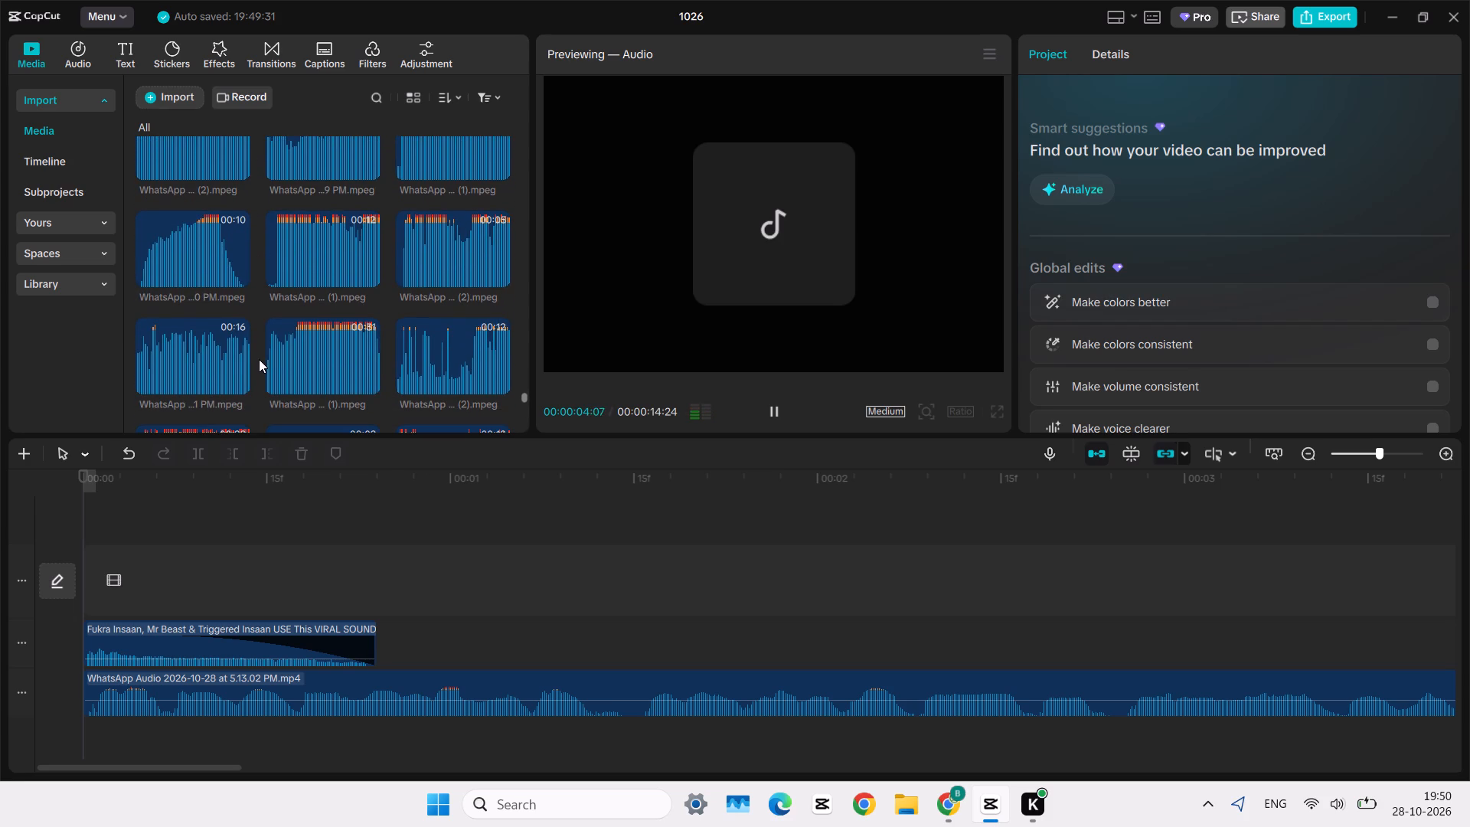
pyautogui.scroll(-1, 259, 359)
pyautogui.click(321, 211)
pyautogui.click(439, 234)
pyautogui.scroll(-1, 439, 234)
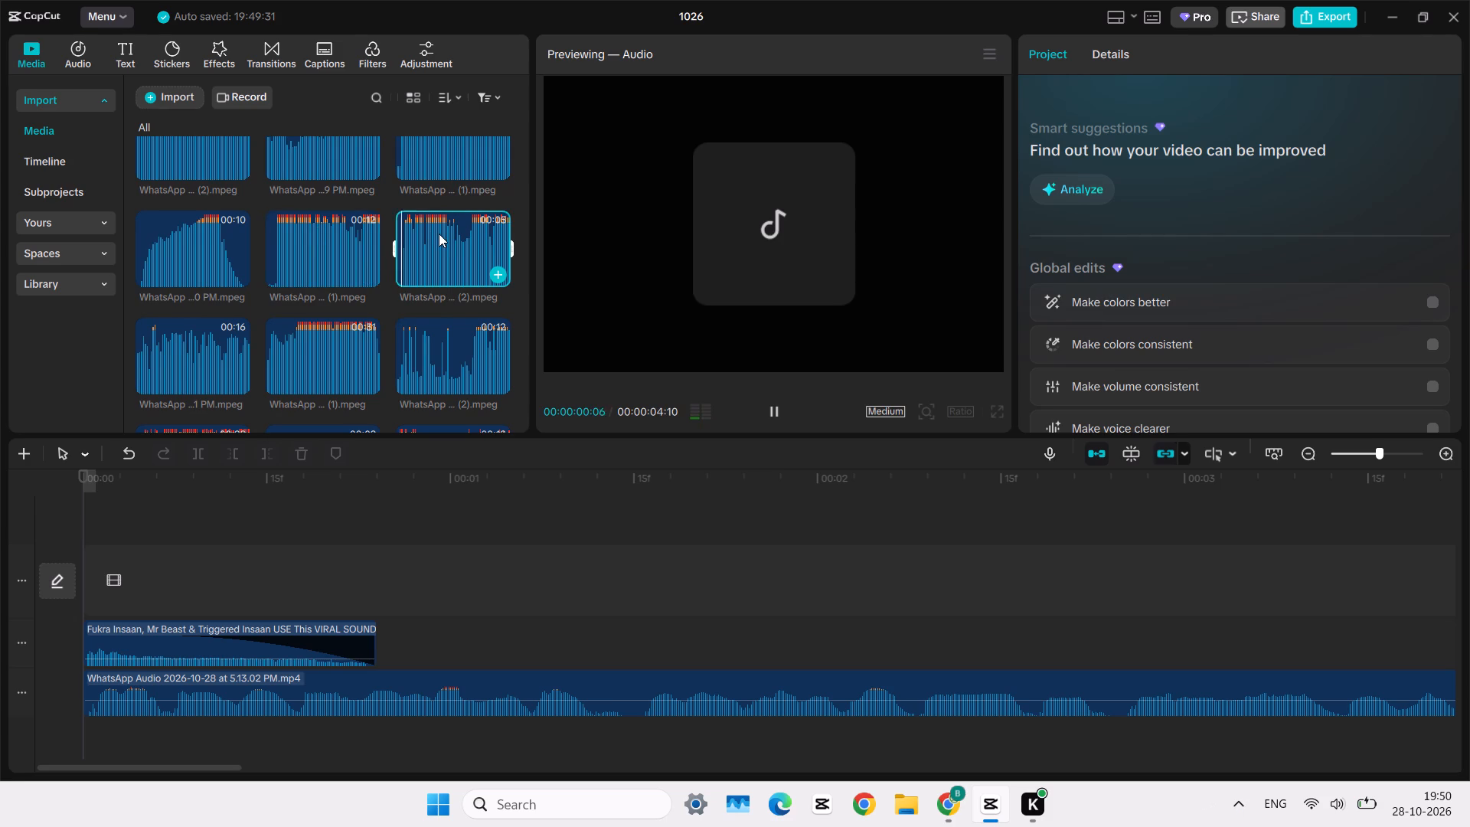
pyautogui.scroll(-1, 439, 234)
pyautogui.click(233, 221)
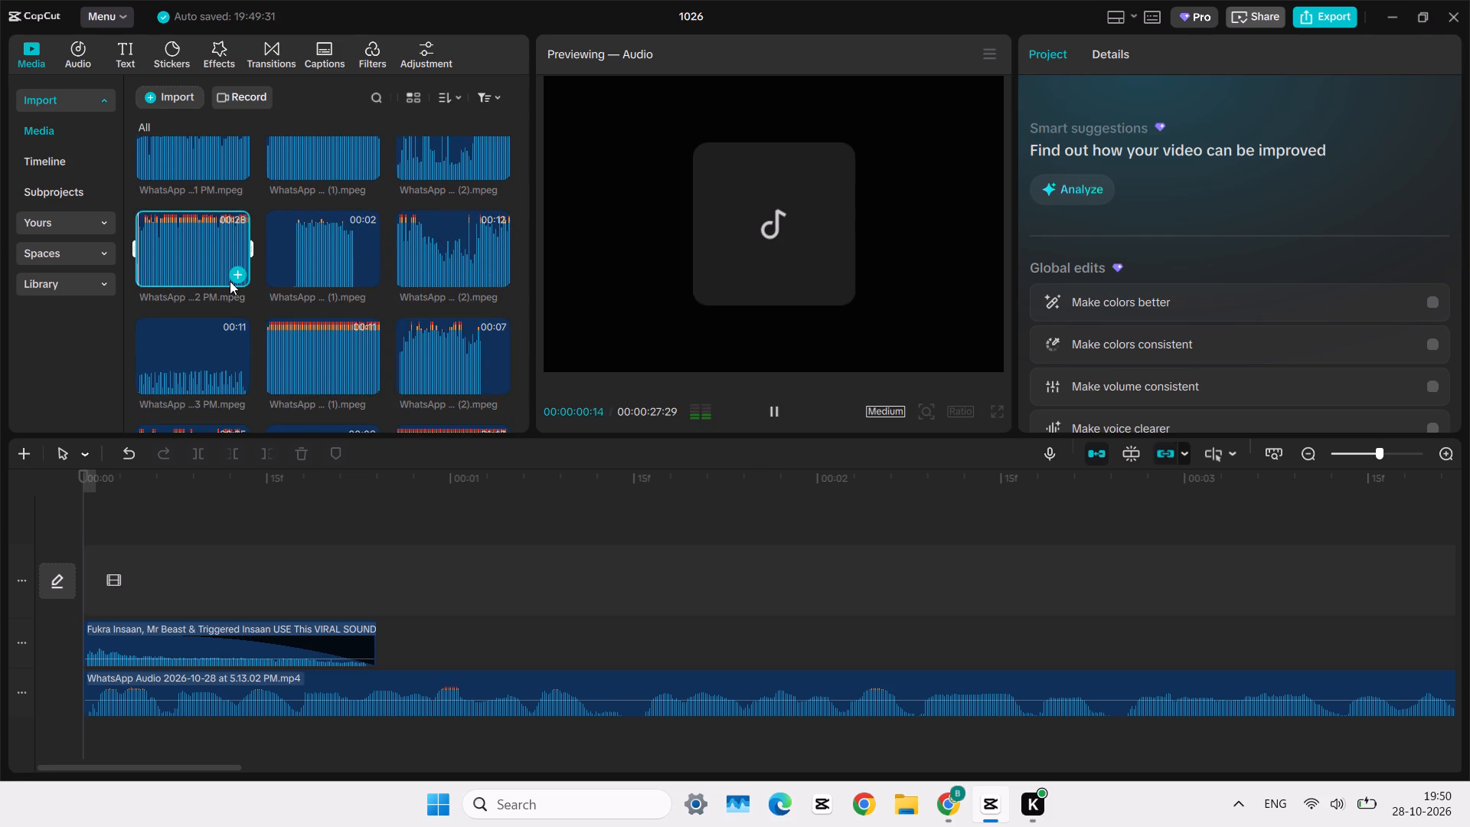
pyautogui.scroll(-1, 230, 281)
pyautogui.scroll(-1, 463, 313)
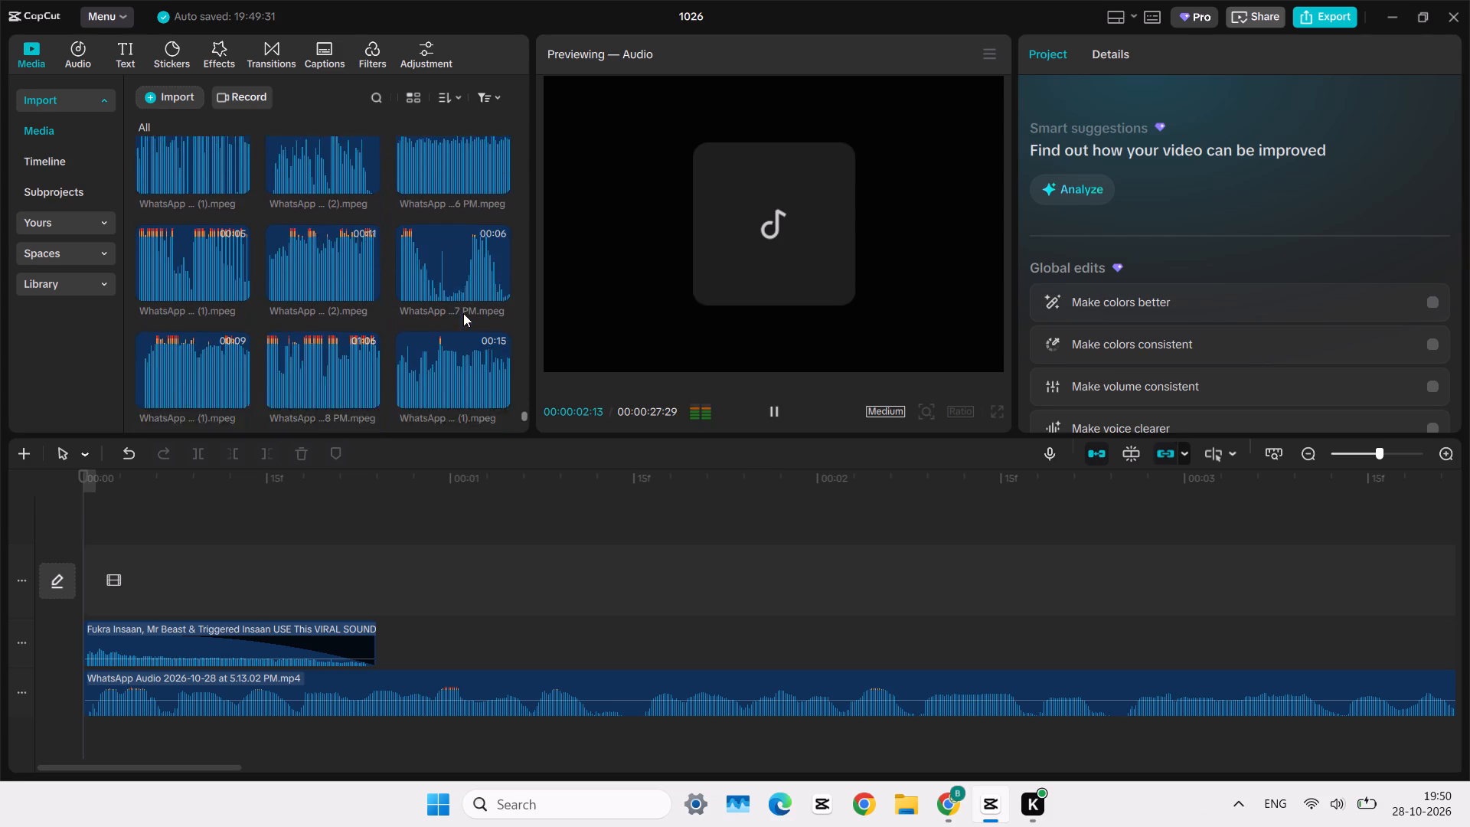
pyautogui.scroll(-1, 463, 313)
pyautogui.scroll(-1, 253, 322)
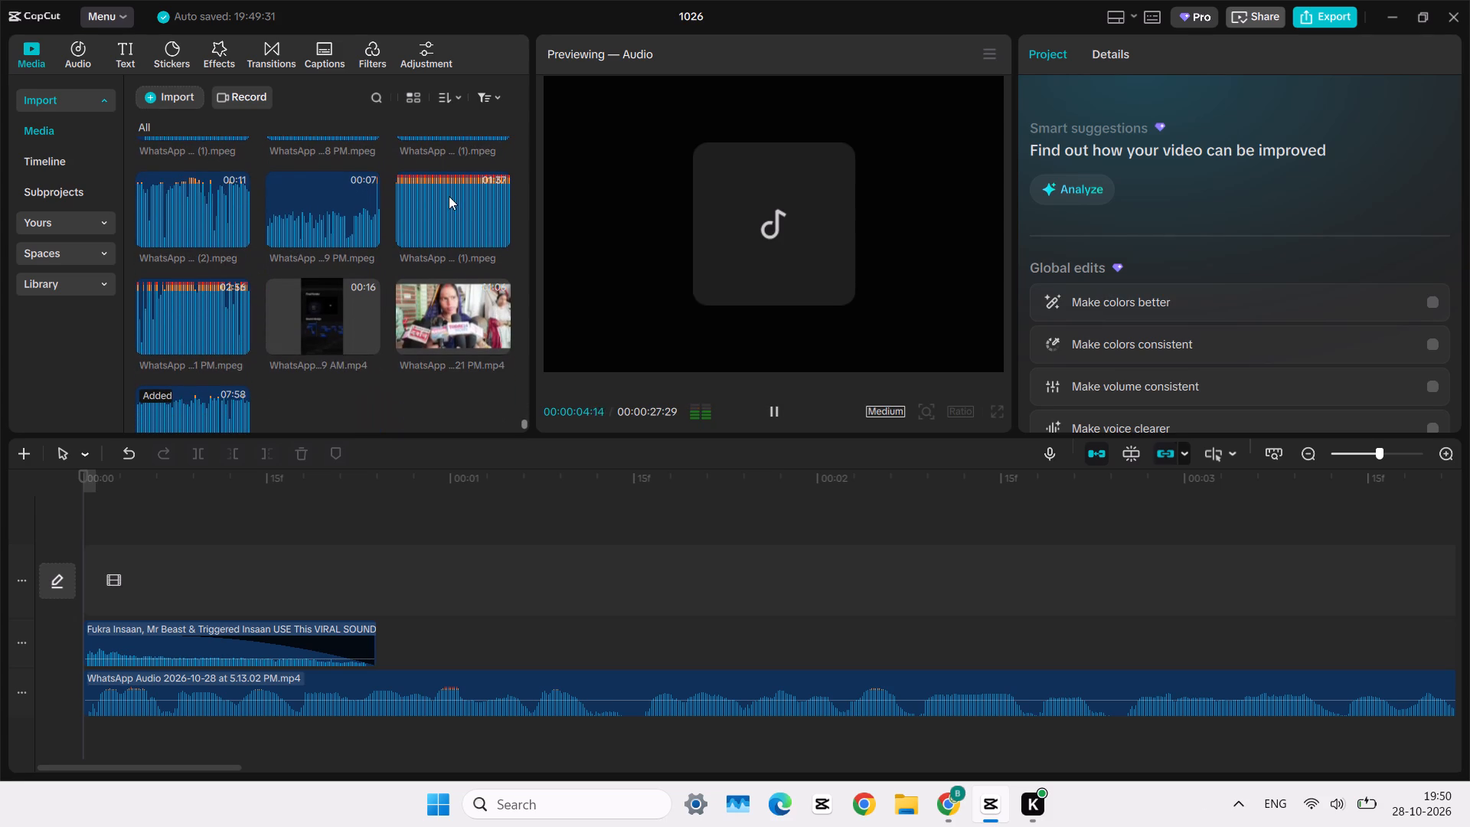
pyautogui.scroll(-1, 220, 319)
# Look back through the imported media for other music and audition the "50 Free Fu..." and "Crock Pot ...t Bass" MP3s.
pyautogui.scroll(2, 198, 245)
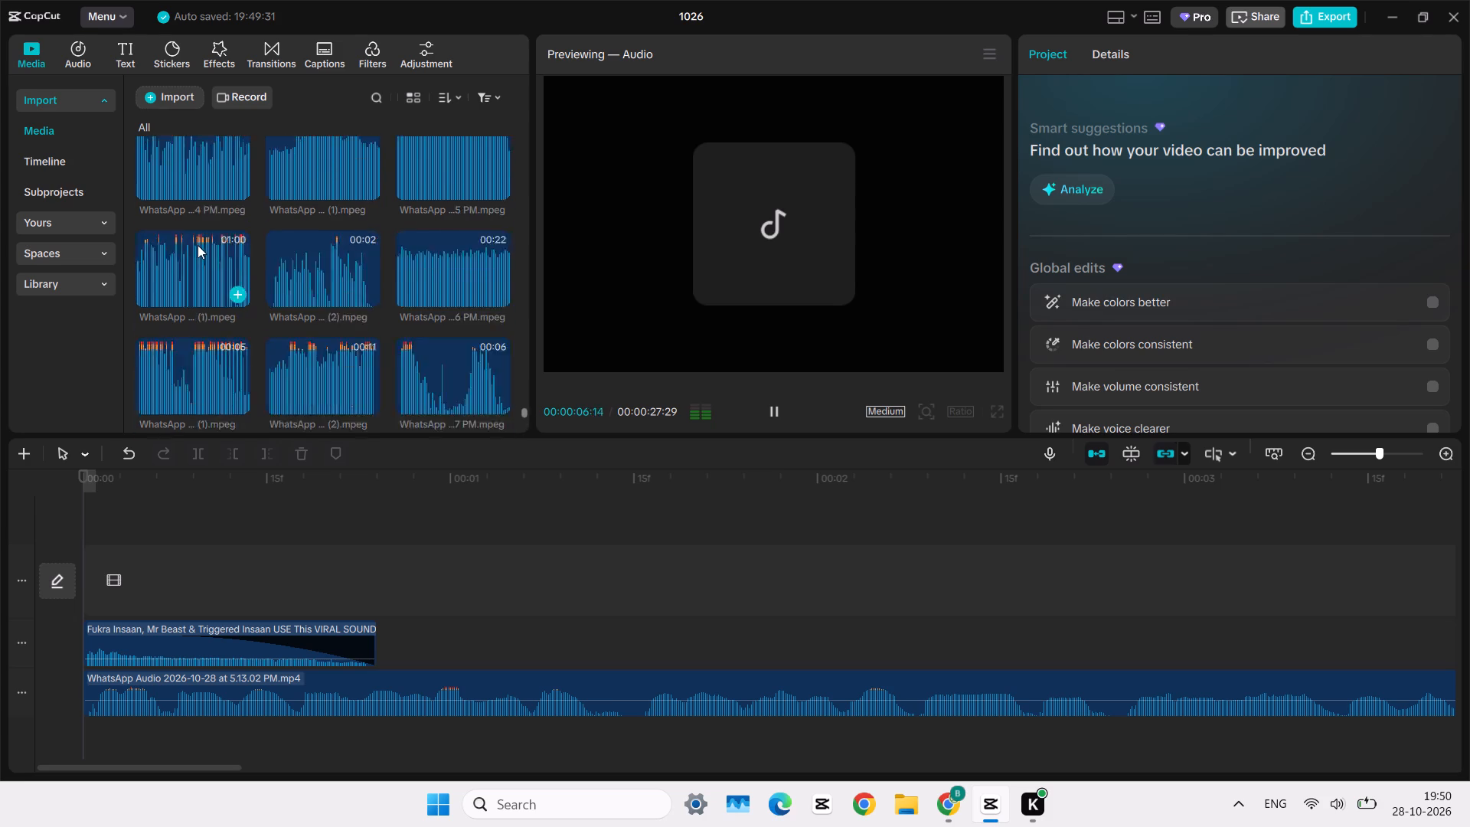
pyautogui.scroll(11, 198, 245)
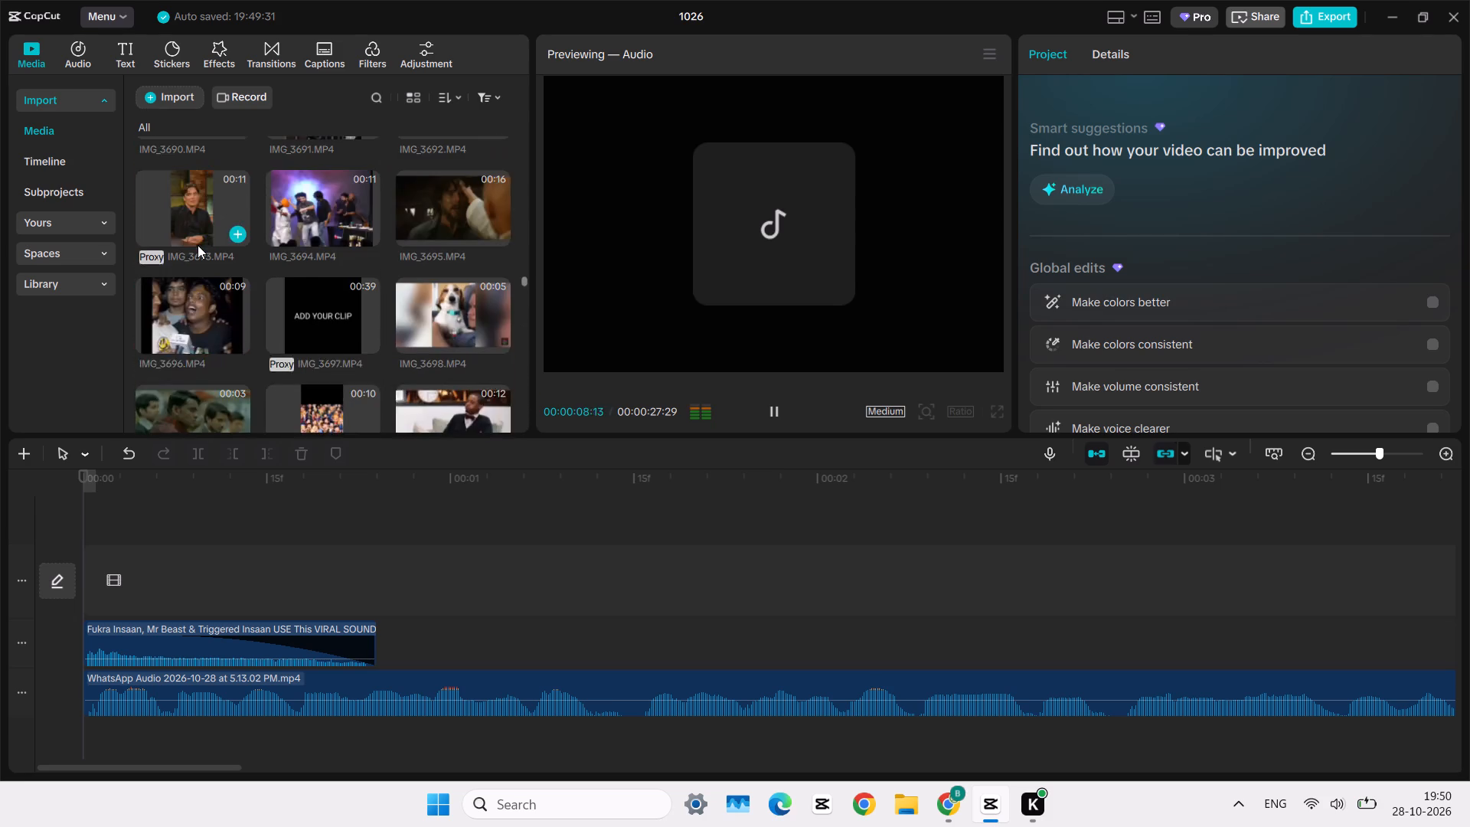
pyautogui.scroll(8, 198, 245)
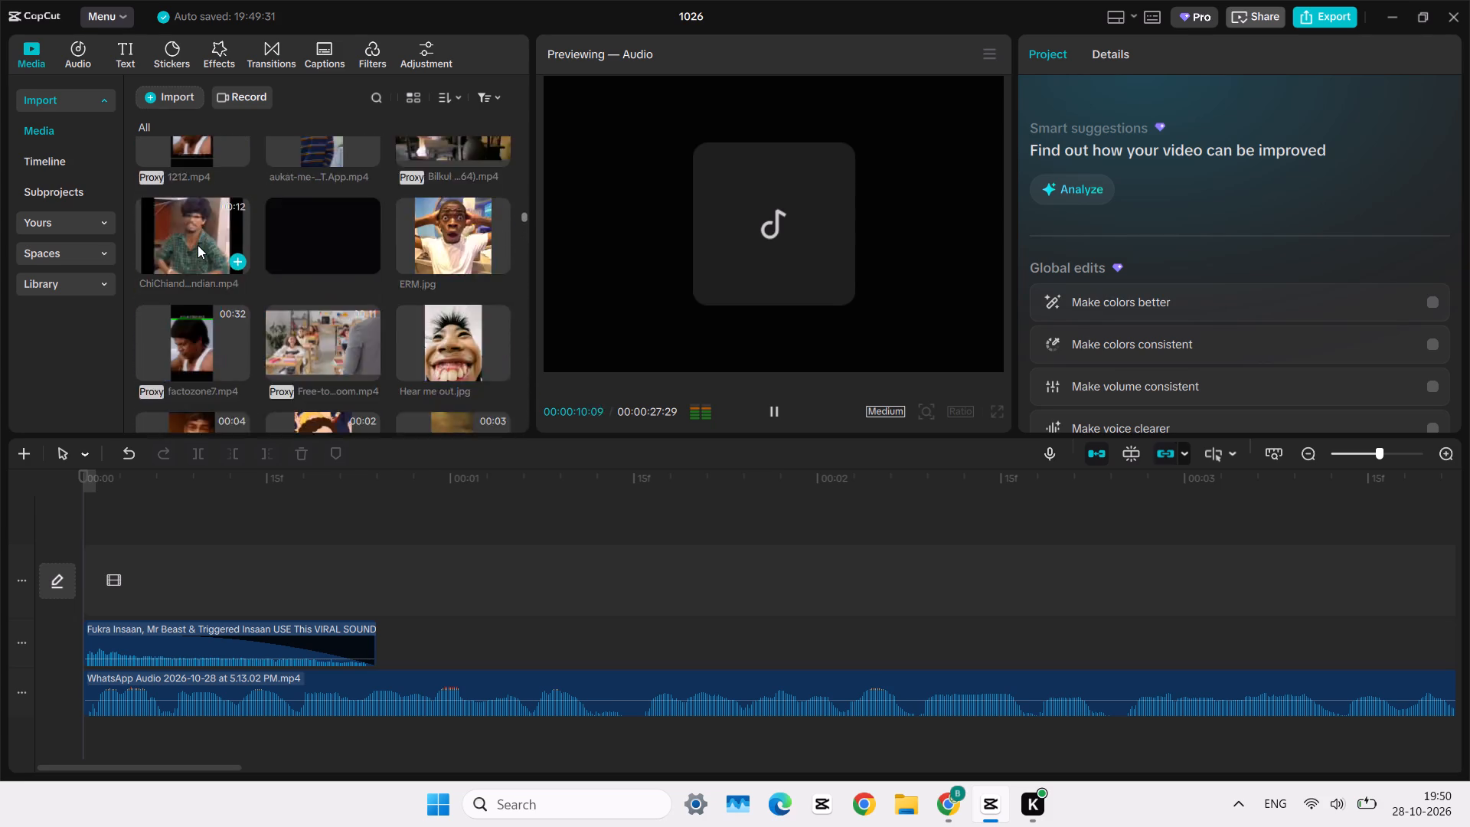
pyautogui.scroll(9, 198, 245)
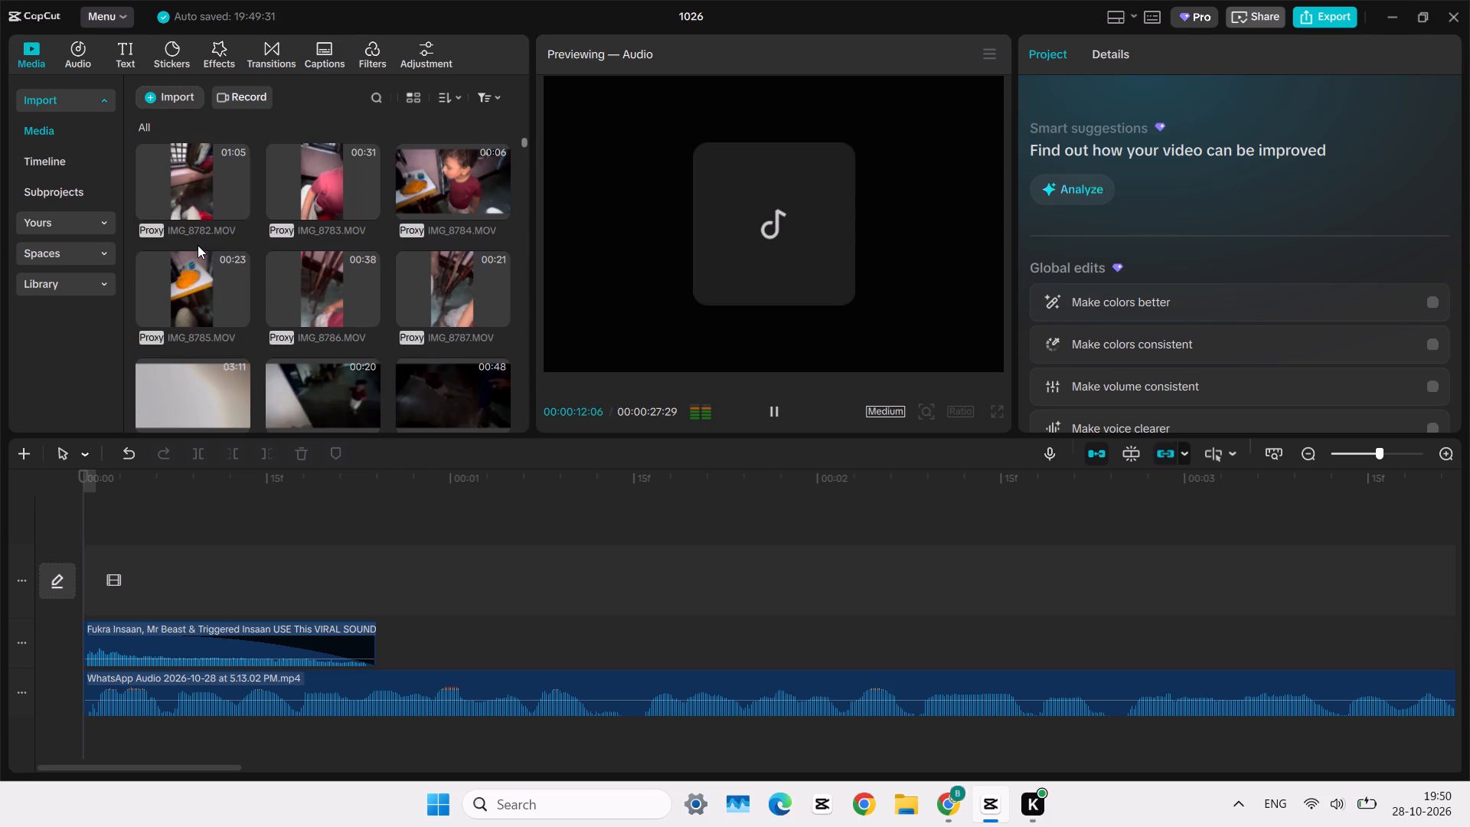
pyautogui.scroll(4, 198, 245)
pyautogui.scroll(-4, 198, 245)
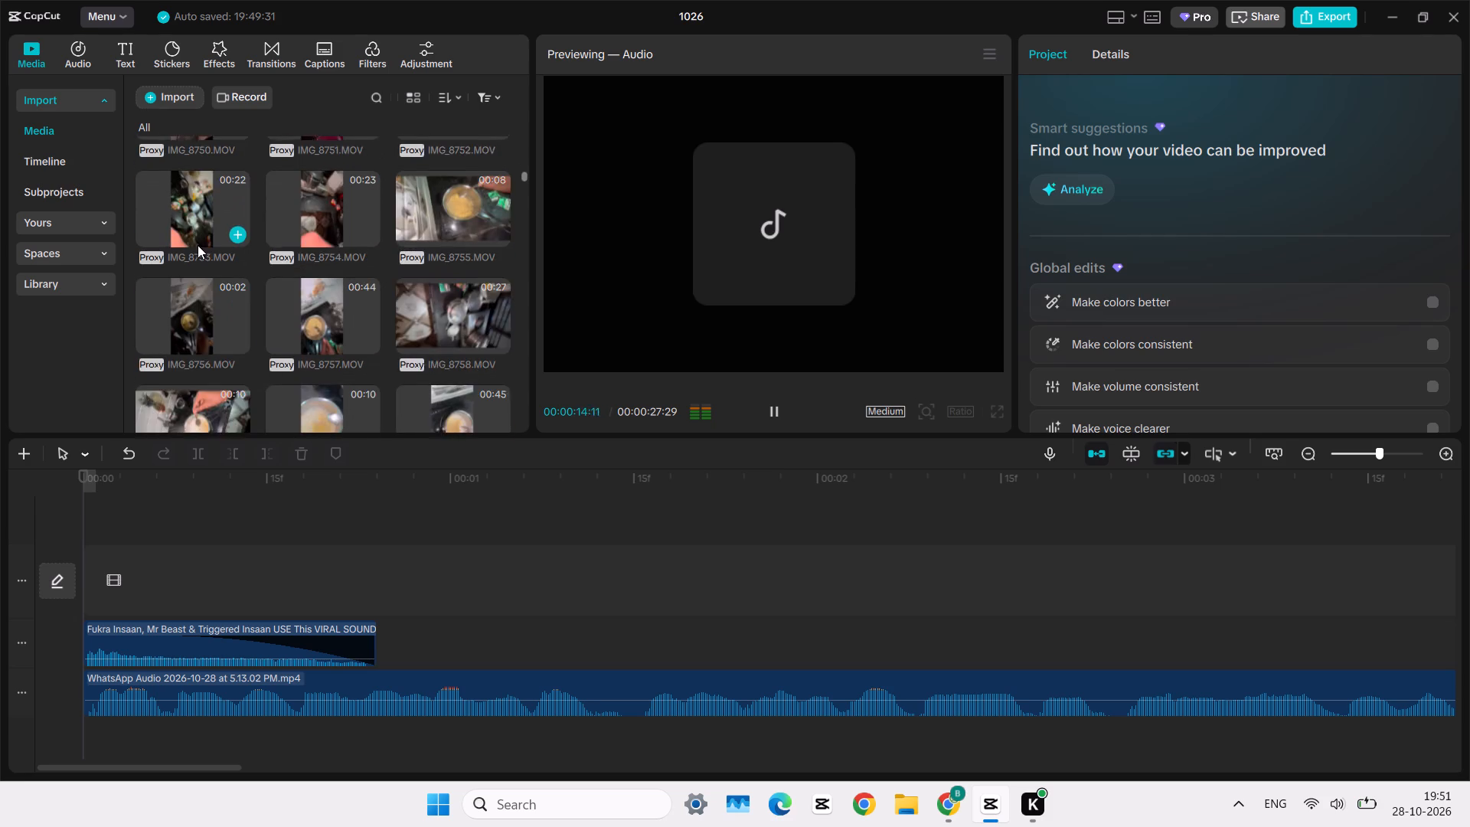
pyautogui.scroll(-4, 198, 245)
pyautogui.scroll(1, 198, 245)
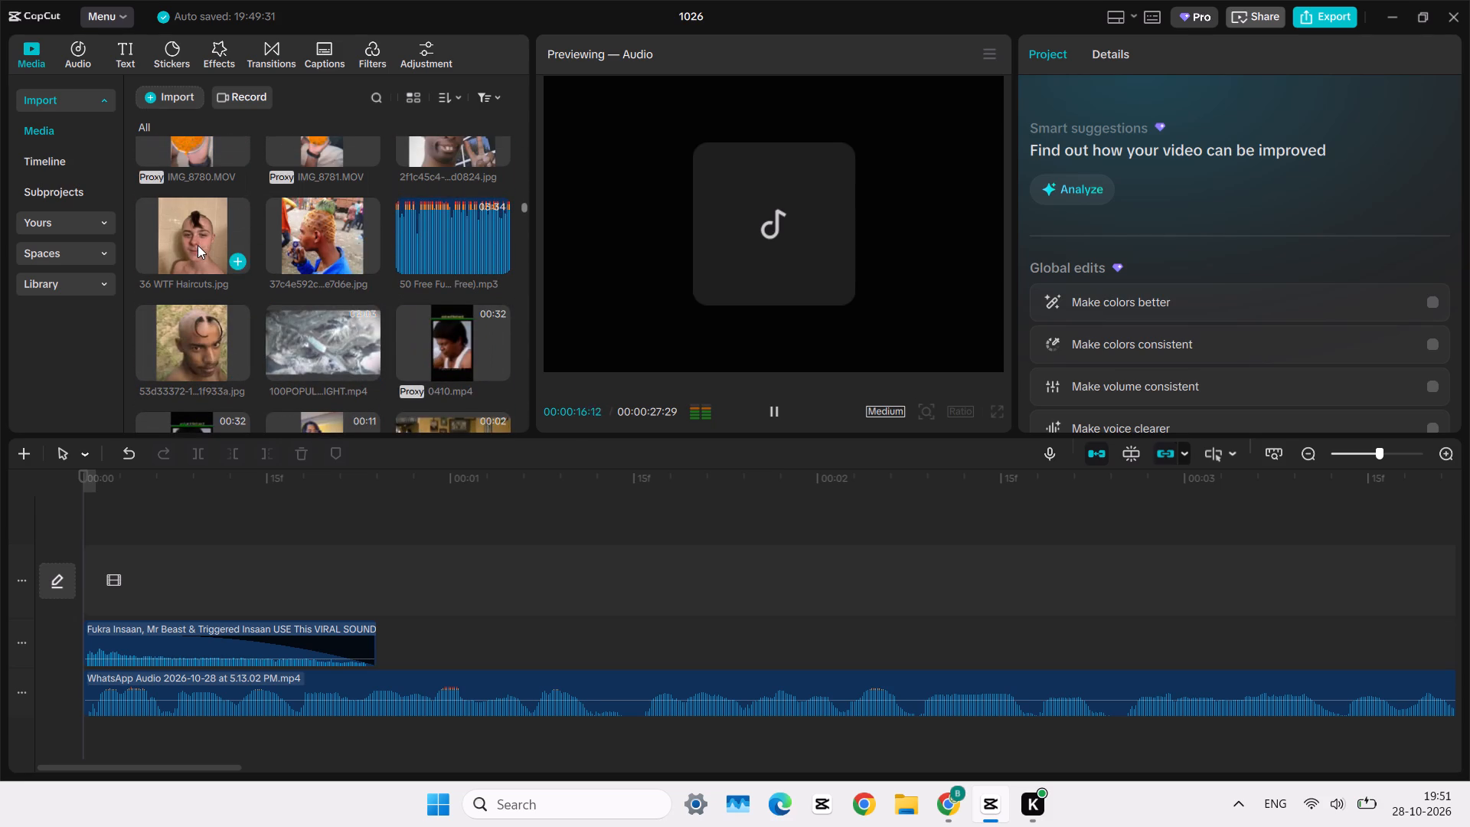
pyautogui.click(413, 249)
pyautogui.scroll(-2, 413, 249)
pyautogui.click(309, 255)
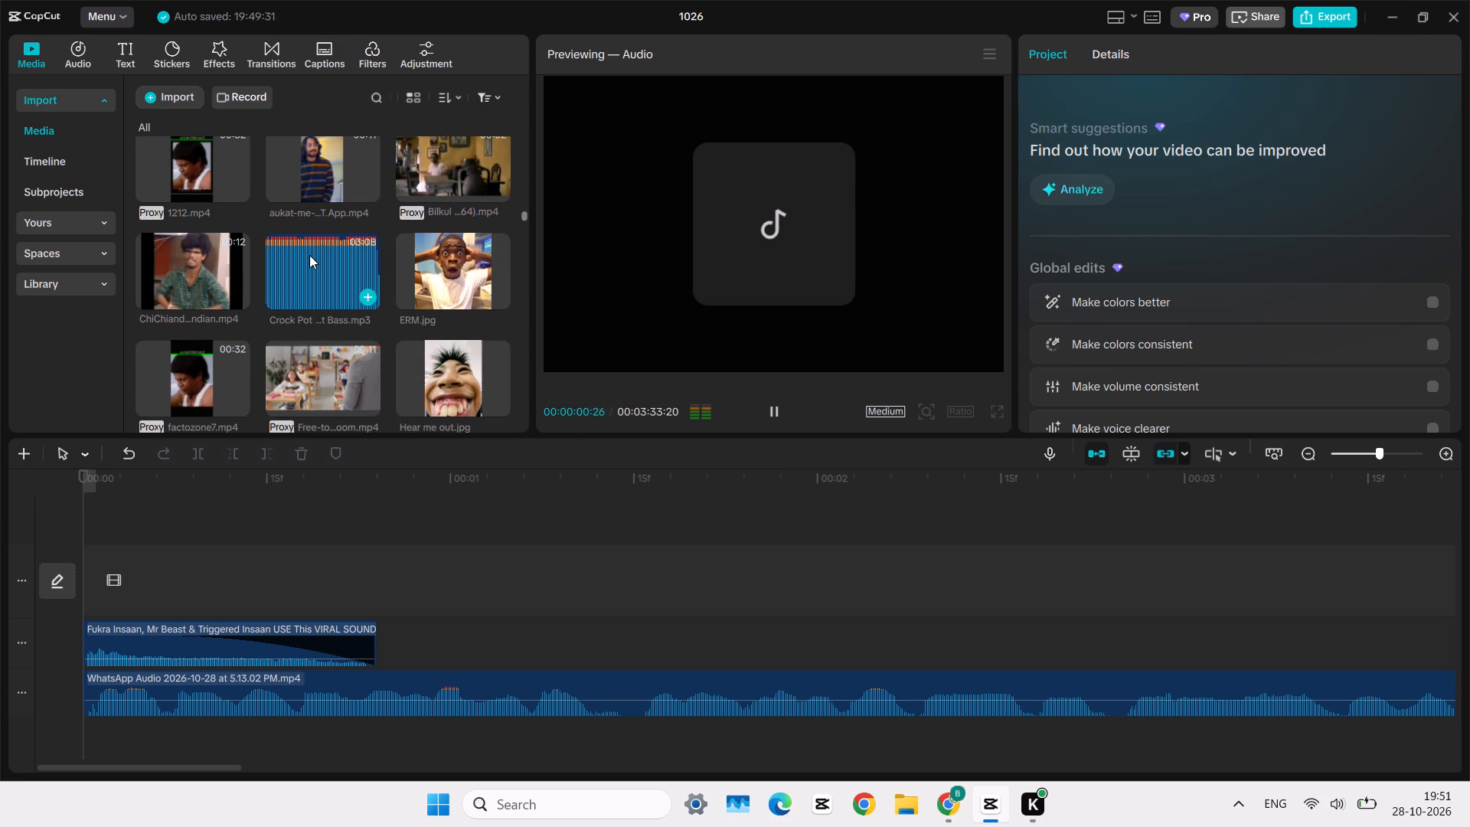
# Look through the imported IMG and meme clips for more music and audition the "Upbeat Int... music" MP3.
pyautogui.scroll(-3, 309, 255)
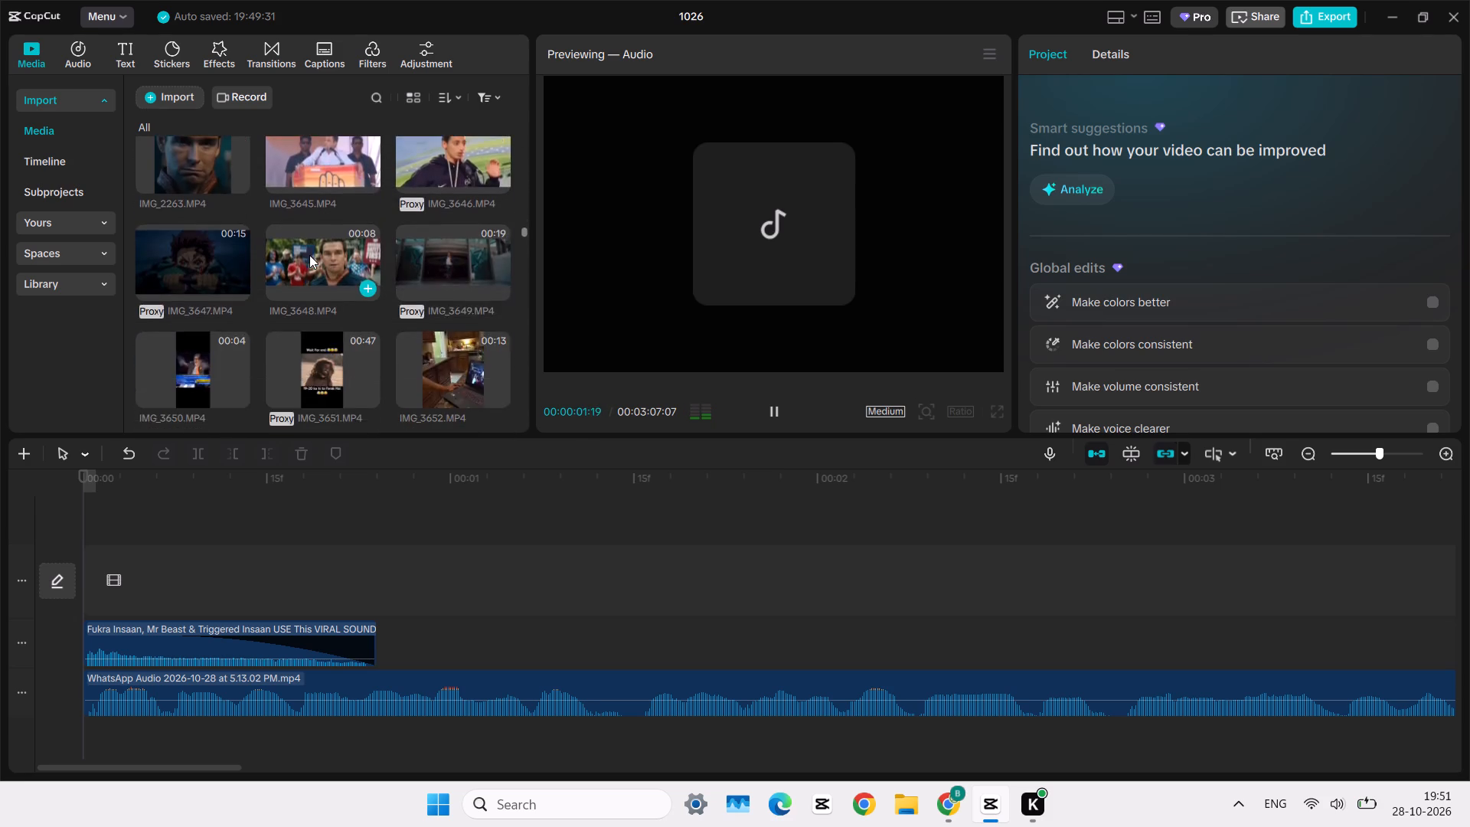
pyautogui.scroll(-4, 309, 255)
pyautogui.keyDown('ctrl'); pyautogui.scroll(1, 309, 255); pyautogui.keyUp('ctrl')
pyautogui.keyDown('ctrl'); pyautogui.scroll(-1, 309, 255); pyautogui.keyUp('ctrl')
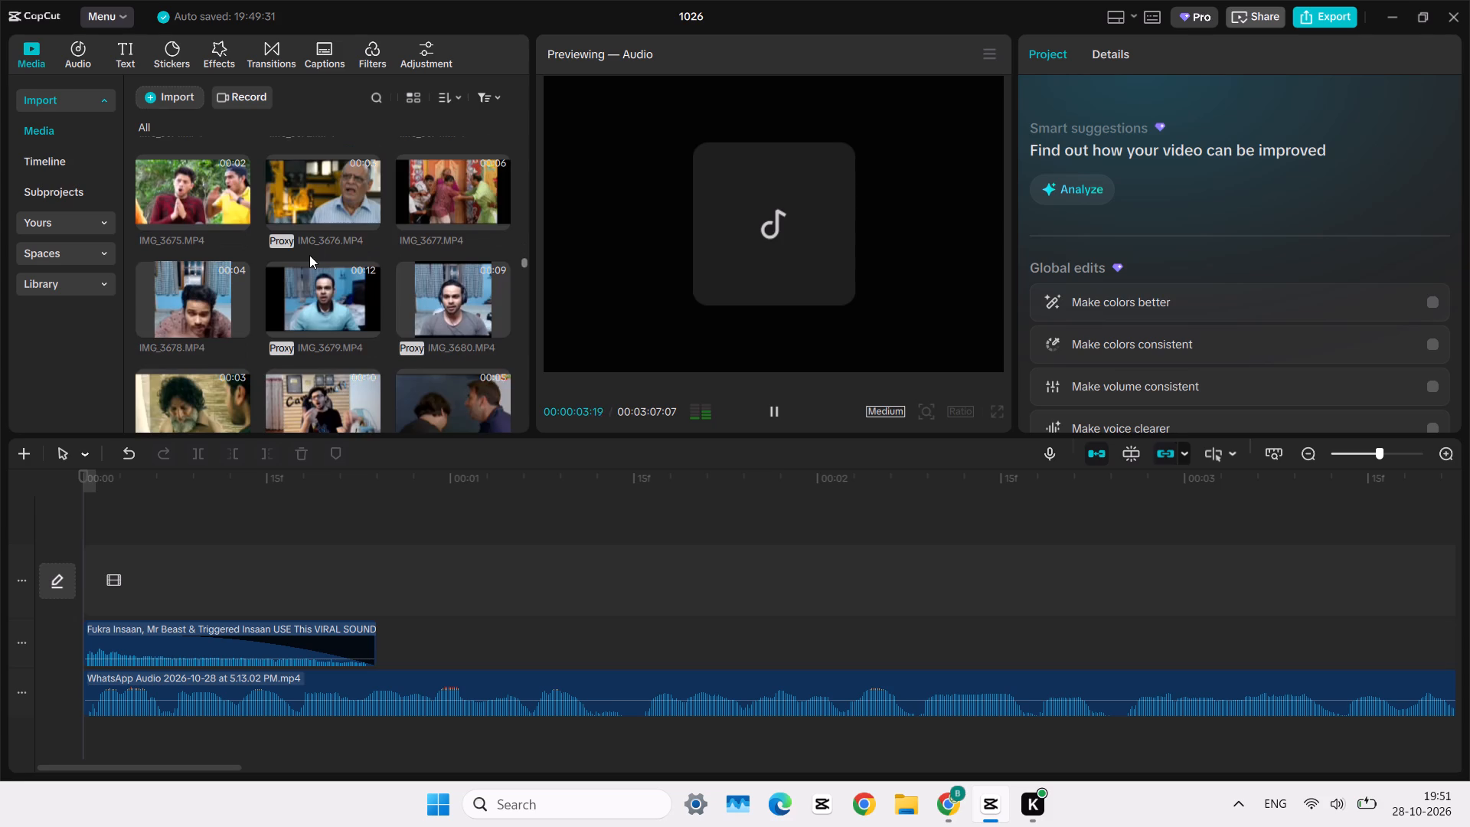
pyautogui.keyDown('ctrl'); pyautogui.scroll(-1, 309, 255); pyautogui.keyUp('ctrl')
pyautogui.scroll(-2, 309, 255)
pyautogui.keyDown('ctrl'); pyautogui.scroll(1, 309, 255); pyautogui.keyUp('ctrl')
pyautogui.keyDown('ctrl'); pyautogui.scroll(-1, 309, 255); pyautogui.keyUp('ctrl')
pyautogui.scroll(-1, 309, 255)
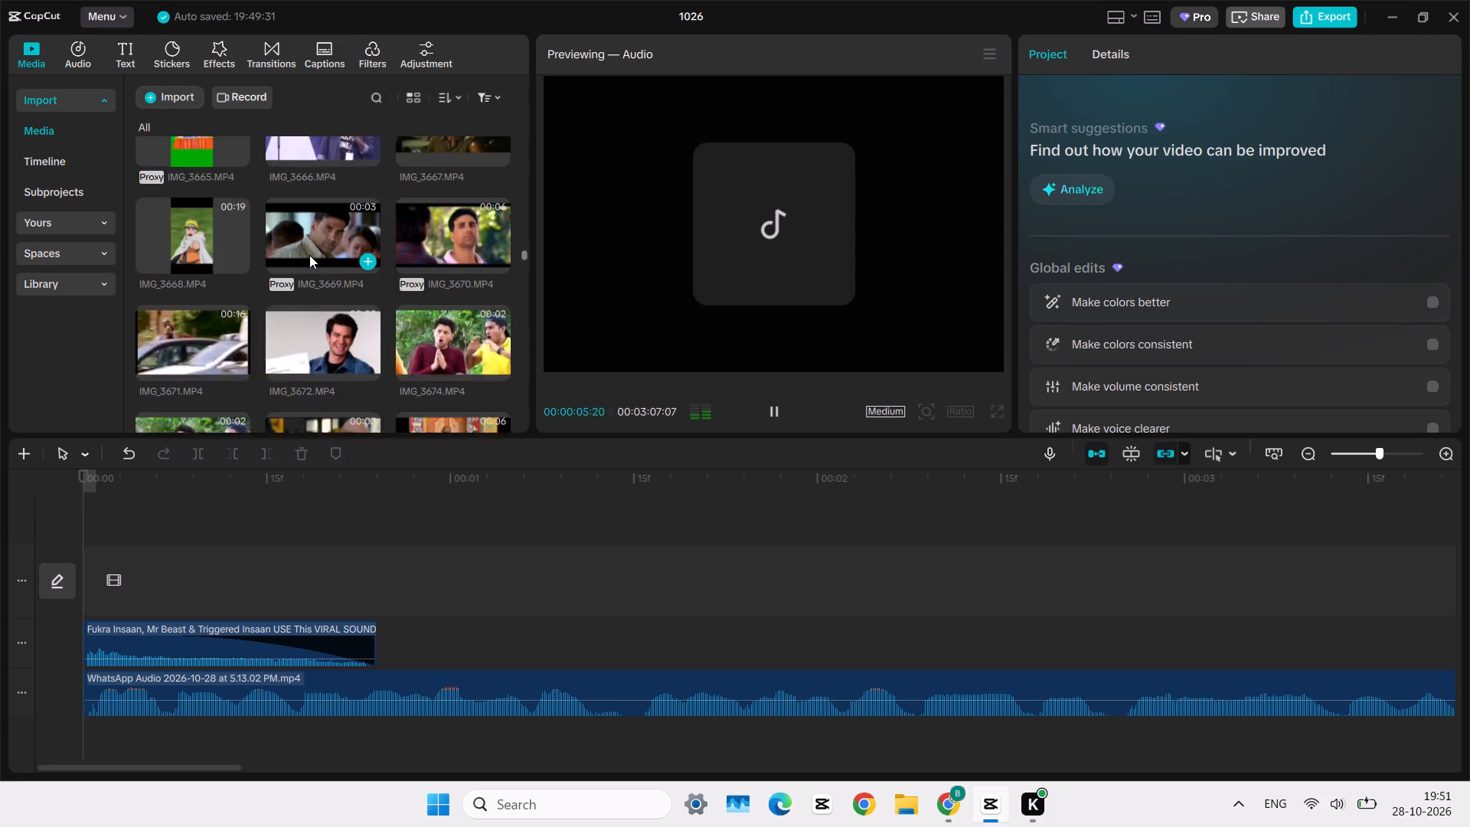
pyautogui.scroll(-2, 309, 255)
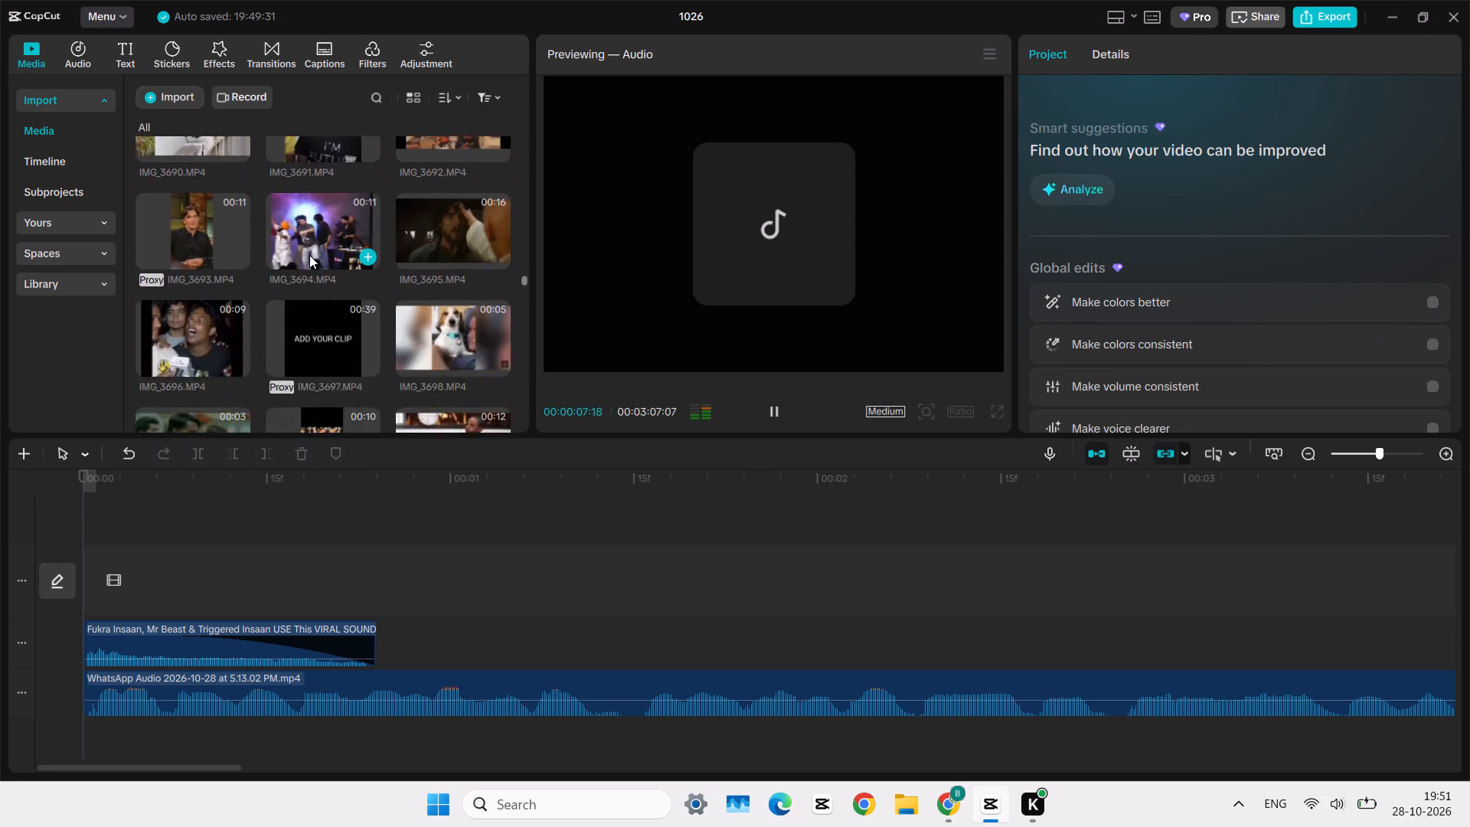
pyautogui.scroll(-4, 309, 255)
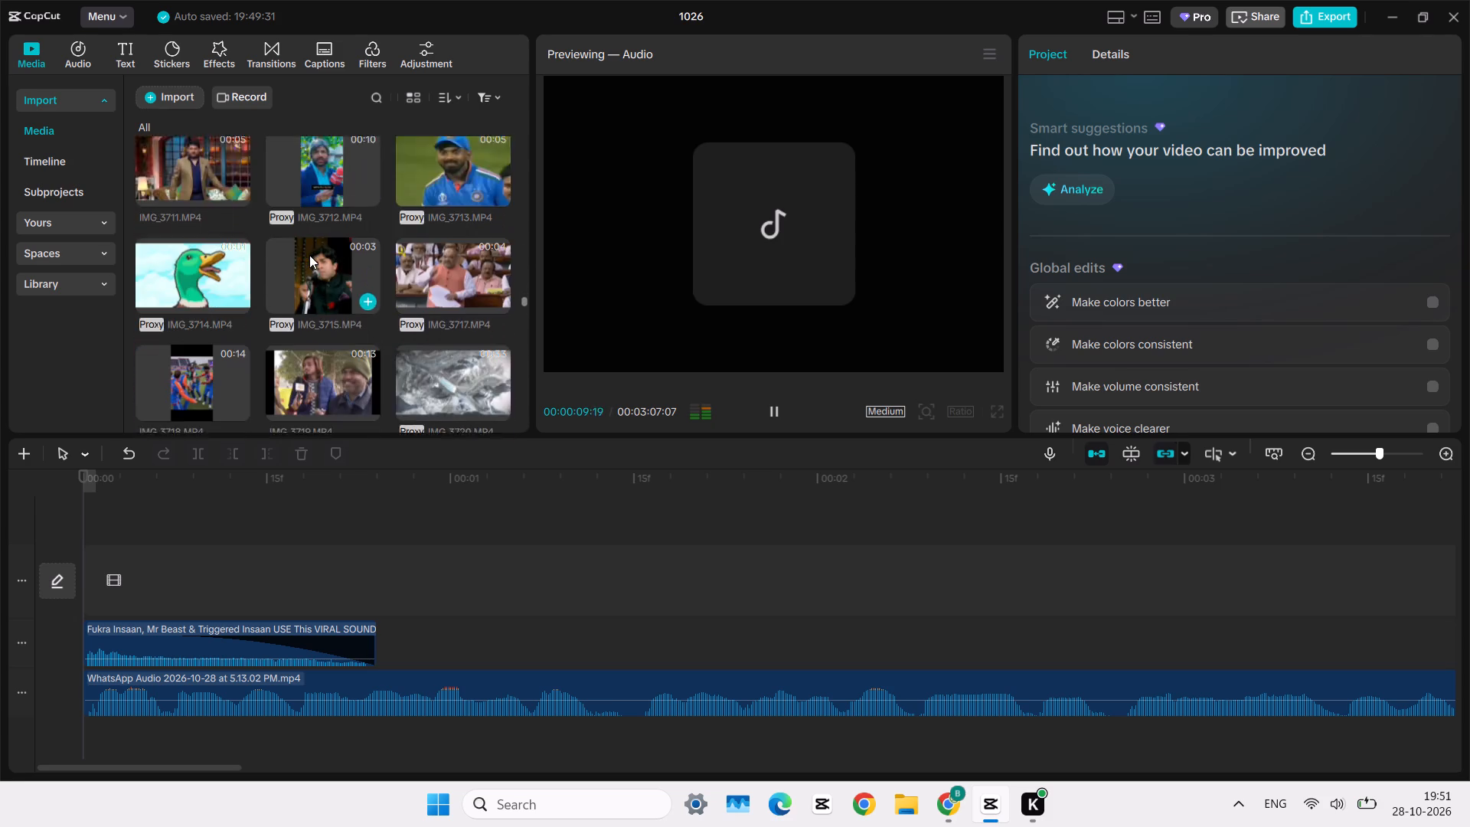
pyautogui.scroll(-3, 309, 255)
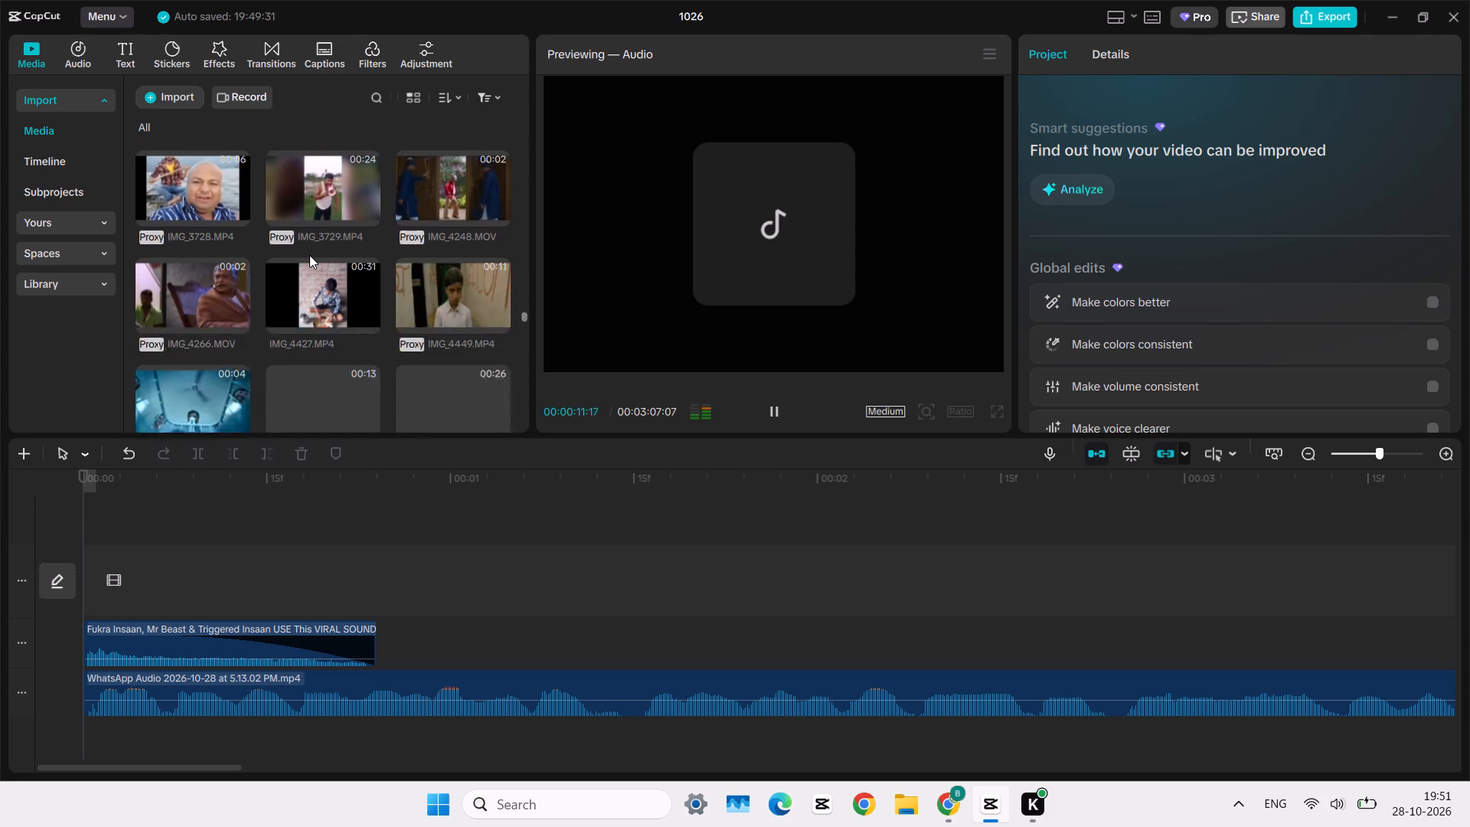
pyautogui.scroll(-2, 309, 255)
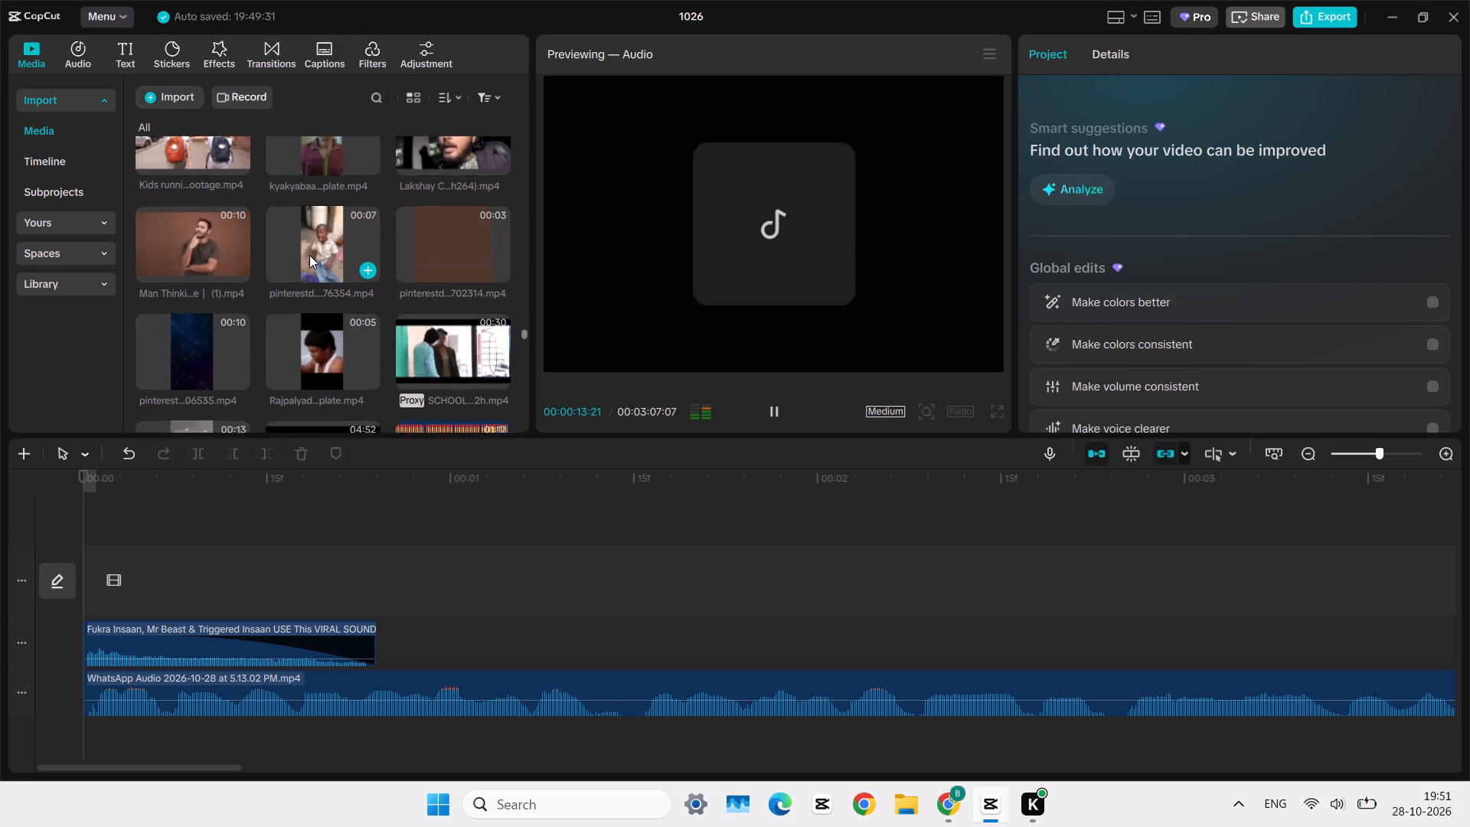
pyautogui.scroll(-1, 309, 255)
pyautogui.click(463, 220)
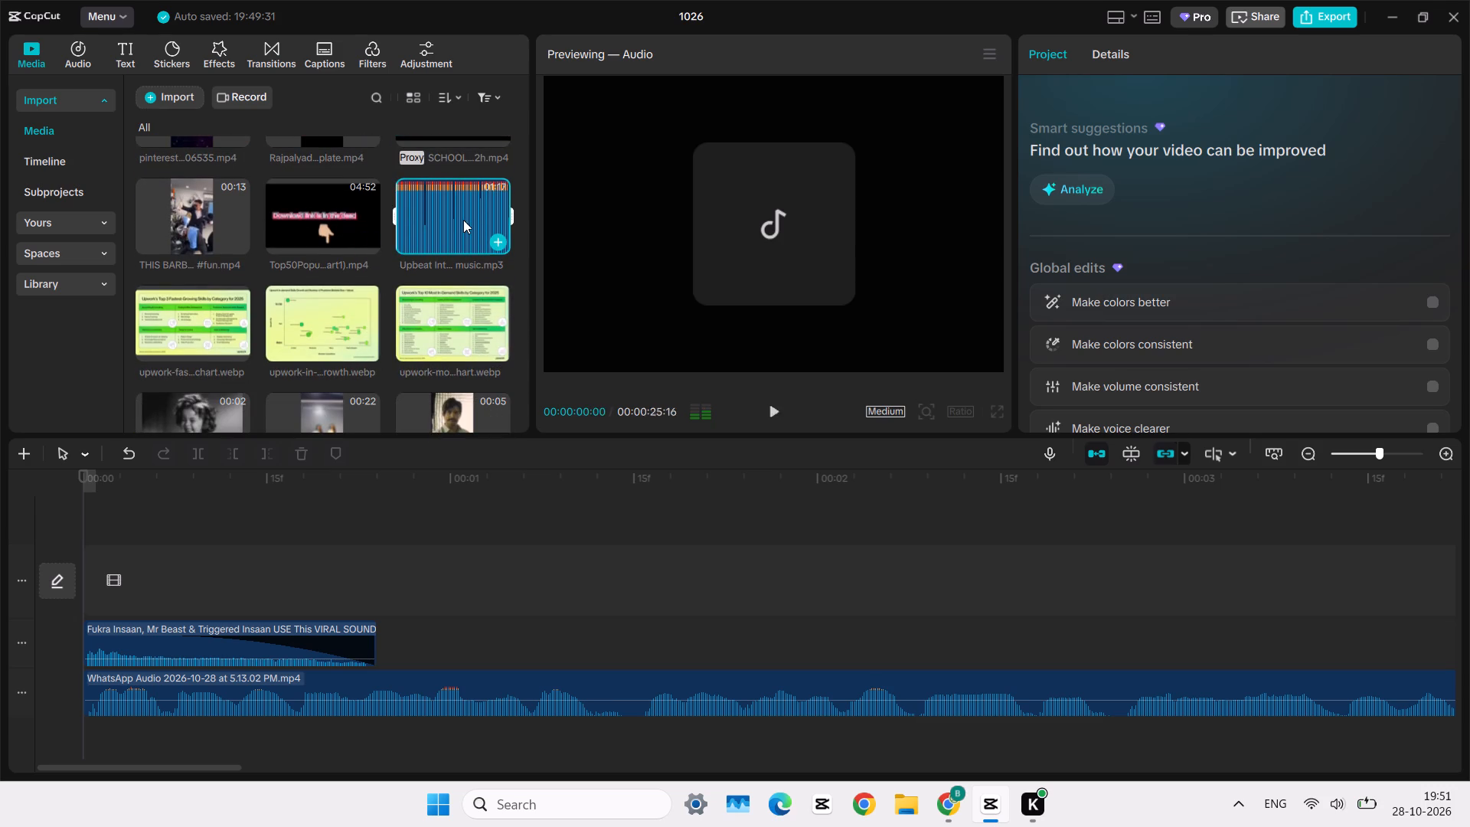
# Audition both ABBA files, the 874509D2 AAC audio, "Elvish bhai", "LUZ ROJA" and the Fukra Insaan sound.
pyautogui.scroll(-2, 335, 261)
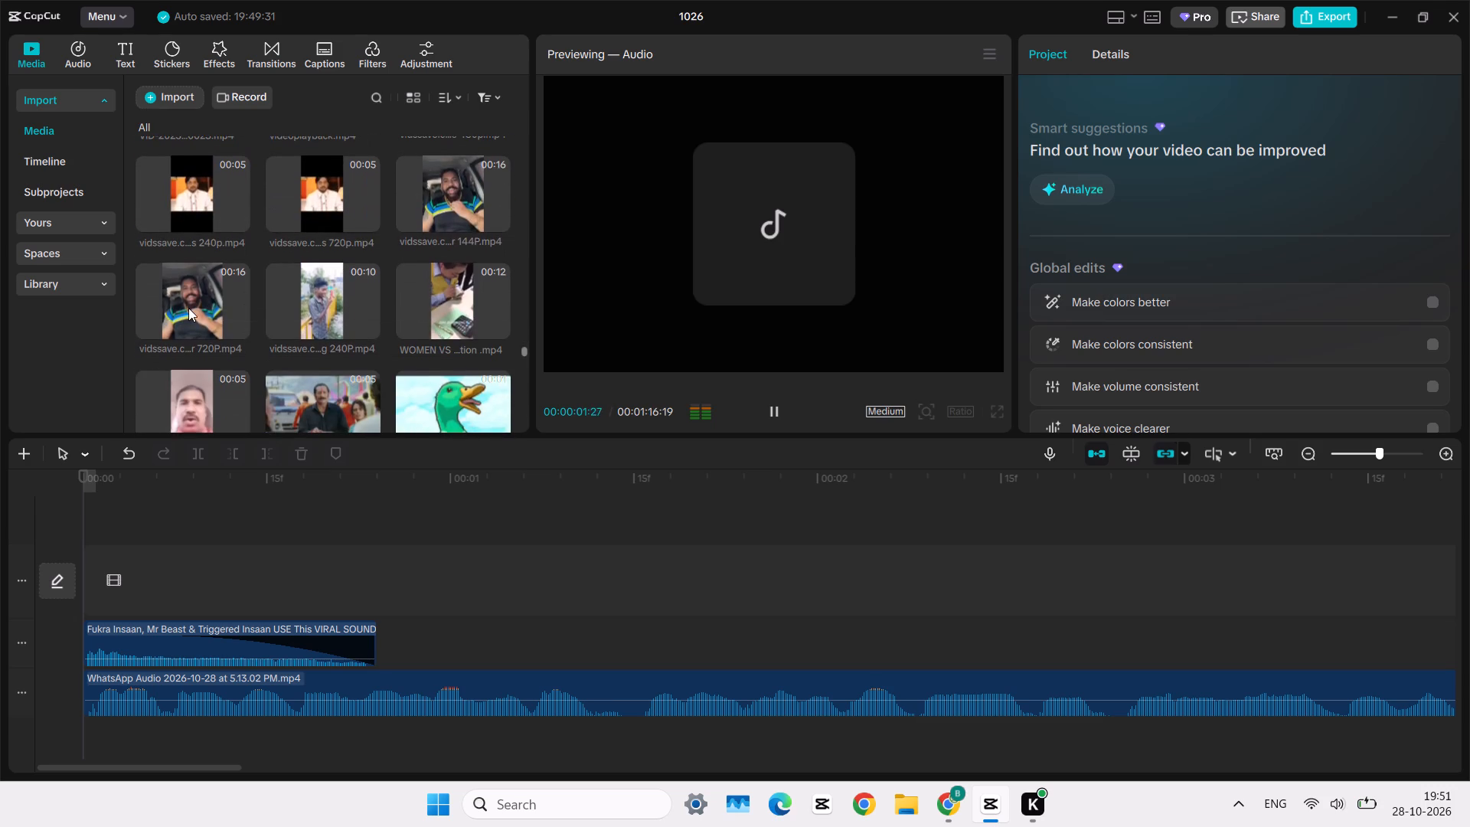
pyautogui.scroll(-2, 188, 308)
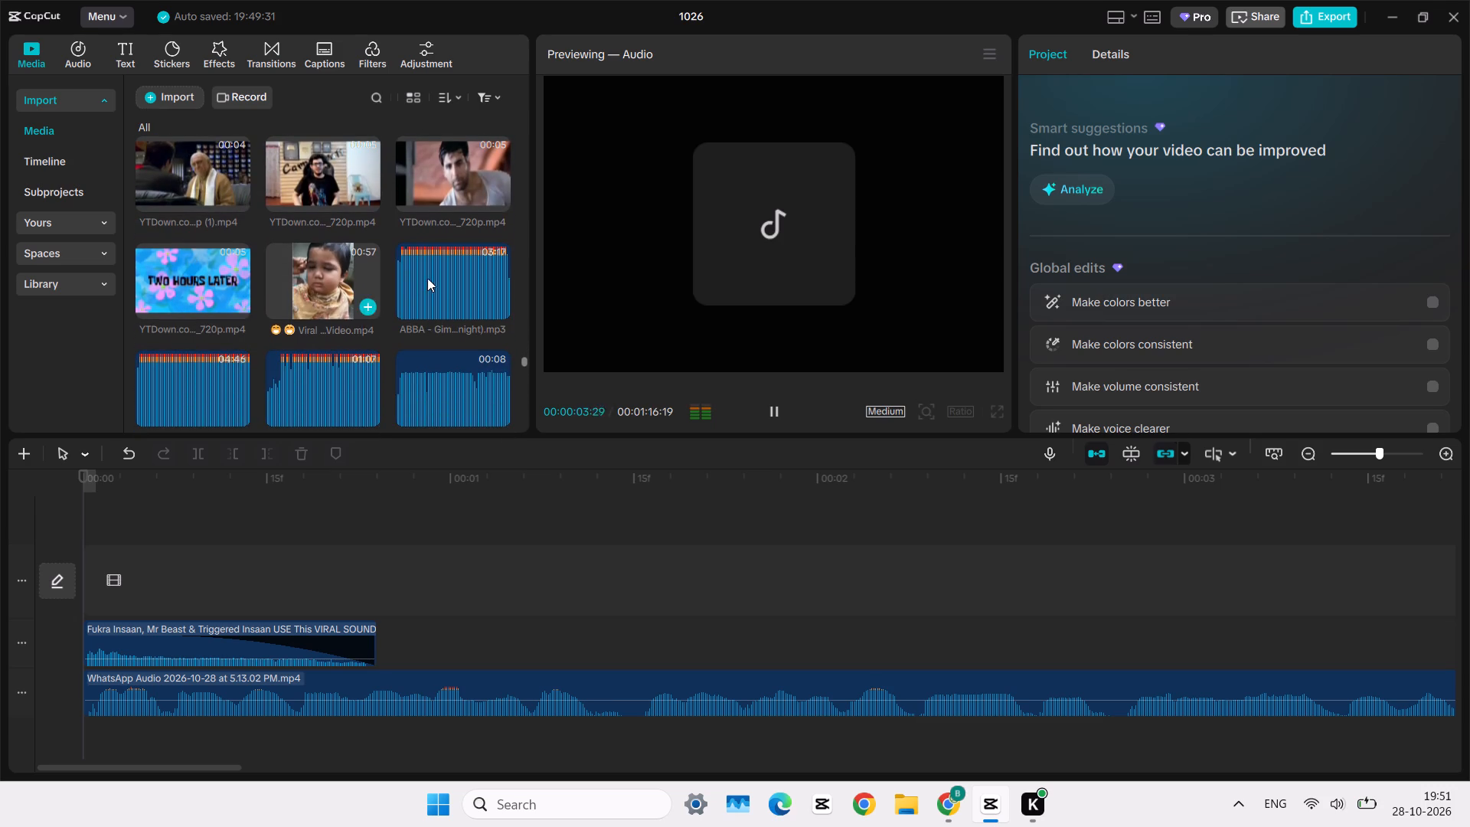
pyautogui.click(430, 279)
pyautogui.scroll(-1, 430, 279)
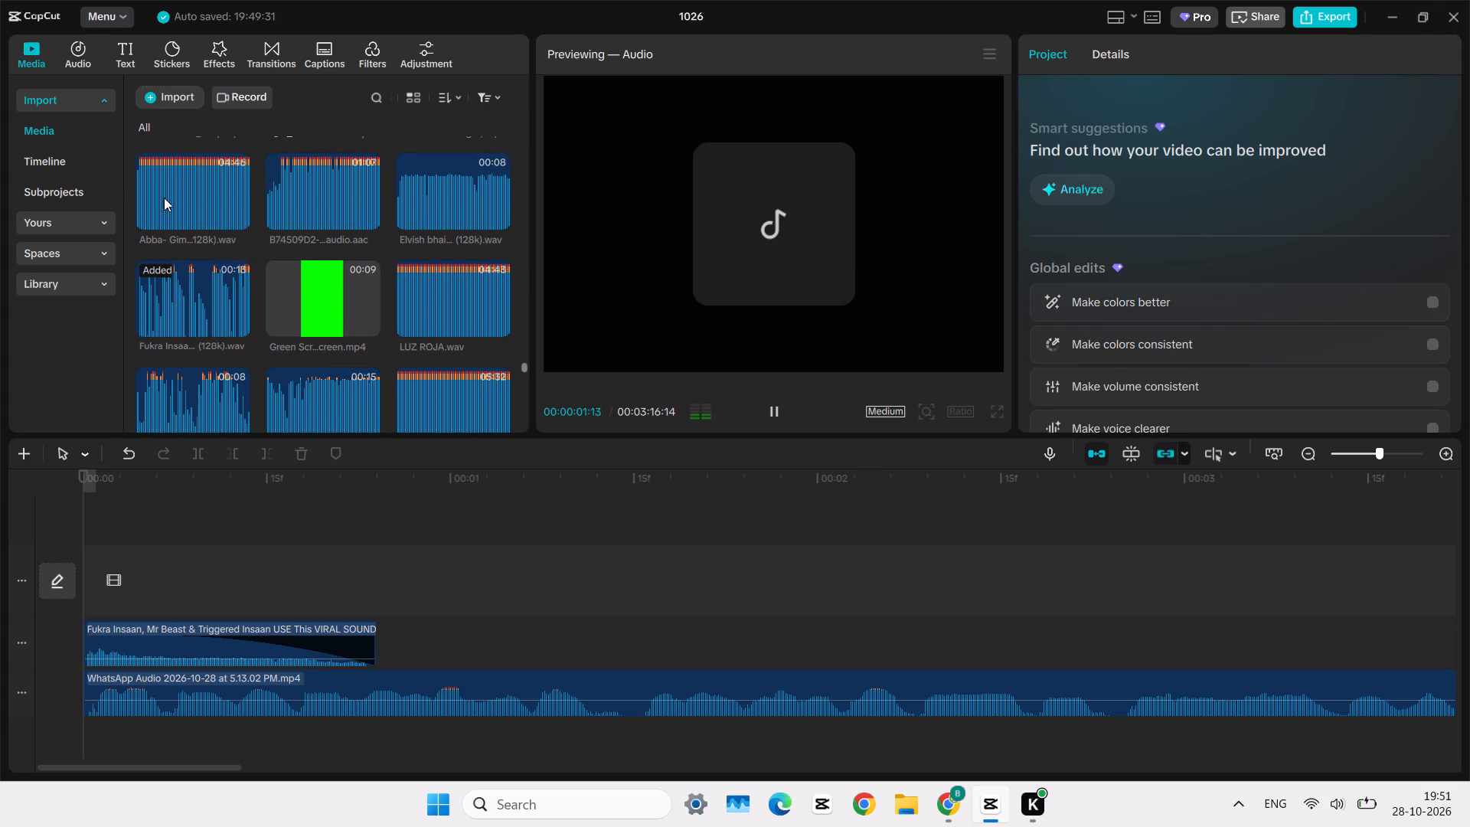
pyautogui.click(167, 196)
pyautogui.click(311, 201)
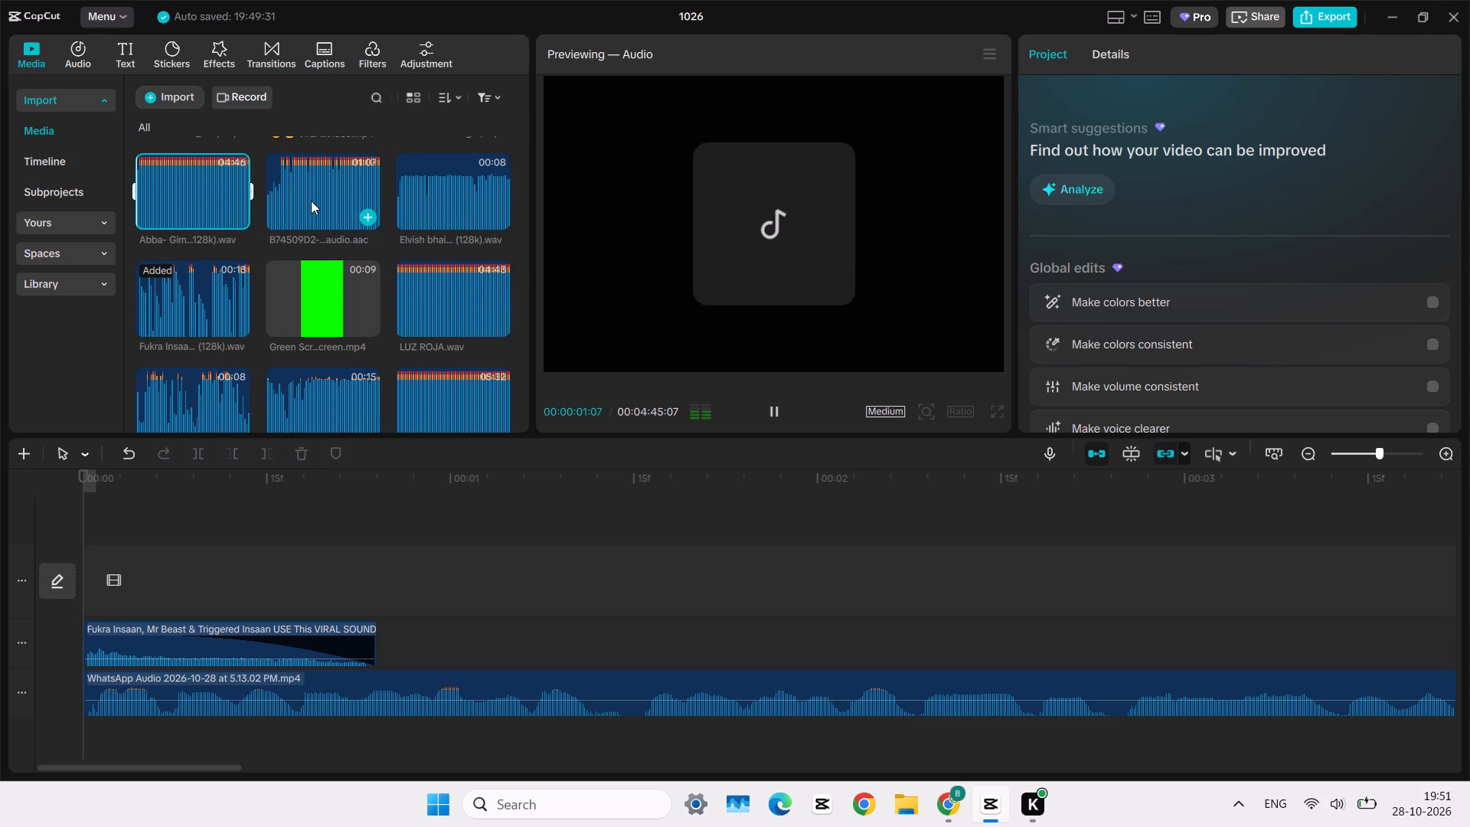
pyautogui.click(451, 208)
pyautogui.click(453, 294)
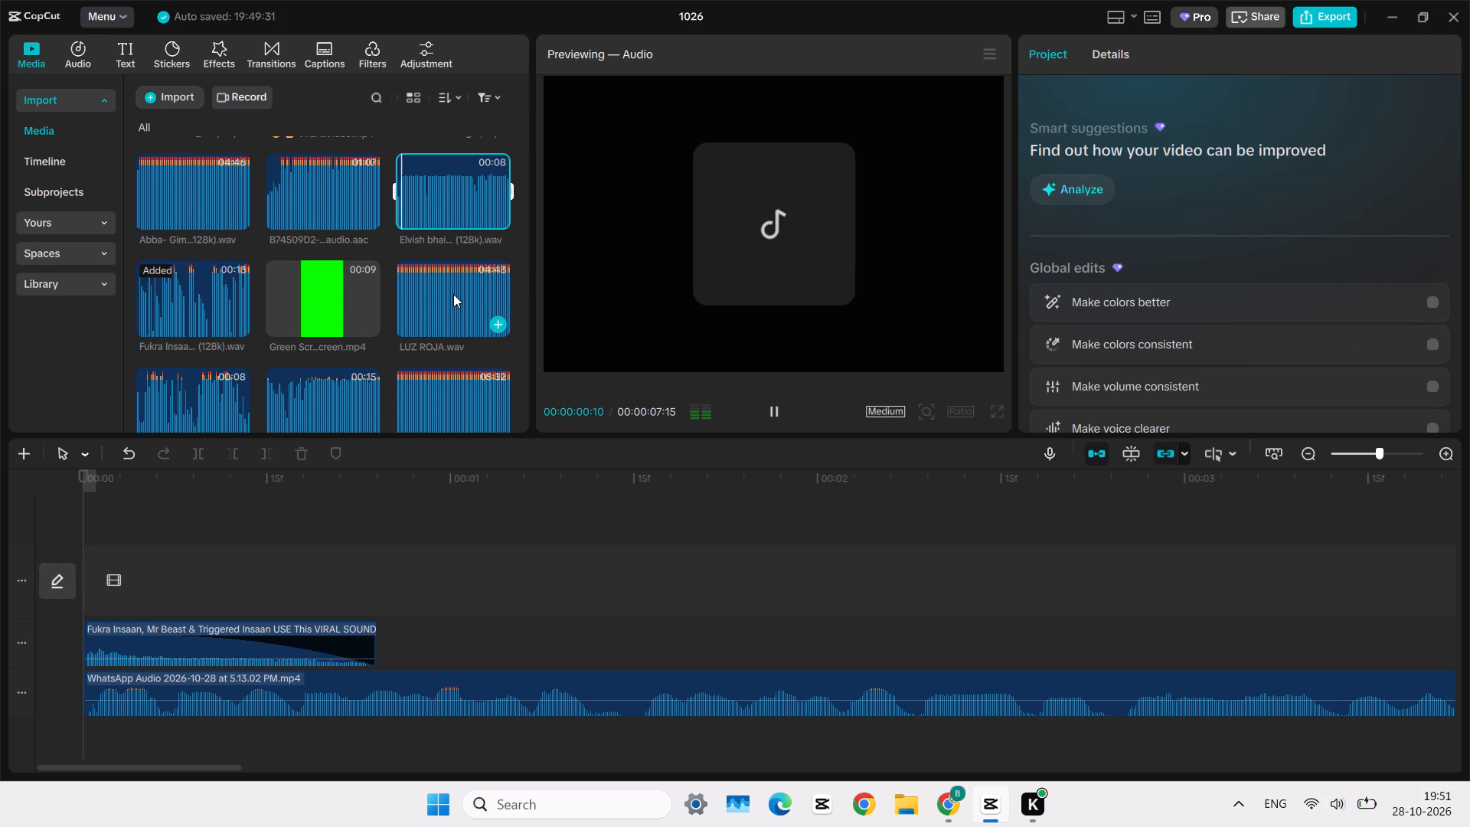
pyautogui.click(193, 301)
# Audition the "ma tari gu", "Main Itni", longer MONTAGEM, "Standard r...ced-v2" and Mozart audio files again.
pyautogui.scroll(-1, 193, 301)
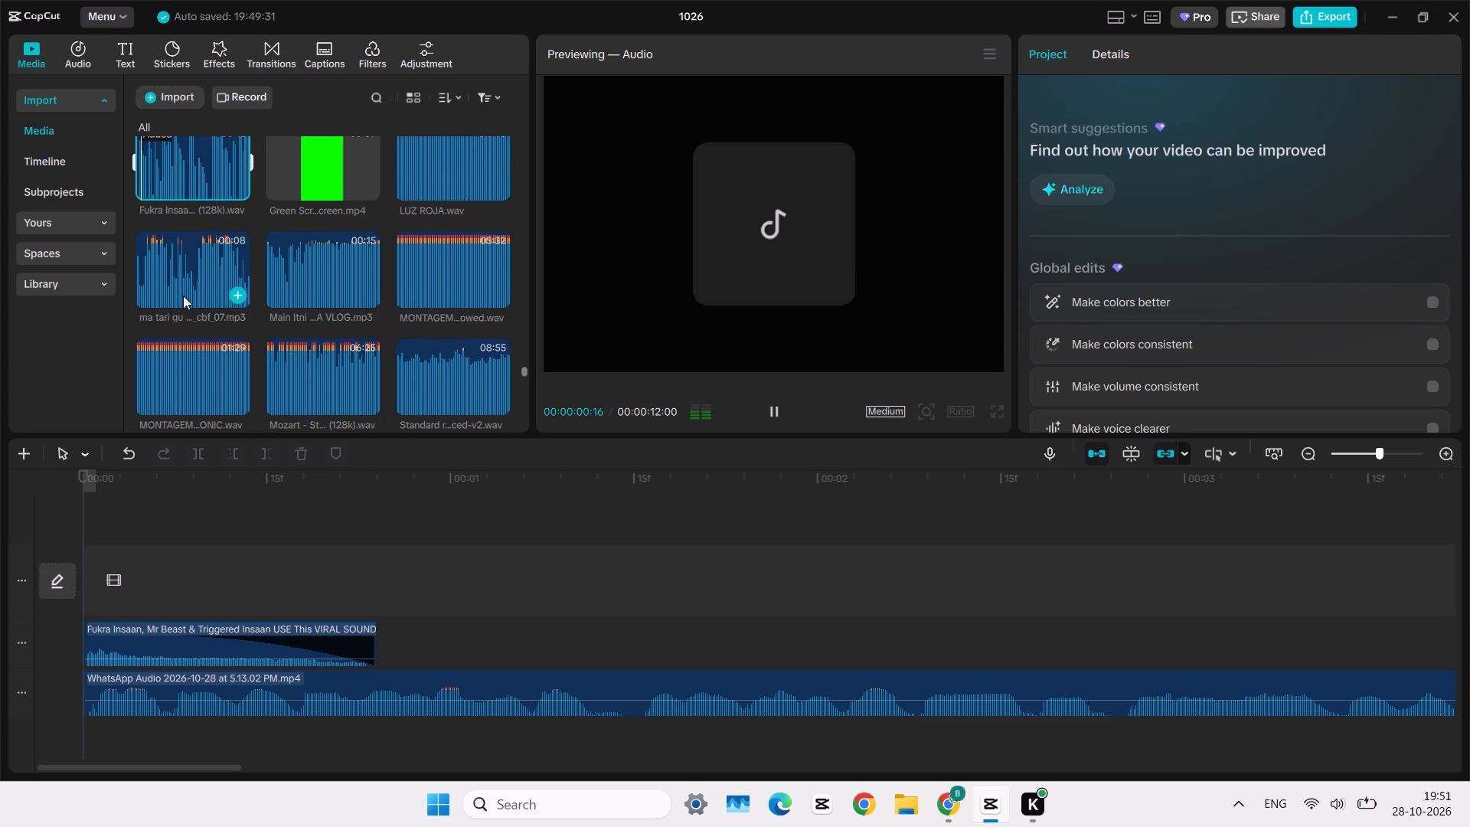
pyautogui.click(165, 266)
pyautogui.click(332, 273)
pyautogui.click(442, 288)
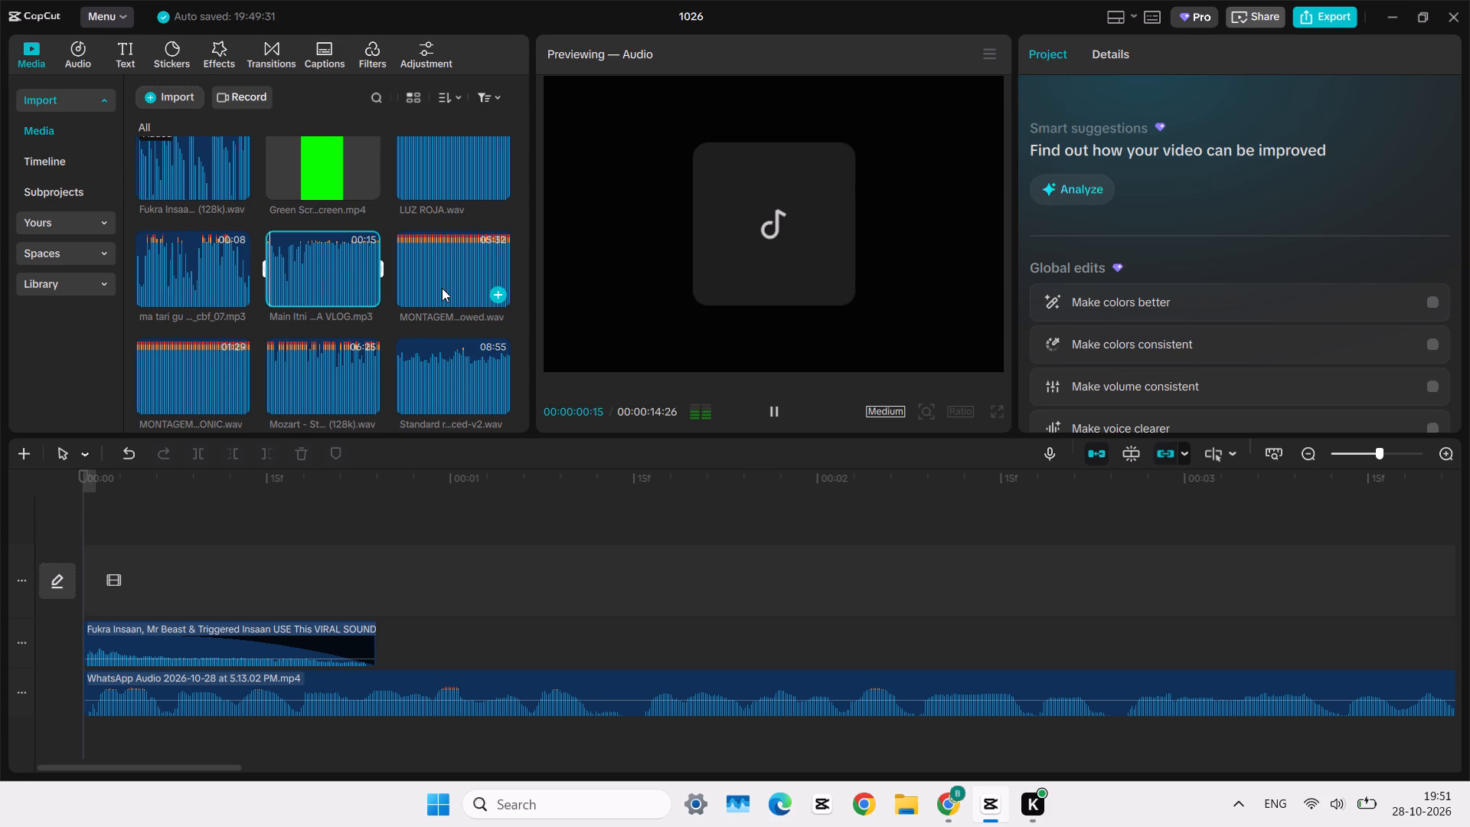
pyautogui.click(439, 407)
pyautogui.click(286, 397)
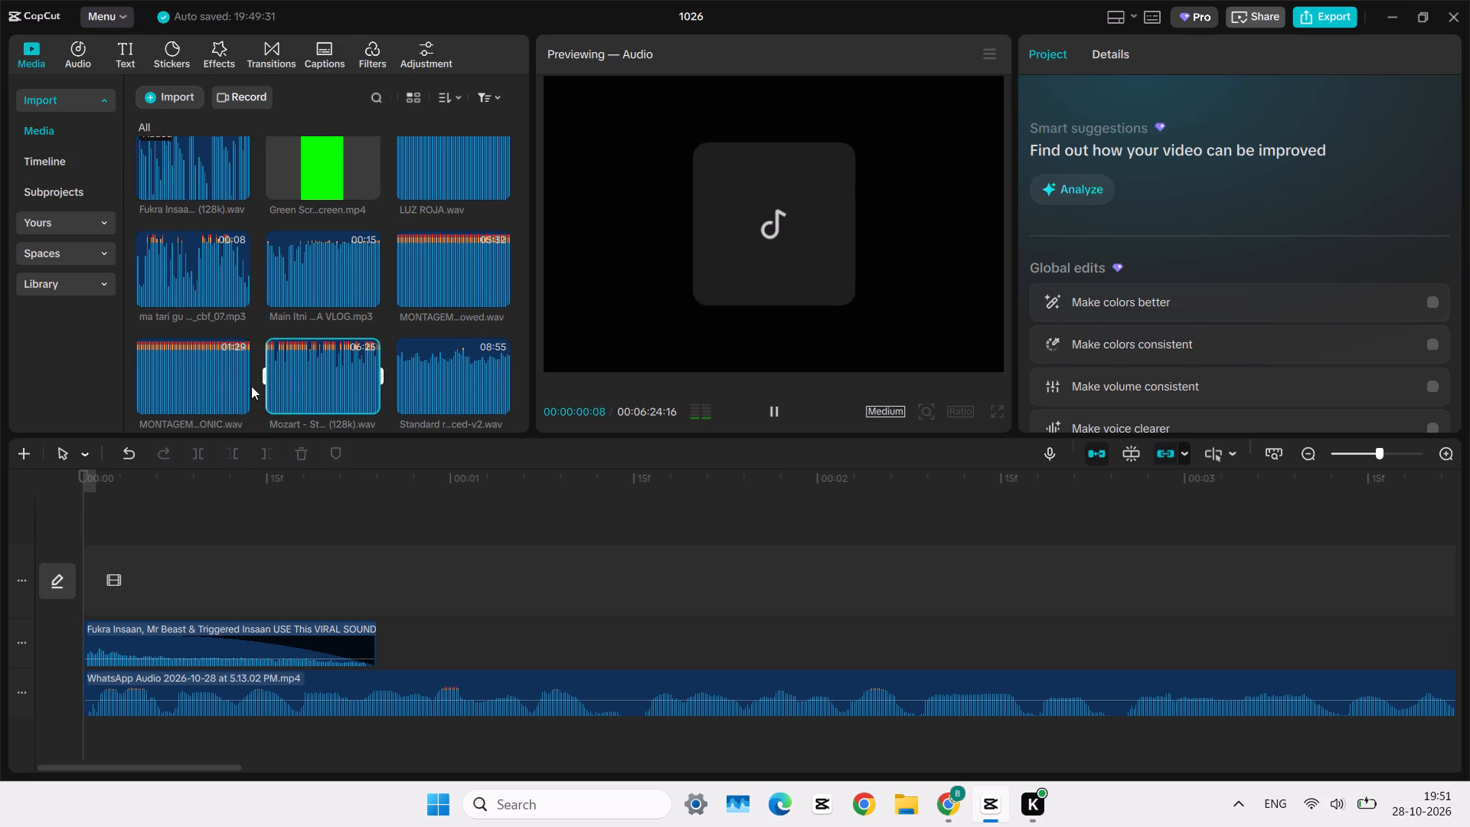
# Compare the two Tom and Jerry tracks, the Mozart track and the Abba WAV as background music.
pyautogui.scroll(-1, 307, 391)
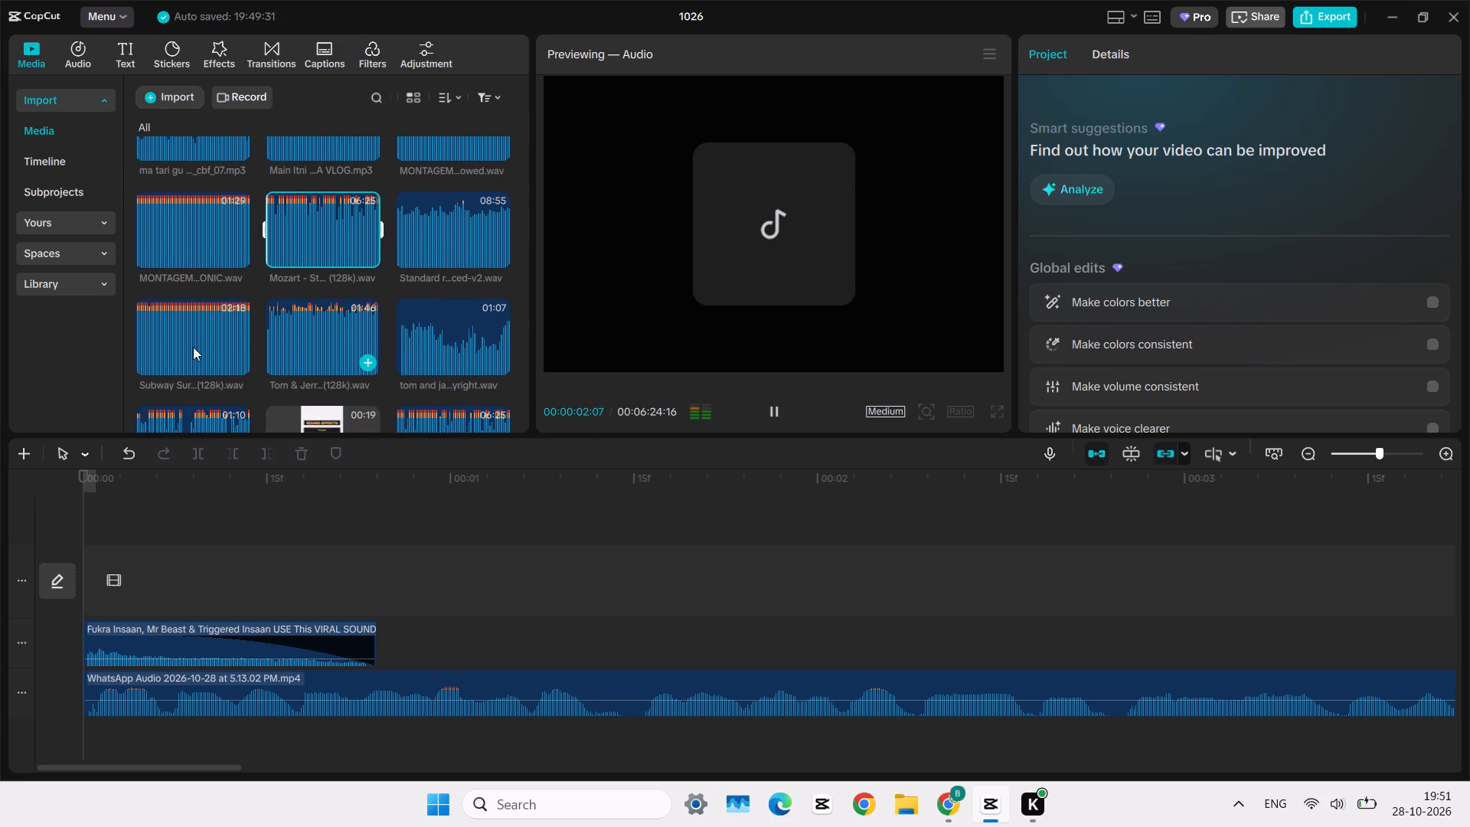
pyautogui.click(288, 348)
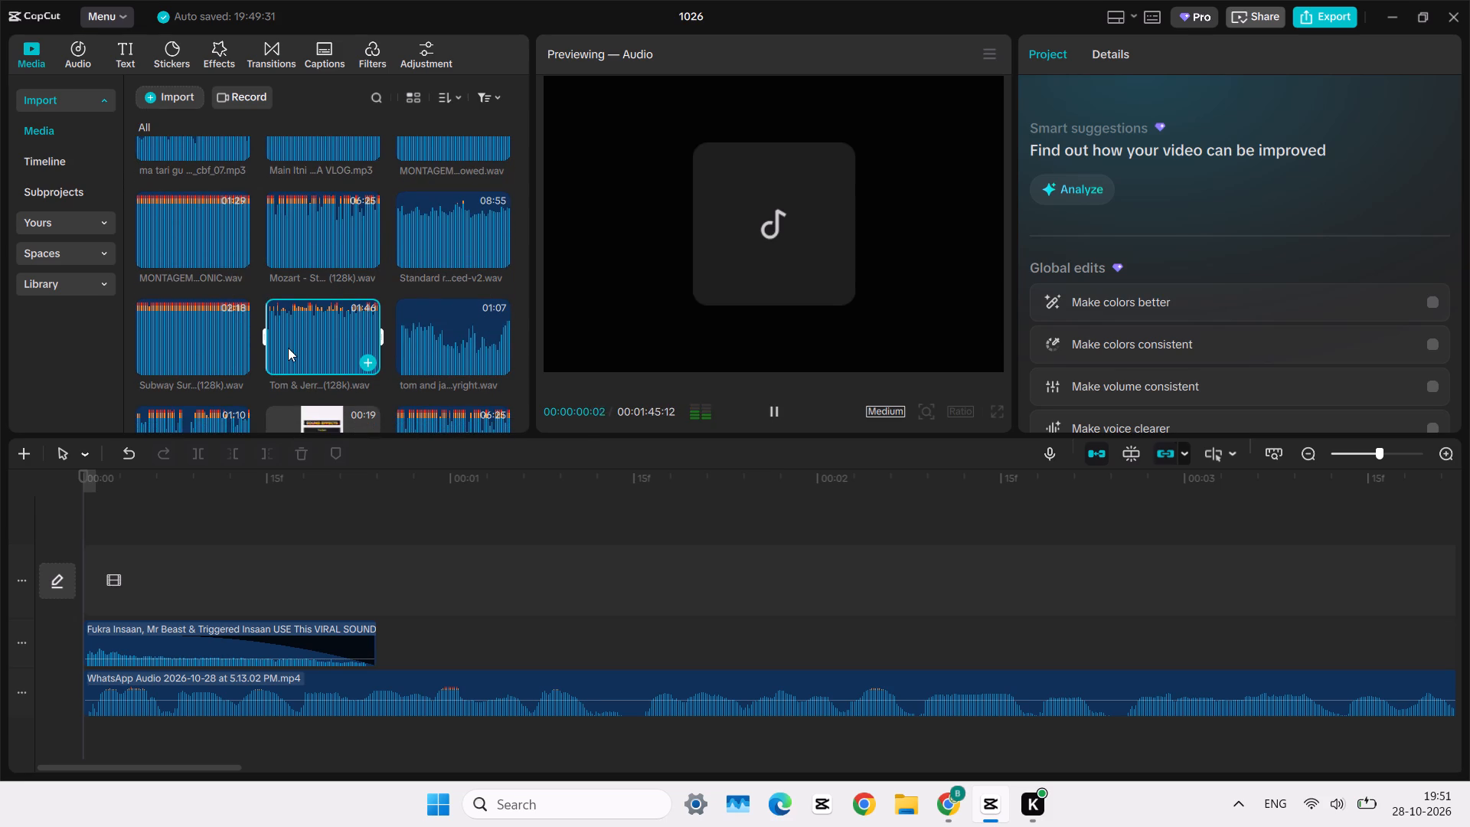
pyautogui.click(309, 221)
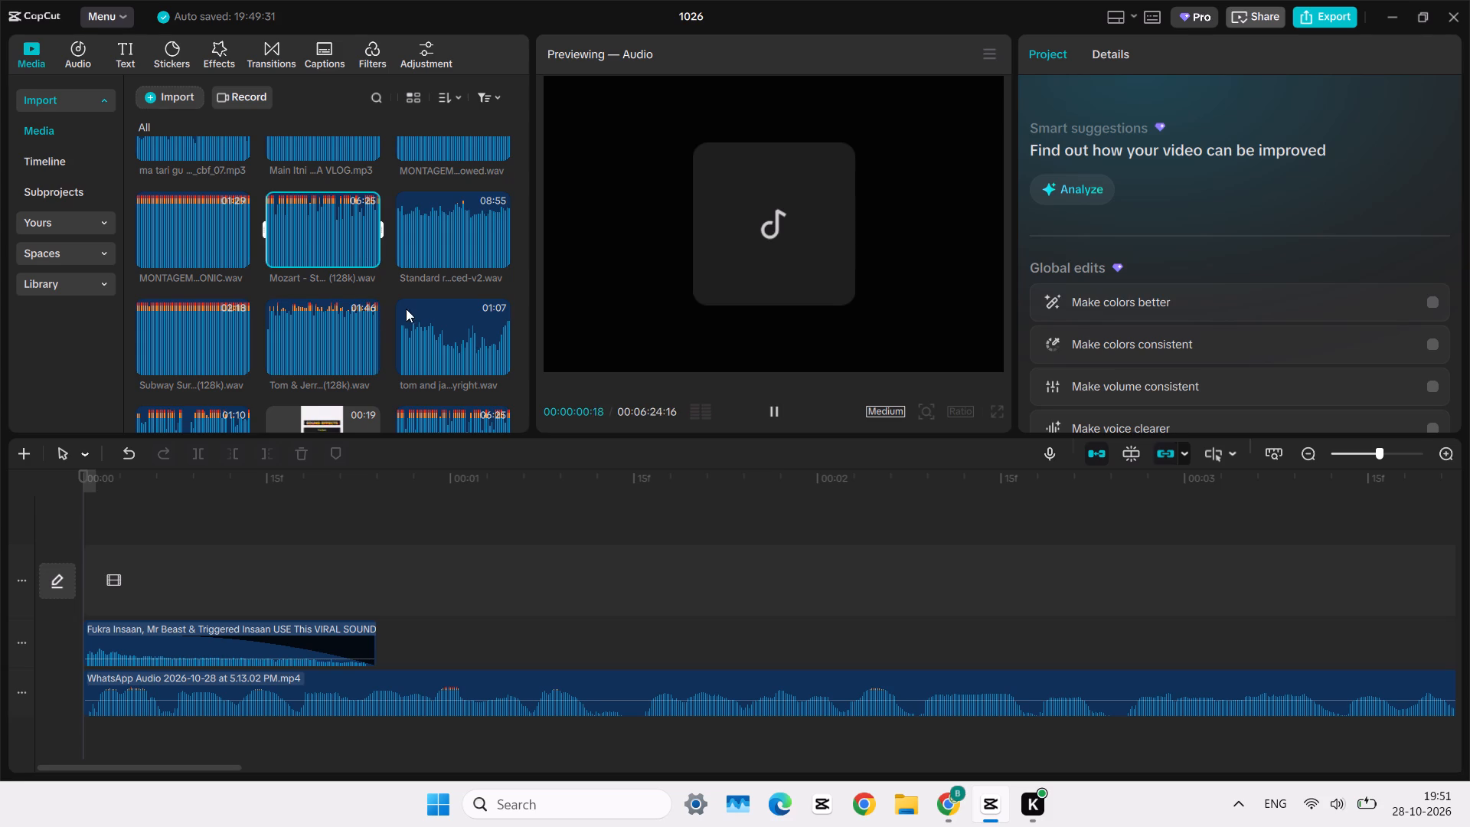
pyautogui.click(429, 334)
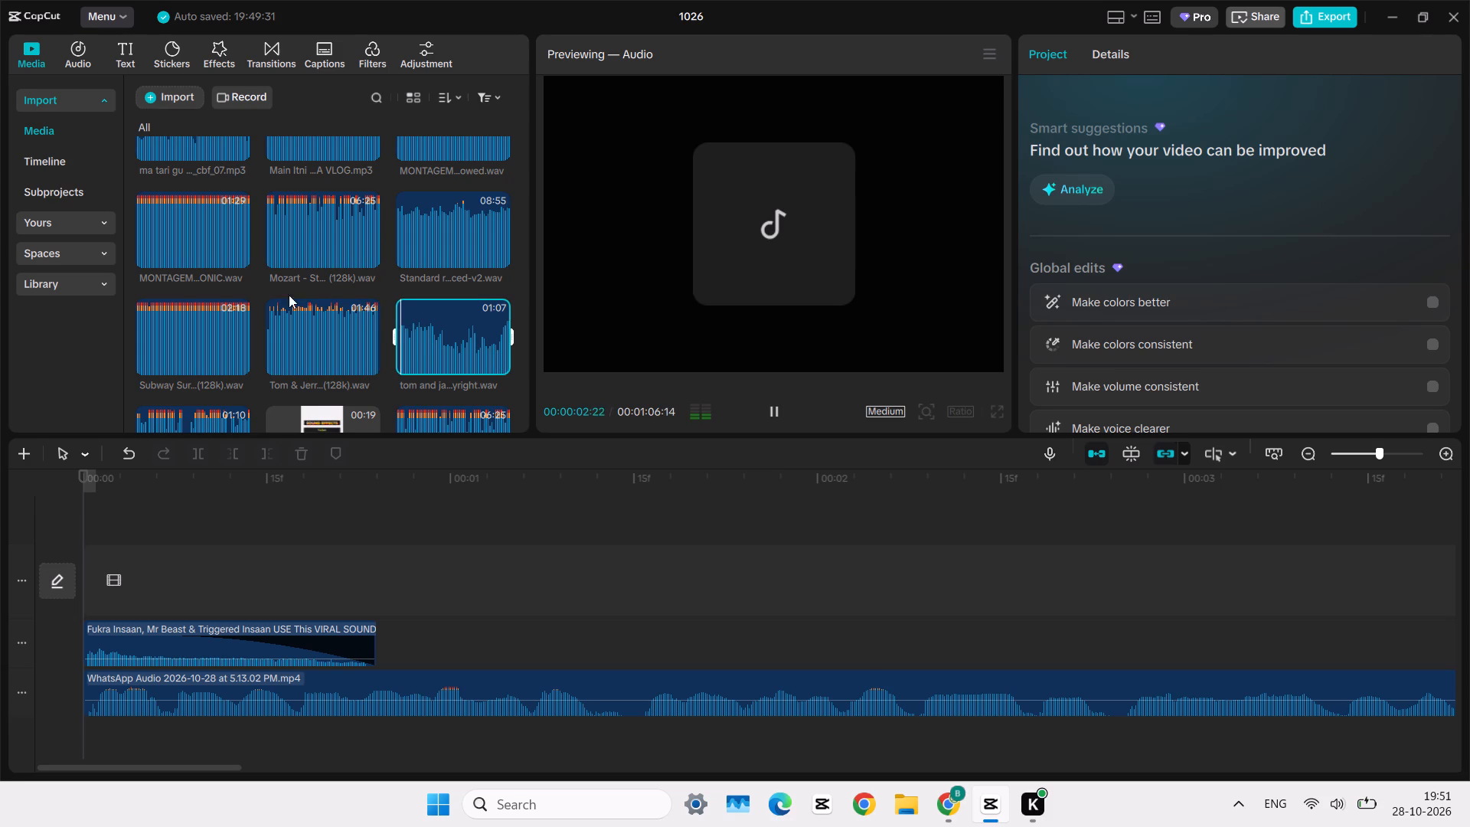
pyautogui.scroll(1, 270, 238)
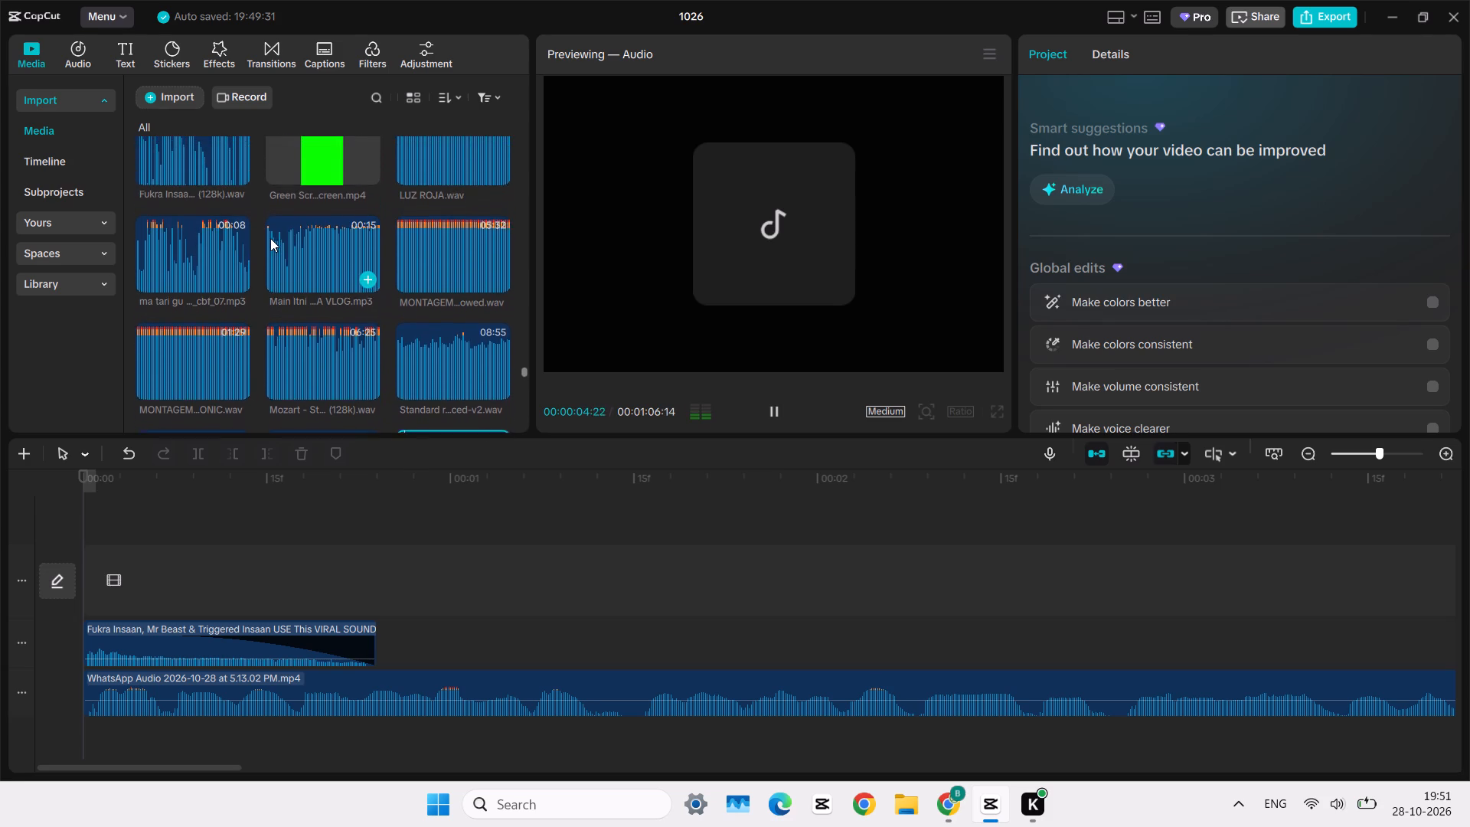
pyautogui.scroll(1, 270, 238)
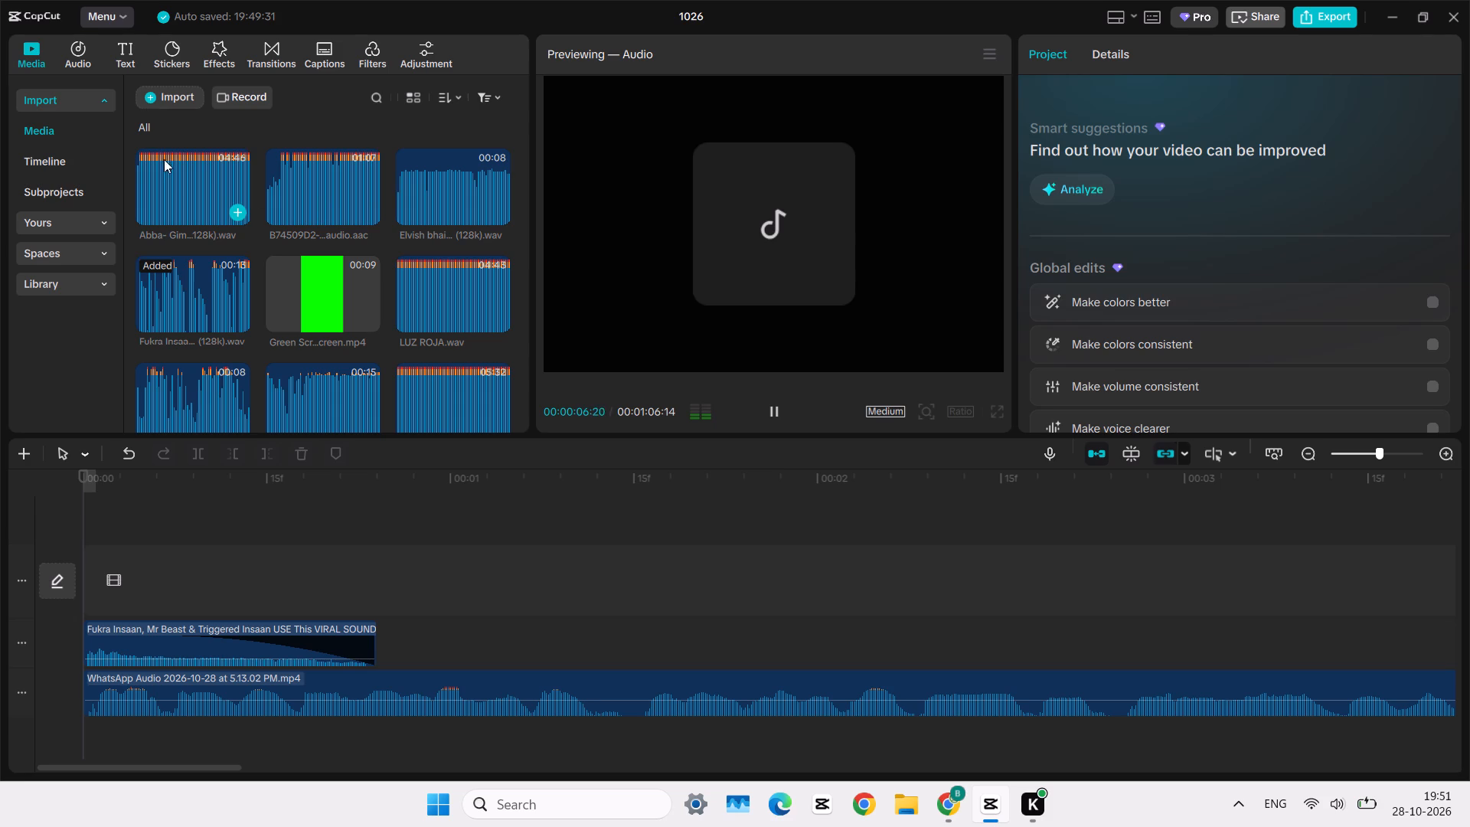
pyautogui.click(160, 179)
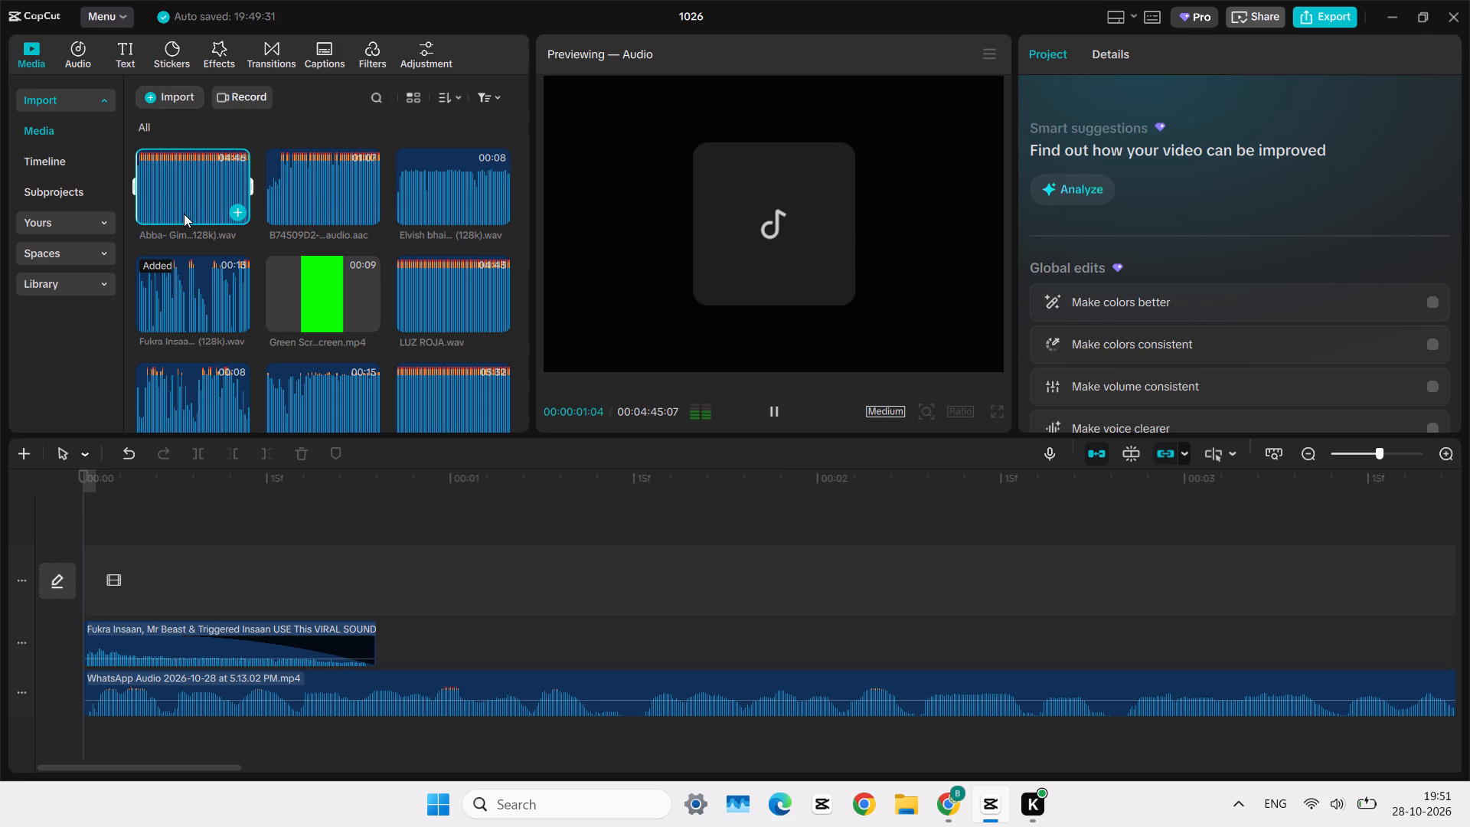
pyautogui.scroll(-2, 282, 256)
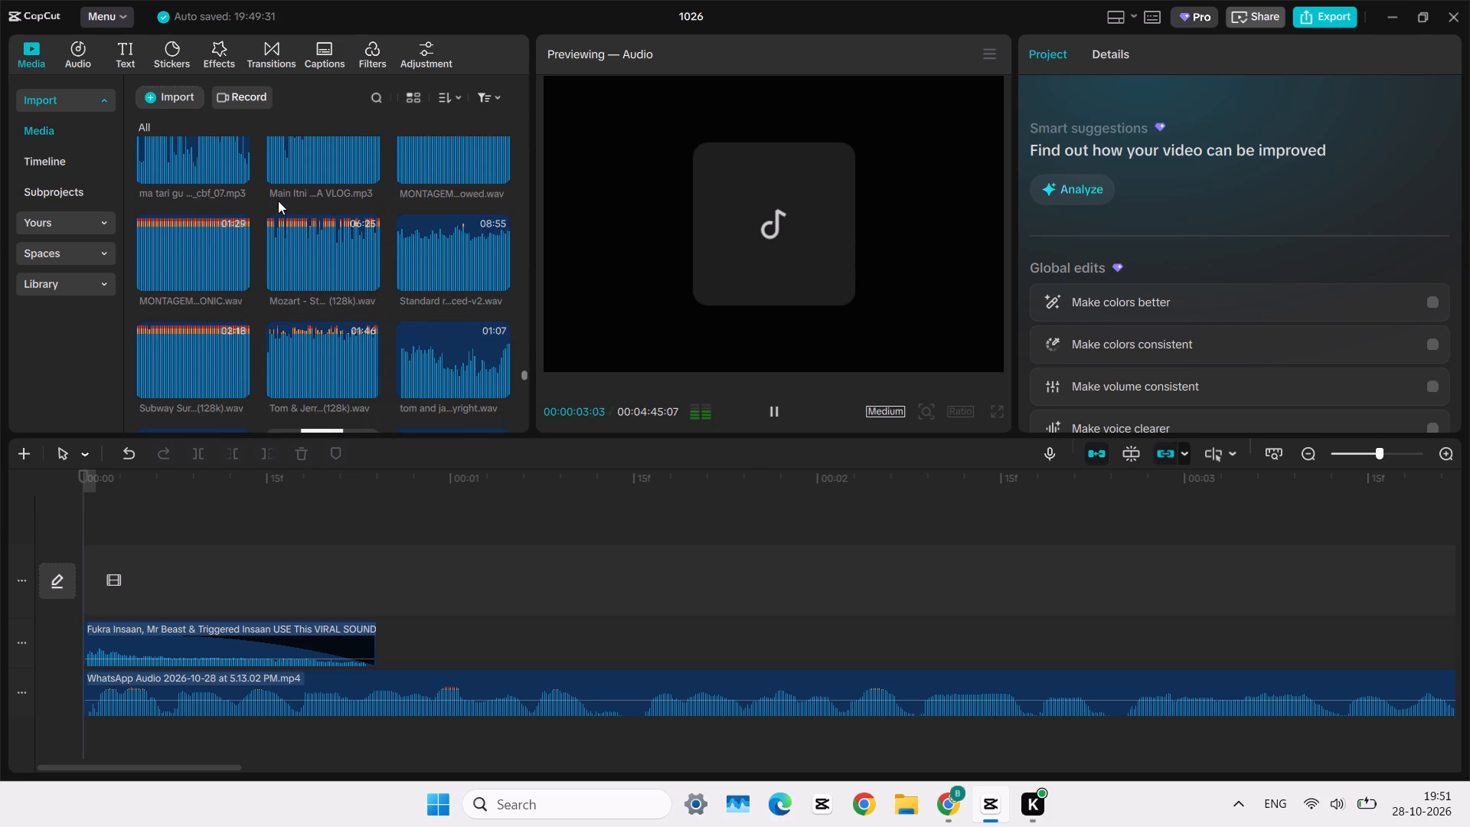
pyautogui.scroll(-1, 278, 201)
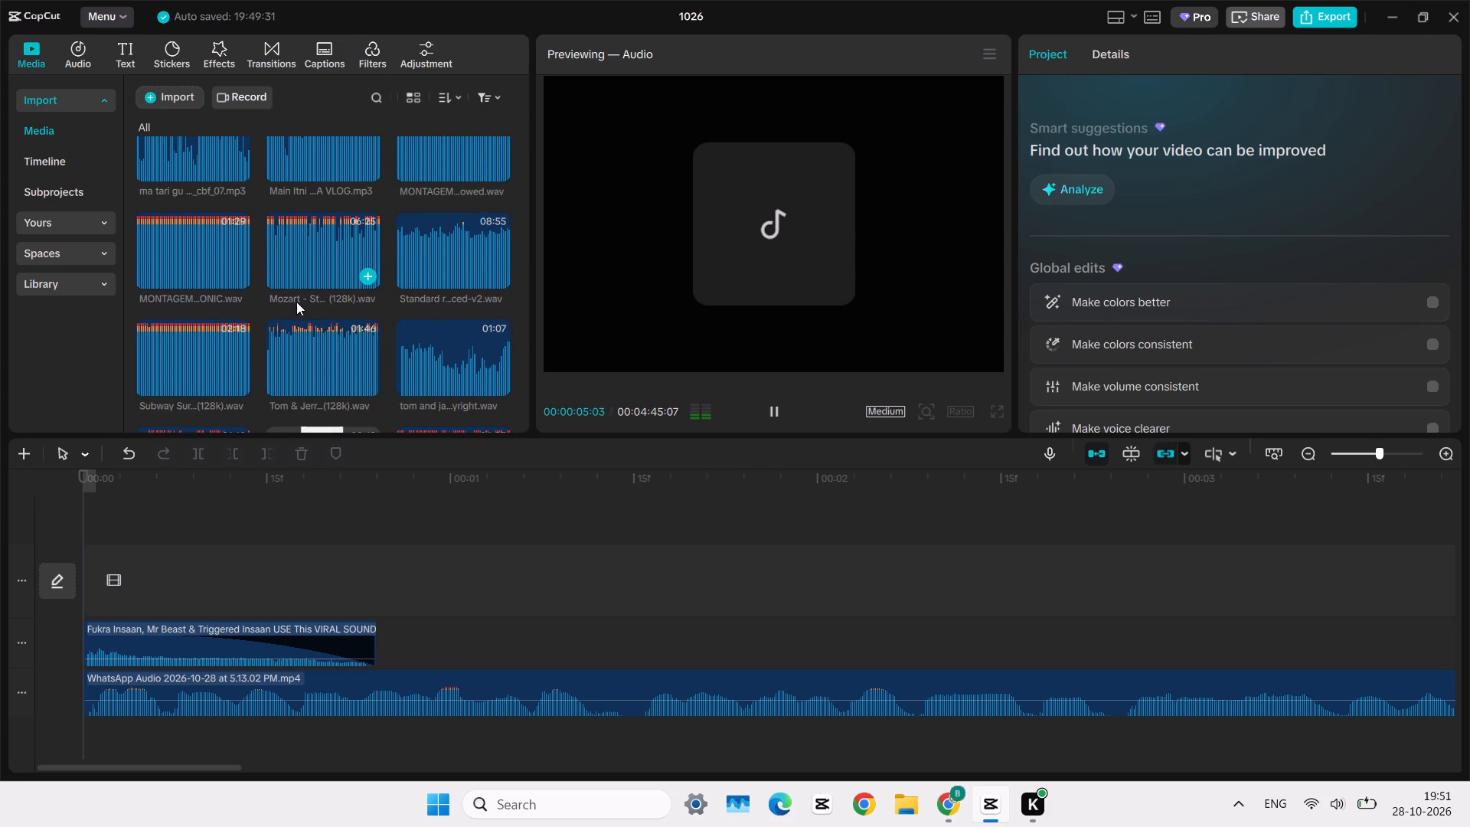
# Replay the Mozart String Serenade WAV and add it at the timeline start on its own track above the Fukra Insaan sound.
pyautogui.click(296, 257)
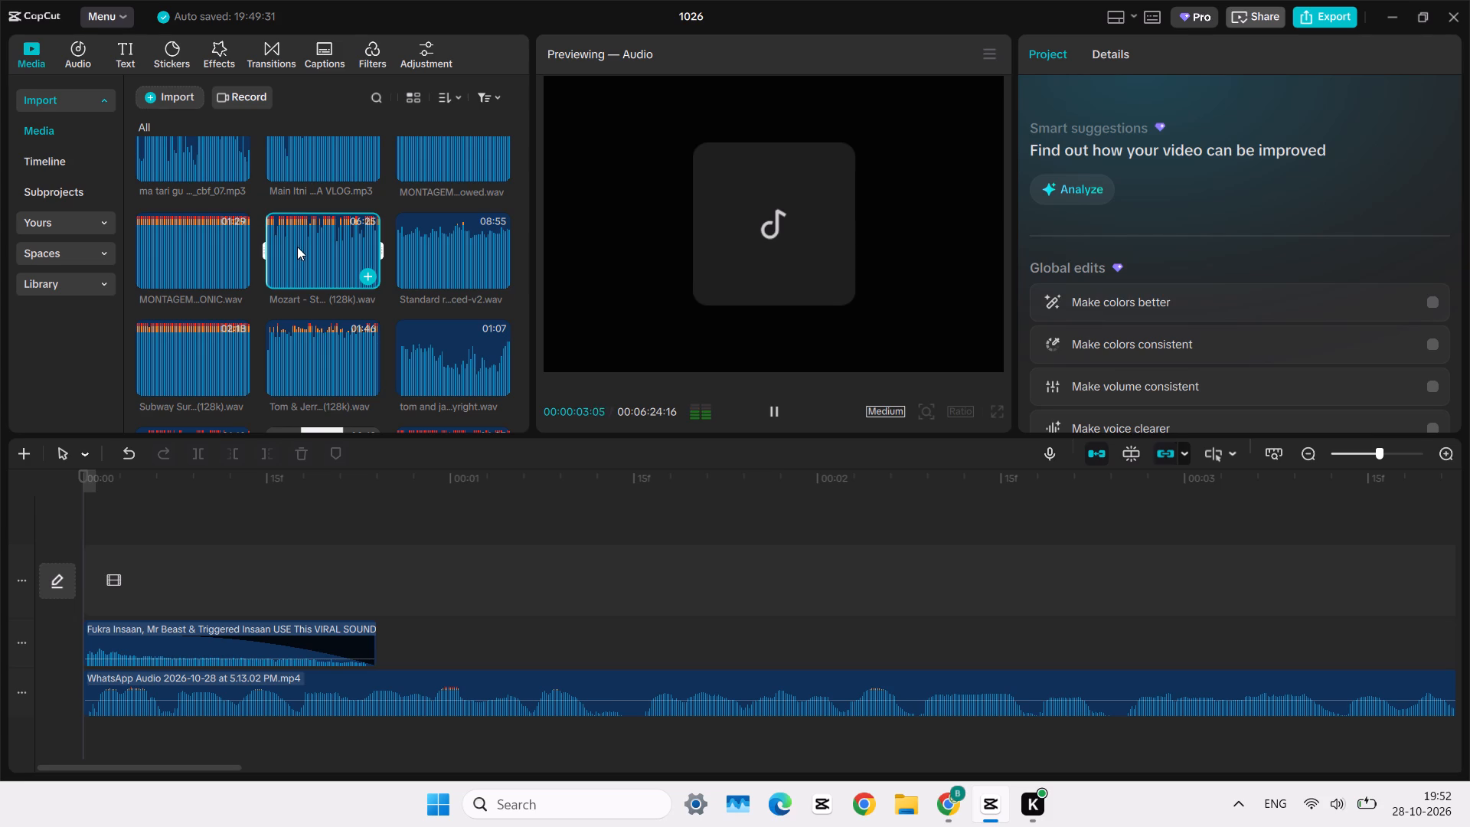
pyautogui.moveTo(297, 247); pyautogui.dragTo(70, 563)
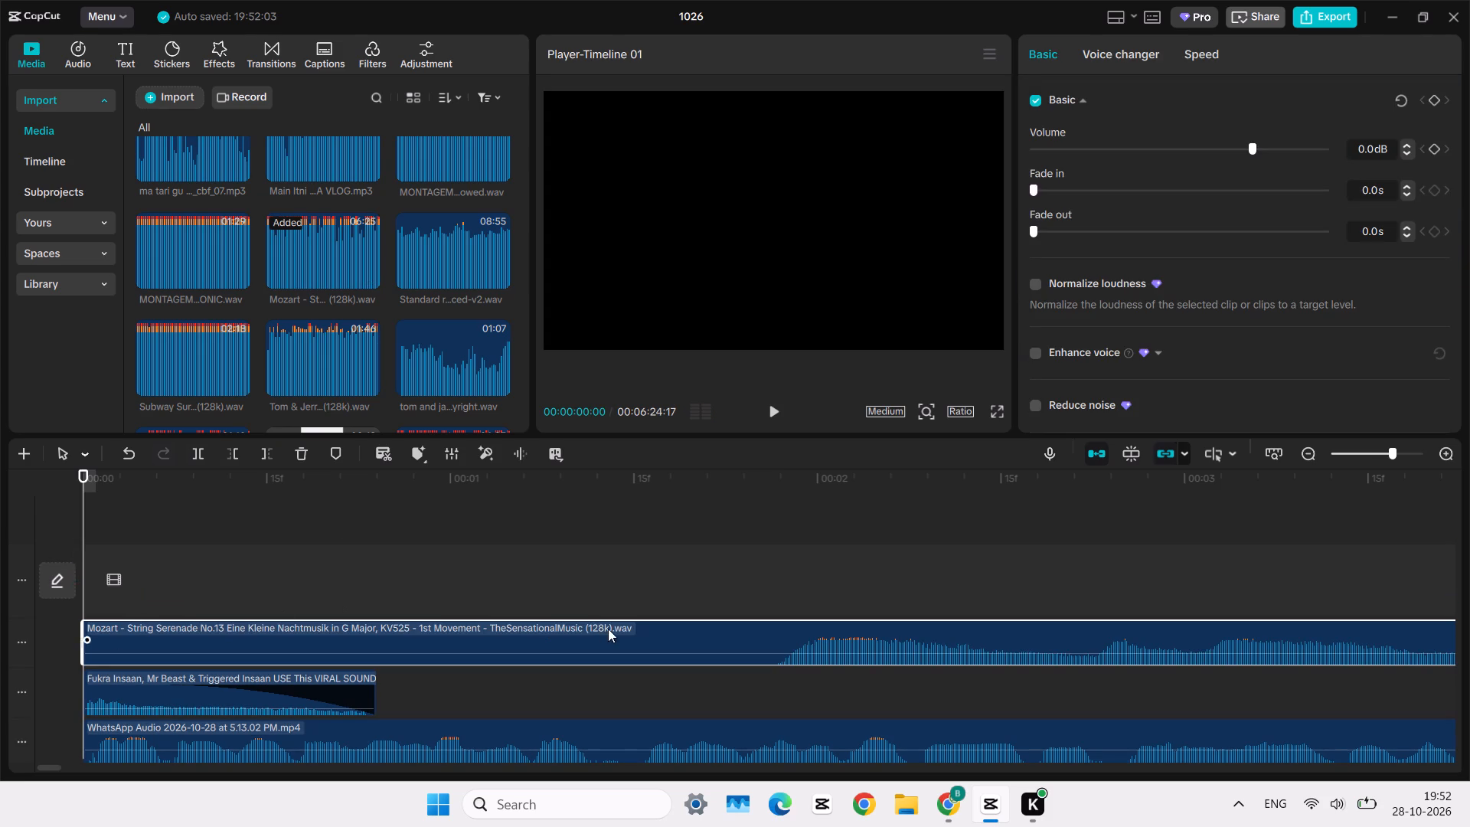
# Trim the quiet intro off the Mozart clip up to 00:00:01:26 and move the clip back to the timeline start.
pyautogui.click(783, 600)
pyautogui.click(766, 672)
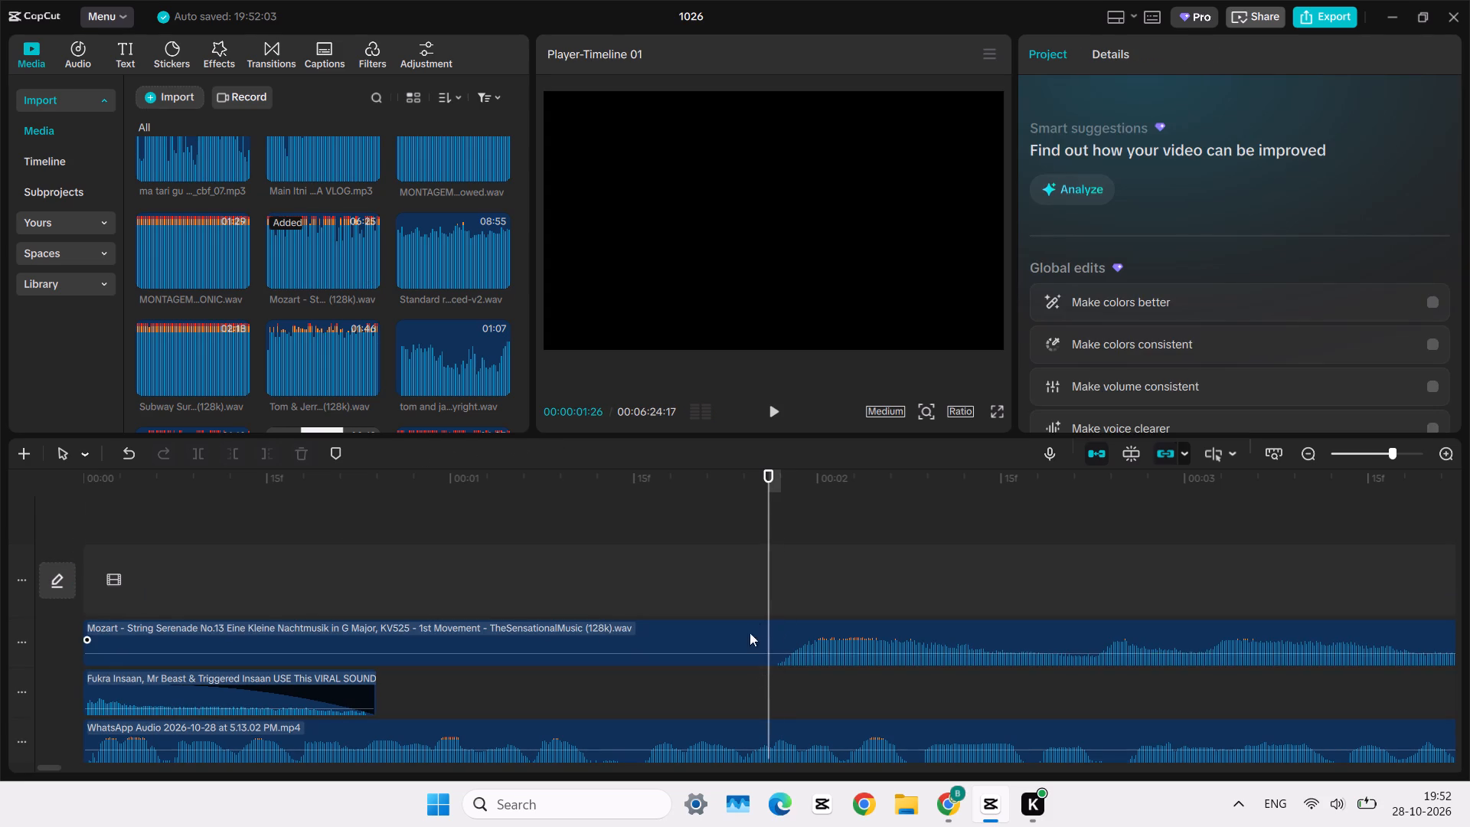
pyautogui.click(740, 643)
pyautogui.scroll(-3, 649, 423)
pyautogui.press('q')
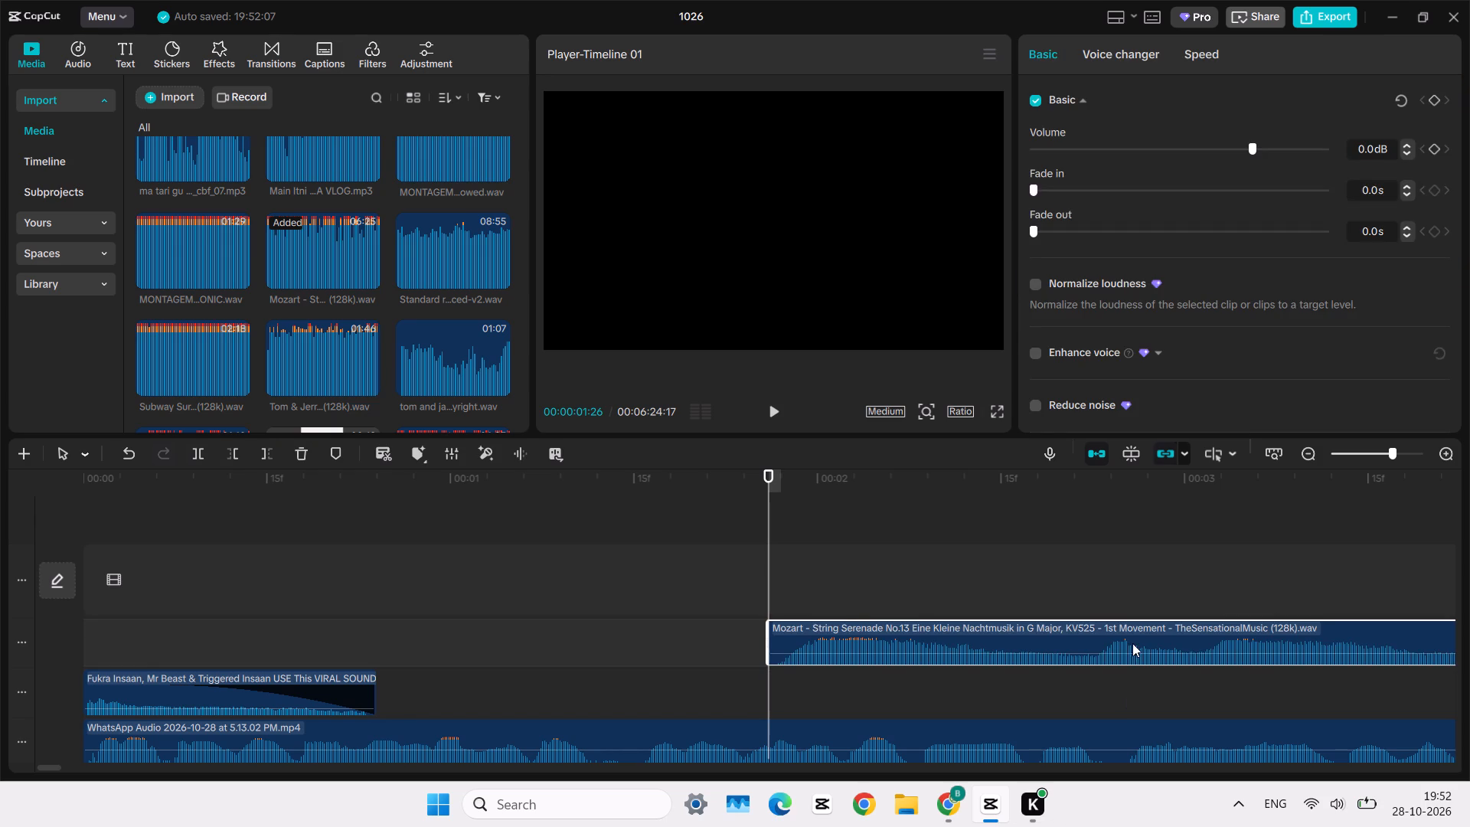
pyautogui.moveTo(1106, 635); pyautogui.dragTo(139, 639)
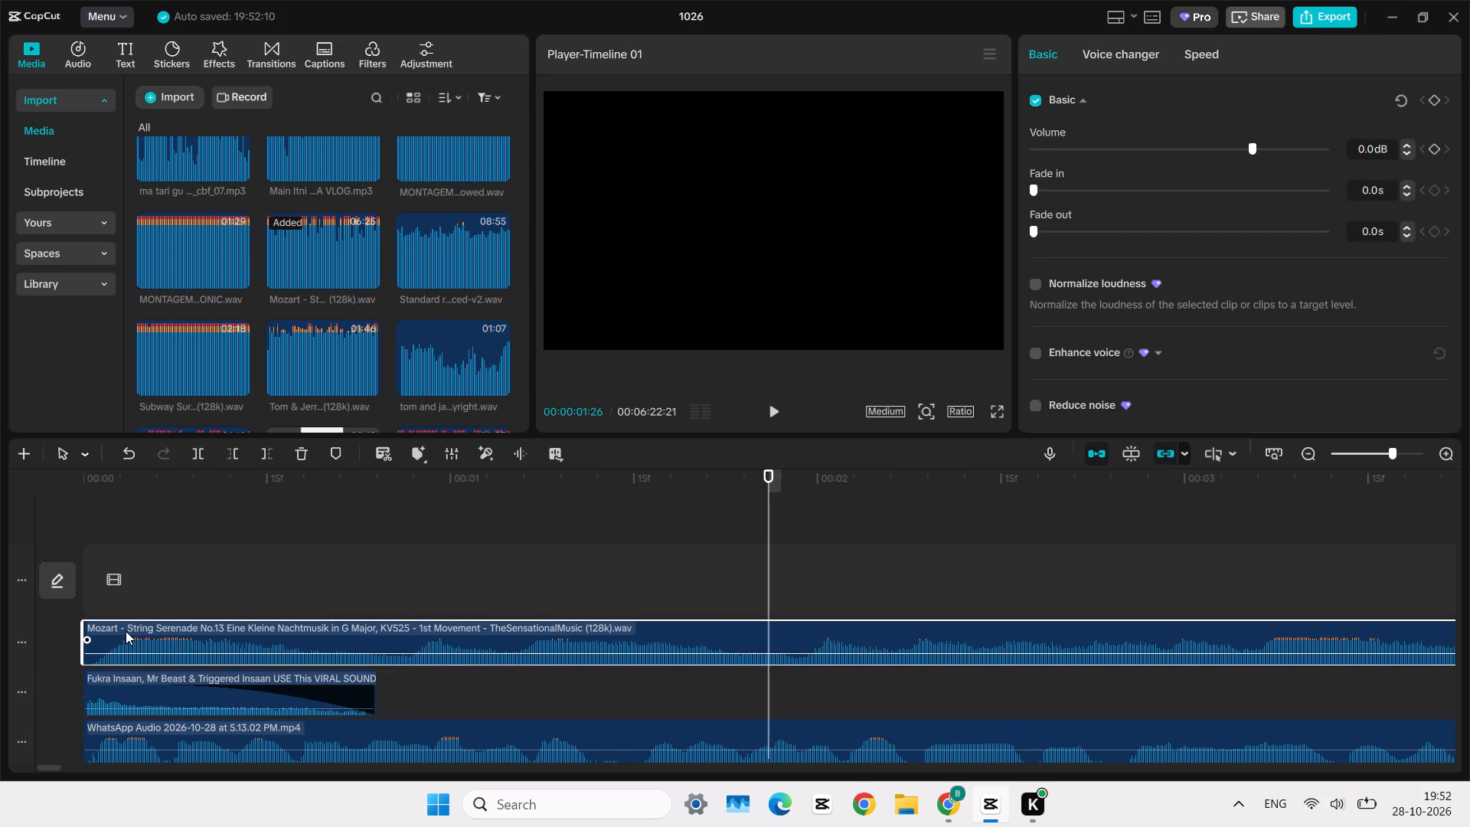
# Lower the Mozart clip's volume to -21.8 dB and reposition it down among the audio tracks.
pyautogui.moveTo(169, 652); pyautogui.dragTo(169, 655)
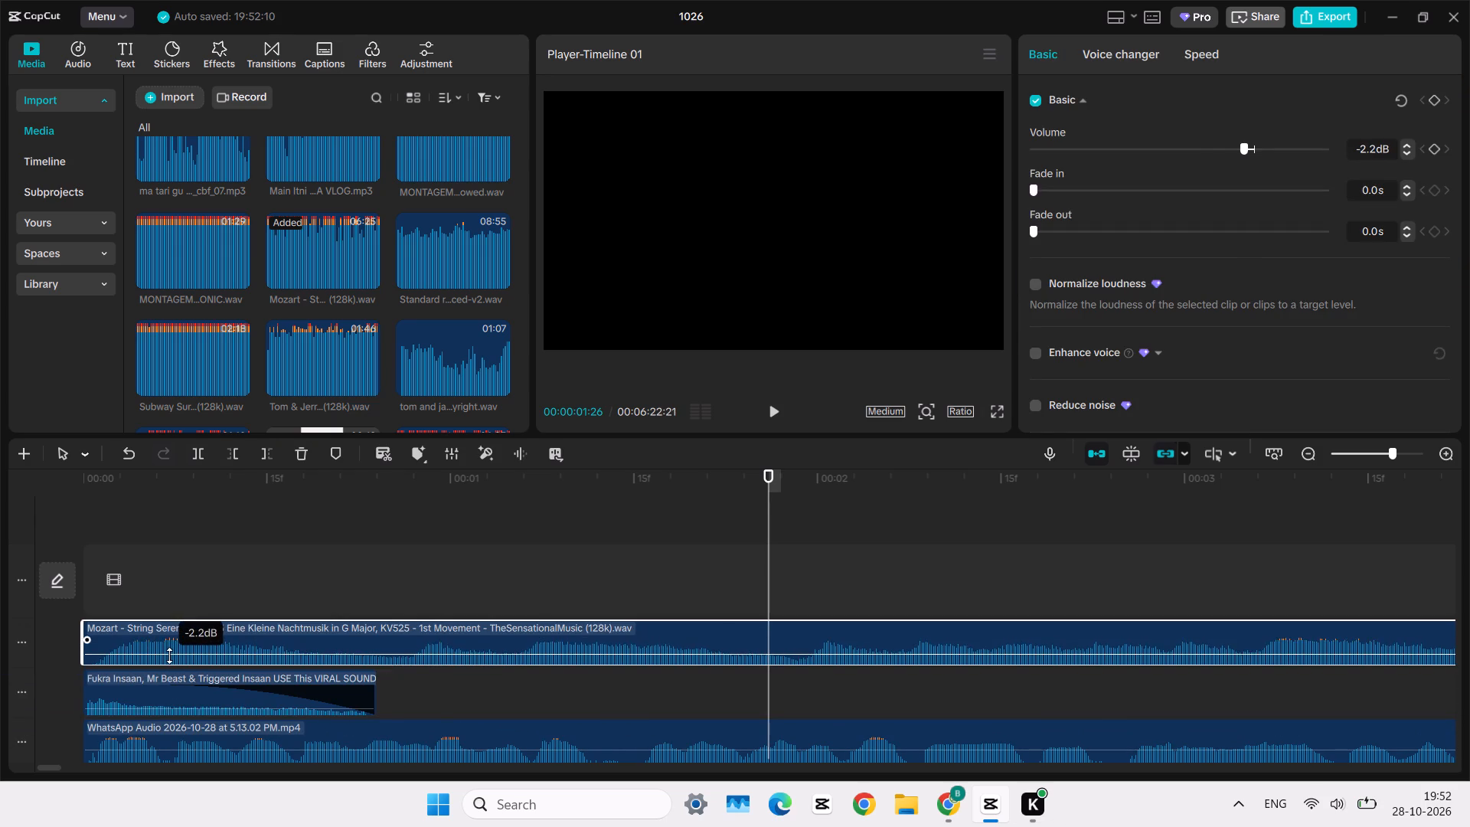
pyautogui.moveTo(169, 655); pyautogui.dragTo(174, 662)
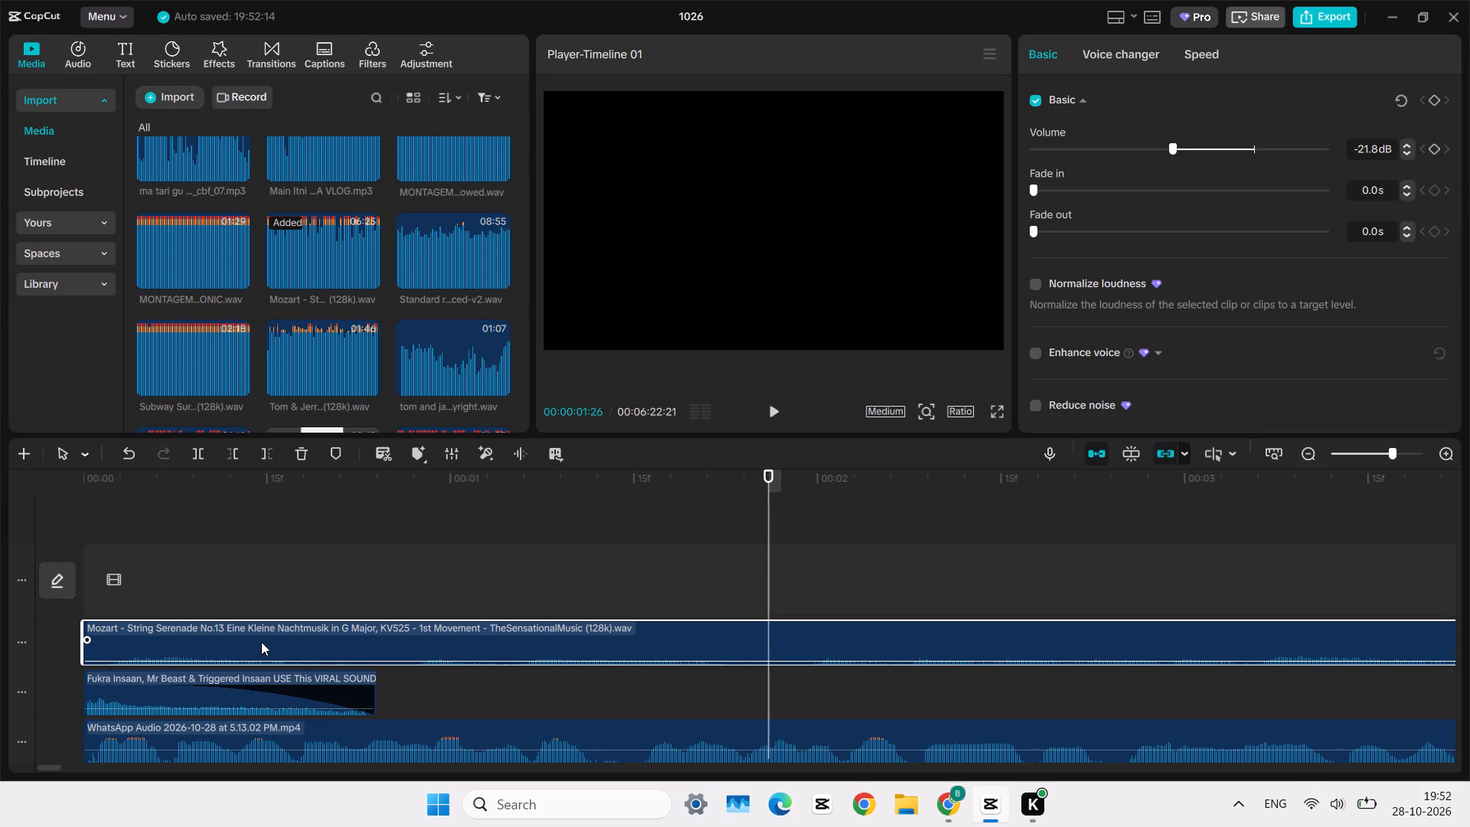
pyautogui.moveTo(261, 642); pyautogui.dragTo(553, 697)
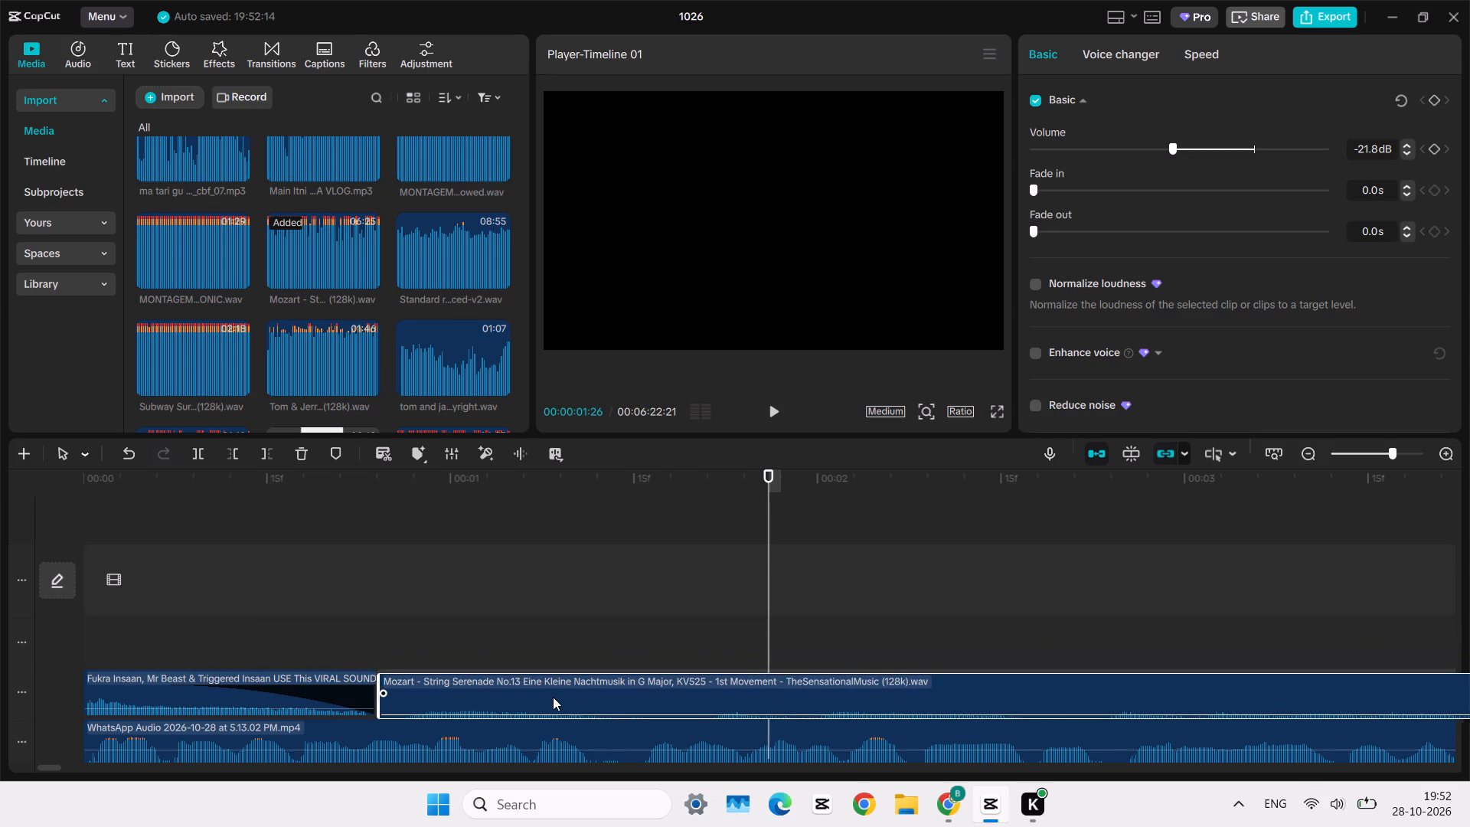
# Move the Mozart clip onto its own track below the WhatsApp audio, starting at about 00:00:00:04.
pyautogui.moveTo(553, 697); pyautogui.dragTo(443, 767)
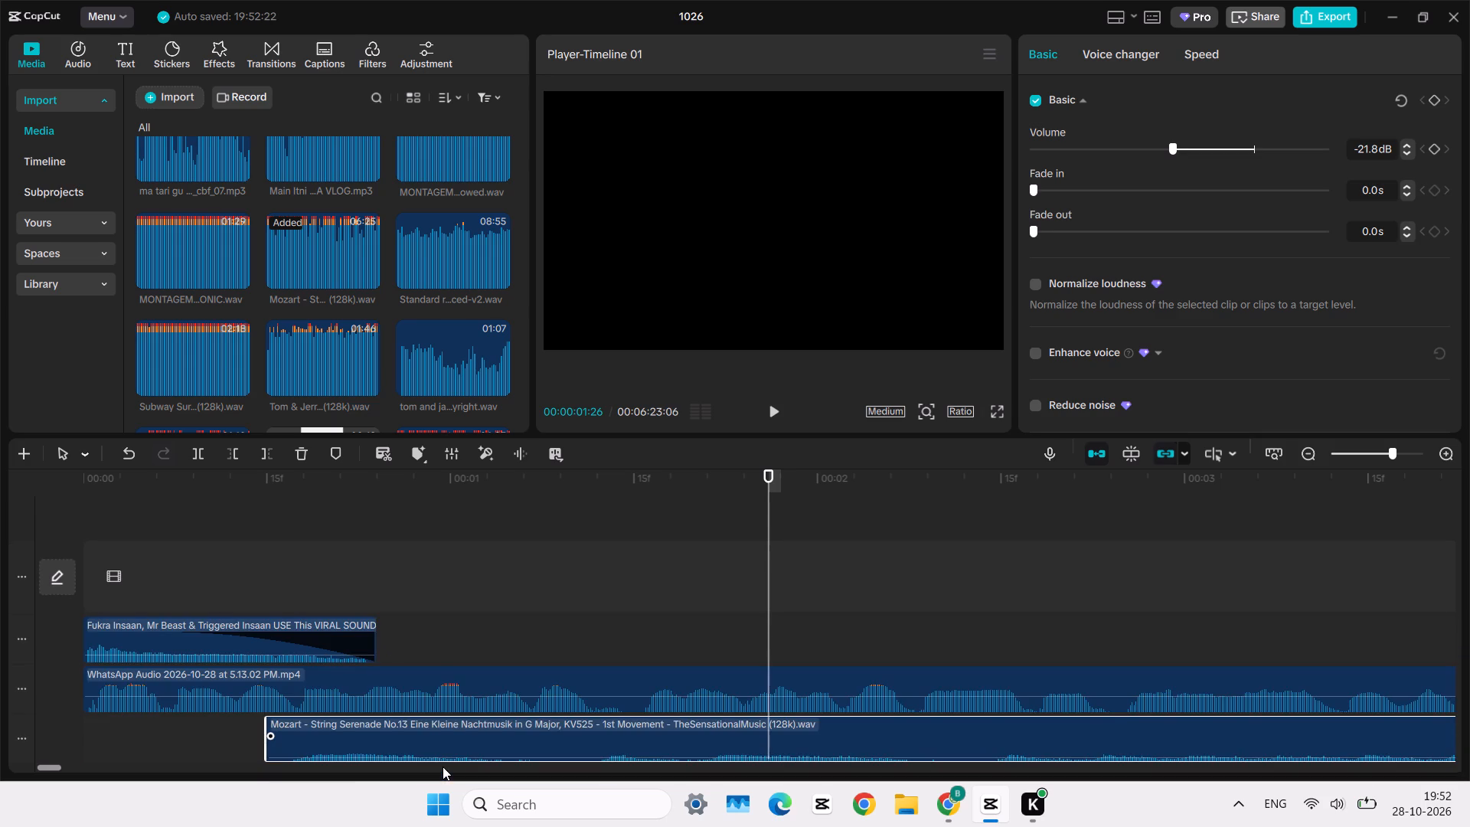
pyautogui.moveTo(394, 734); pyautogui.dragTo(371, 737)
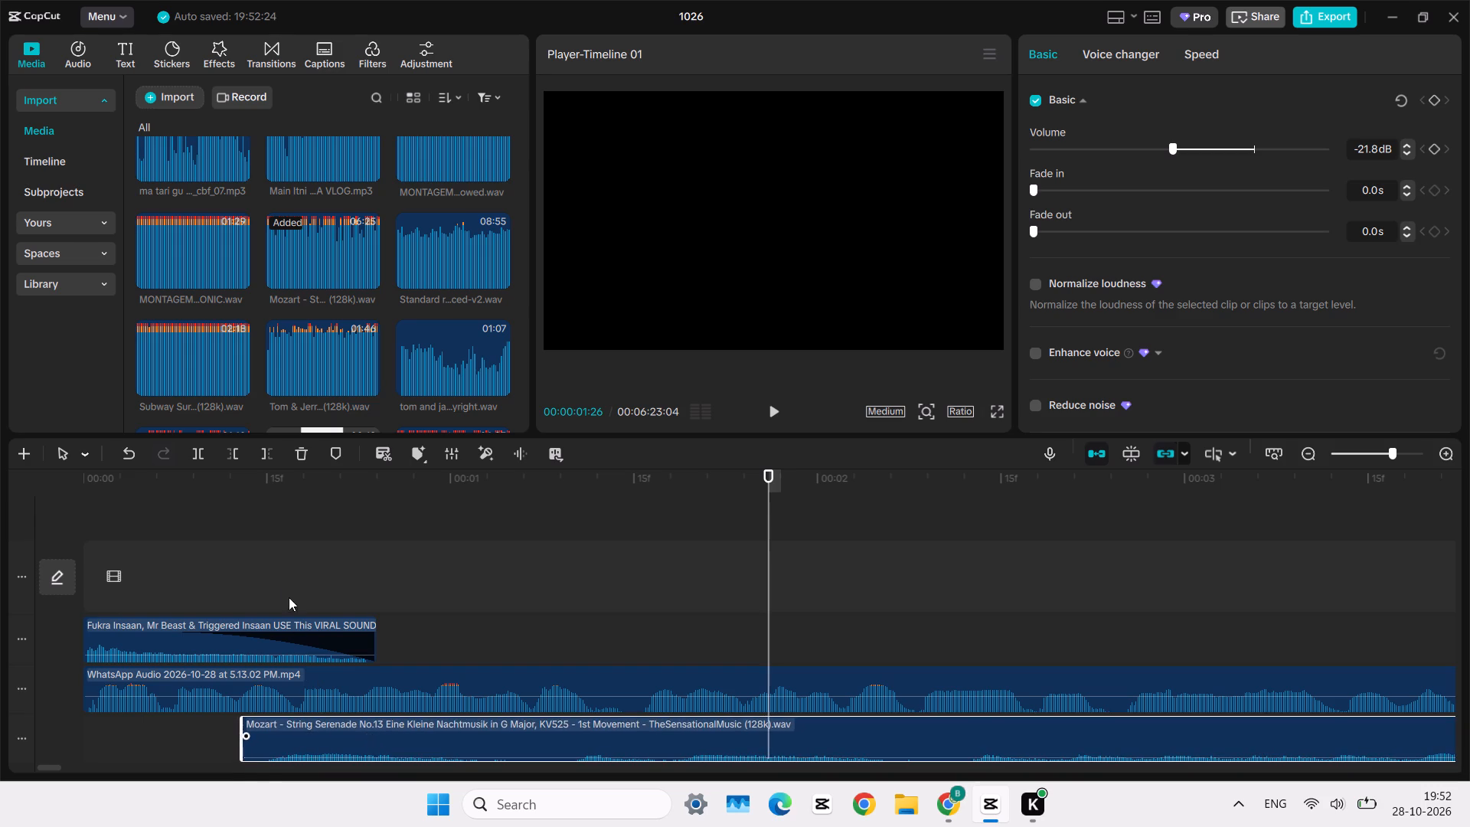
pyautogui.click(293, 576)
pyautogui.moveTo(293, 576); pyautogui.dragTo(0, 568)
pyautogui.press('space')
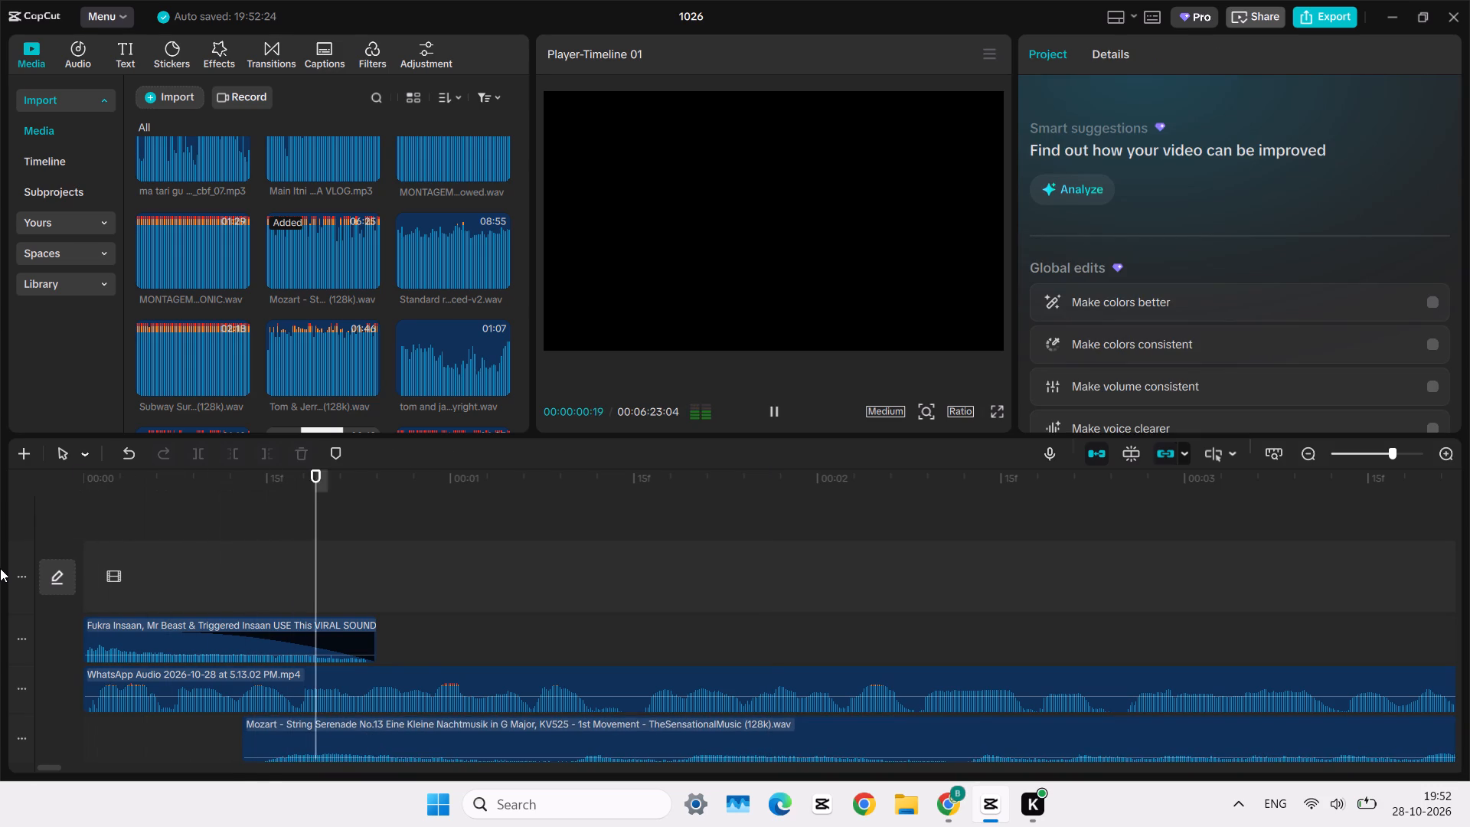
pyautogui.click(240, 572)
pyautogui.moveTo(274, 733); pyautogui.dragTo(211, 734)
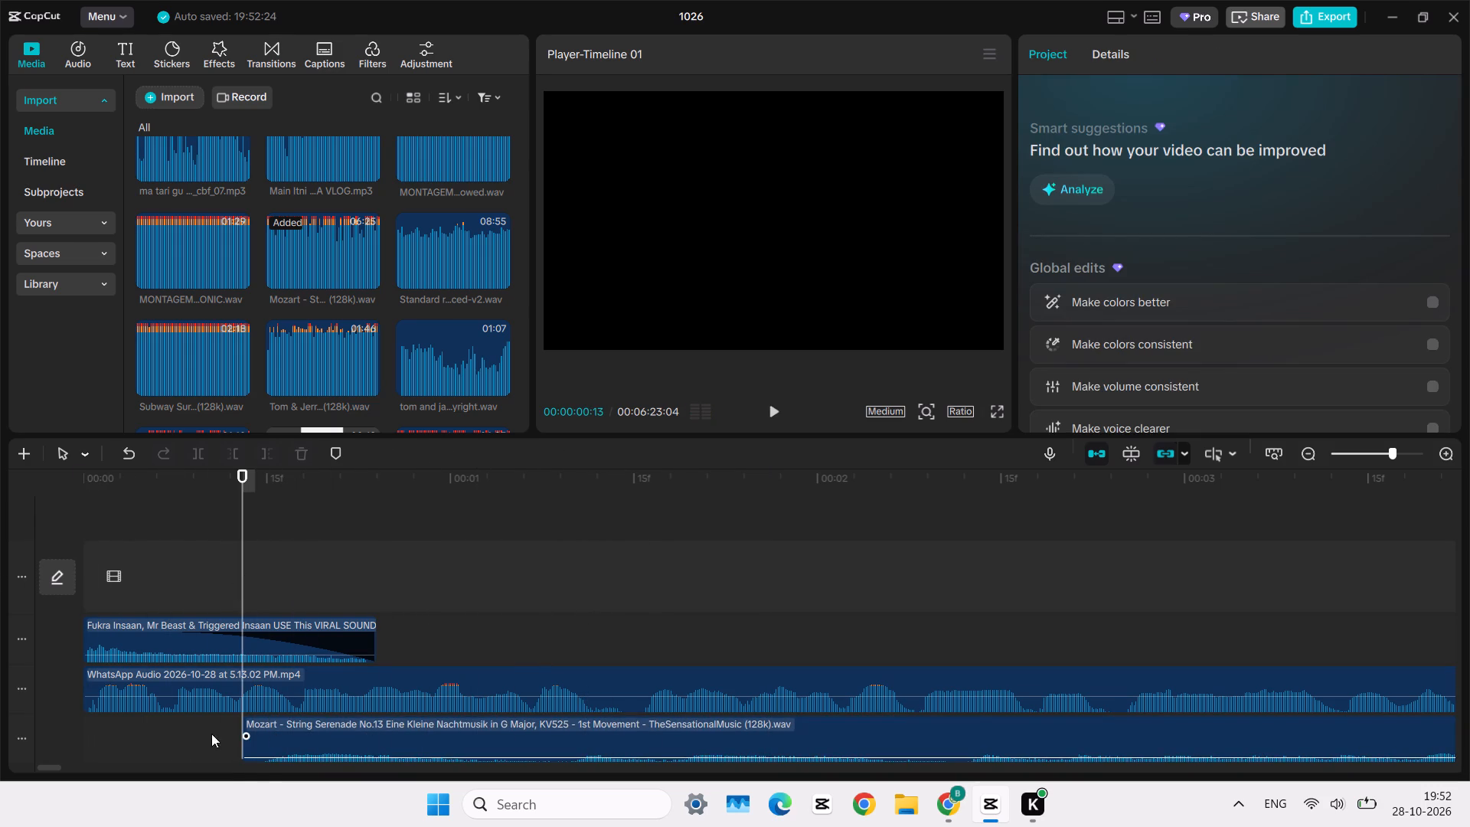
pyautogui.moveTo(211, 734); pyautogui.dragTo(168, 728)
# Play the mix from the timeline start to check the Mozart music under the WhatsApp voice passages.
pyautogui.click(229, 554)
pyautogui.moveTo(229, 554); pyautogui.dragTo(0, 502)
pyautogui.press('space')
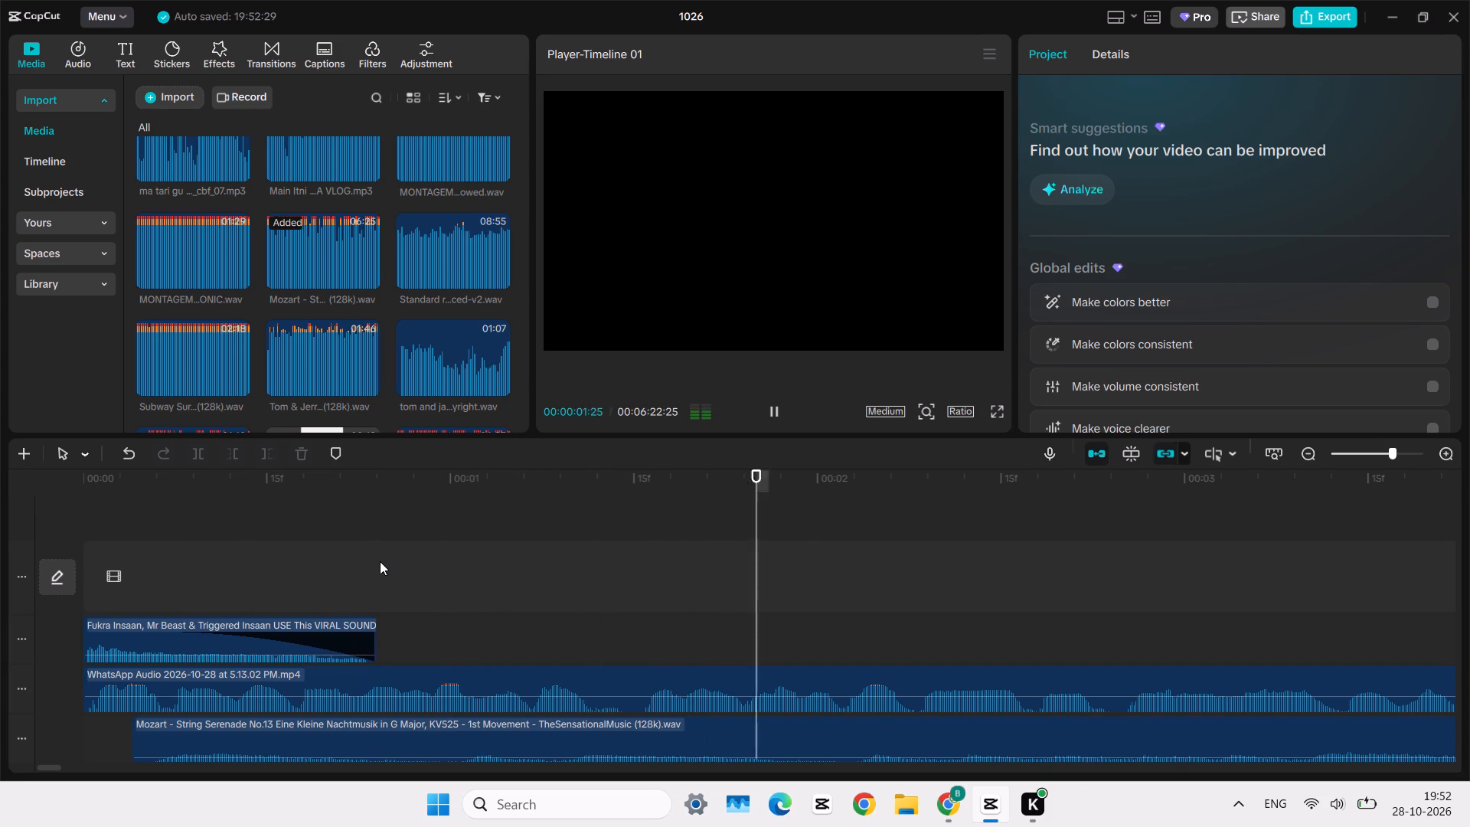
pyautogui.hscroll(-1, 923, 608)
pyautogui.keyDown('ctrl'); pyautogui.scroll(-5, 923, 608); pyautogui.keyUp('ctrl')
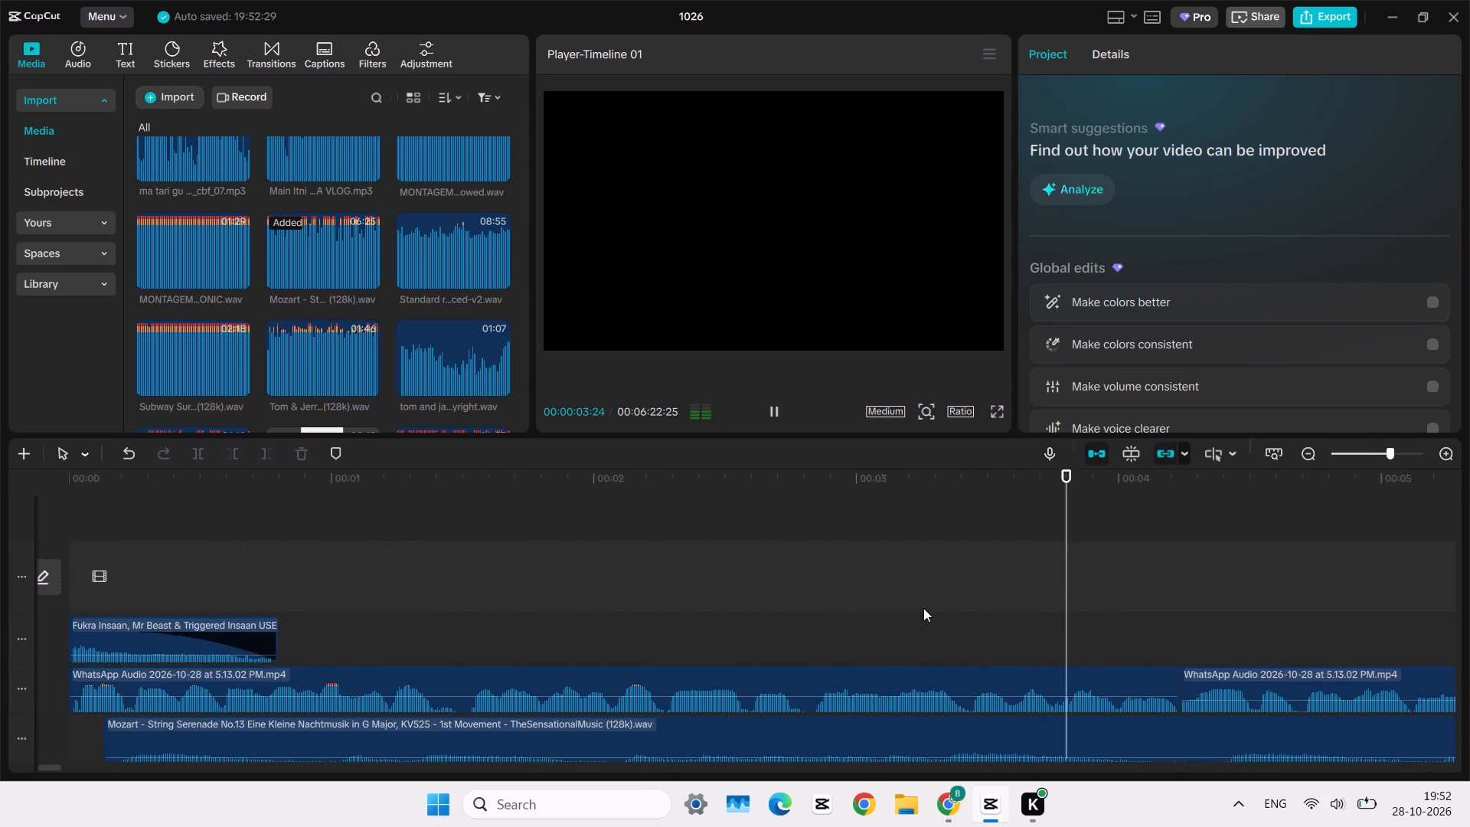
pyautogui.keyDown('ctrl'); pyautogui.scroll(-2, 923, 608); pyautogui.keyUp('ctrl')
pyautogui.keyDown('ctrl'); pyautogui.scroll(-5, 880, 674); pyautogui.keyUp('ctrl')
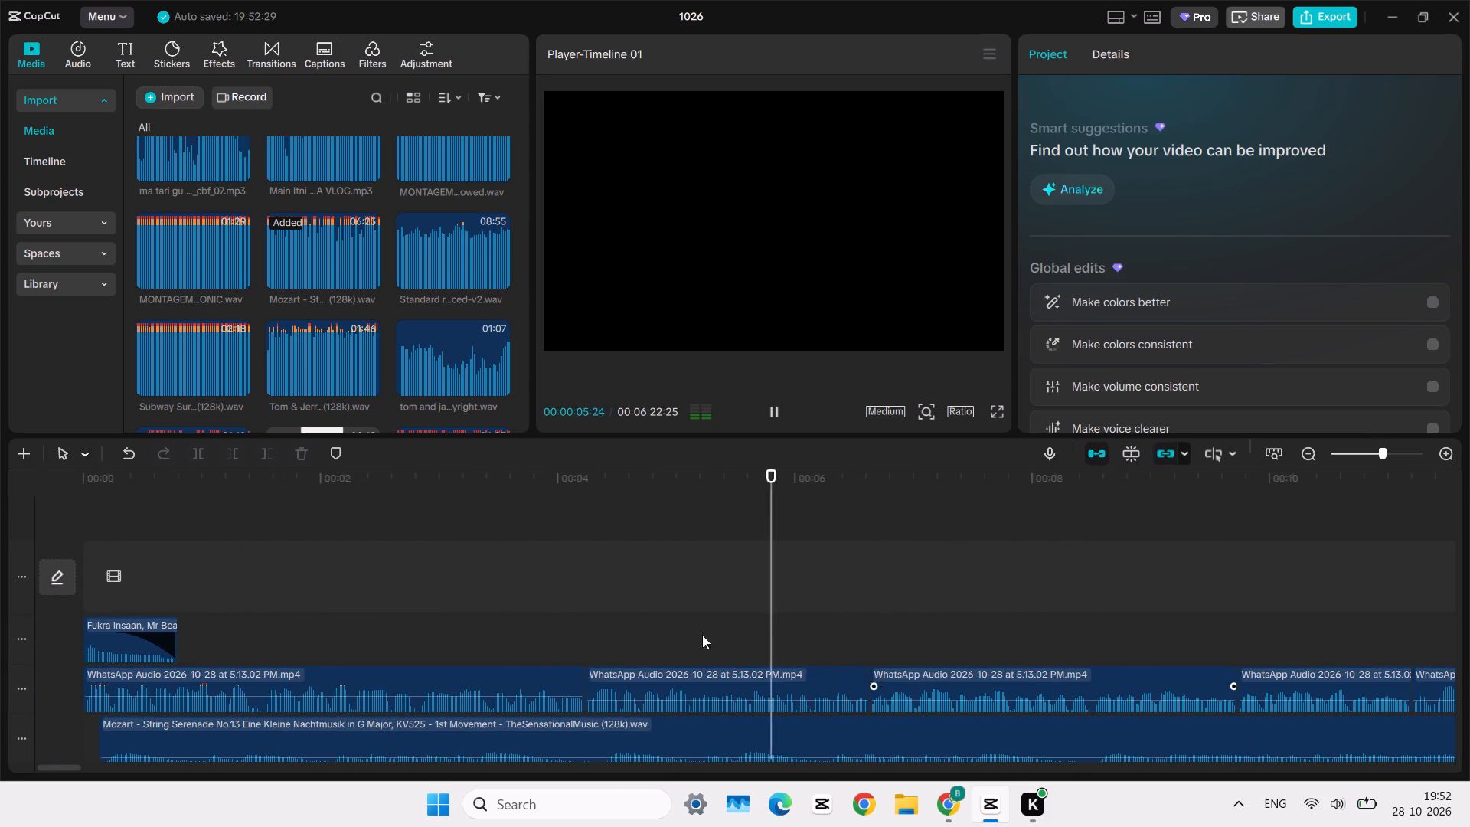
pyautogui.keyDown('ctrl'); pyautogui.scroll(-3, 864, 584); pyautogui.keyUp('ctrl')
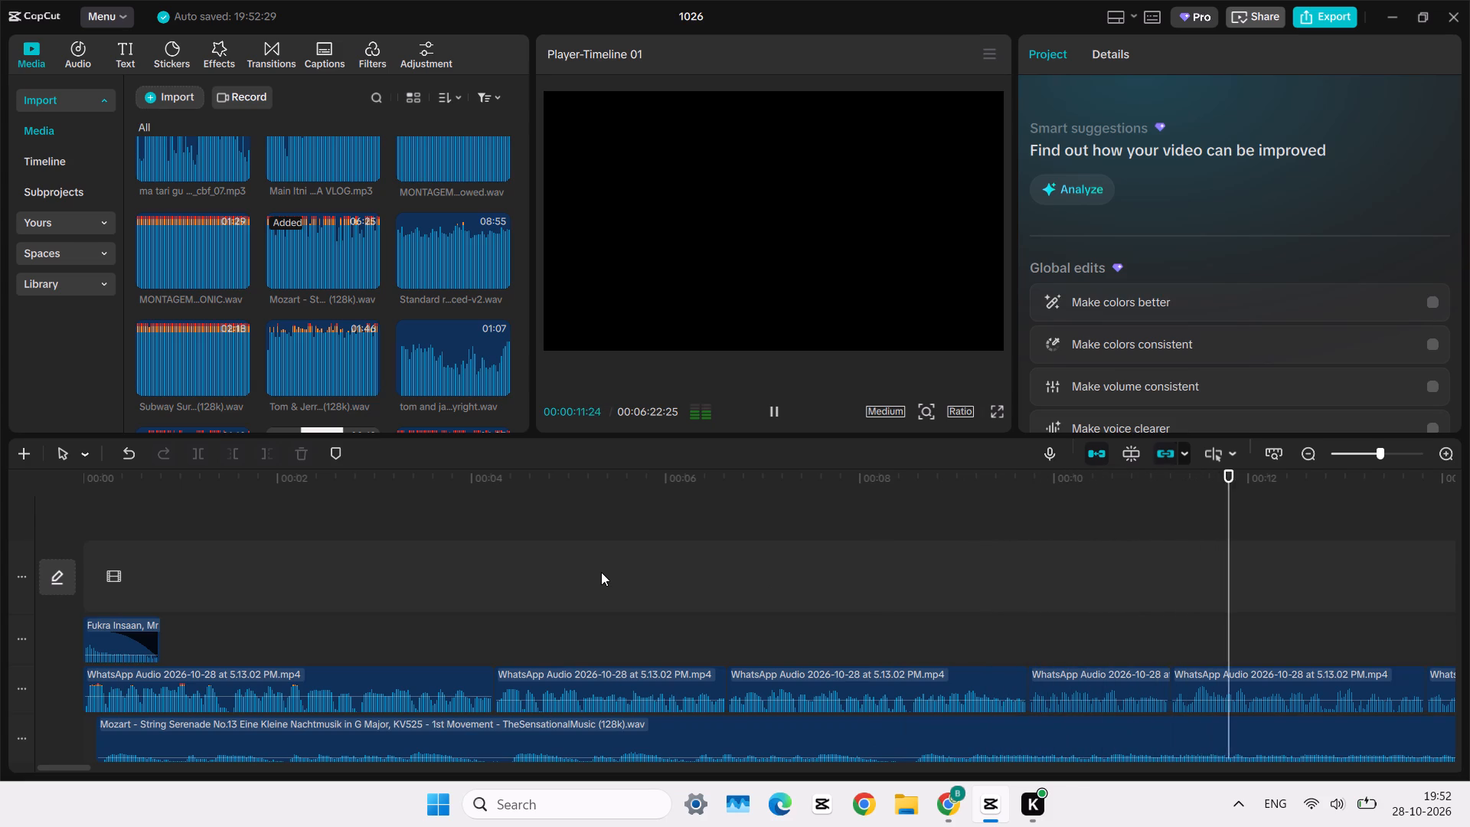
pyautogui.hscroll(-2, 1135, 608)
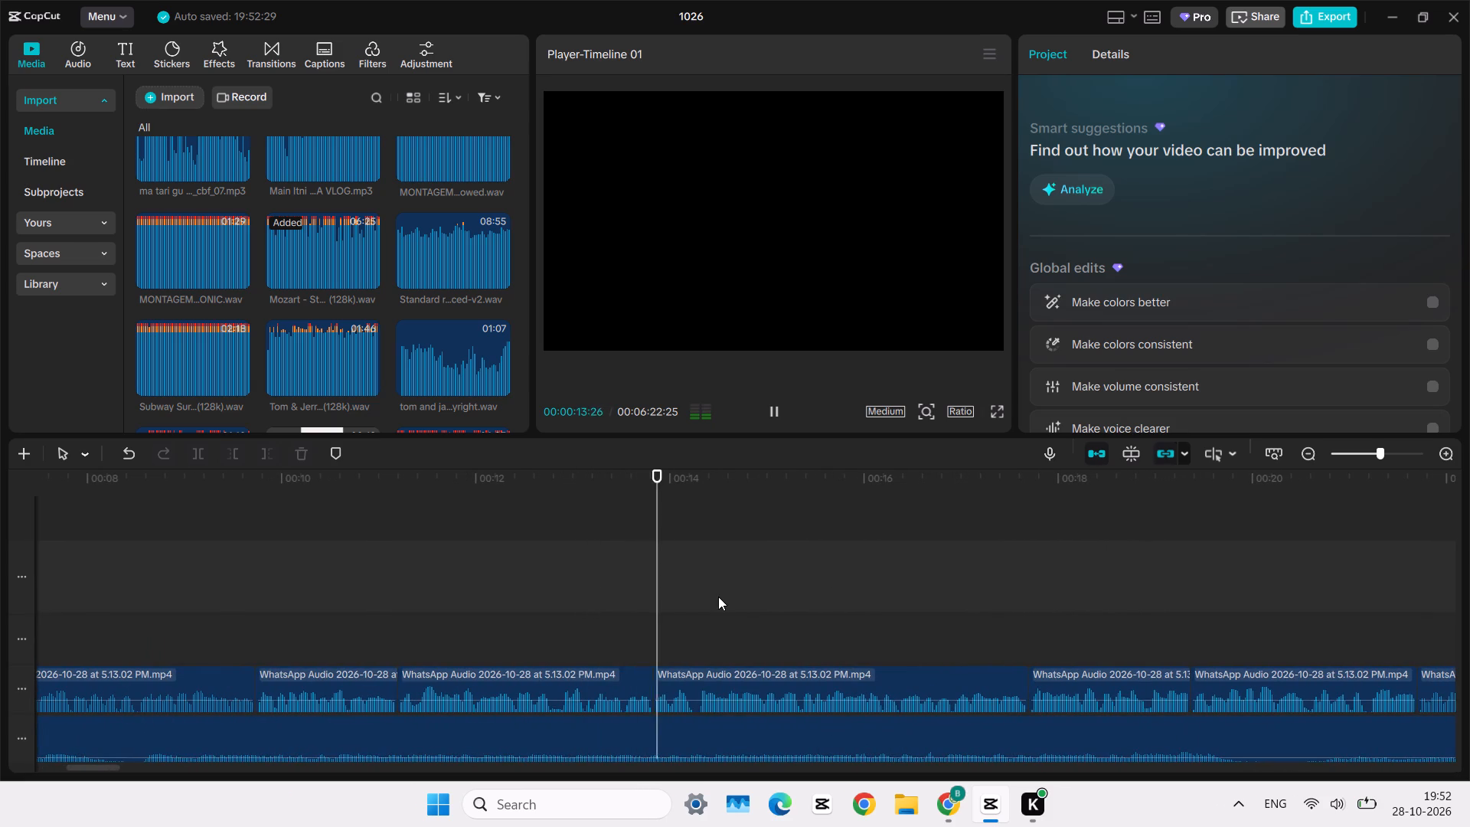
pyautogui.hscroll(-1, 1116, 626)
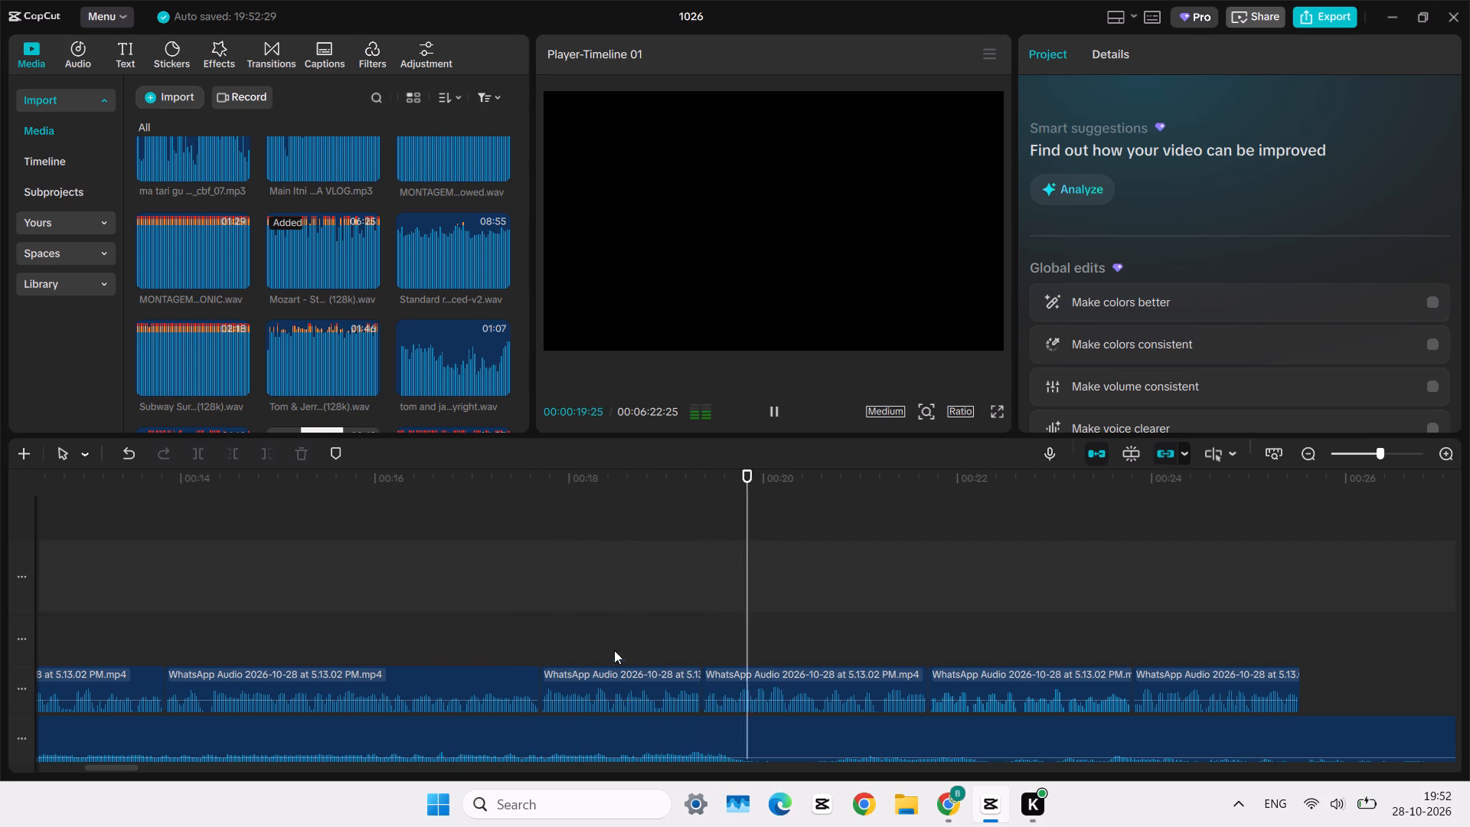
# Replay the passage around 16 seconds and trim the Mozart clip's end back to about 00:00:16:16.
pyautogui.click(316, 622)
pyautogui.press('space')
pyautogui.click(346, 734)
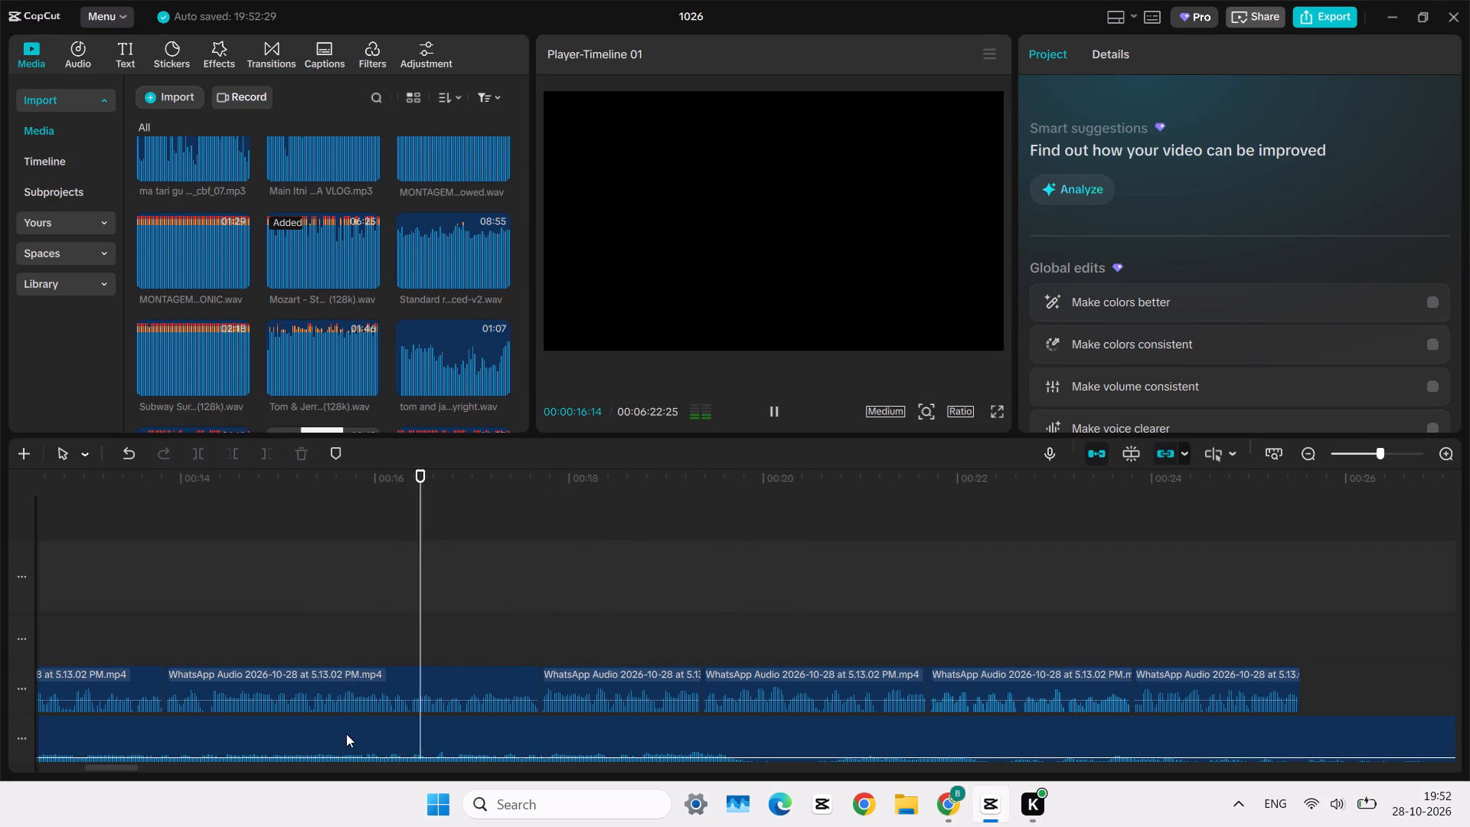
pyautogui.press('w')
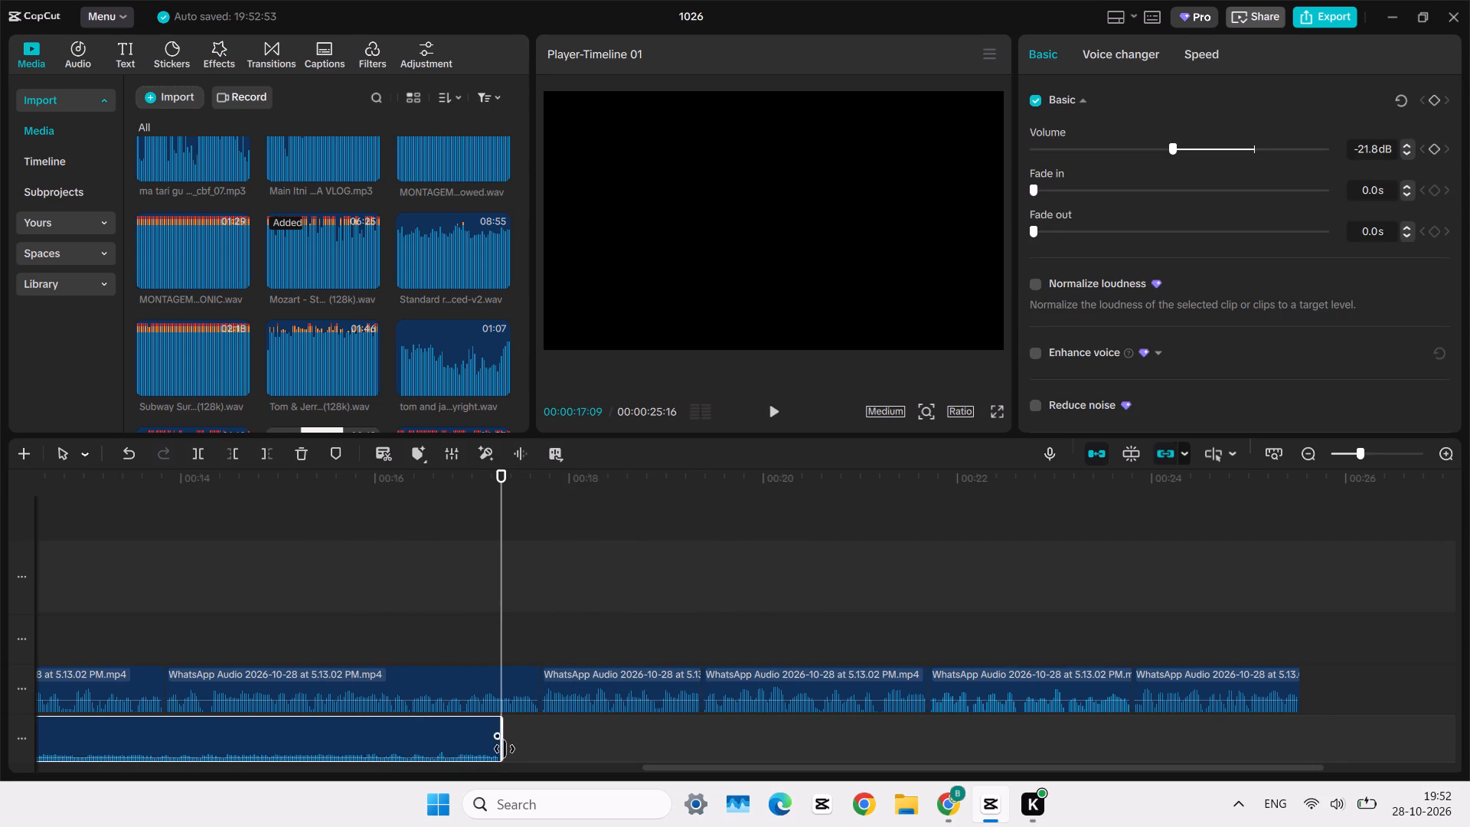
pyautogui.moveTo(503, 747); pyautogui.dragTo(423, 740)
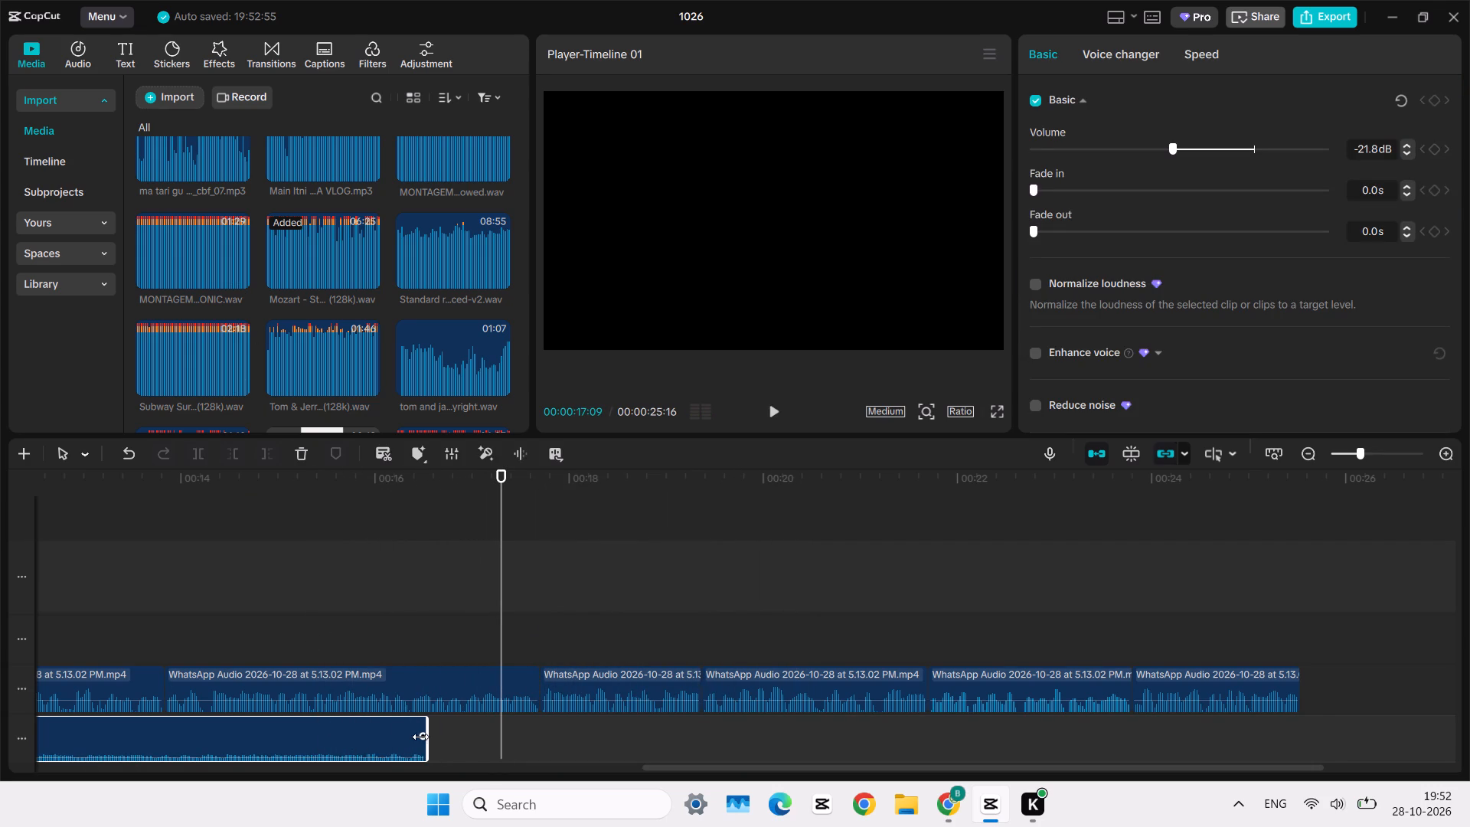
# Add a 3.7 s fade-out to the end of the Mozart clip.
pyautogui.moveTo(420, 737); pyautogui.dragTo(57, 660)
pyautogui.click(223, 646)
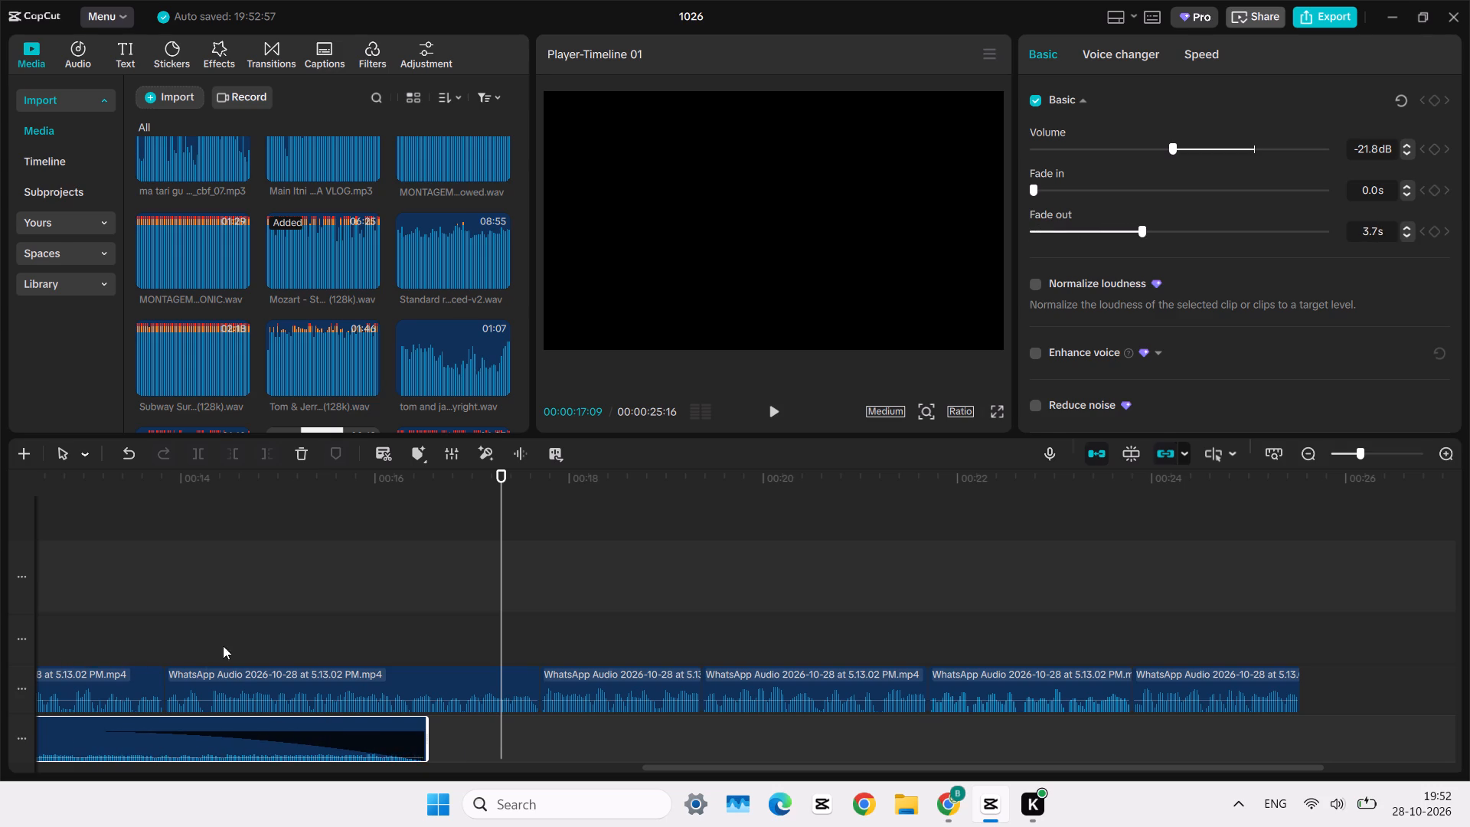
# Extend the end of the Mozart clip to about 17.9 s, just past the start of the next narration segment.
pyautogui.press('space')
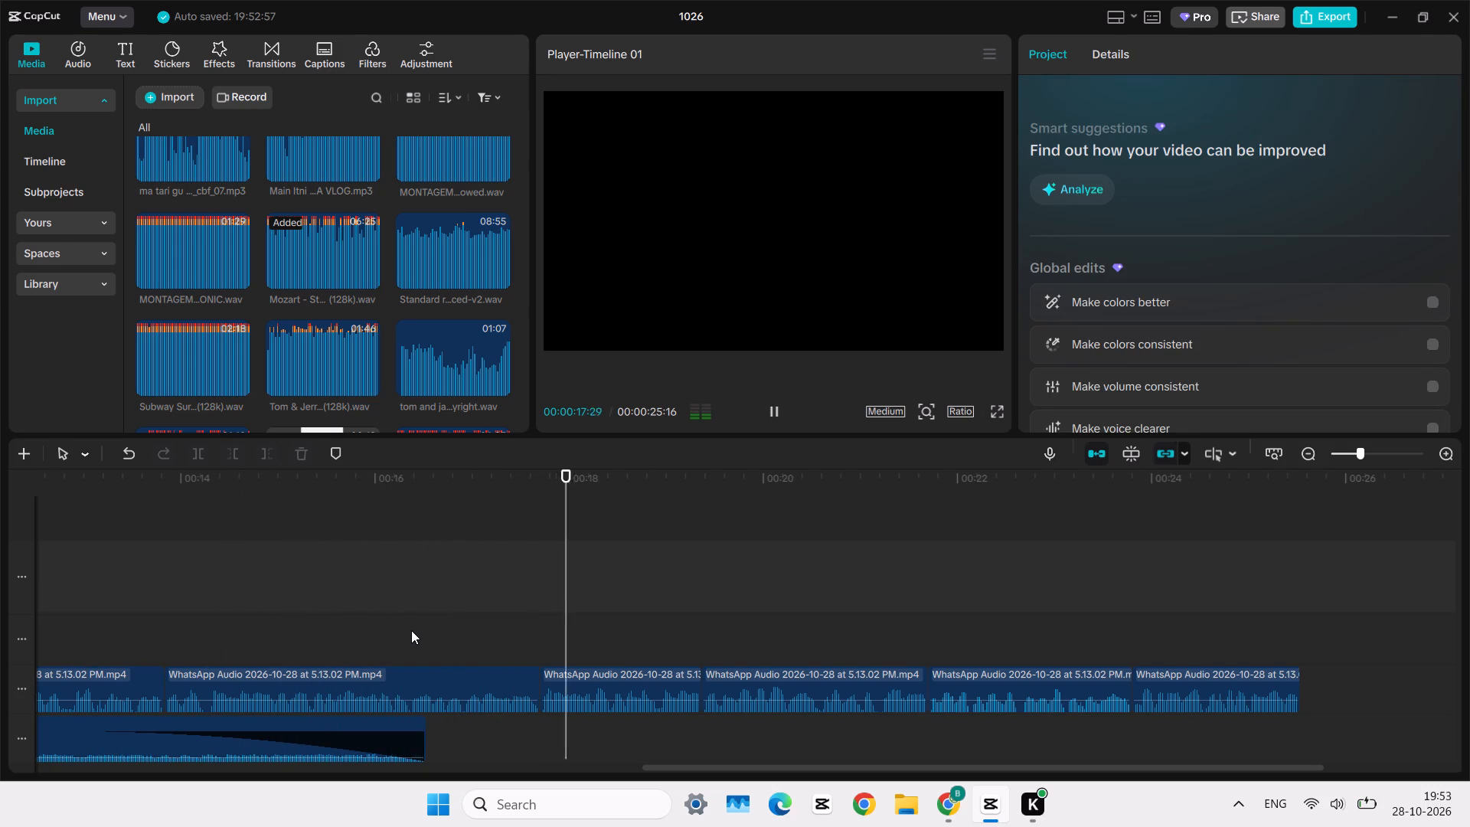
pyautogui.click(361, 738)
pyautogui.moveTo(420, 734); pyautogui.dragTo(429, 737)
pyautogui.doubleClick(429, 737)
pyautogui.hotkey('ctrl', 'z')
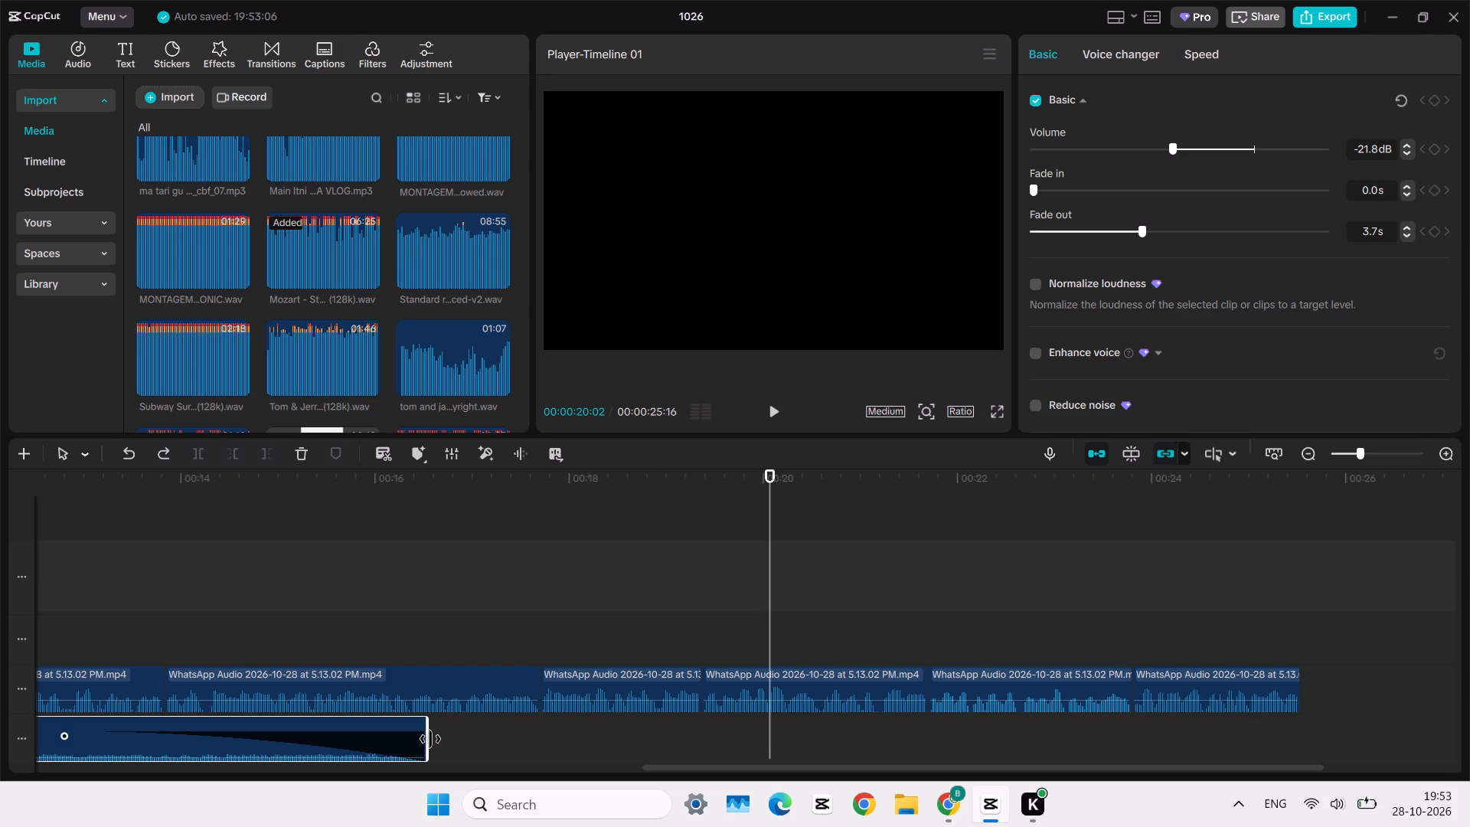
pyautogui.moveTo(427, 734); pyautogui.dragTo(528, 741)
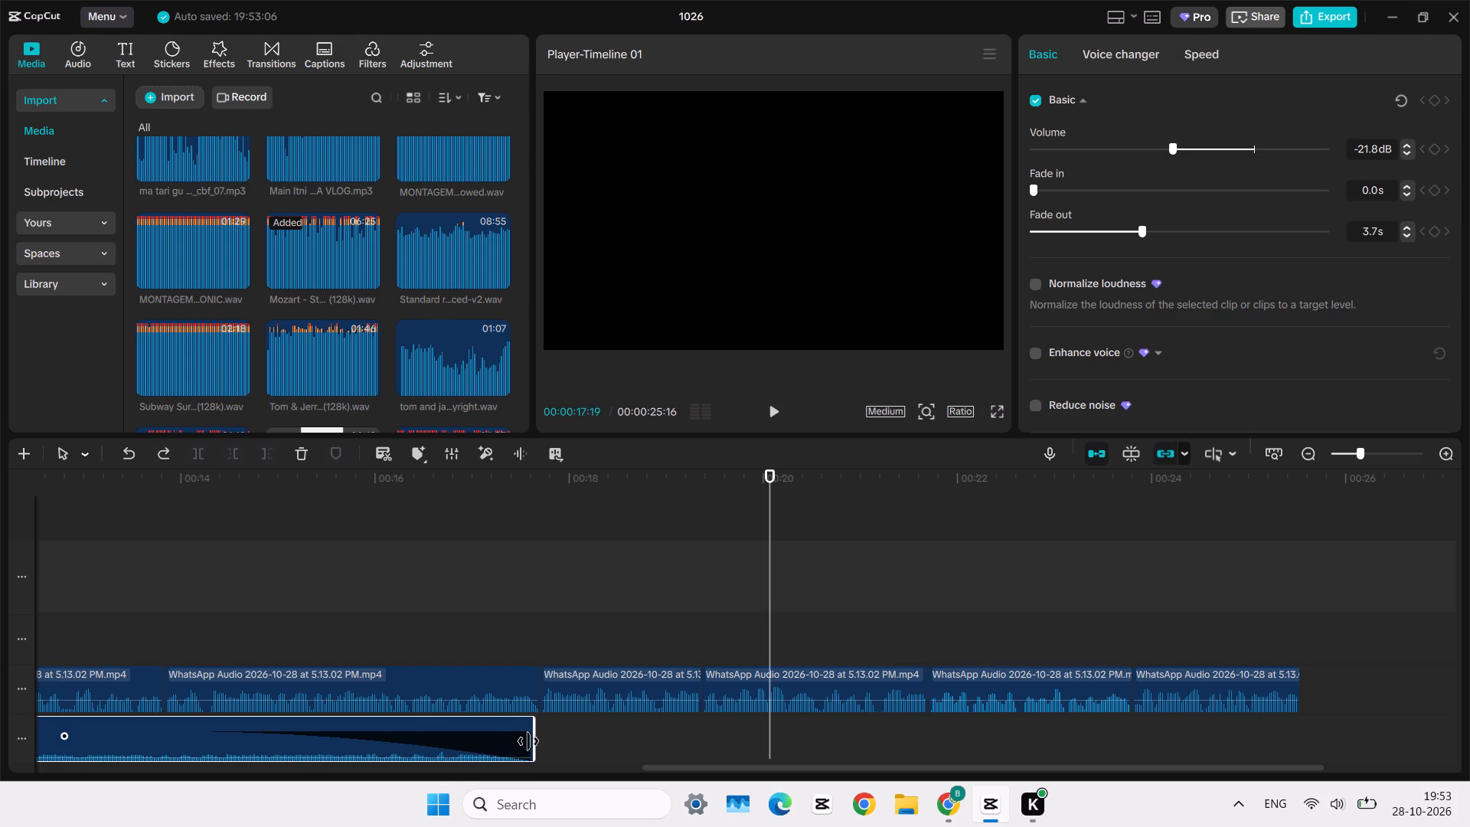
pyautogui.moveTo(528, 741); pyautogui.dragTo(556, 734)
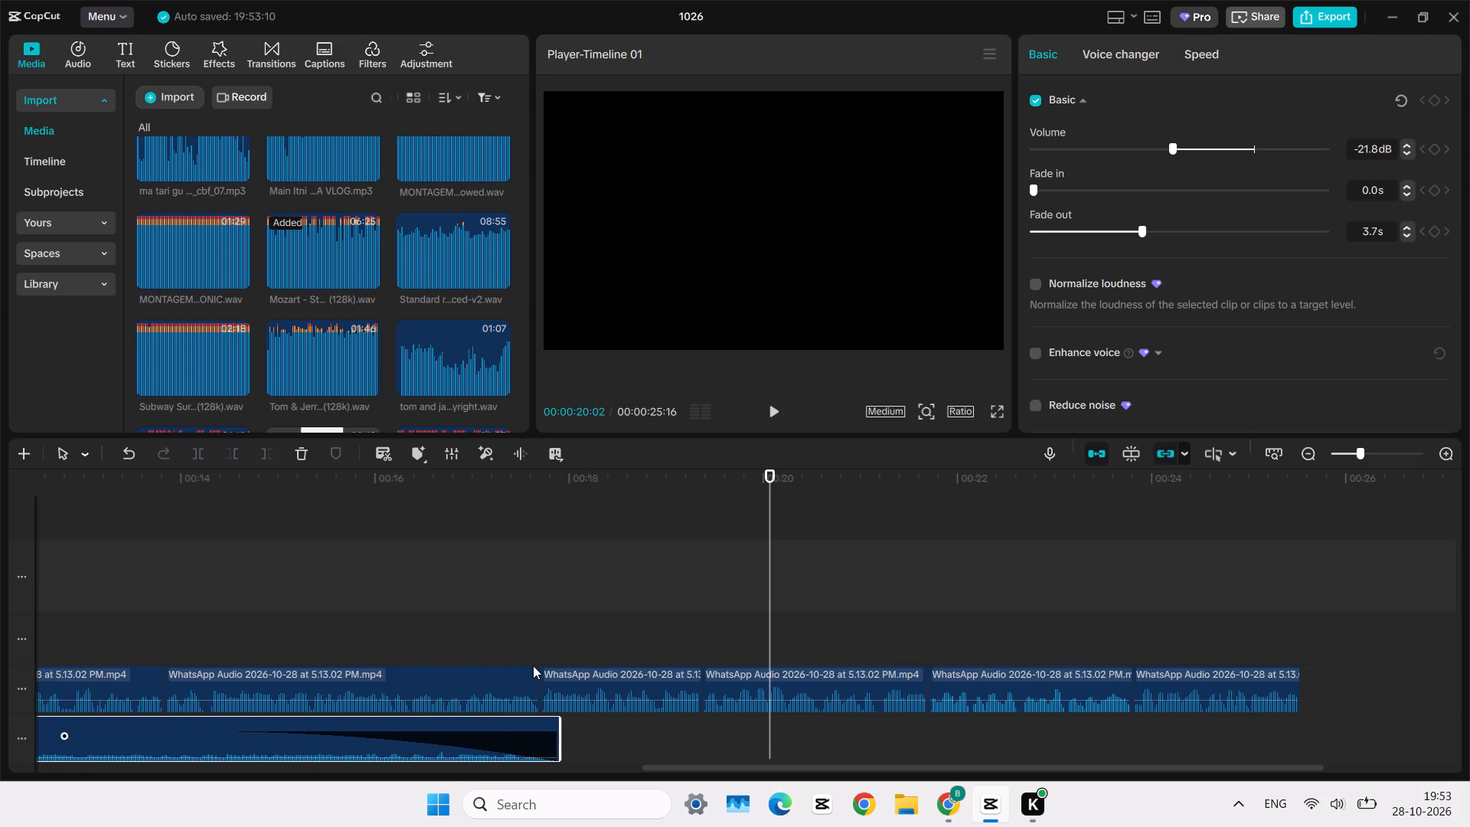
# Preview "Main Itni" and "ma tari gu", and add the Abba Gimme Gimme Gimme WAV on its own track below Mozart at about 17 s.
pyautogui.scroll(1, 367, 240)
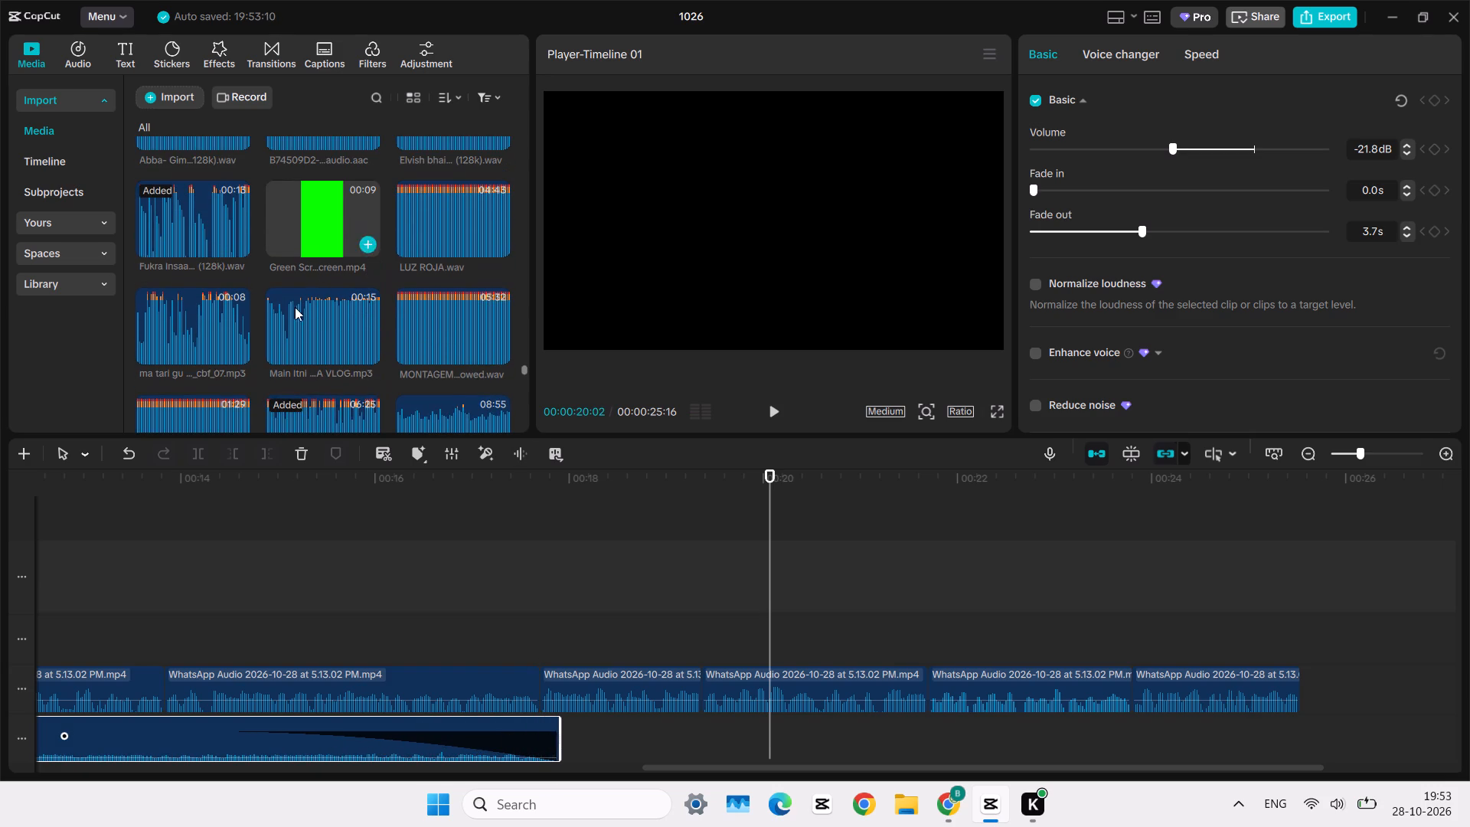
pyautogui.click(299, 323)
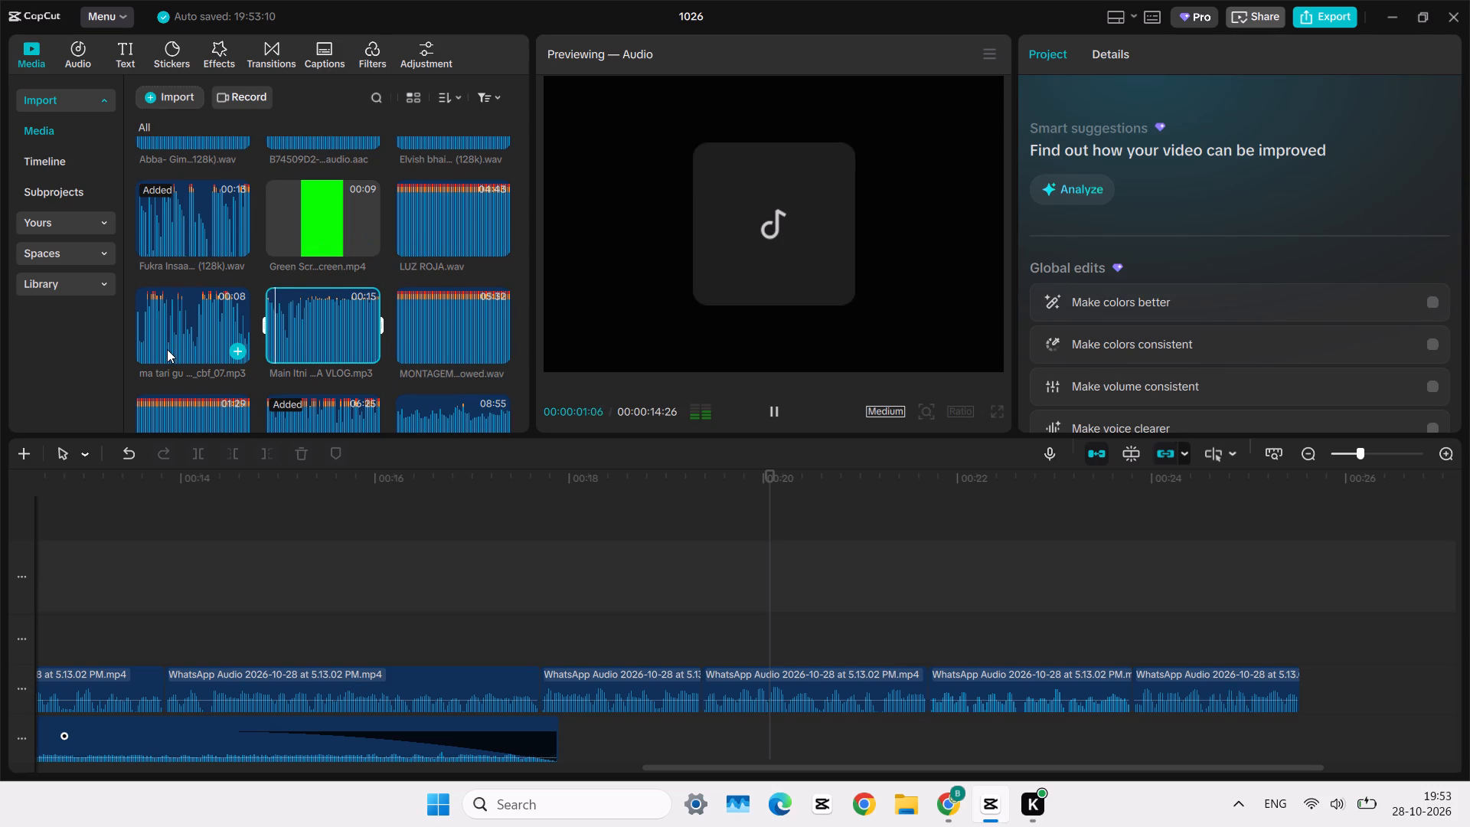
pyautogui.click(167, 349)
pyautogui.scroll(1, 167, 349)
pyautogui.click(158, 208)
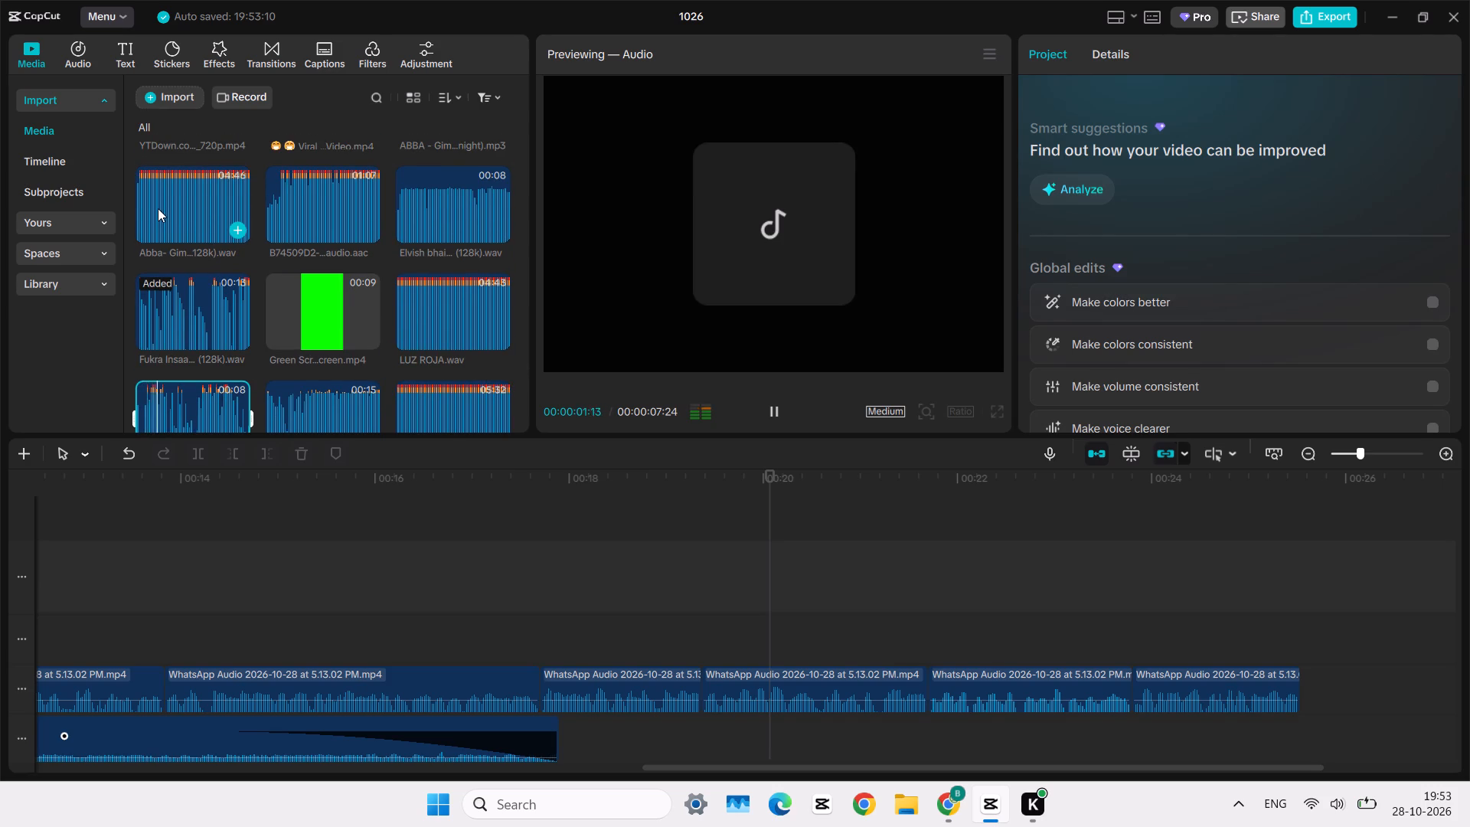
pyautogui.moveTo(158, 208); pyautogui.dragTo(575, 795)
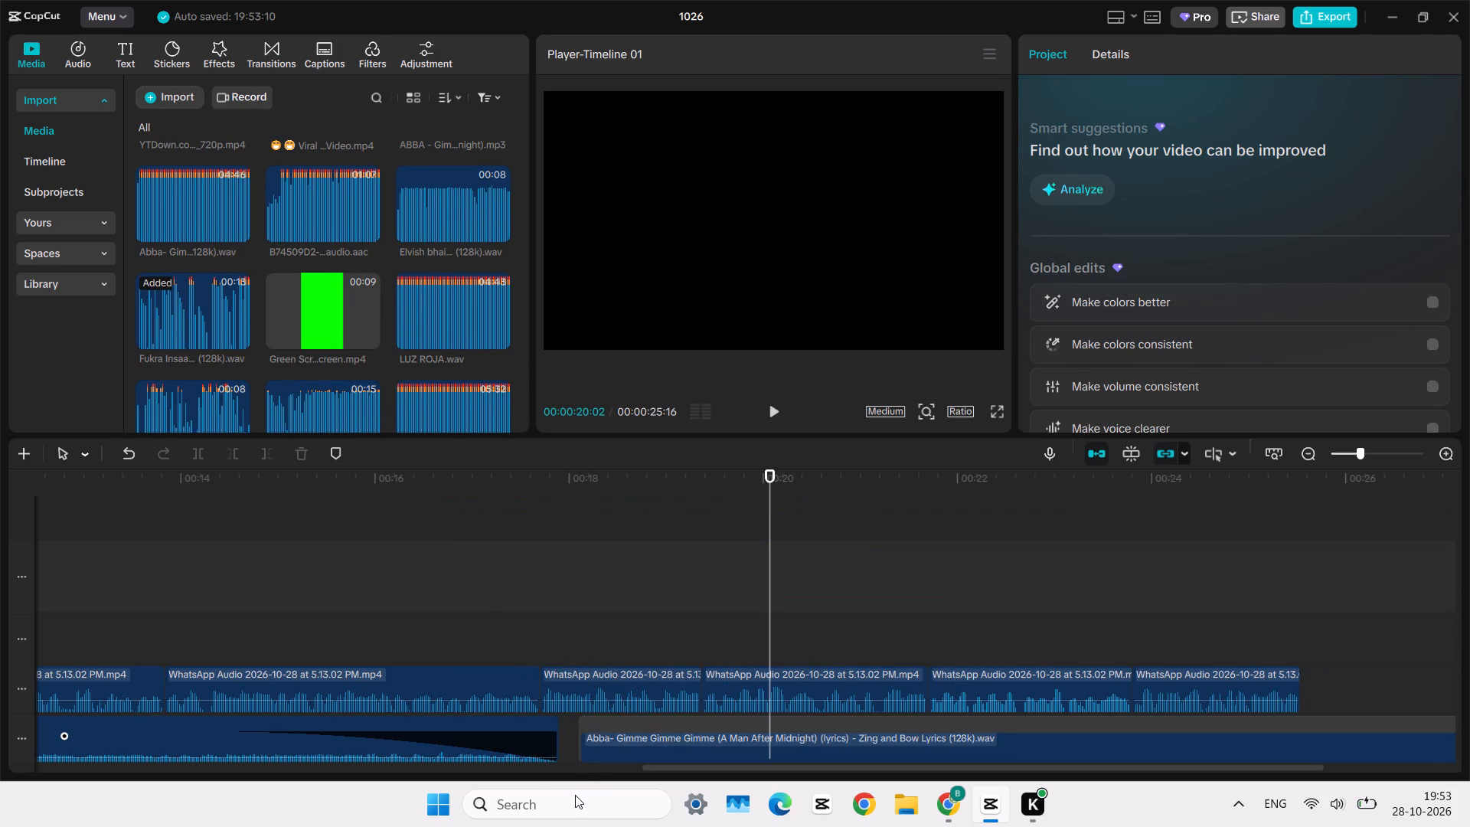
pyautogui.scroll(-3, 451, 698)
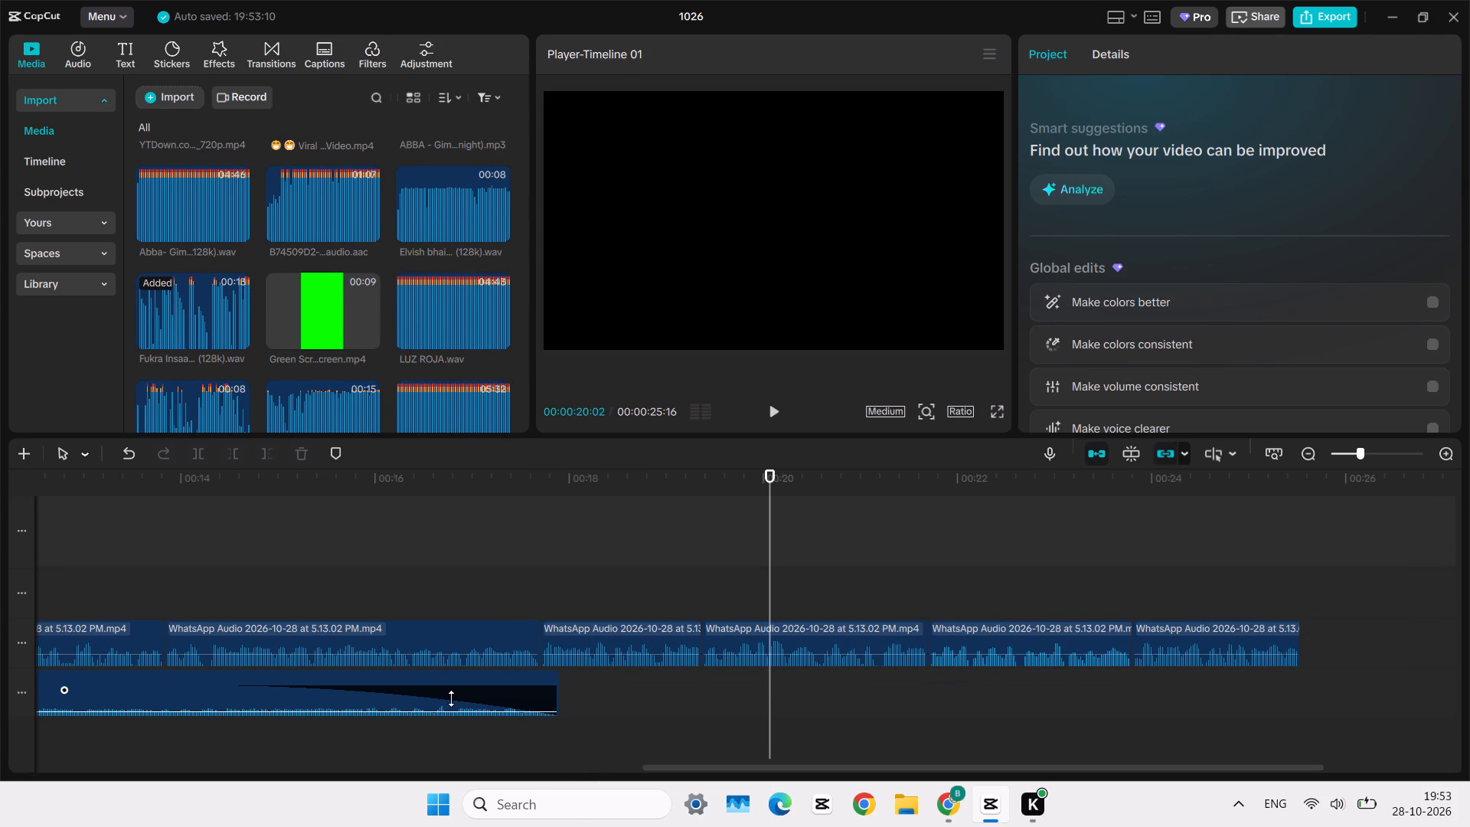
pyautogui.scroll(-2, 451, 698)
pyautogui.moveTo(191, 220); pyautogui.dragTo(477, 724)
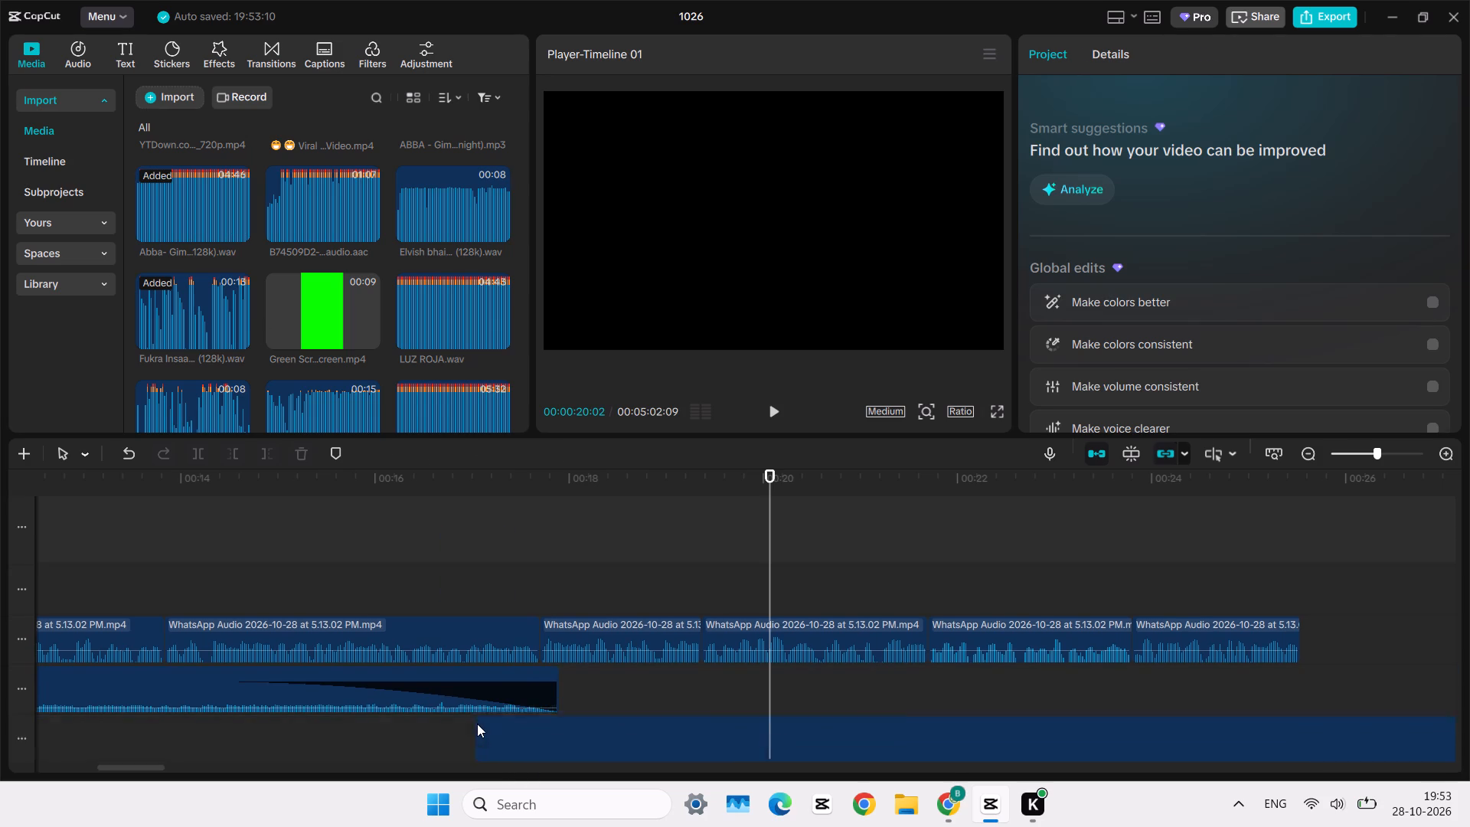
# Play the music handover and lower the Abba clip's volume to -23.2 dB.
pyautogui.click(388, 747)
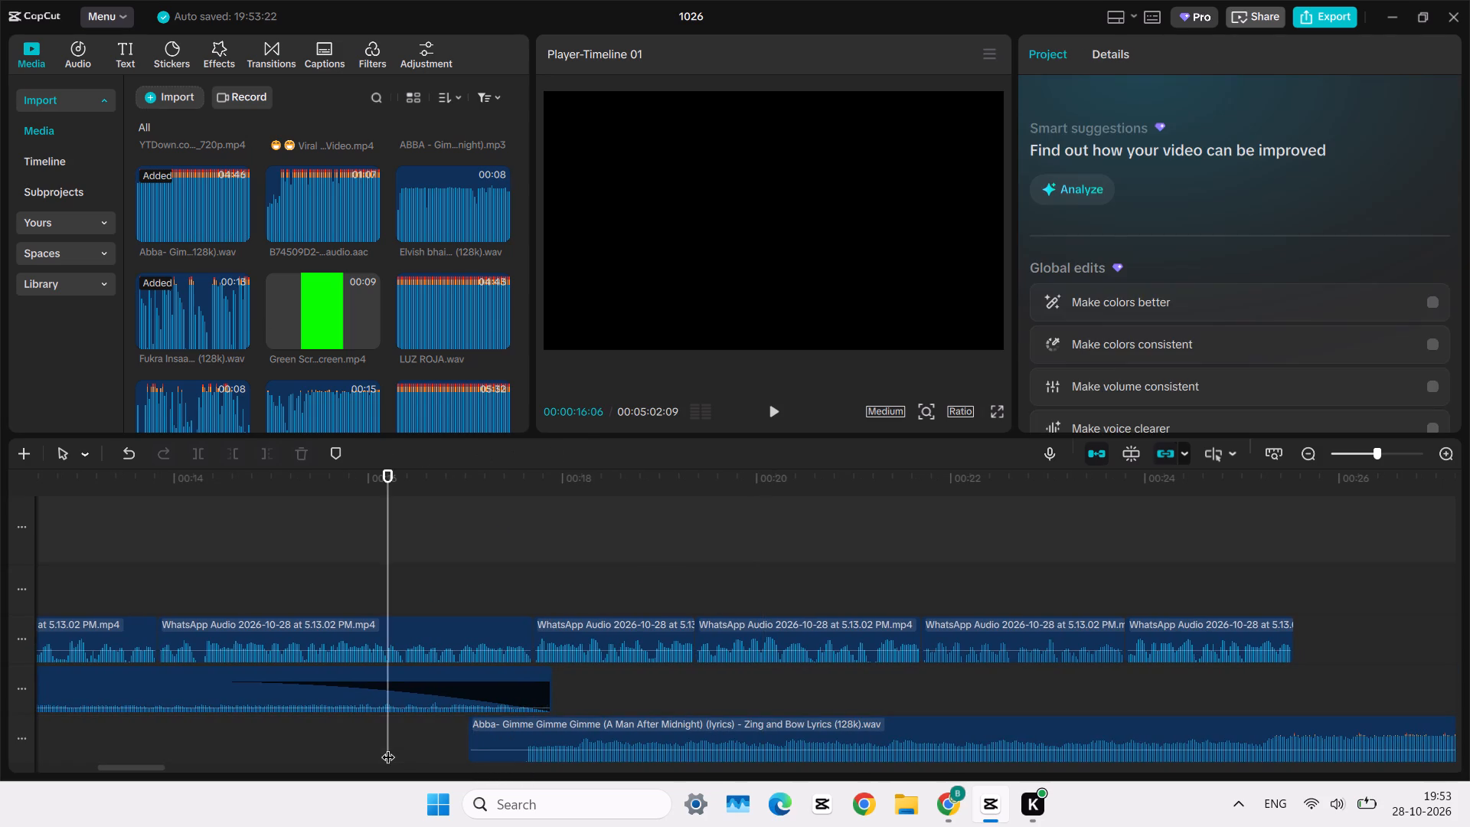
pyautogui.press('space')
pyautogui.click(570, 752)
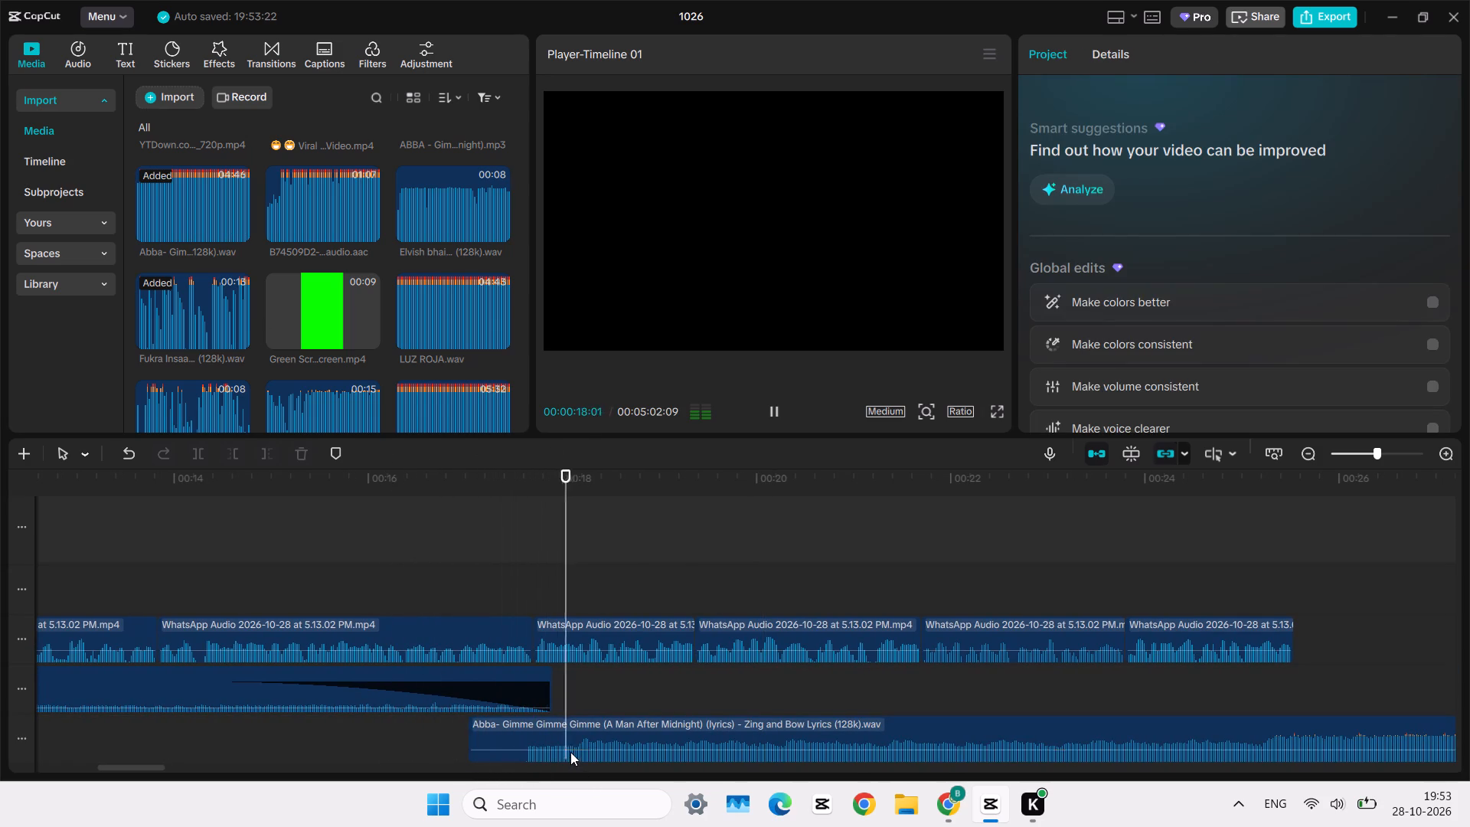
pyautogui.moveTo(570, 749); pyautogui.dragTo(570, 758)
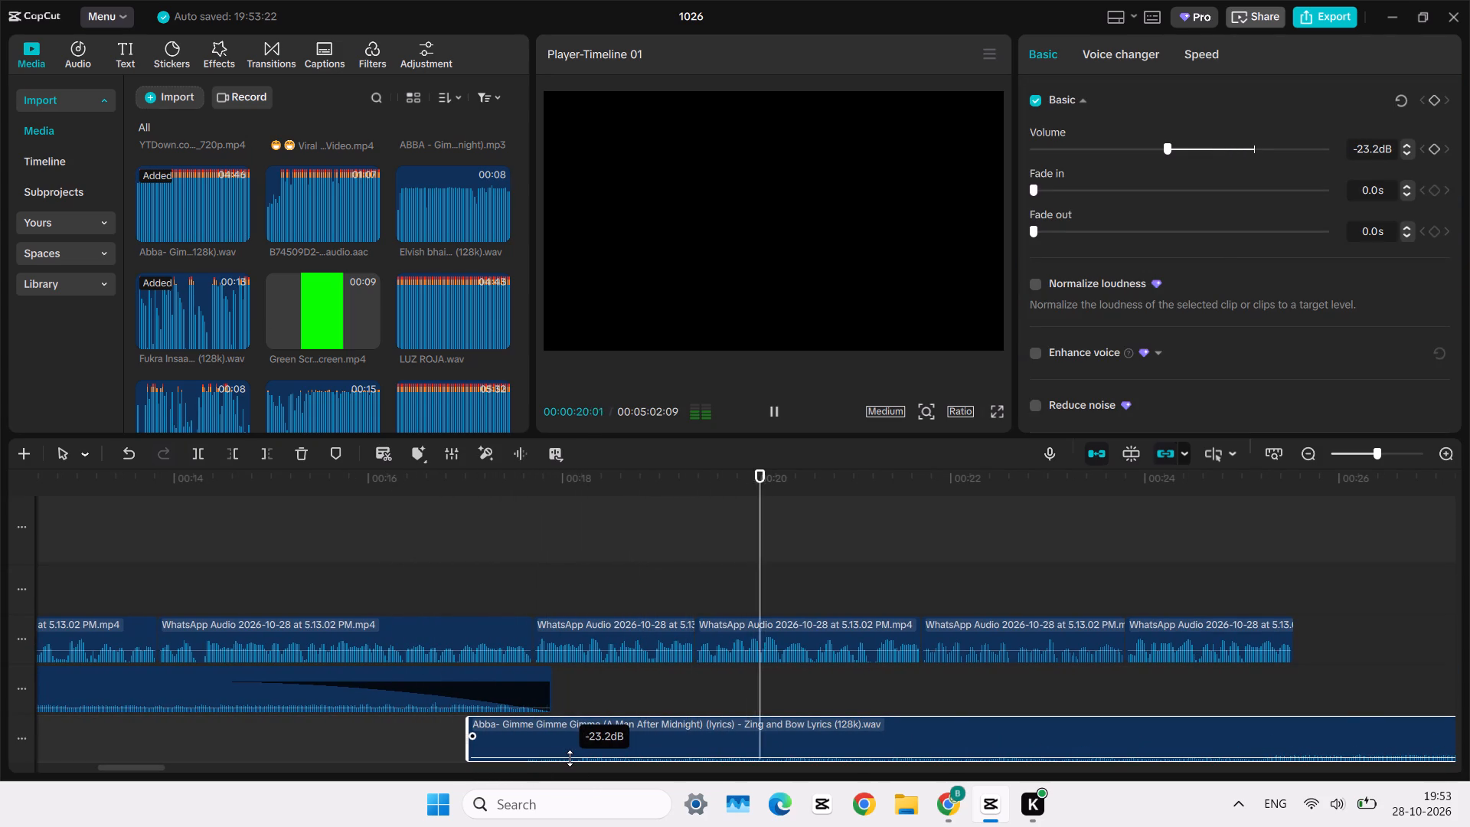
pyautogui.moveTo(570, 758); pyautogui.dragTo(569, 758)
# Listen through the Abba clip for a better starting point and trim off its beginning up to 00:00:34:20.
pyautogui.hscroll(-1, 809, 734)
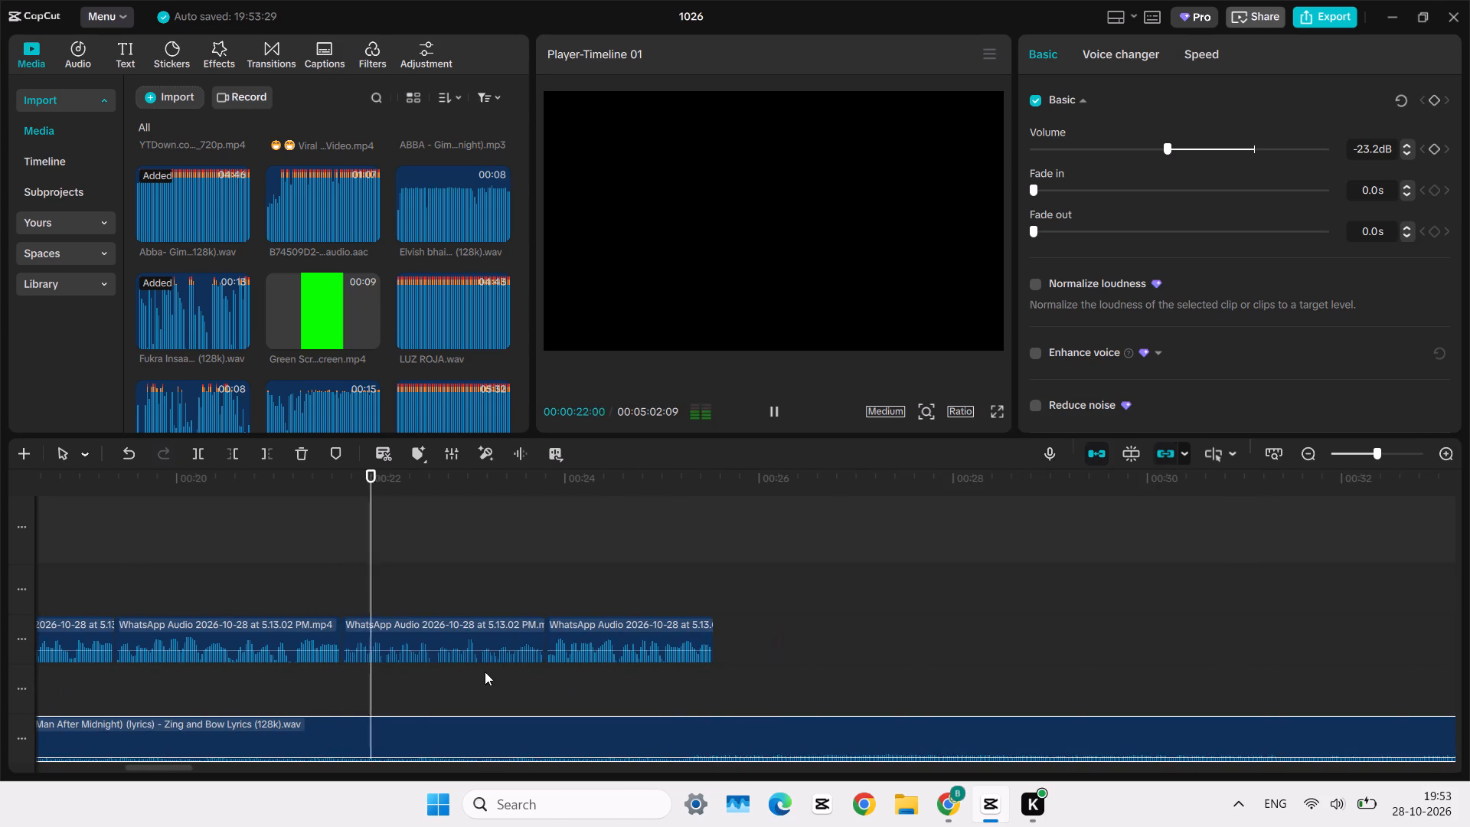
pyautogui.click(671, 691)
pyautogui.press('space')
pyautogui.hscroll(-1, 671, 691)
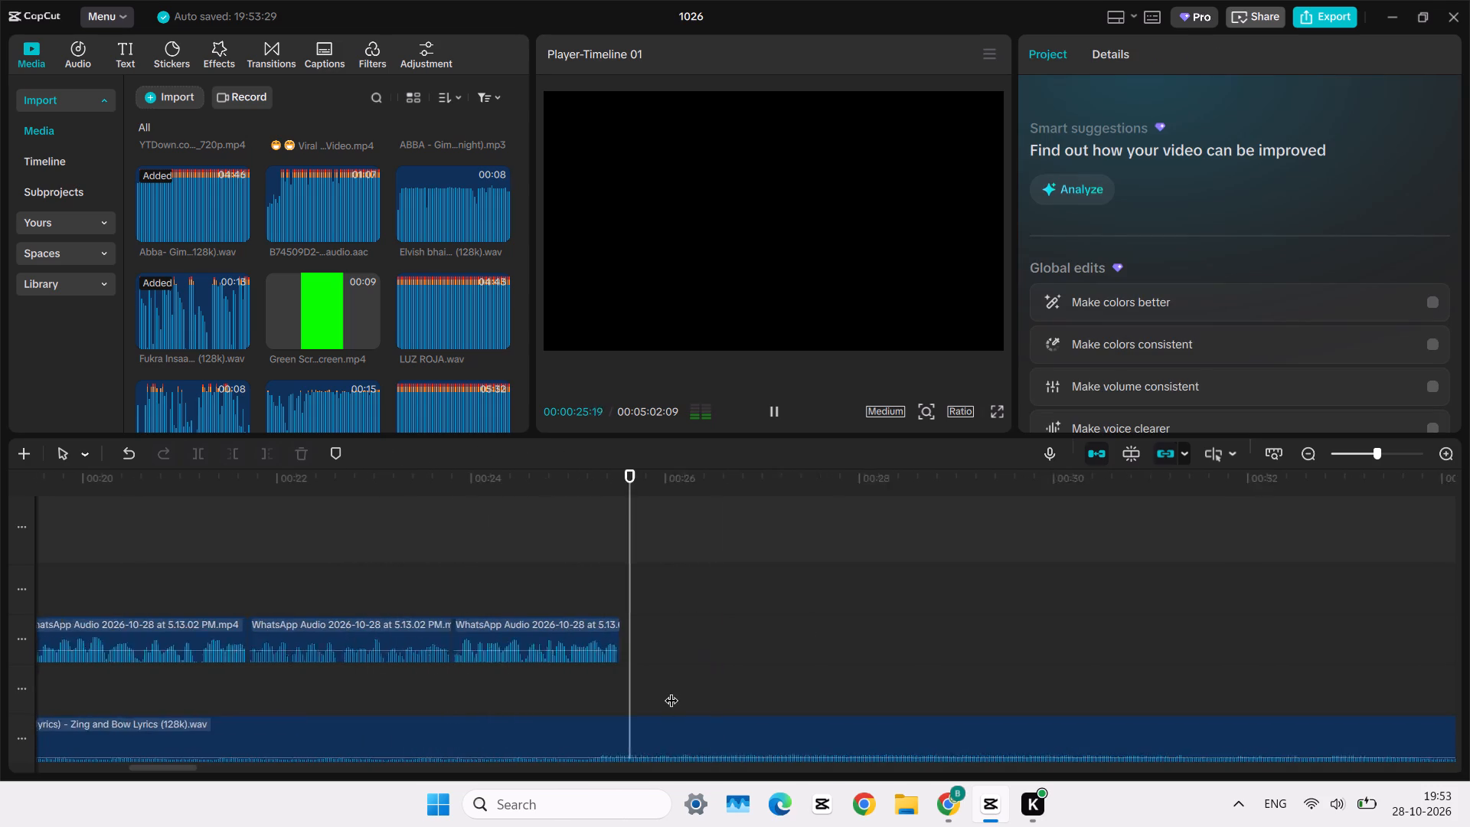
pyautogui.hscroll(-1, 671, 691)
pyautogui.click(1099, 698)
pyautogui.press('space')
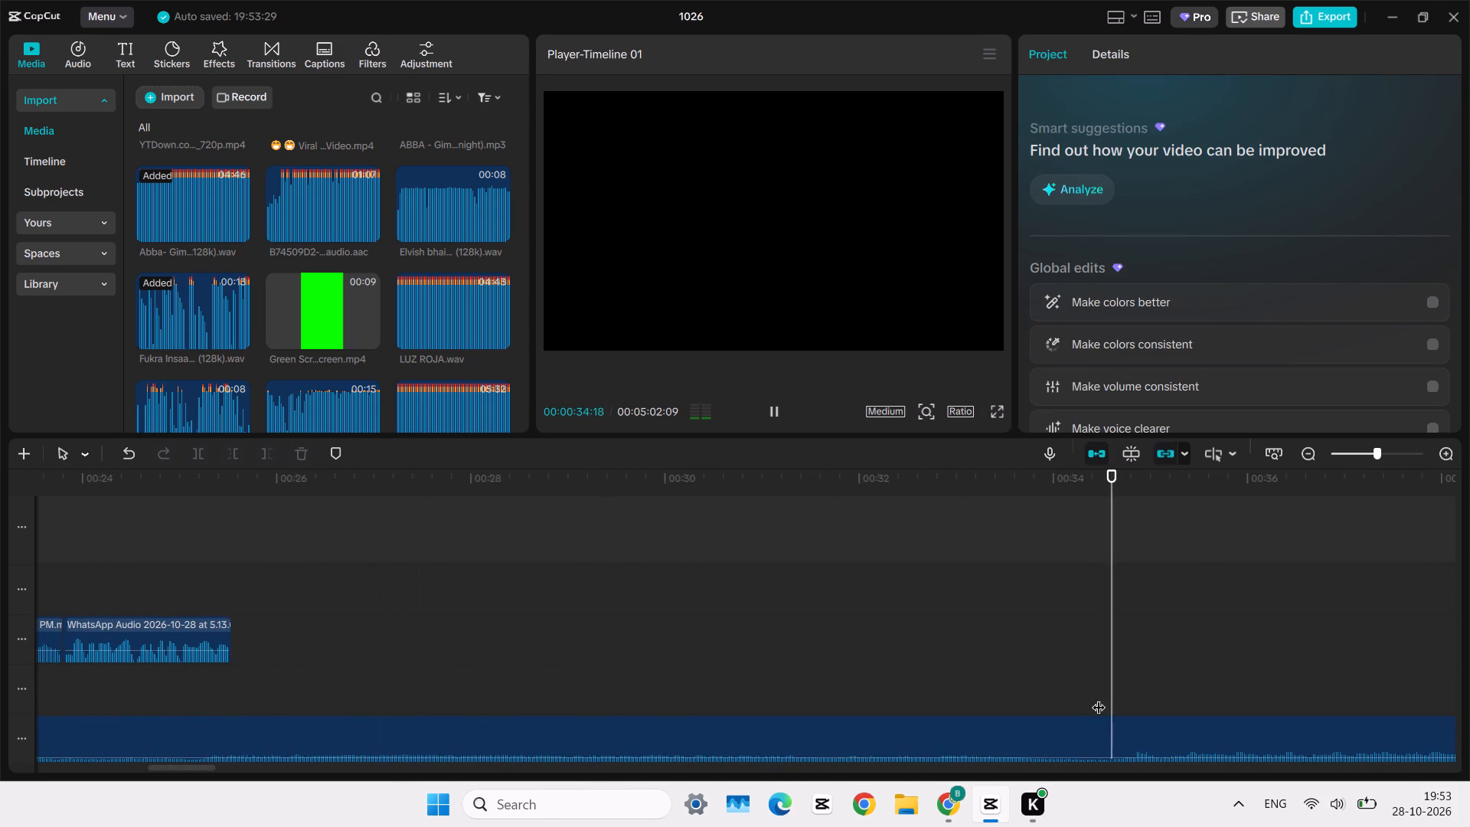
pyautogui.hscroll(-1, 1099, 698)
pyautogui.click(988, 672)
pyautogui.click(987, 731)
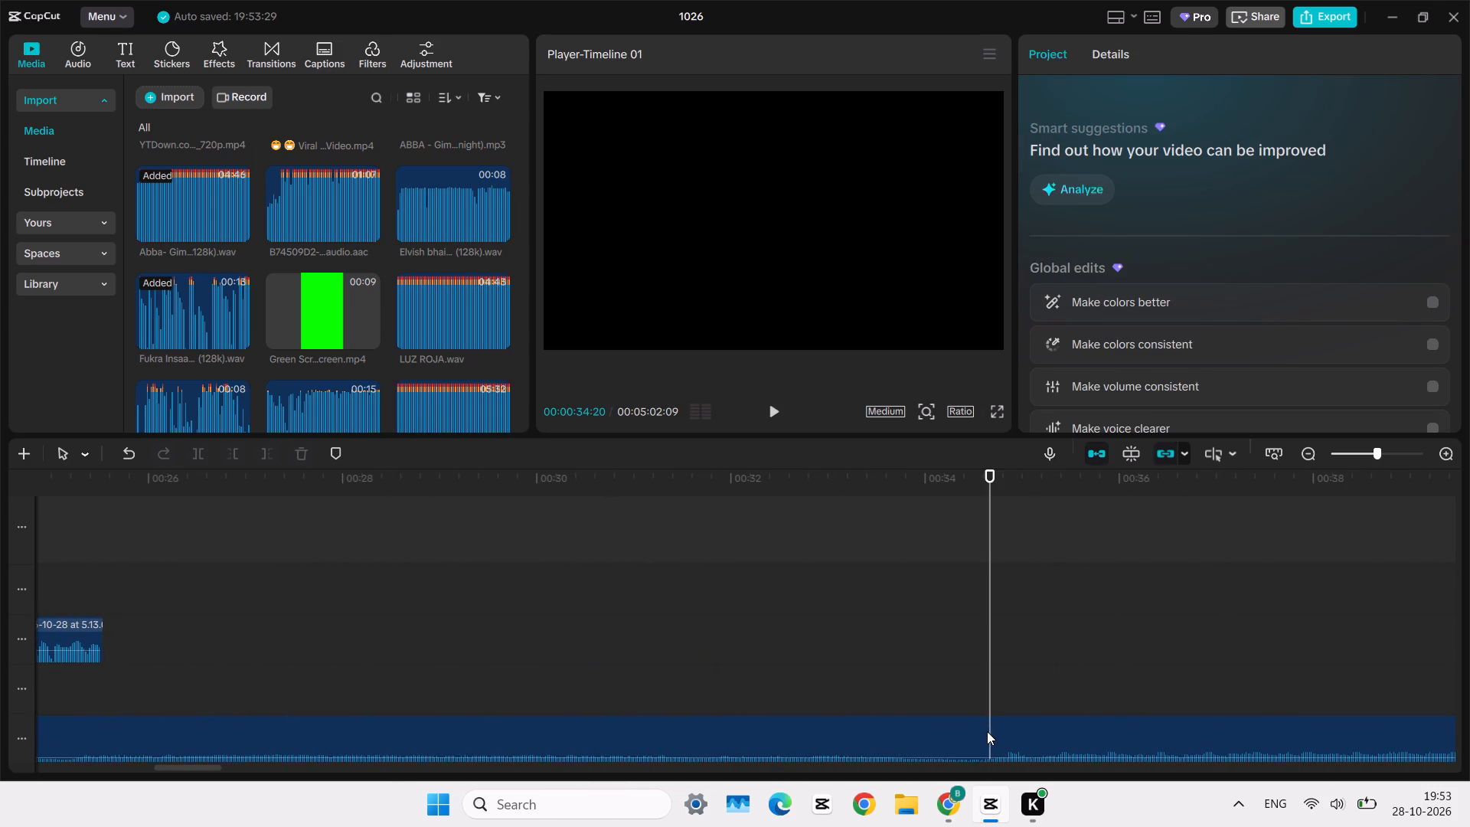
pyautogui.press('a')
pyautogui.press('q')
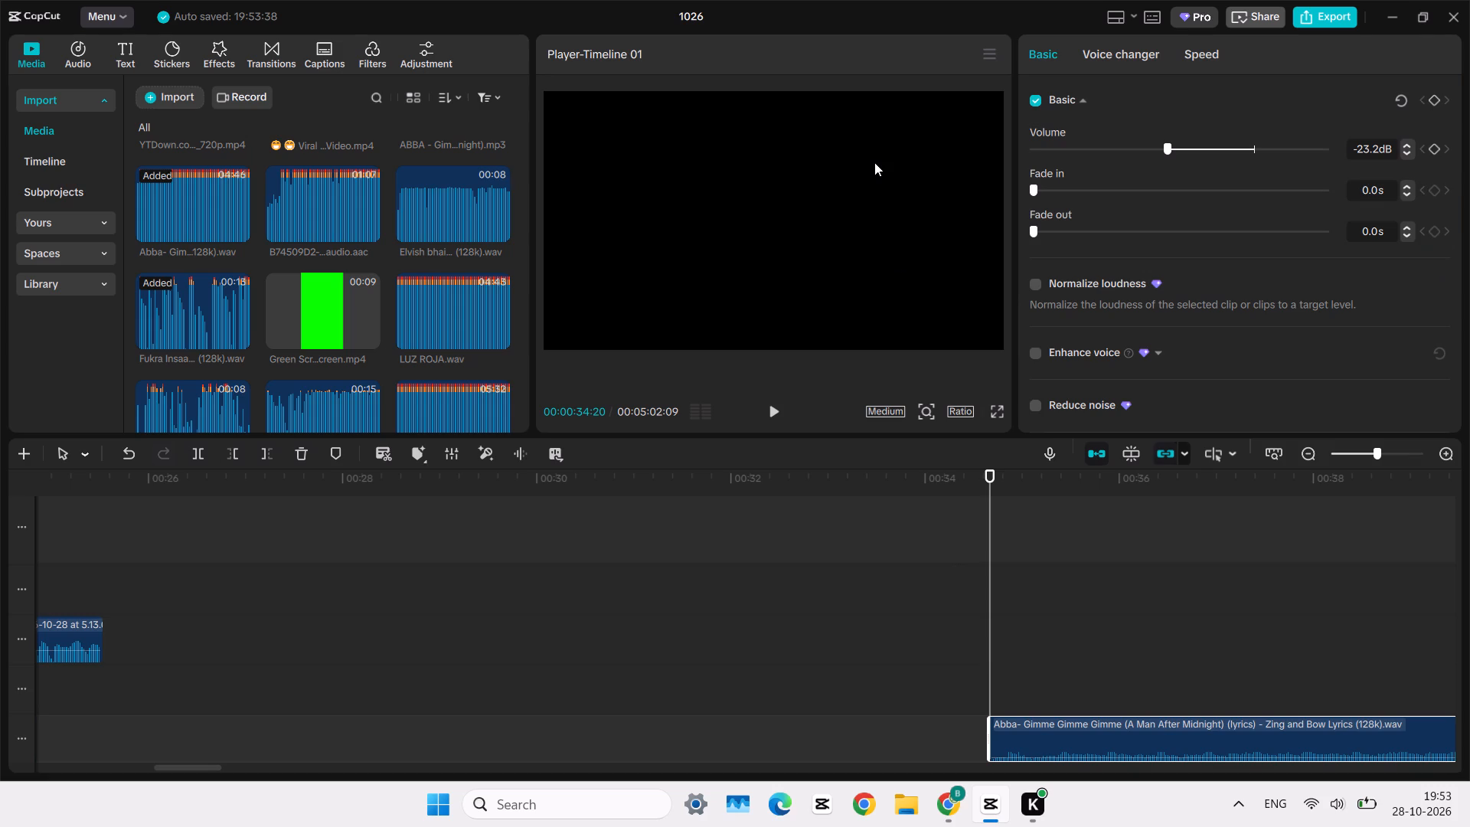
# Move the trimmed Abba clip back beneath the Mozart fade-out, starting at about 00:00:17:20, and play the transition to check its timing.
pyautogui.moveTo(1119, 744); pyautogui.dragTo(0, 734)
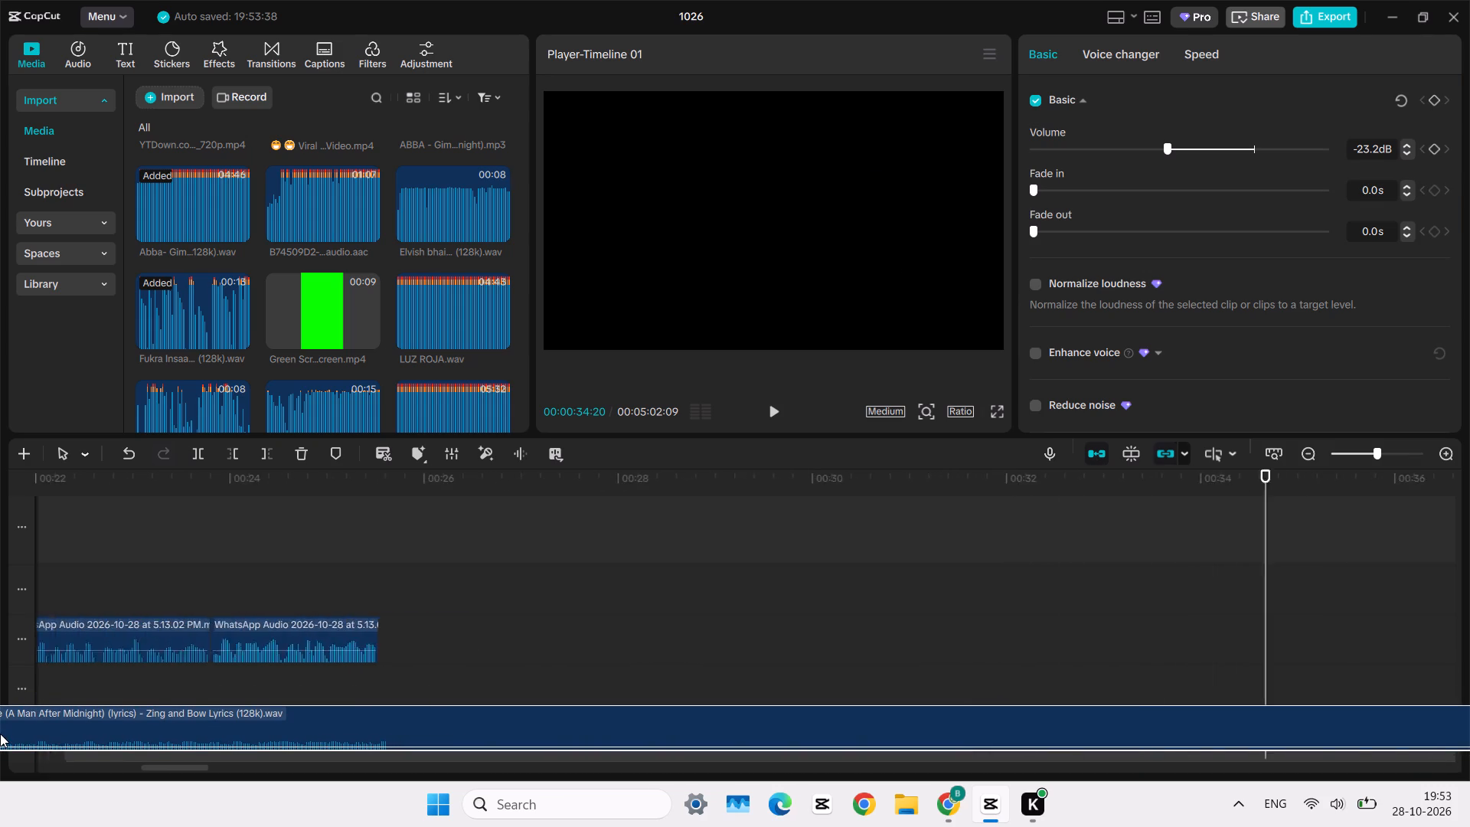
pyautogui.moveTo(0, 734); pyautogui.dragTo(318, 761)
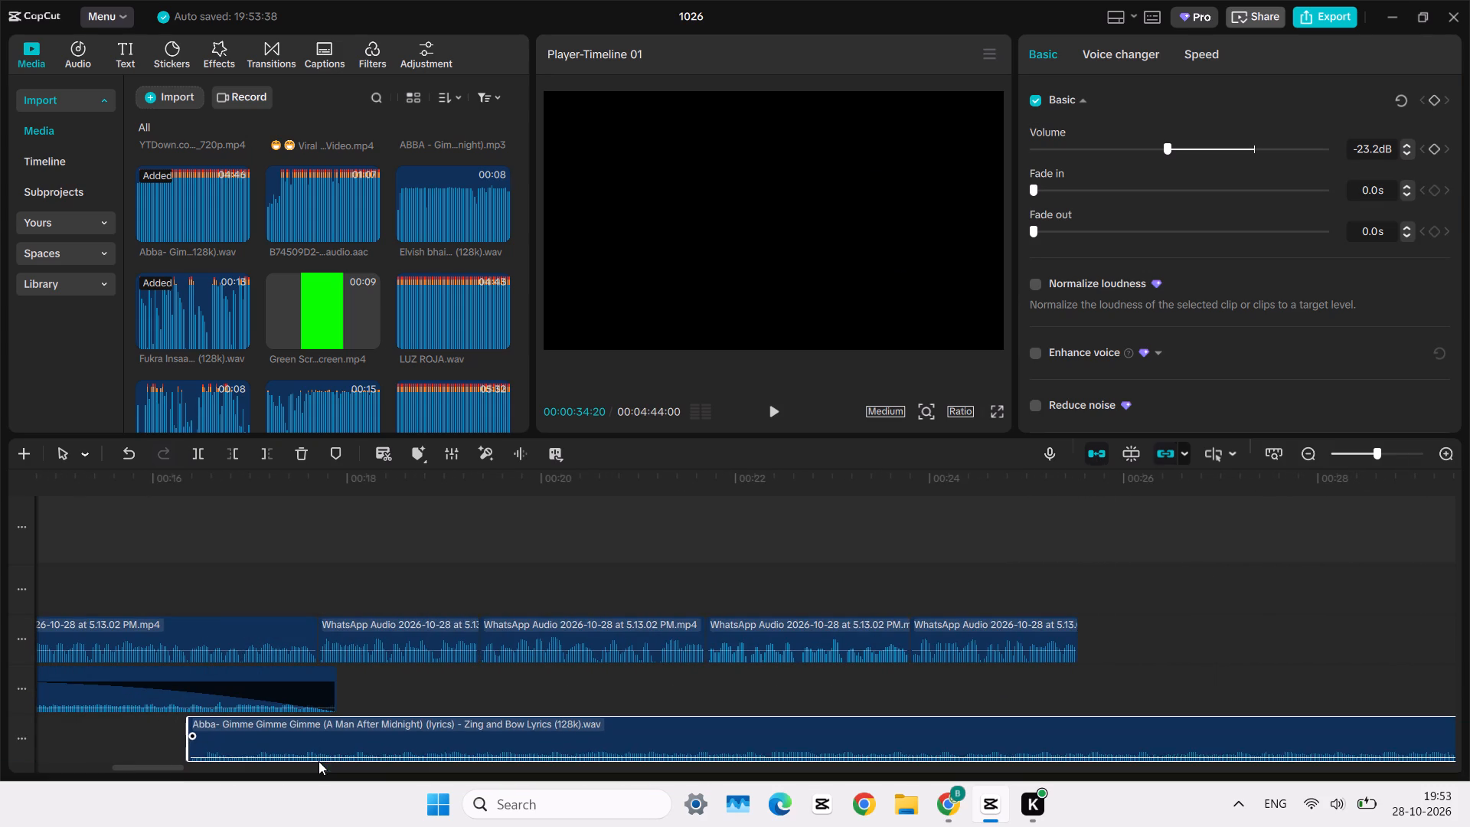
pyautogui.click(80, 750)
pyautogui.scroll(-2, 80, 750)
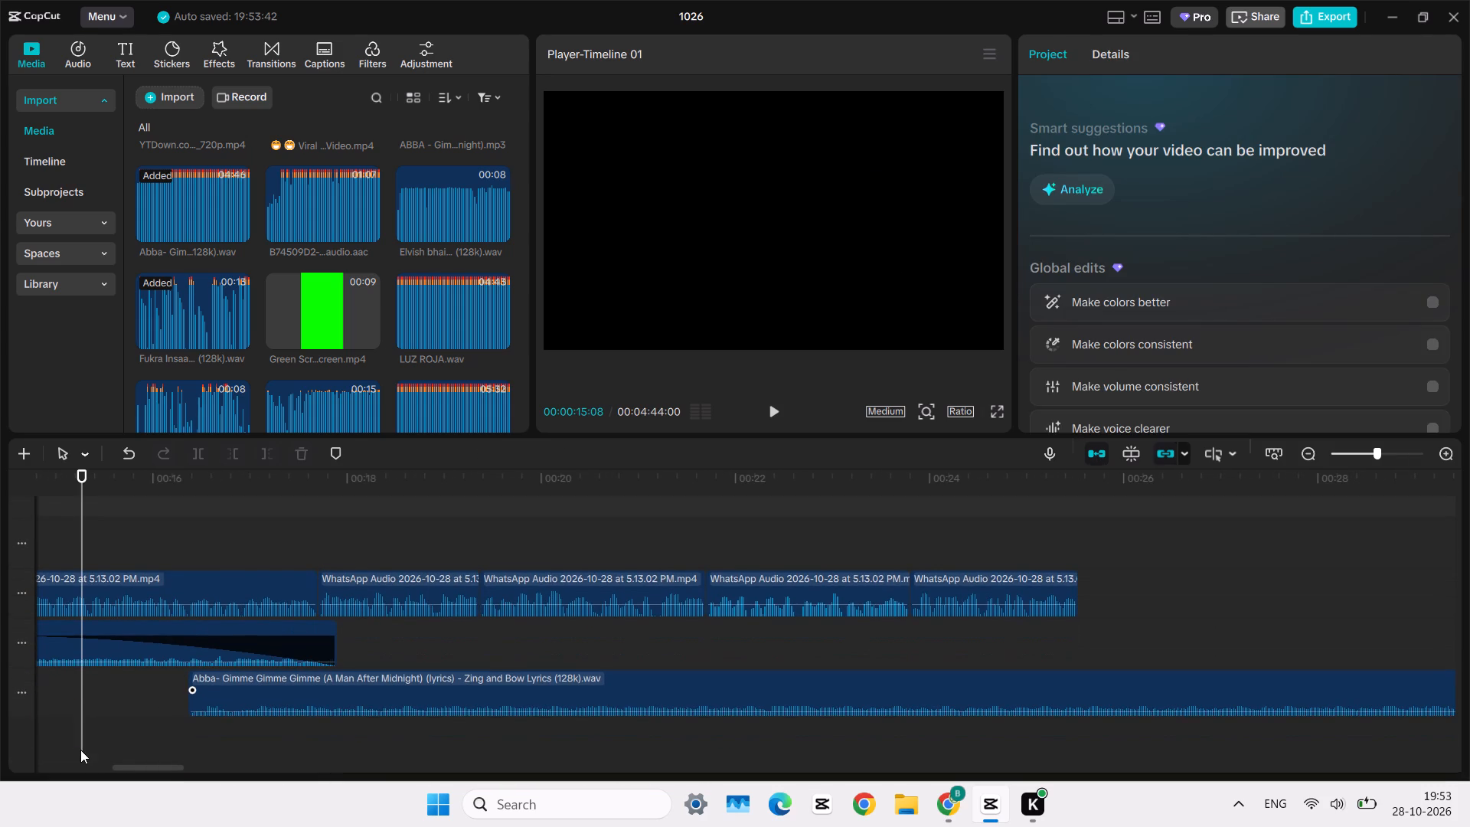
pyautogui.click(84, 727)
pyautogui.press('space')
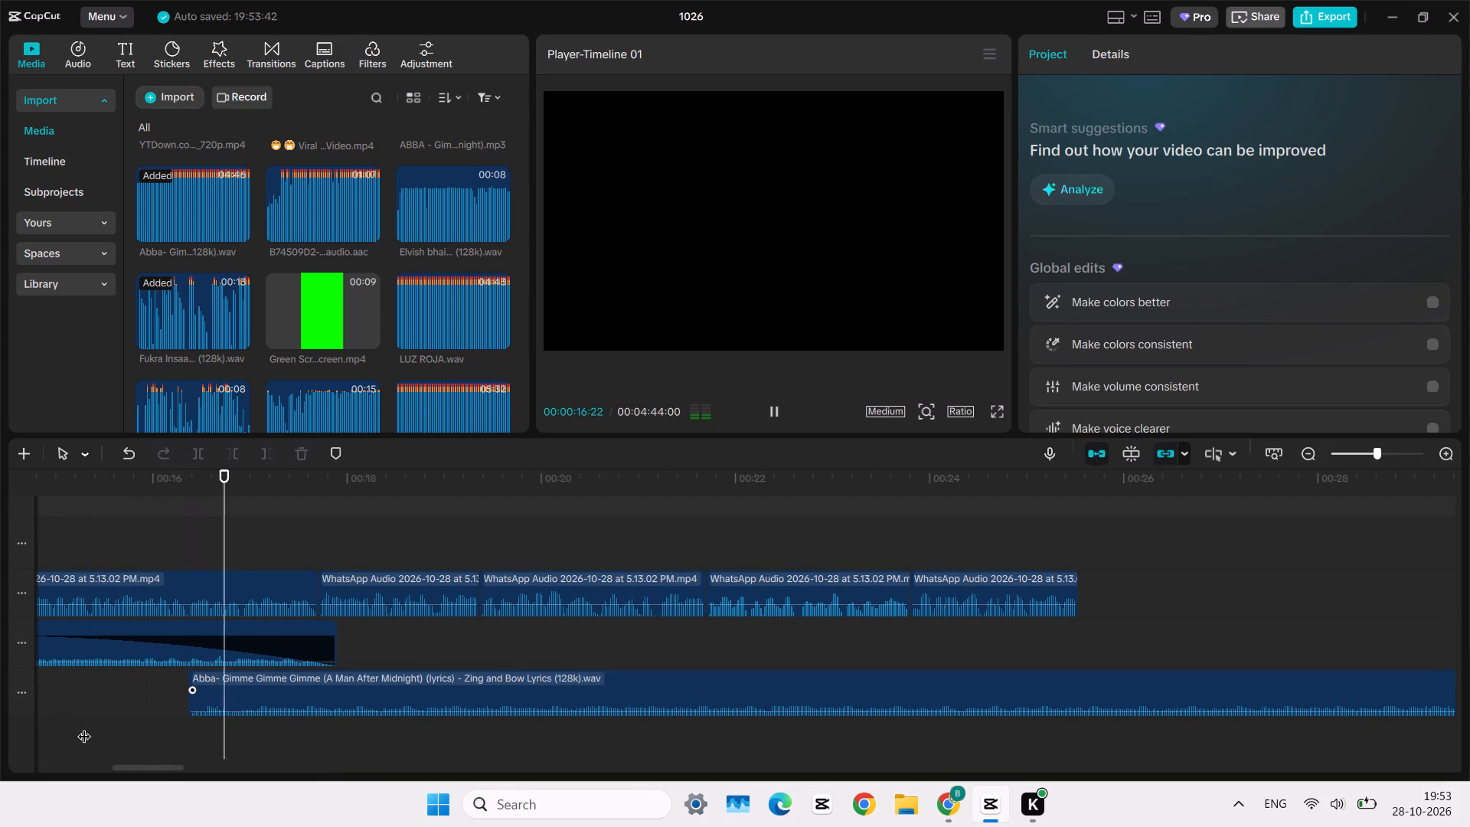
pyautogui.moveTo(264, 695); pyautogui.dragTo(404, 699)
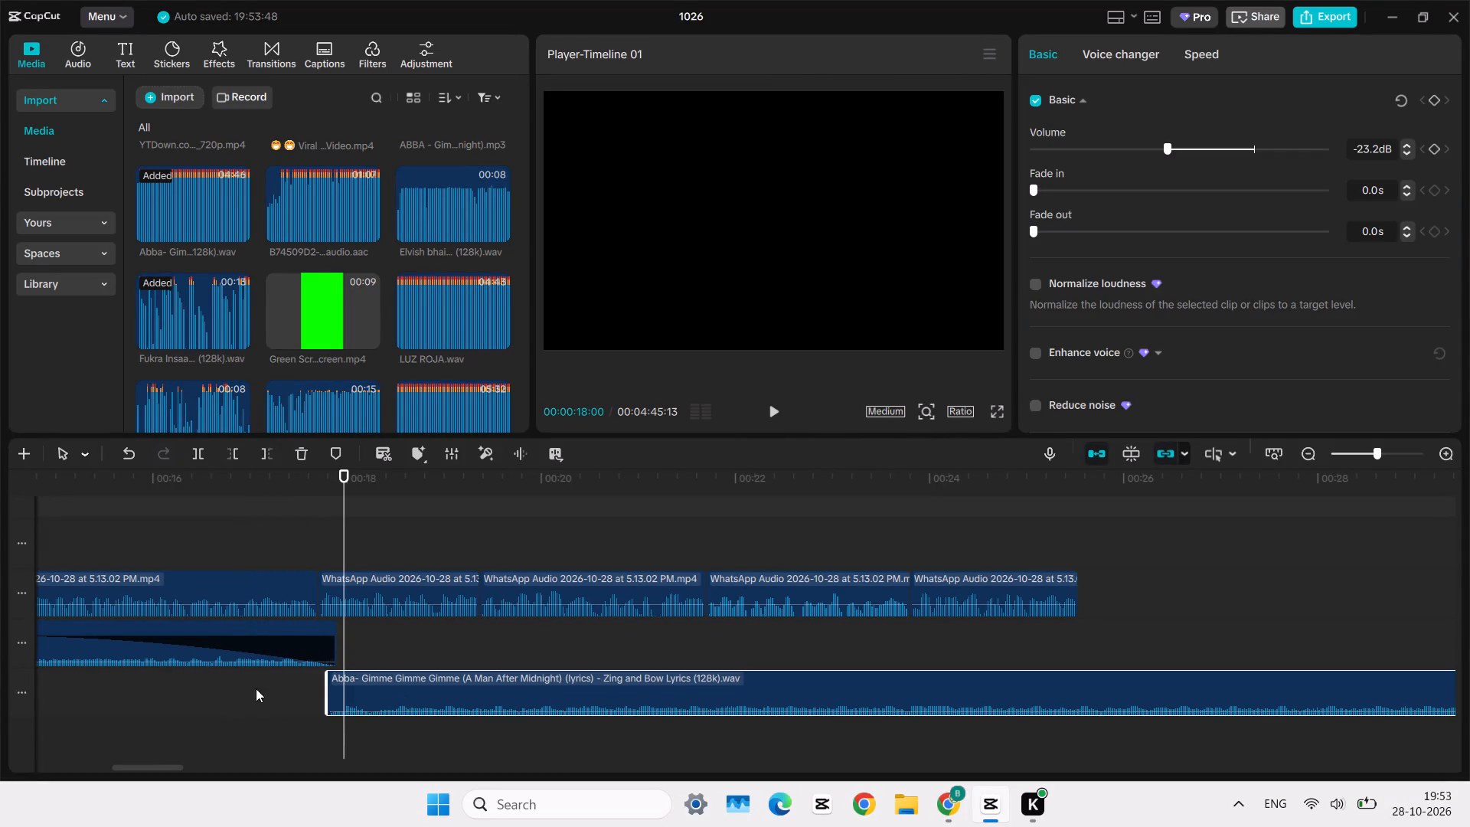
pyautogui.click(251, 688)
pyautogui.press('space')
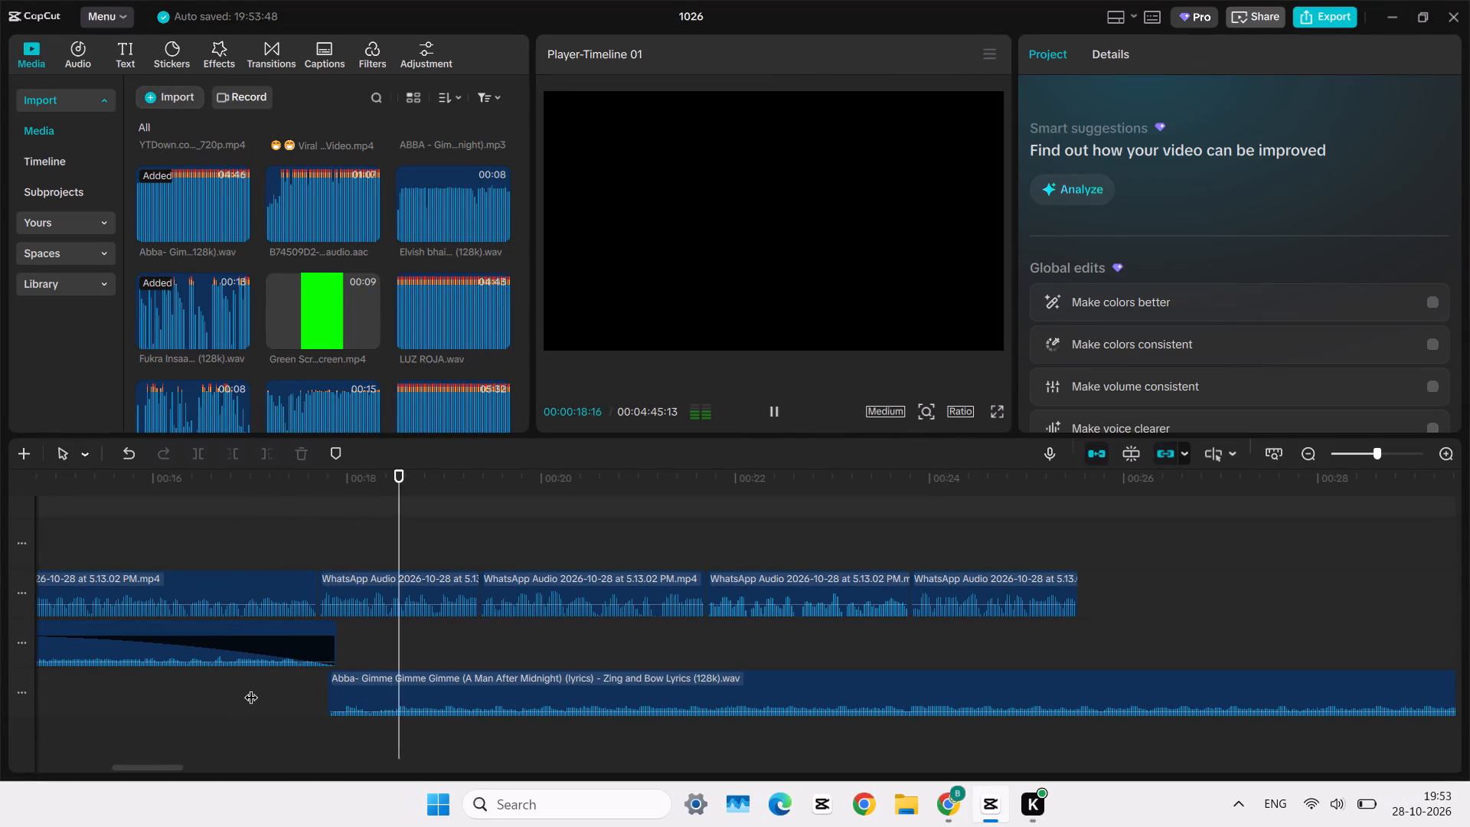
pyautogui.moveTo(353, 688); pyautogui.dragTo(338, 689)
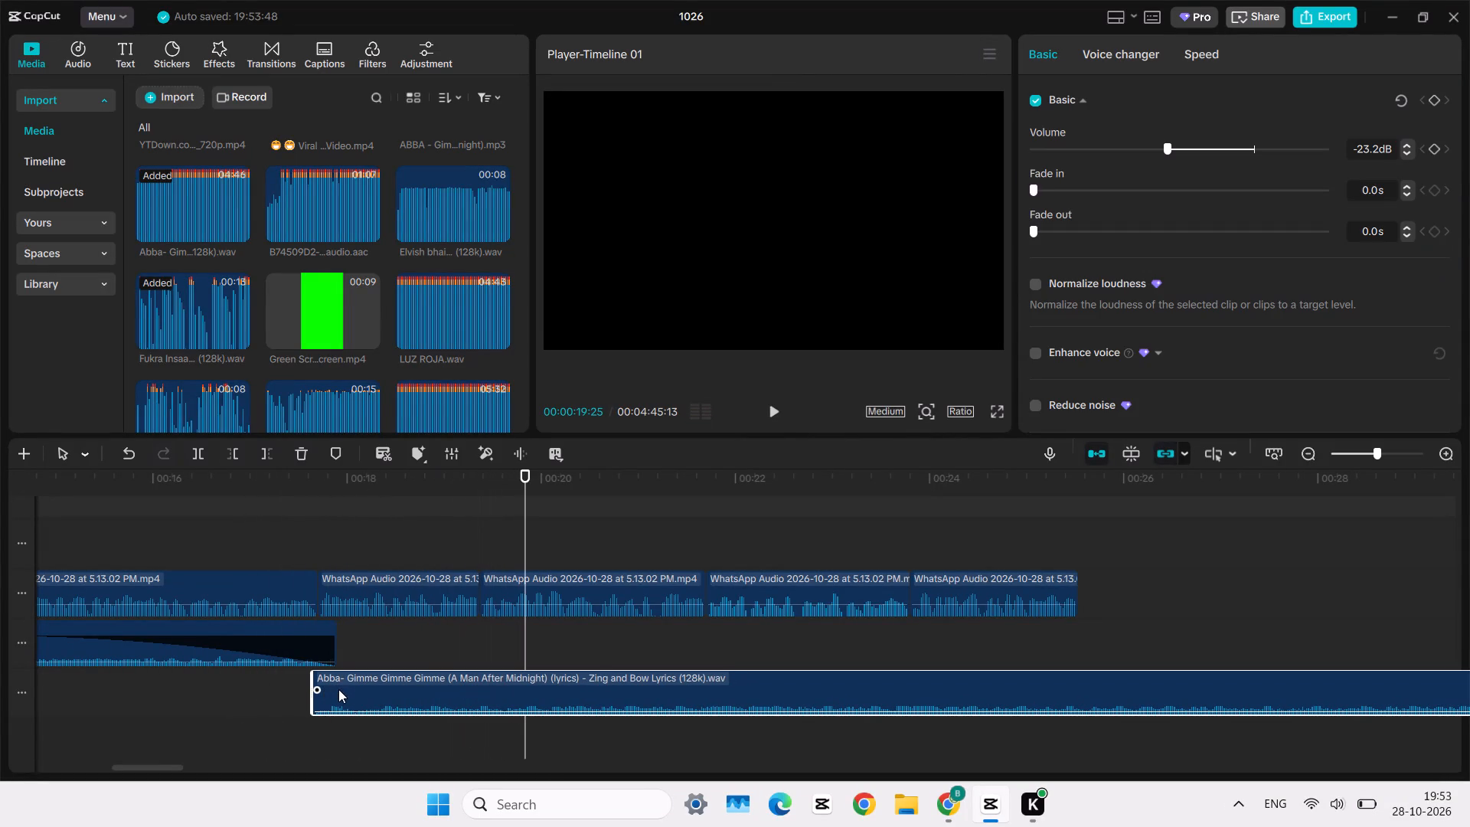
pyautogui.click(324, 540)
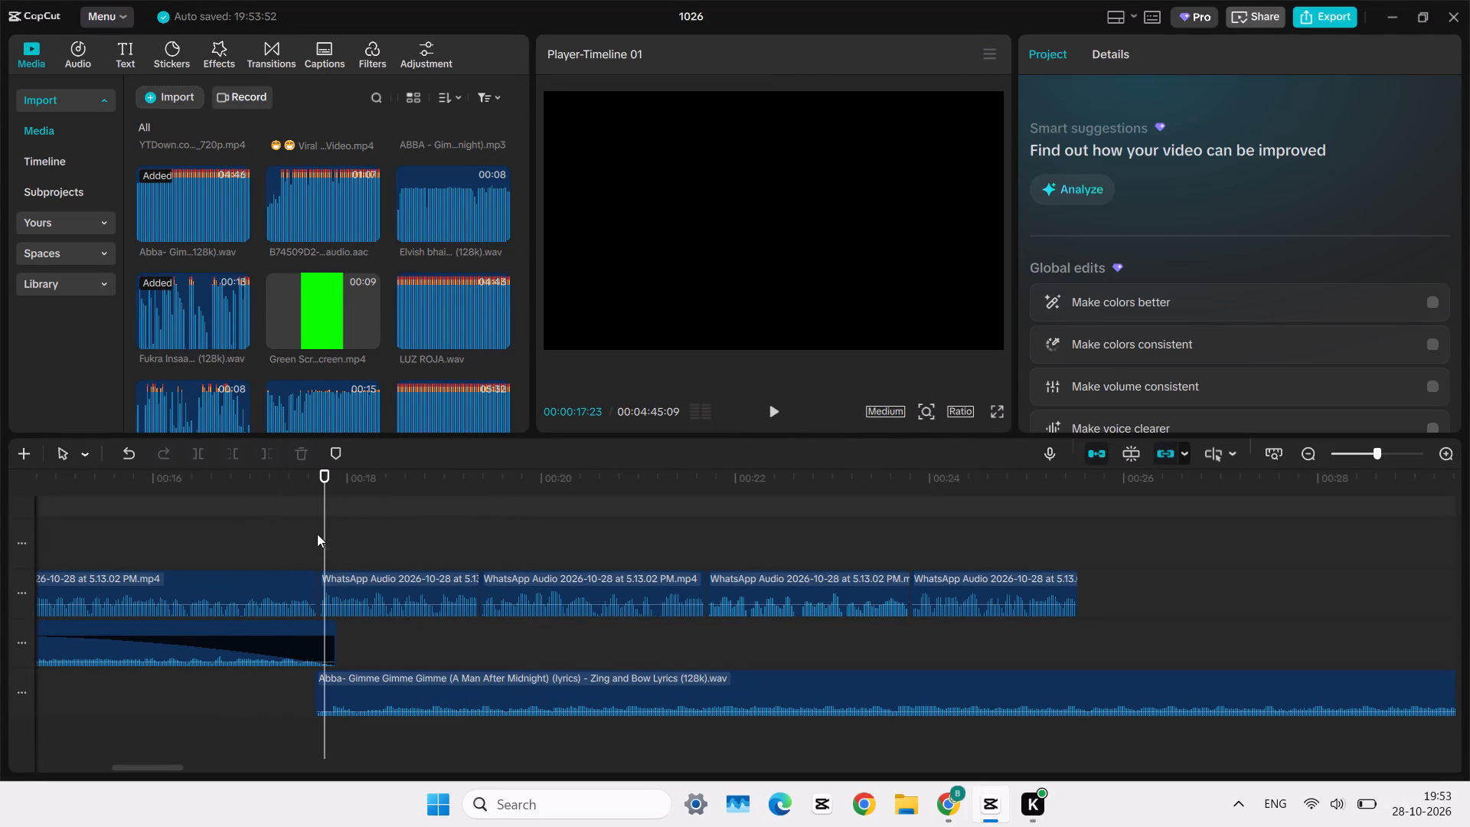
pyautogui.click(315, 533)
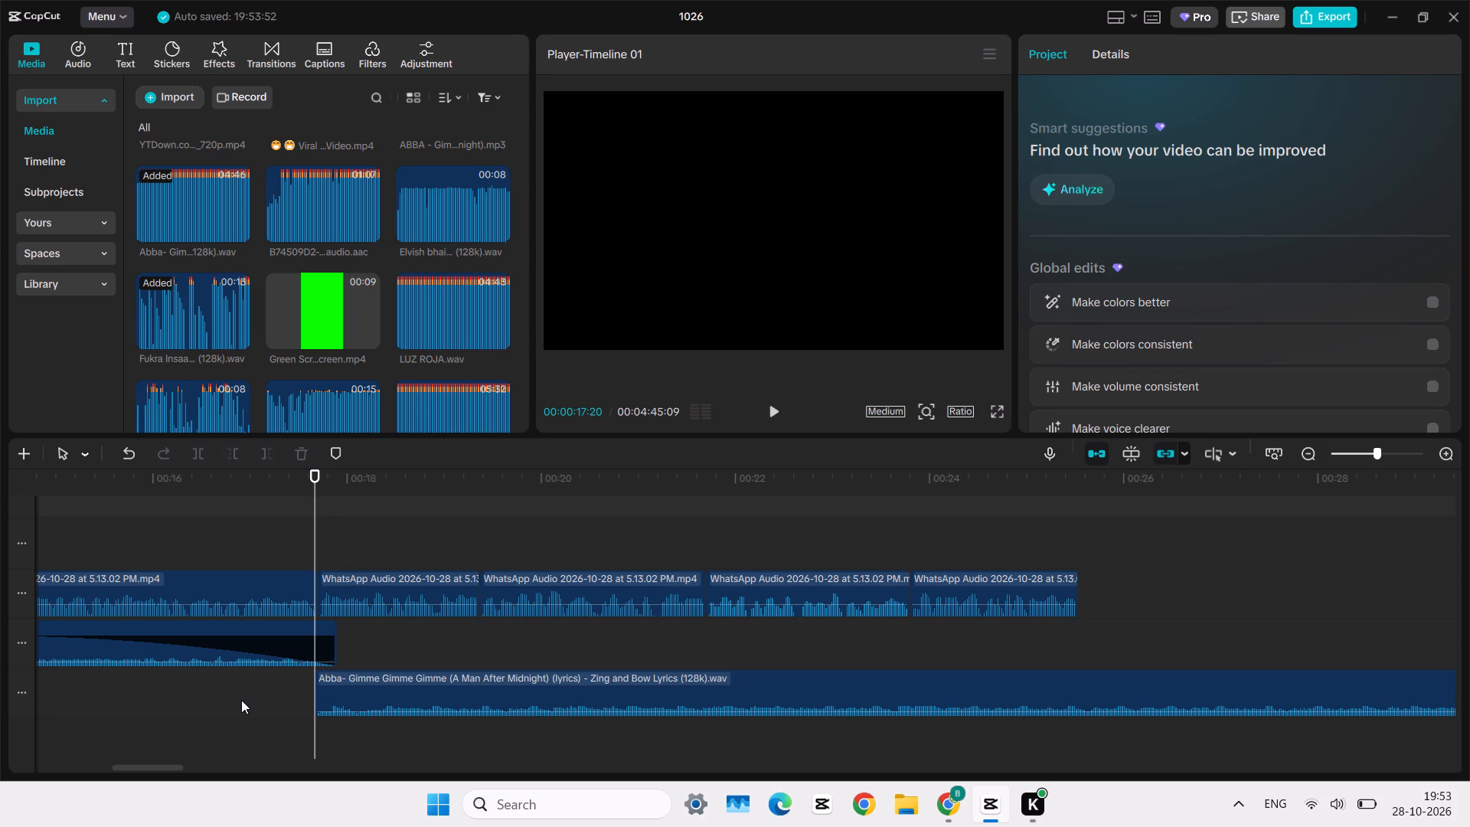
pyautogui.click(241, 700)
pyautogui.press('space')
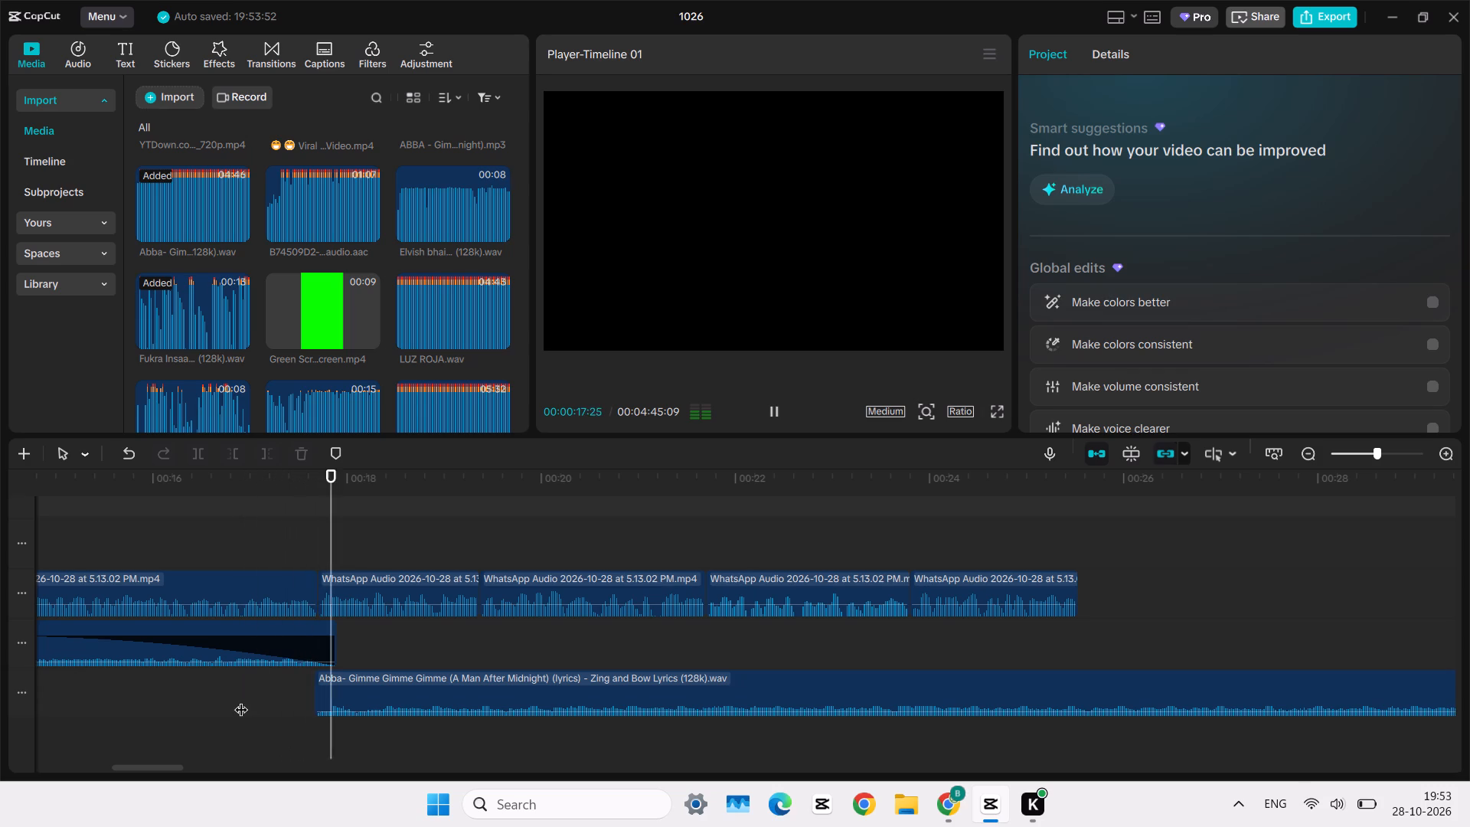
# Lower the Abba clip's volume to -25.8 dB.
pyautogui.click(172, 688)
pyautogui.click(390, 700)
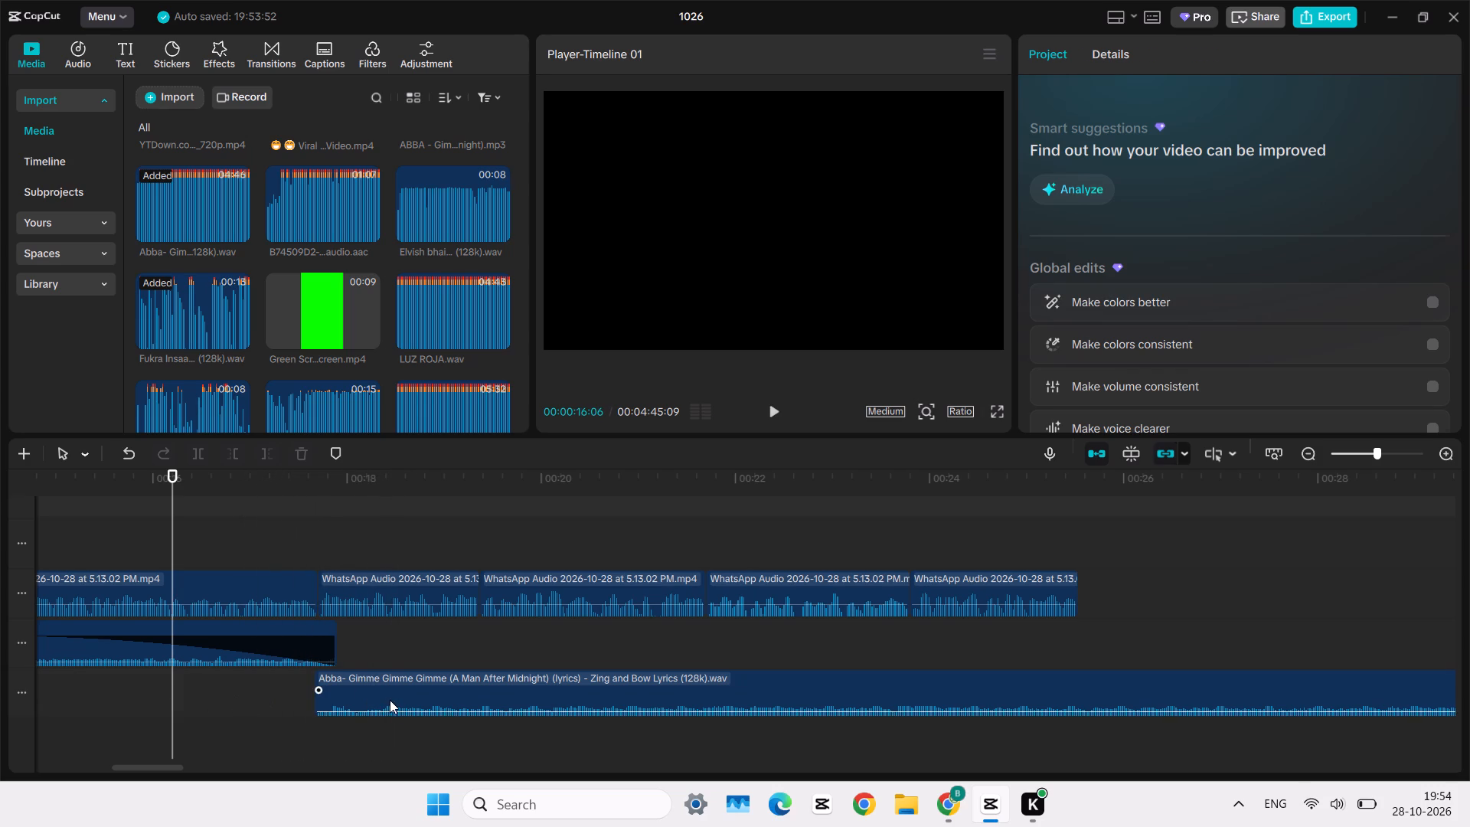
pyautogui.click(1155, 148)
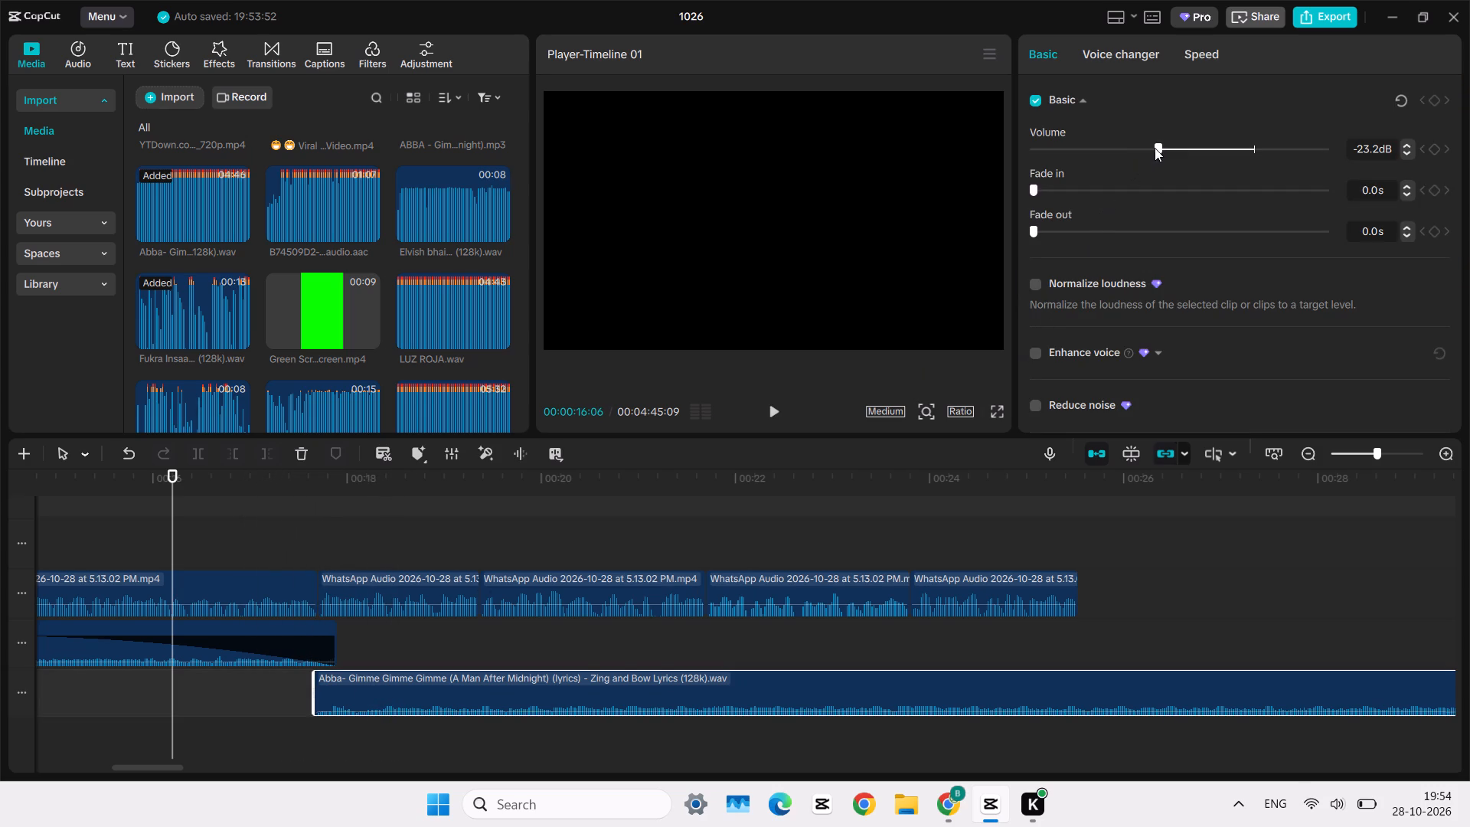
# Give the Abba clip a 0.3 s fade-in and play from the music handover past the last voice passage.
pyautogui.moveTo(318, 691); pyautogui.dragTo(320, 691)
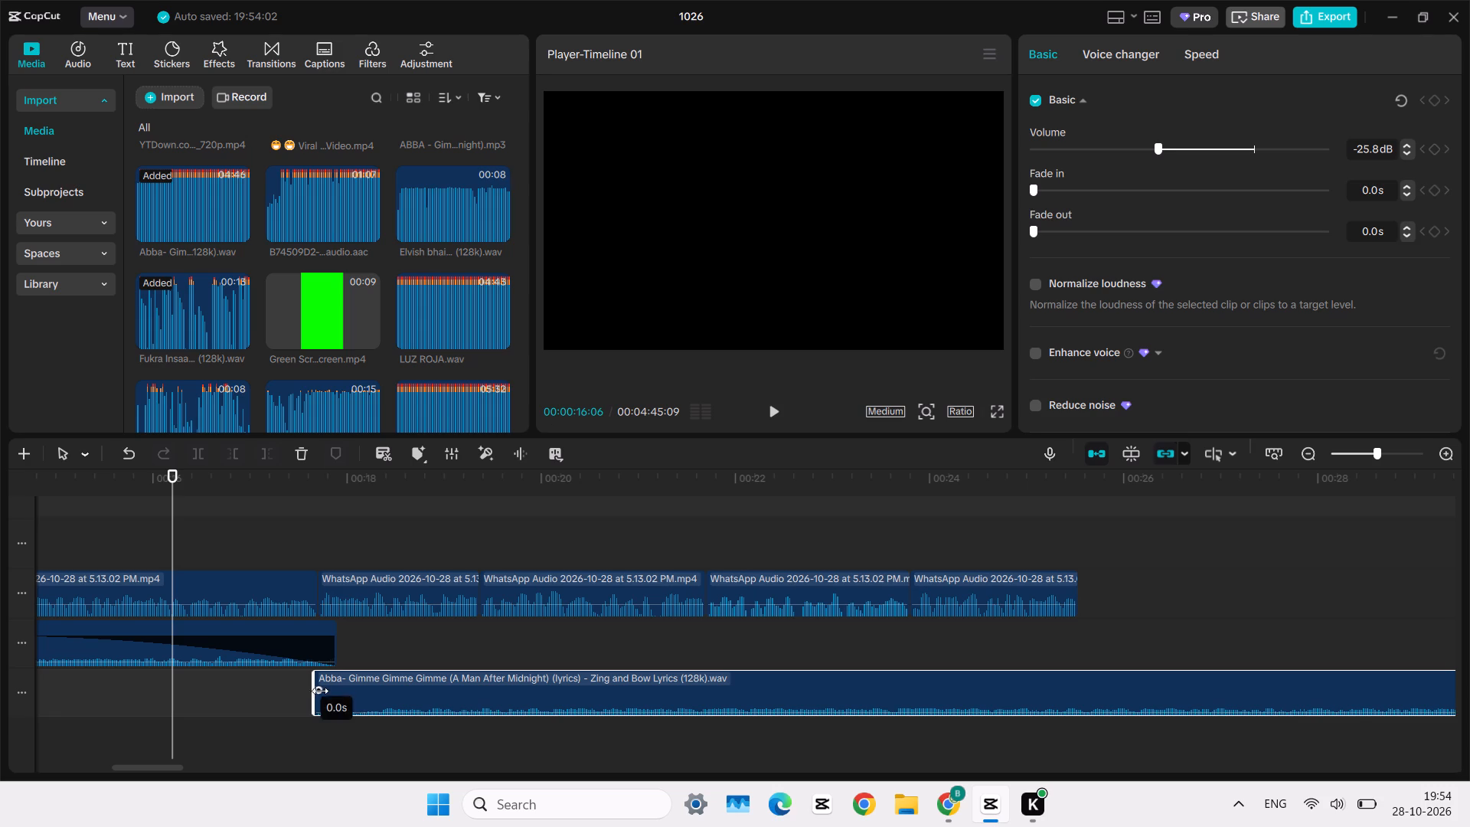
pyautogui.moveTo(320, 691); pyautogui.dragTo(346, 688)
pyautogui.click(256, 676)
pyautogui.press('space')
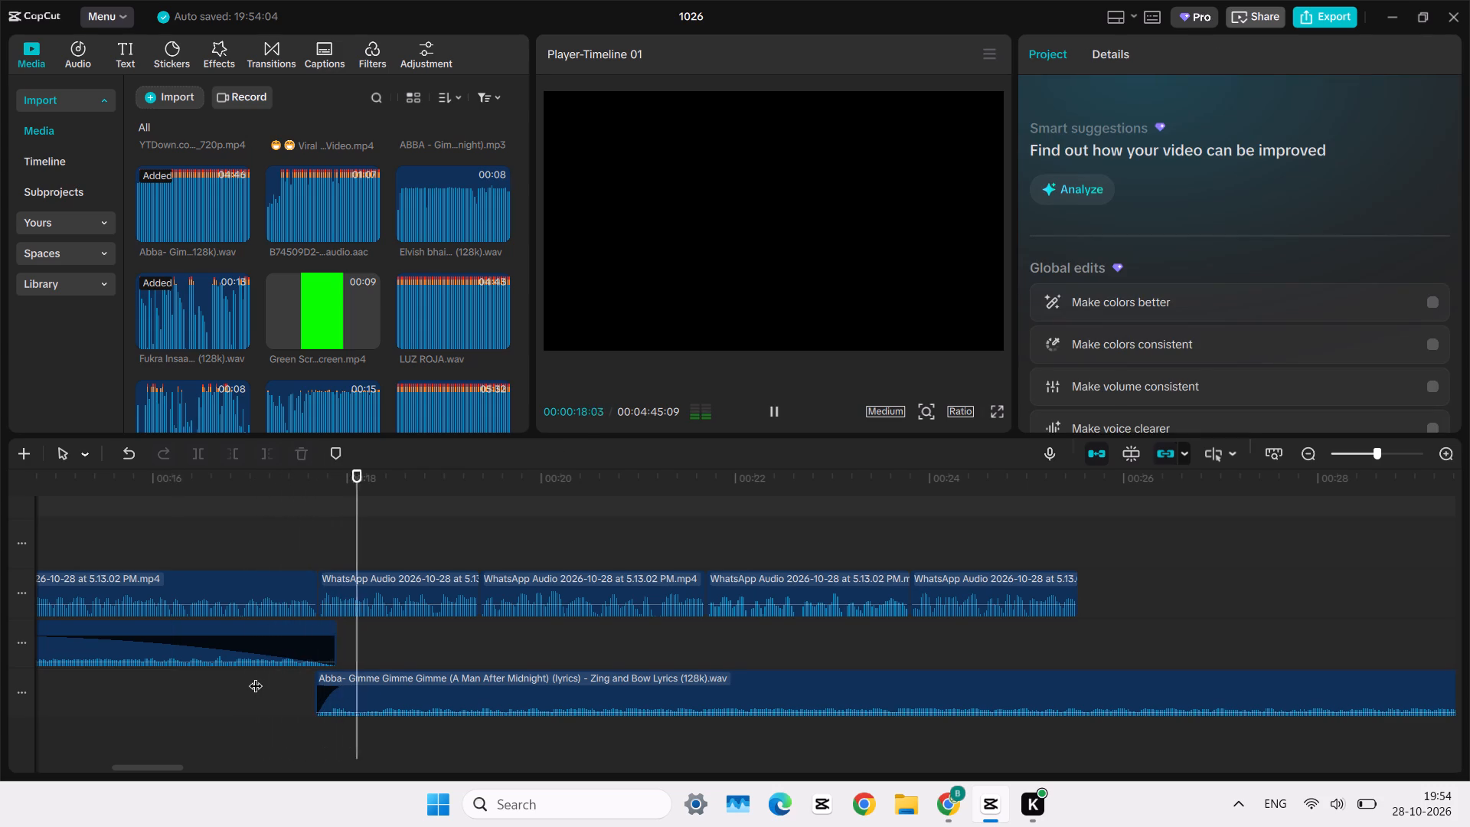
pyautogui.hscroll(-1, 547, 679)
pyautogui.keyDown('ctrl'); pyautogui.scroll(-5, 547, 679); pyautogui.keyUp('ctrl')
pyautogui.hscroll(-1, 547, 679)
pyautogui.keyDown('ctrl'); pyautogui.scroll(5, 547, 679); pyautogui.keyUp('ctrl')
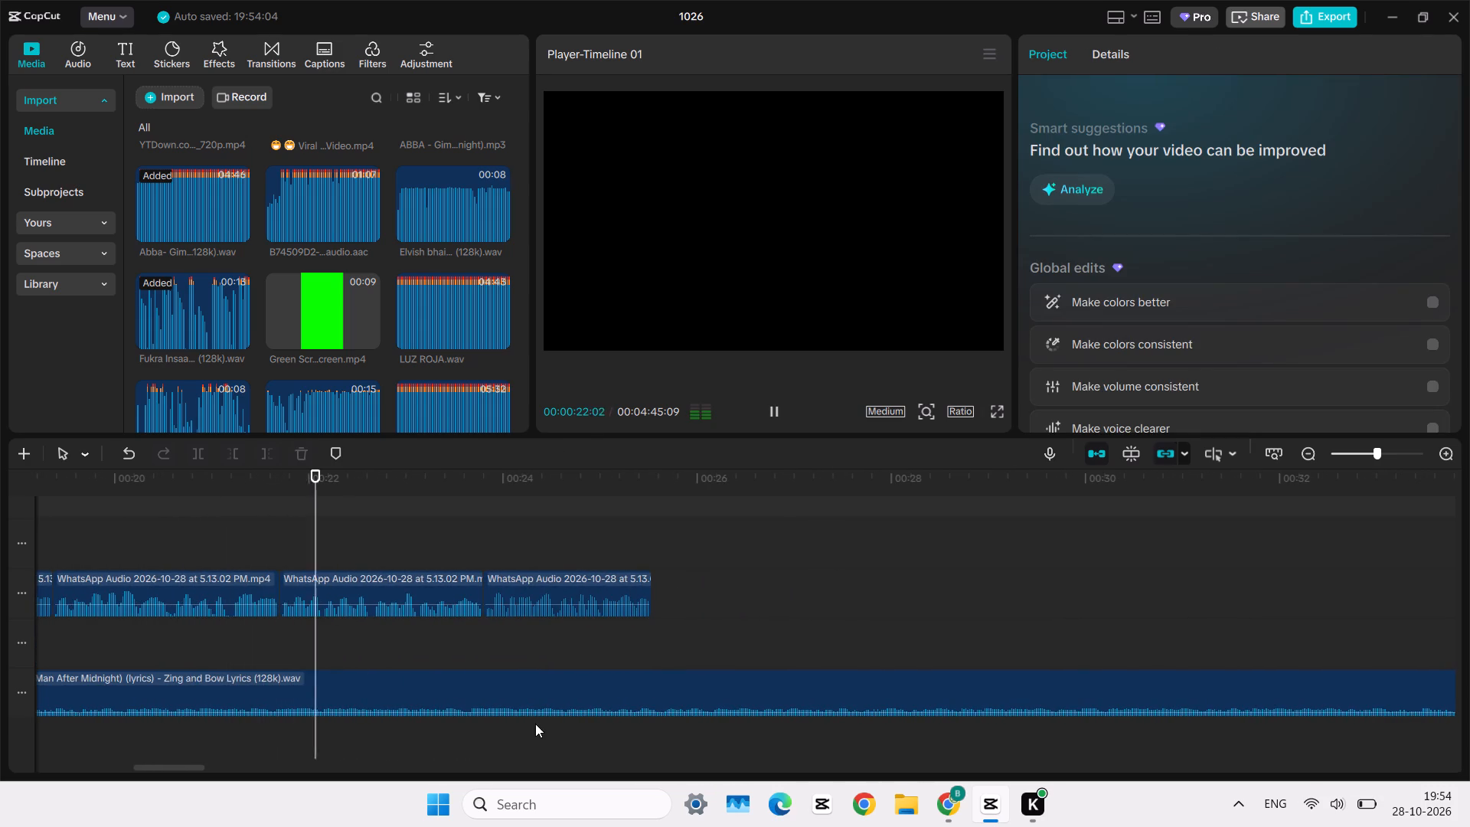
pyautogui.keyDown('ctrl'); pyautogui.scroll(3, 694, 506); pyautogui.keyUp('ctrl')
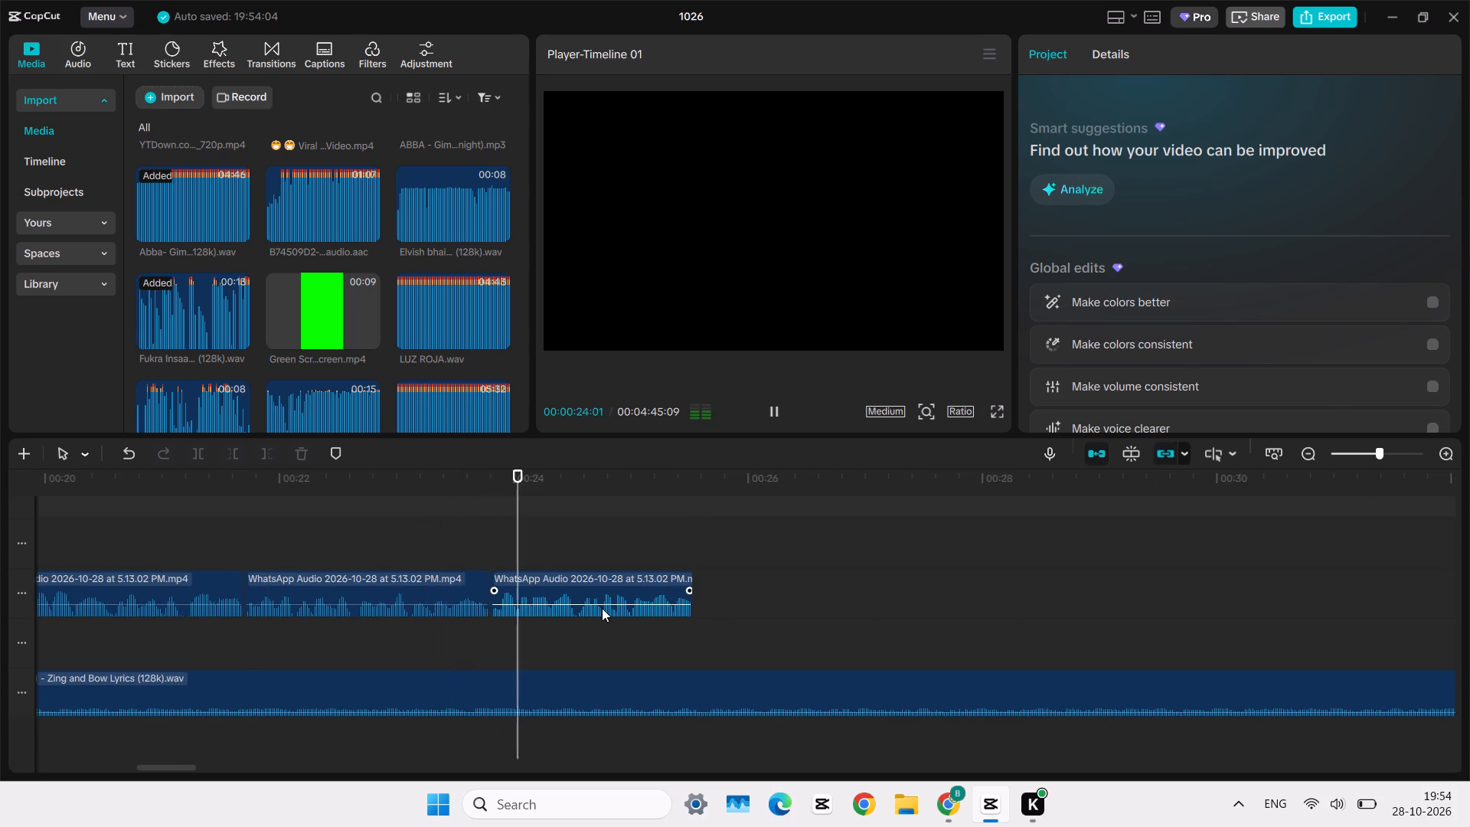
pyautogui.keyDown('ctrl'); pyautogui.scroll(3, 602, 608); pyautogui.keyUp('ctrl')
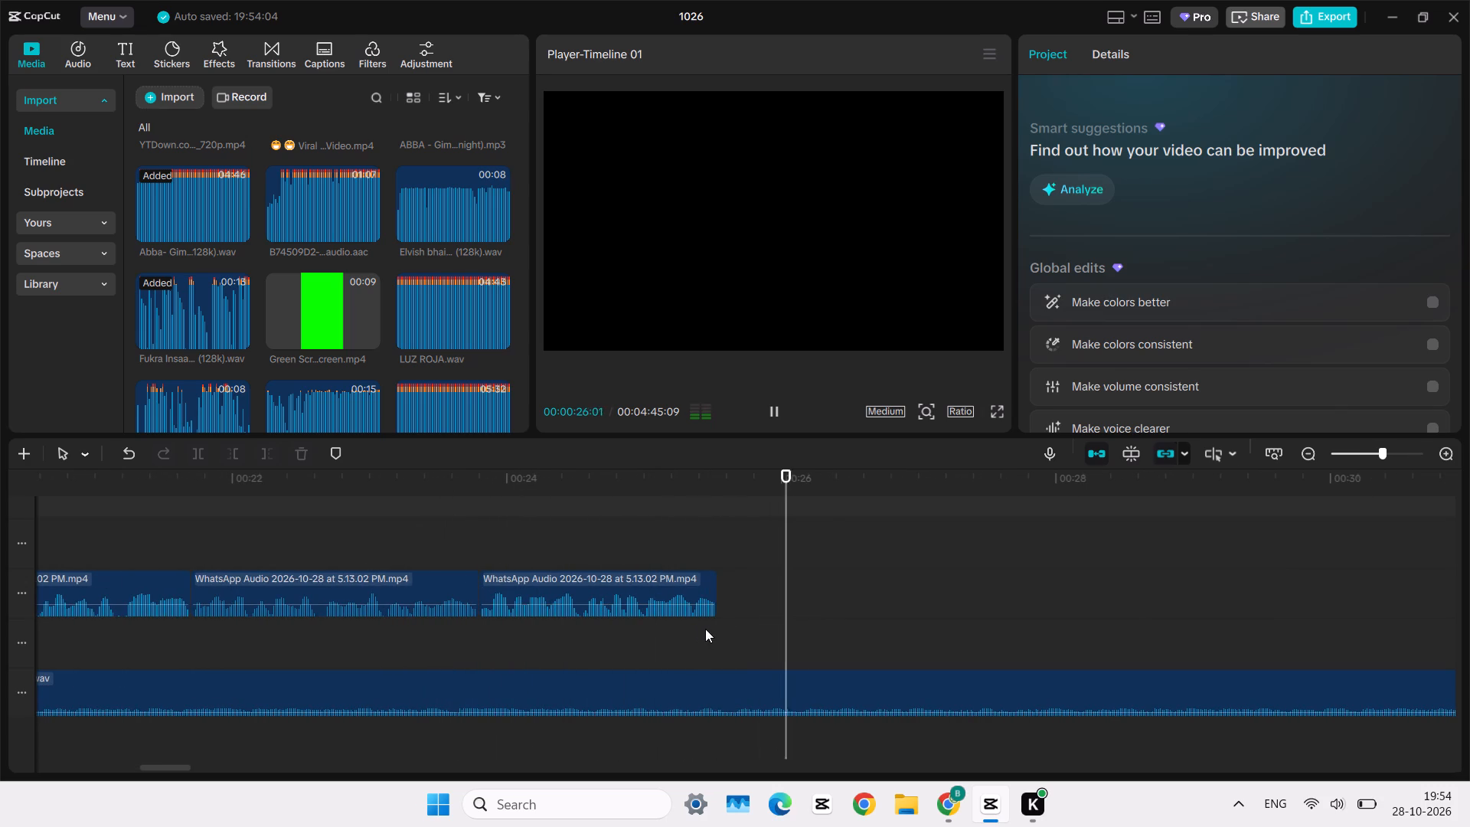
# Cut off the Abba clip's remainder at 00:00:25:16, where the last WhatsApp voice passage ends.
pyautogui.click(716, 637)
pyautogui.click(720, 666)
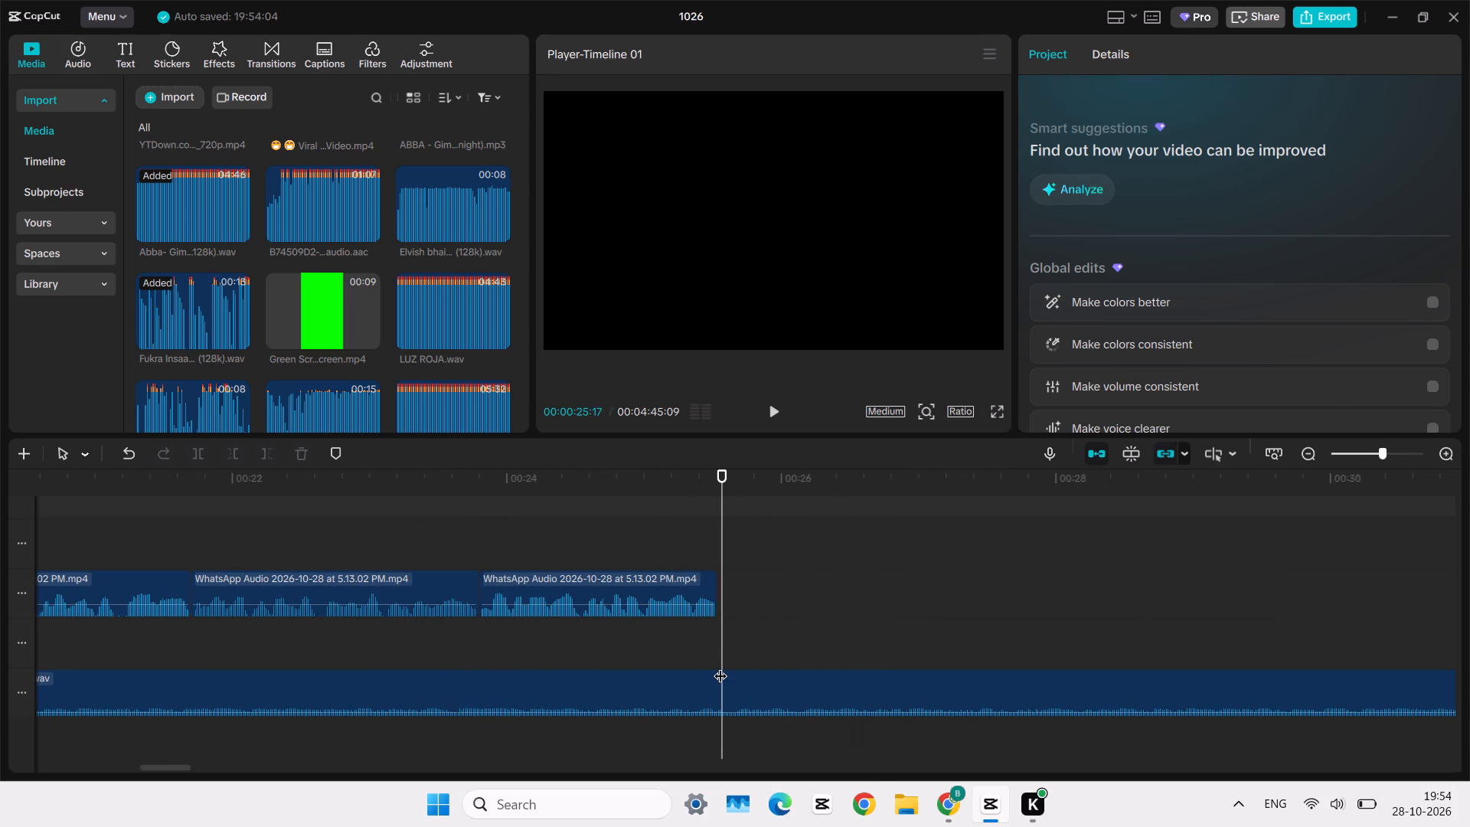
pyautogui.click(714, 656)
pyautogui.doubleClick(717, 633)
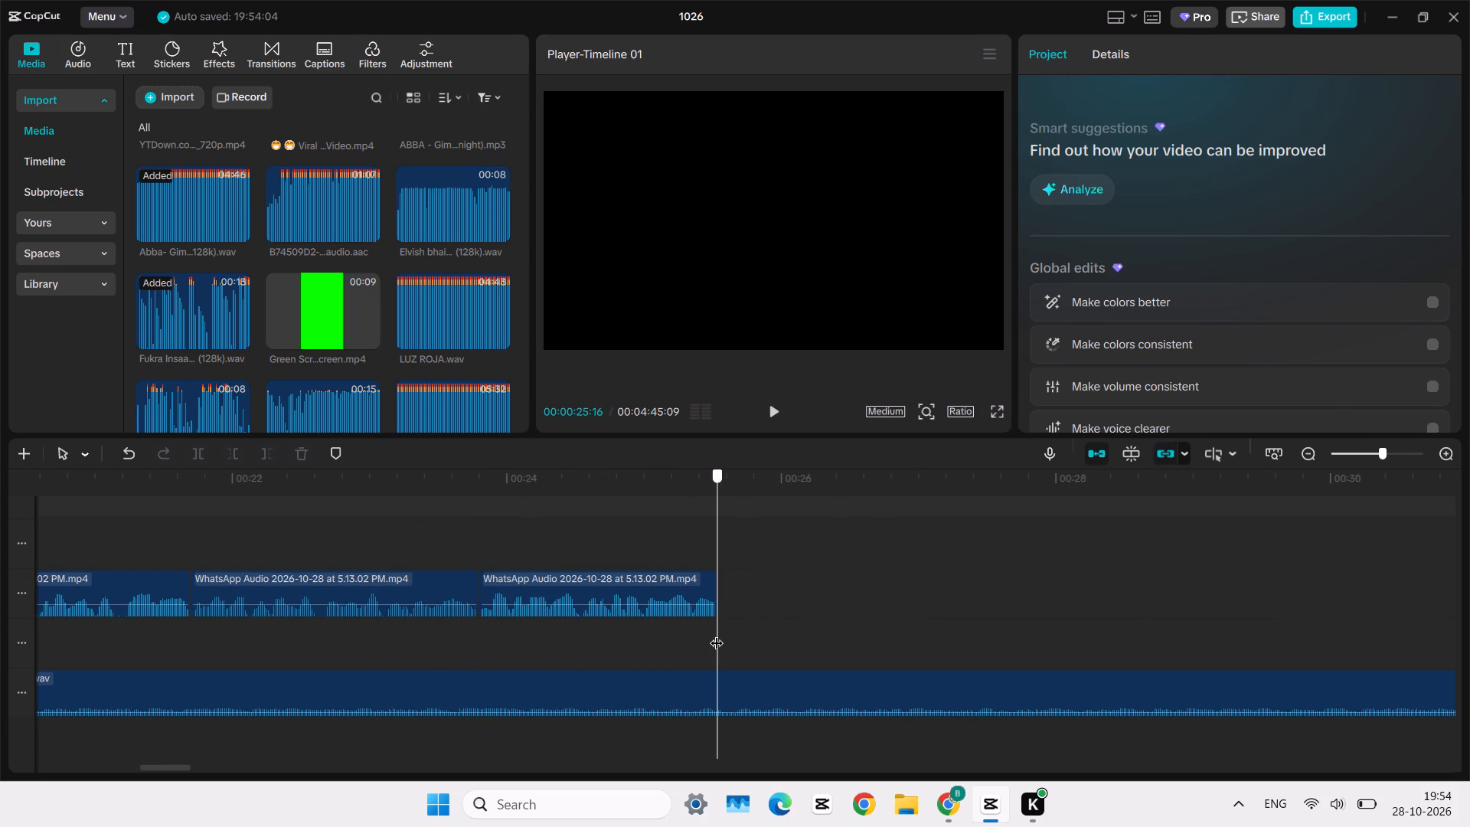
pyautogui.click(711, 694)
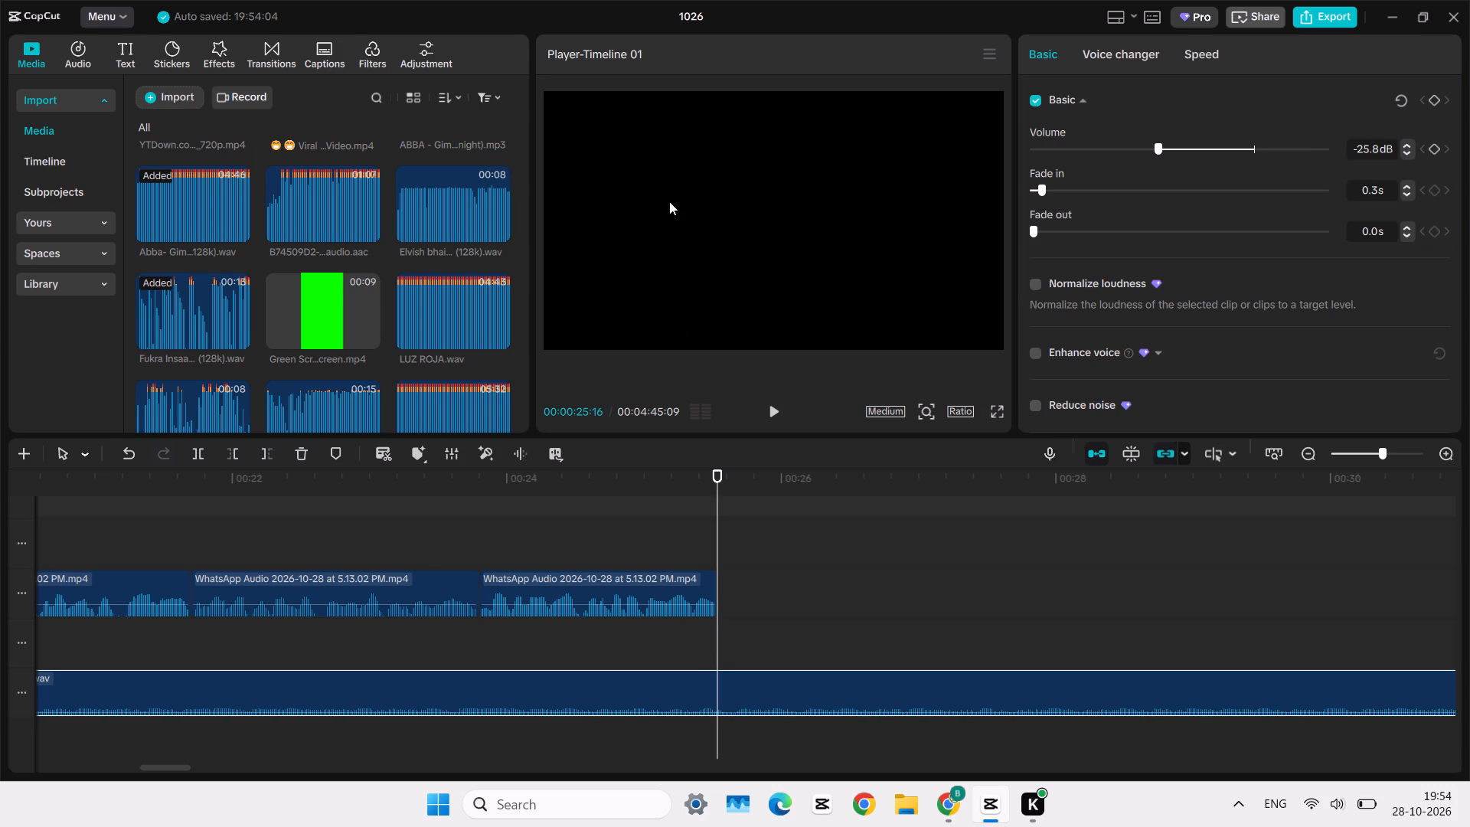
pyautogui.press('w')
# Play the edit from the beginning through the Mozart-to-Abba handover to check the voice and music balance.
pyautogui.click(740, 551)
pyautogui.moveTo(740, 551); pyautogui.dragTo(0, 648)
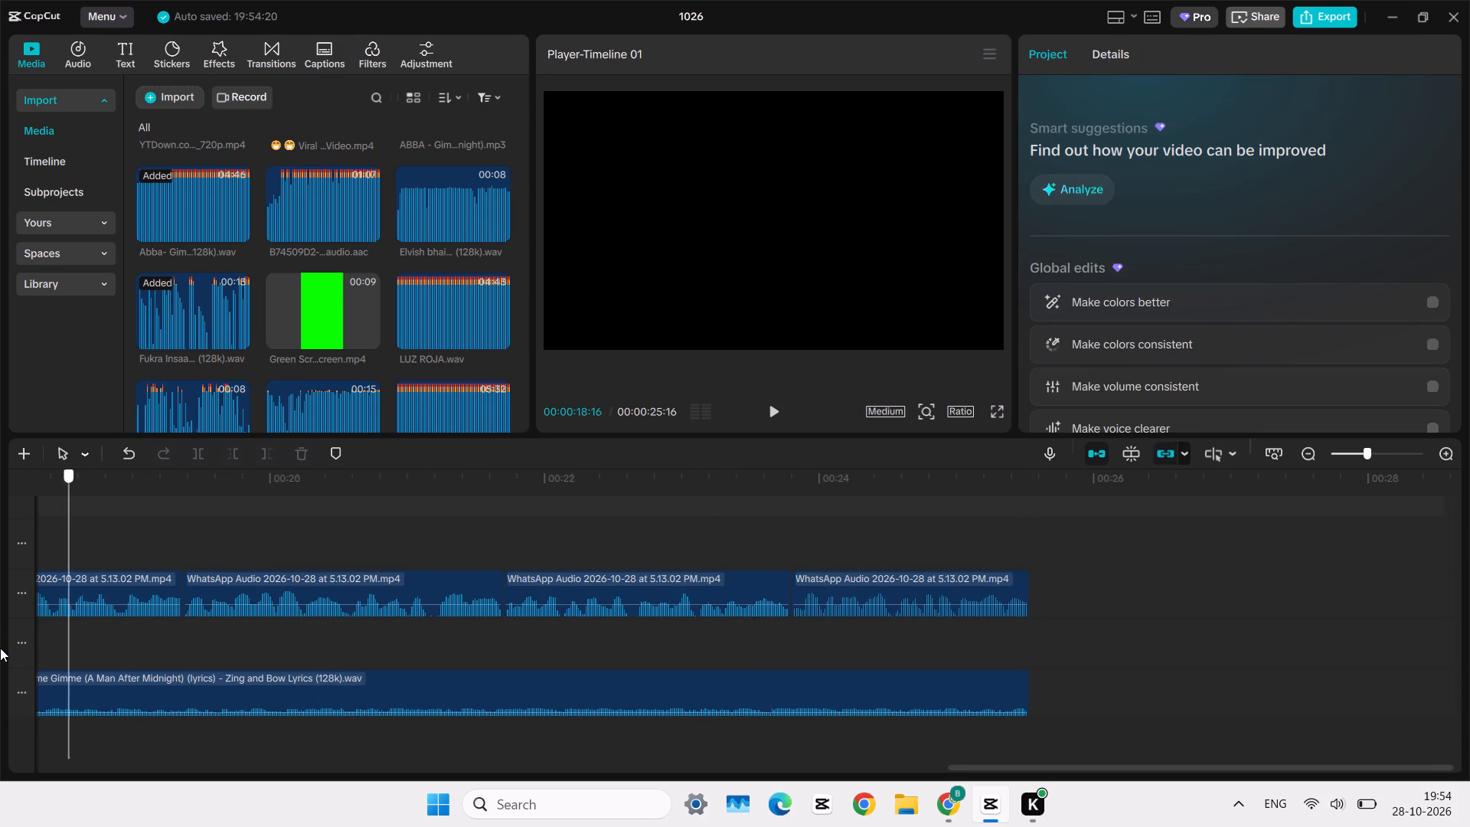
pyautogui.moveTo(0, 648); pyautogui.dragTo(0, 643)
pyautogui.keyDown('ctrl'); pyautogui.scroll(-8, 18, 659); pyautogui.keyUp('ctrl')
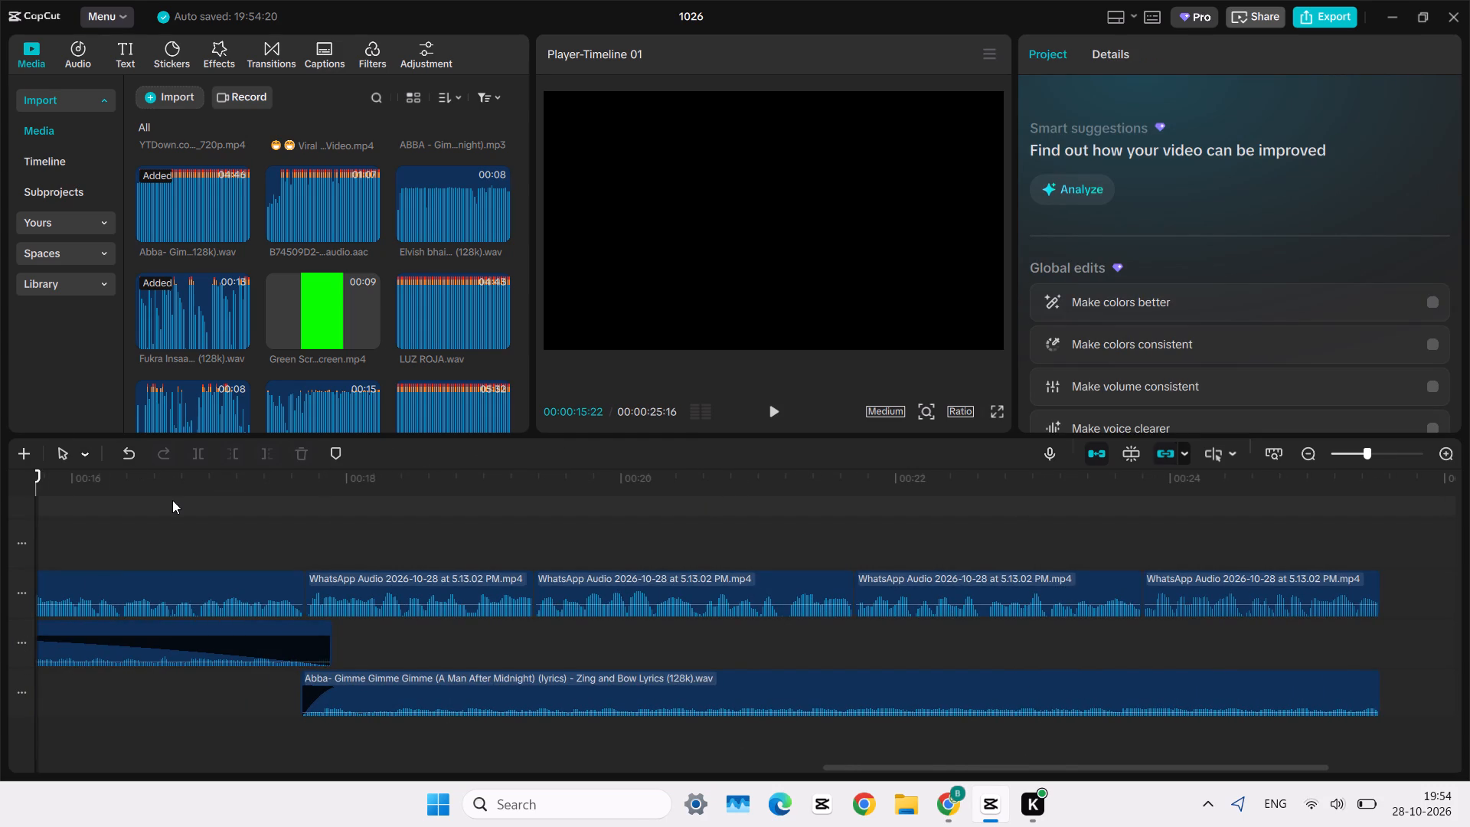
pyautogui.keyDown('ctrl'); pyautogui.scroll(-7, 206, 558); pyautogui.keyUp('ctrl')
pyautogui.hscroll(10, 206, 558)
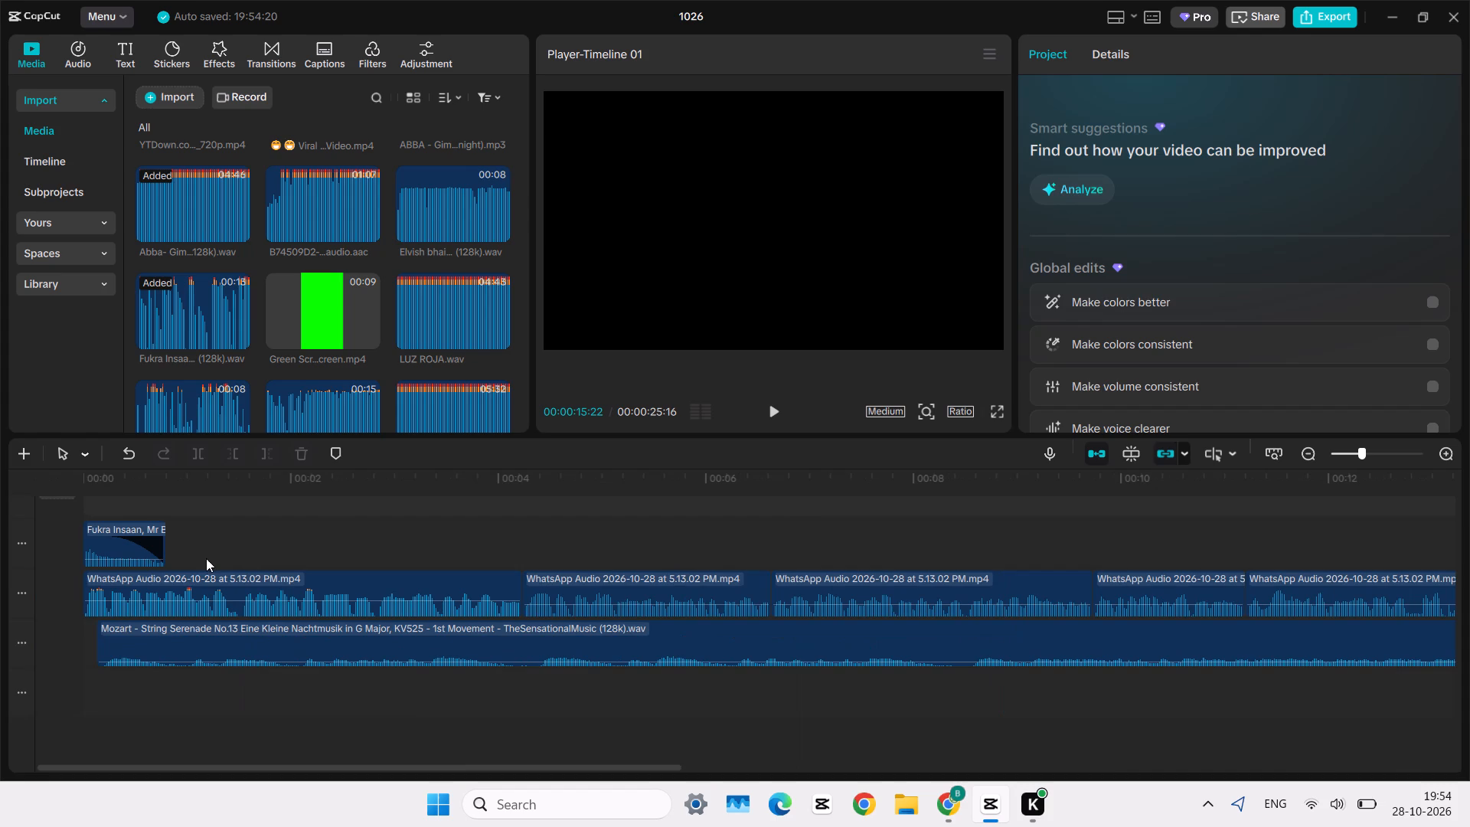
pyautogui.click(204, 487)
pyautogui.moveTo(204, 487); pyautogui.dragTo(0, 485)
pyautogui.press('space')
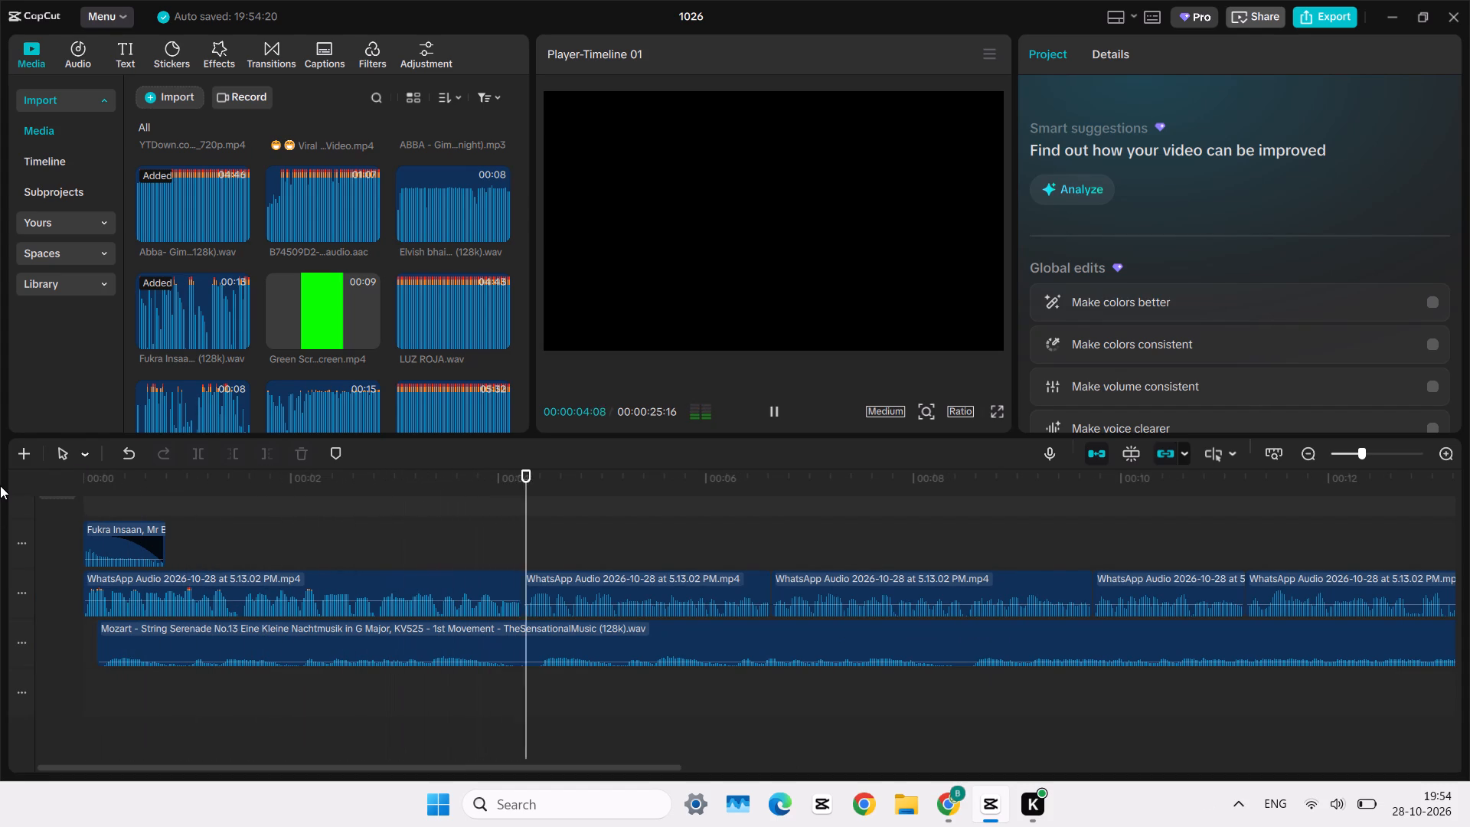
pyautogui.scroll(1, 289, 534)
pyautogui.hscroll(-1, 289, 534)
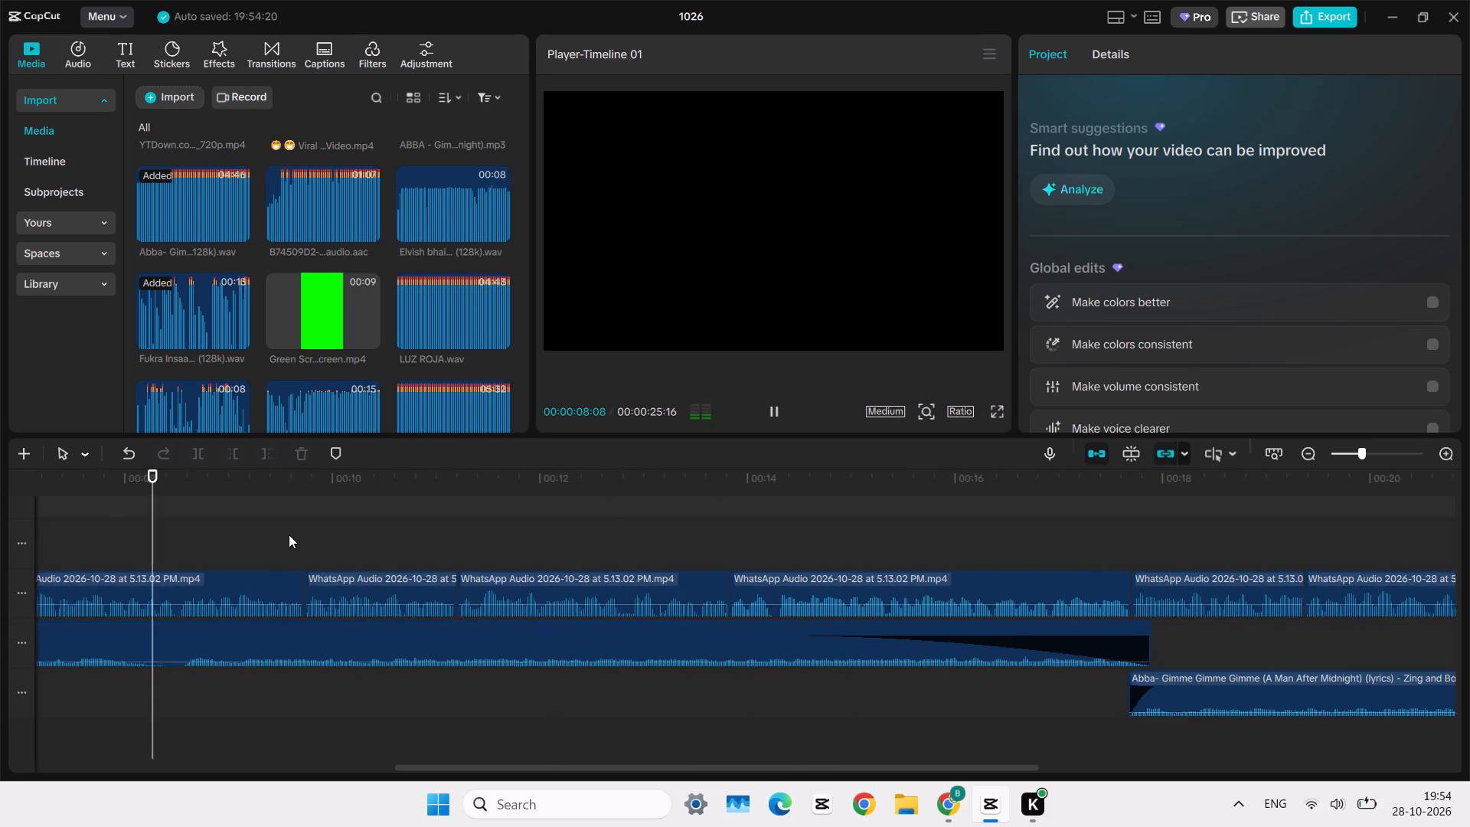
pyautogui.hscroll(-2, 289, 534)
pyautogui.keyDown('ctrl'); pyautogui.scroll(-11, 289, 534); pyautogui.keyUp('ctrl')
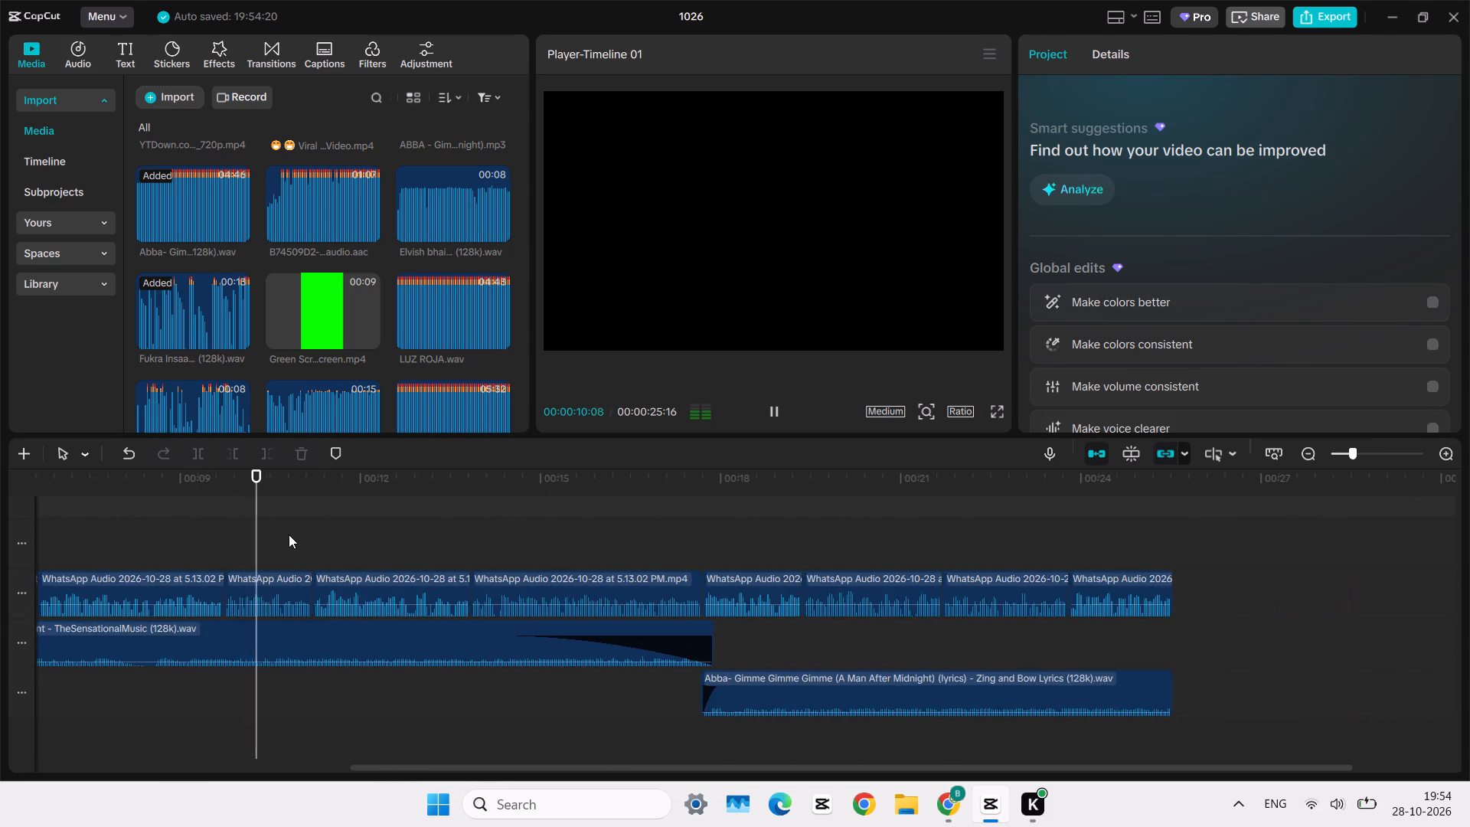
pyautogui.scroll(1, 289, 534)
pyautogui.scroll(-1, 289, 534)
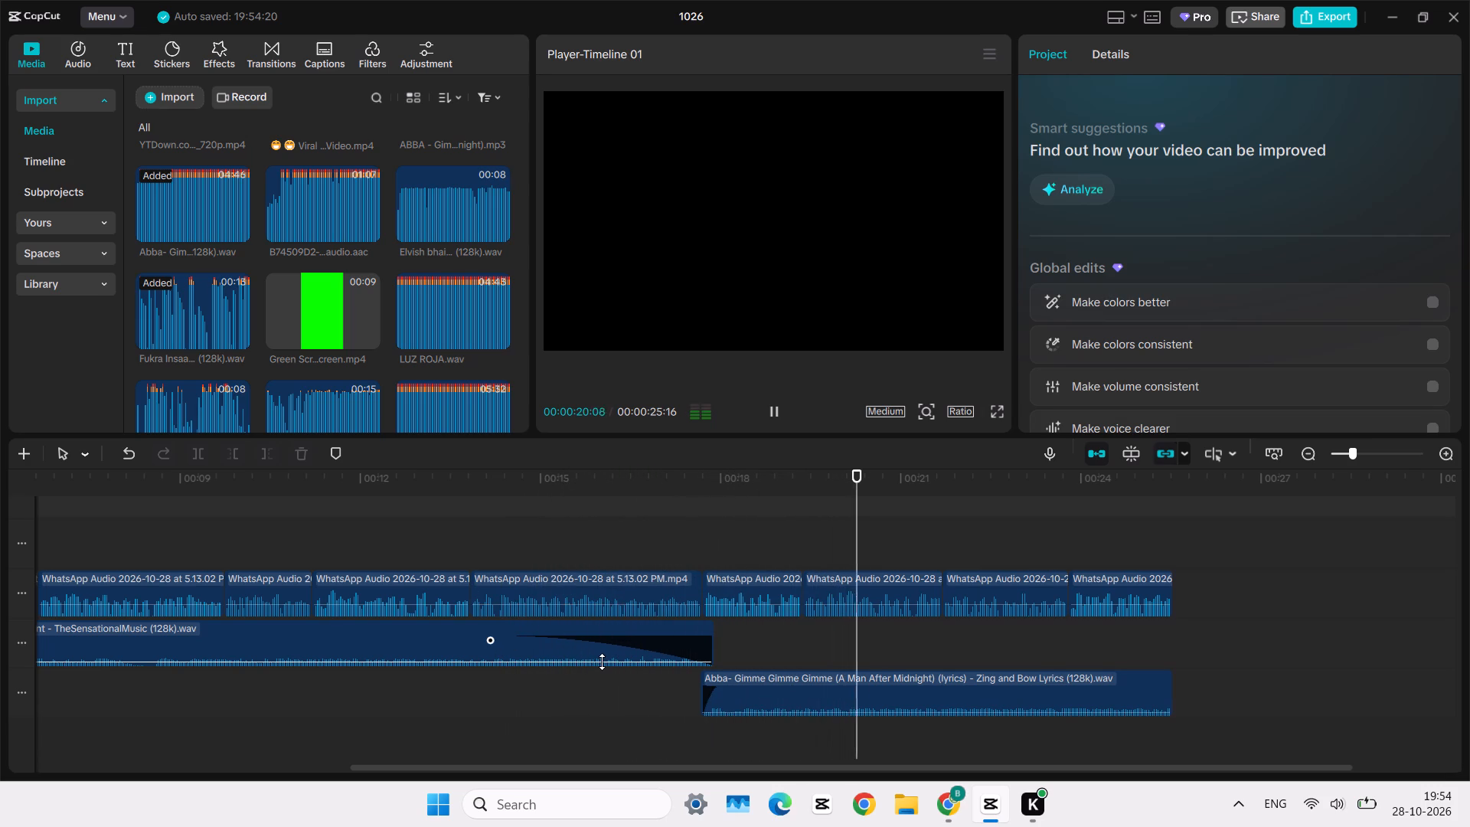
# Shorten the Mozart clip's fade-out to just the very end of the clip and play the handover to the Abba music.
pyautogui.moveTo(489, 637); pyautogui.dragTo(675, 632)
pyautogui.click(603, 539)
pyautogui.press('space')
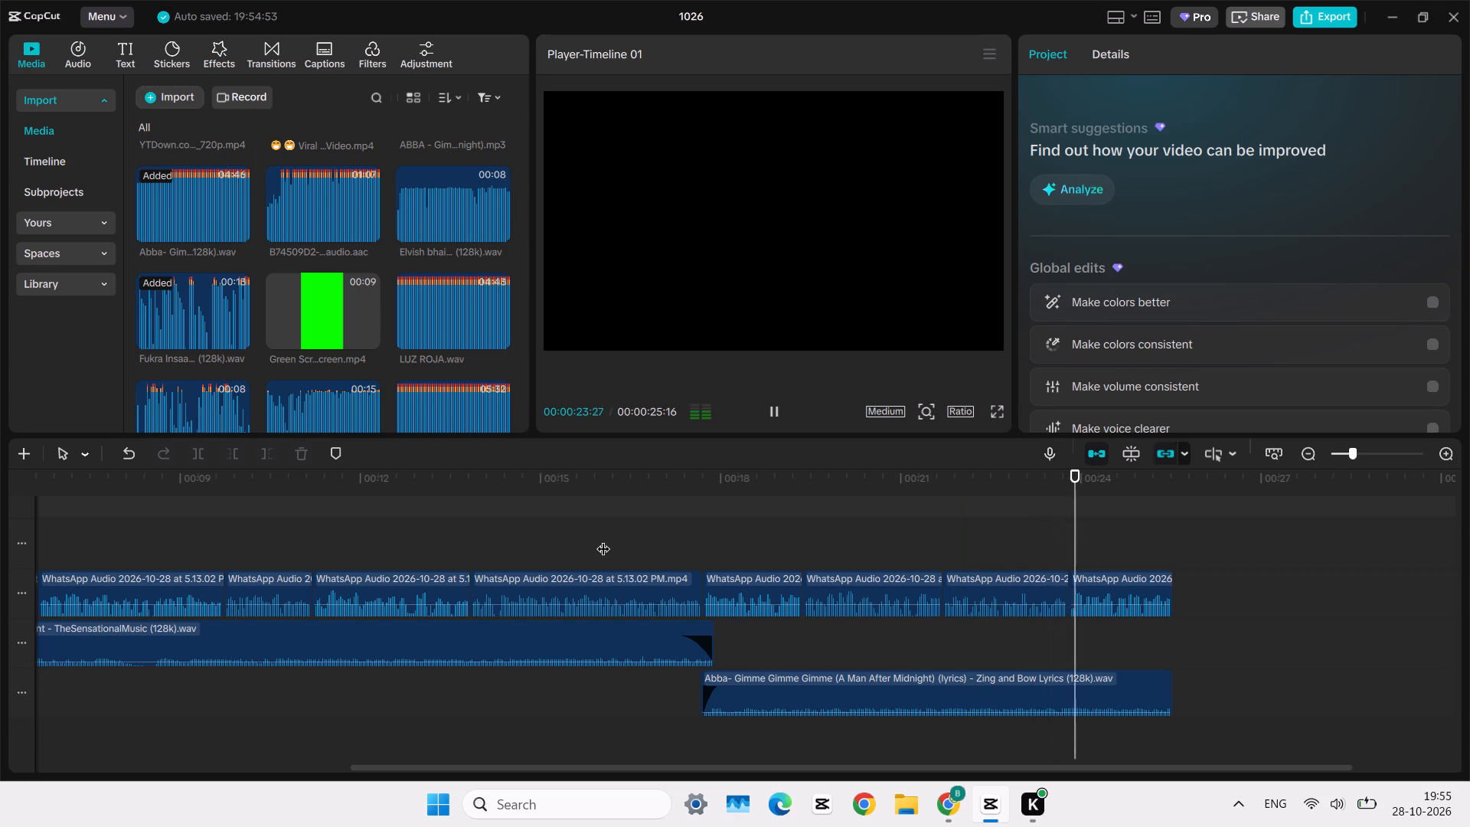
# Replay the opening of the edit and return the playhead to 00:00:00:00.
pyautogui.click(603, 539)
pyautogui.moveTo(603, 539); pyautogui.dragTo(0, 507)
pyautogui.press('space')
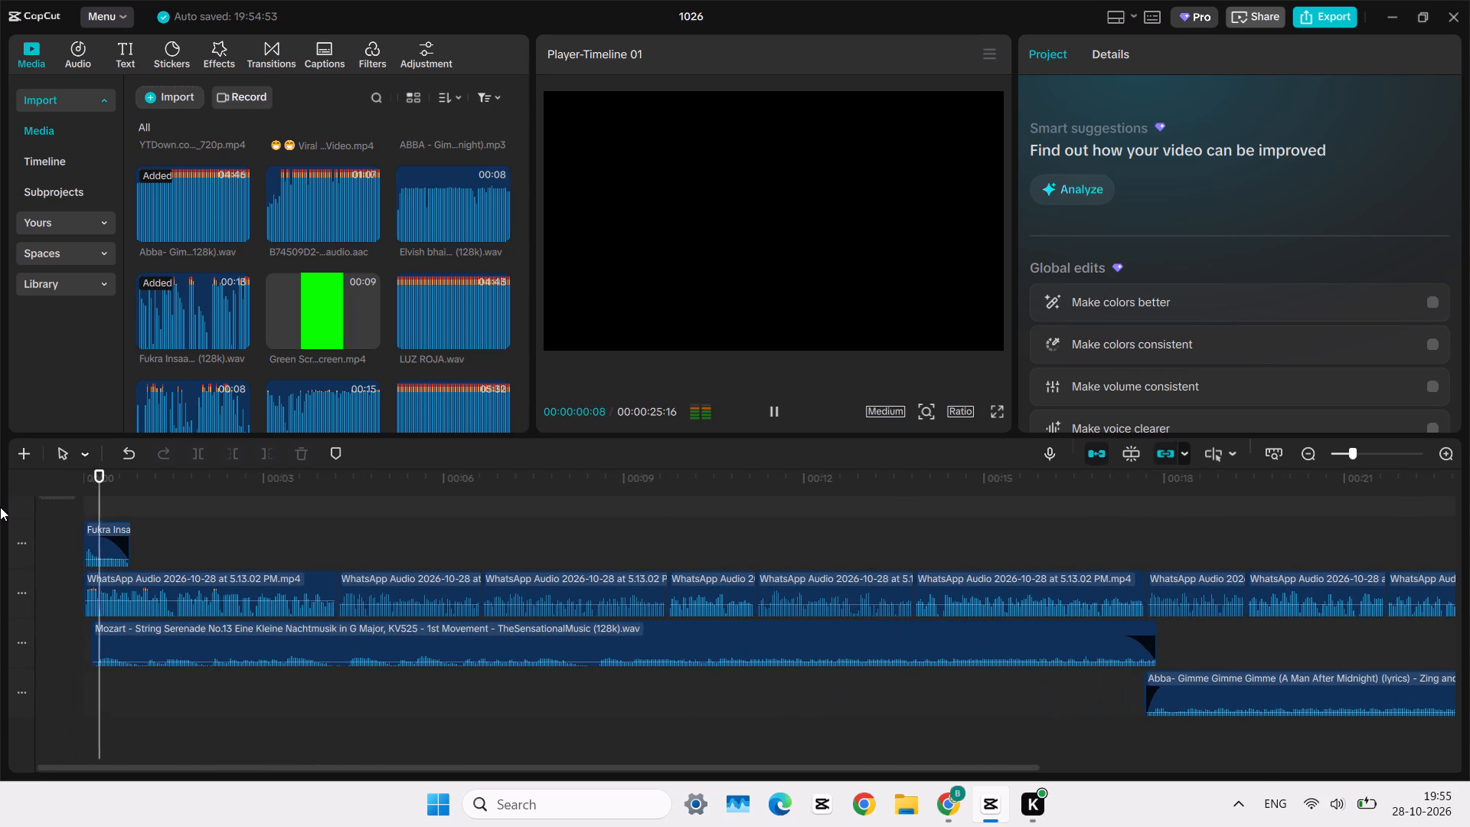
pyautogui.hscroll(-1, 512, 561)
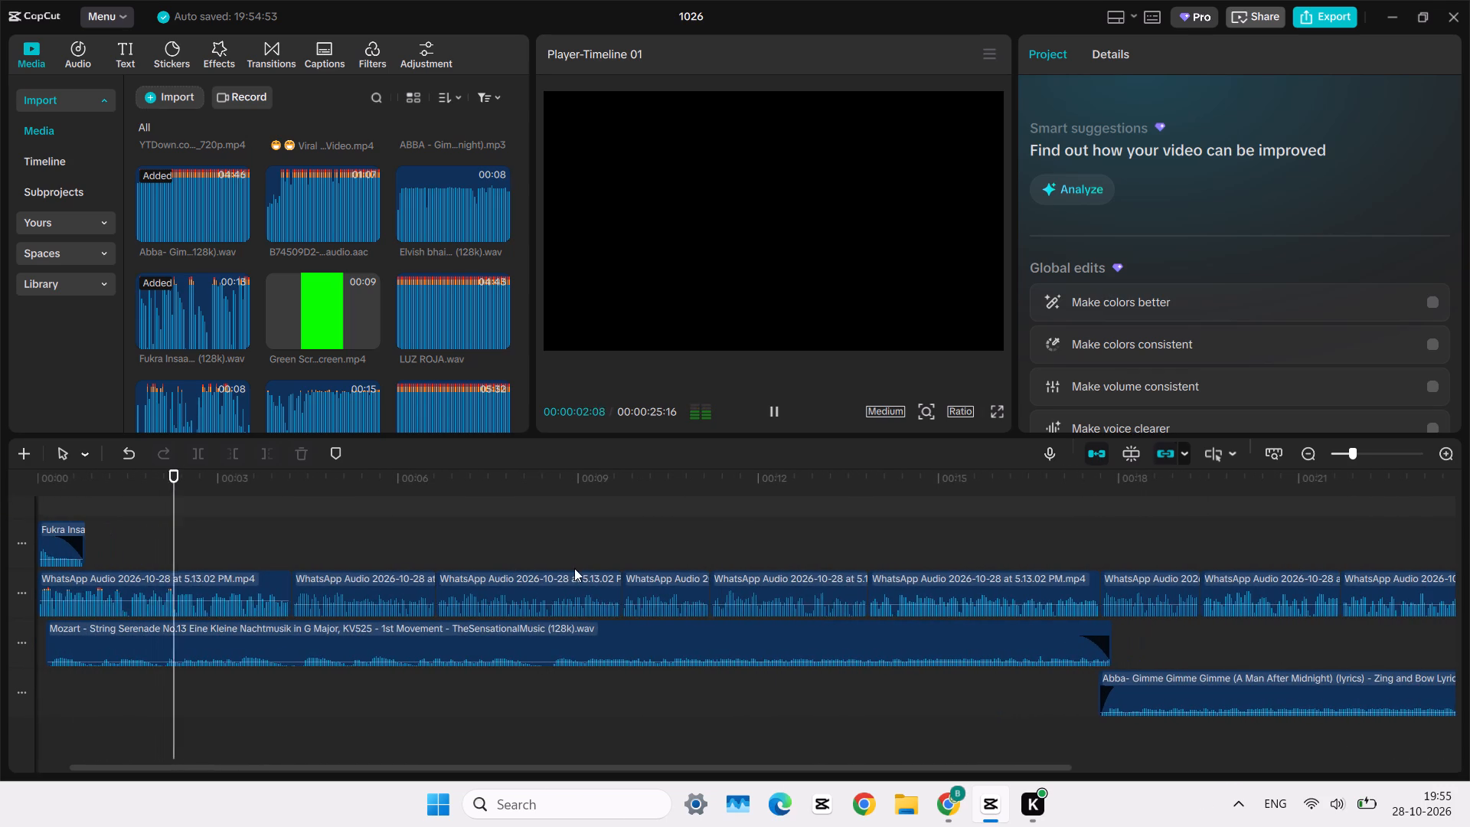
pyautogui.click(574, 568)
pyautogui.keyDown('ctrl'); pyautogui.scroll(-6, 574, 568); pyautogui.keyUp('ctrl')
pyautogui.click(443, 522)
pyautogui.moveTo(443, 522); pyautogui.dragTo(0, 553)
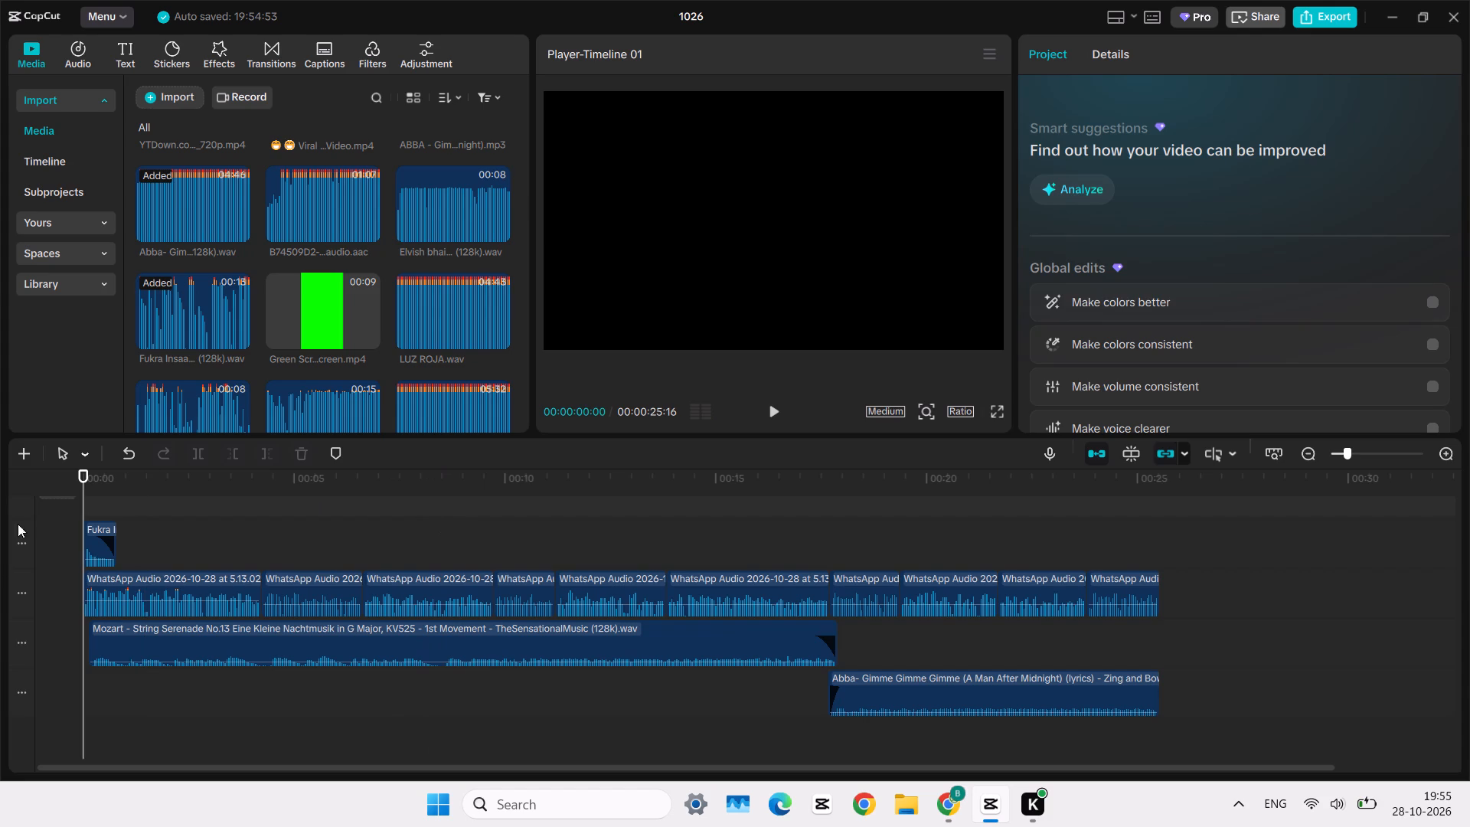
# Go back to the video footage at the start of the imported media and preview IMG_8782.MOV.
pyautogui.scroll(19, 279, 276)
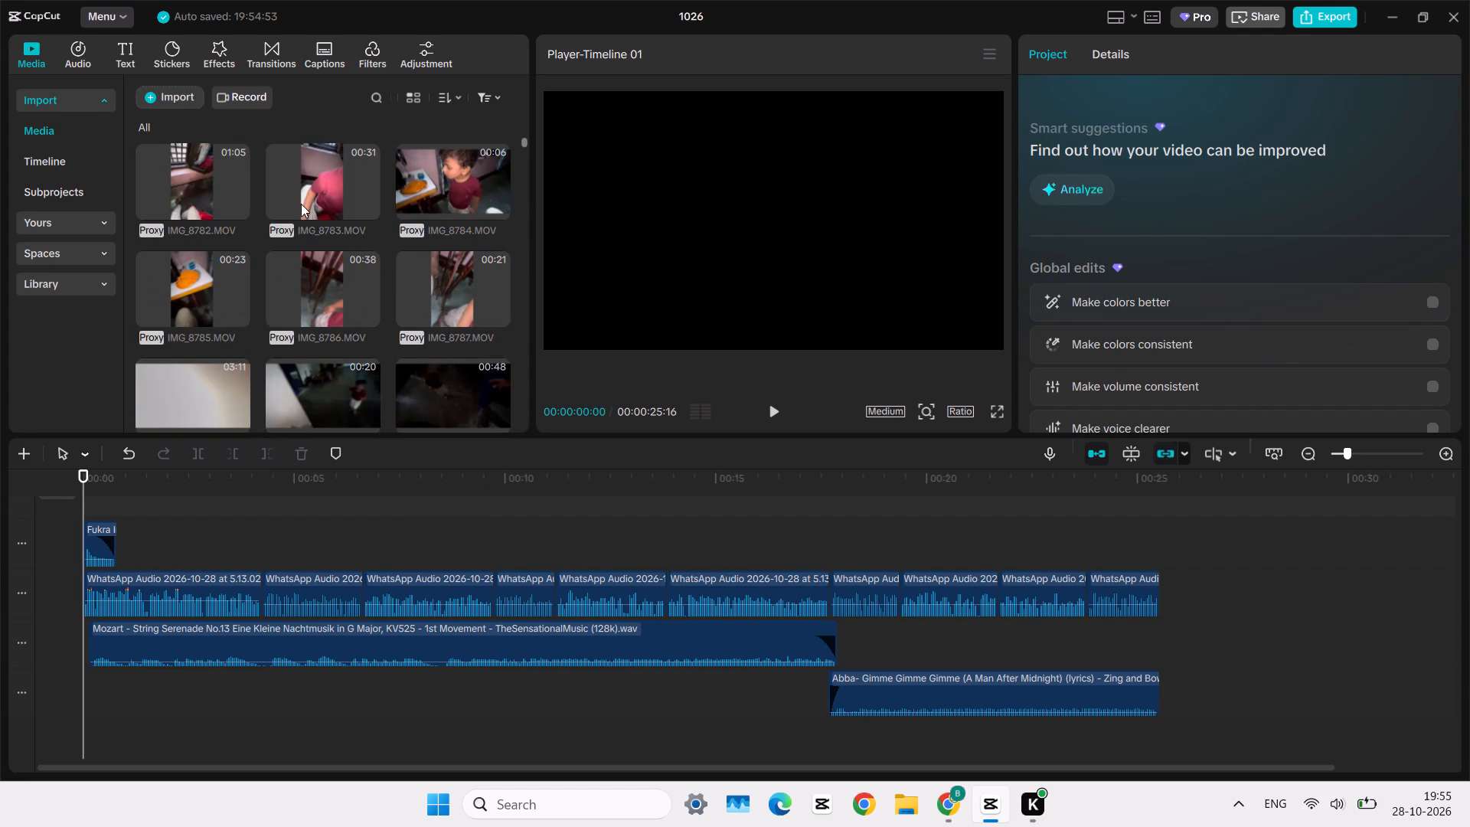
pyautogui.scroll(5, 301, 204)
pyautogui.click(215, 187)
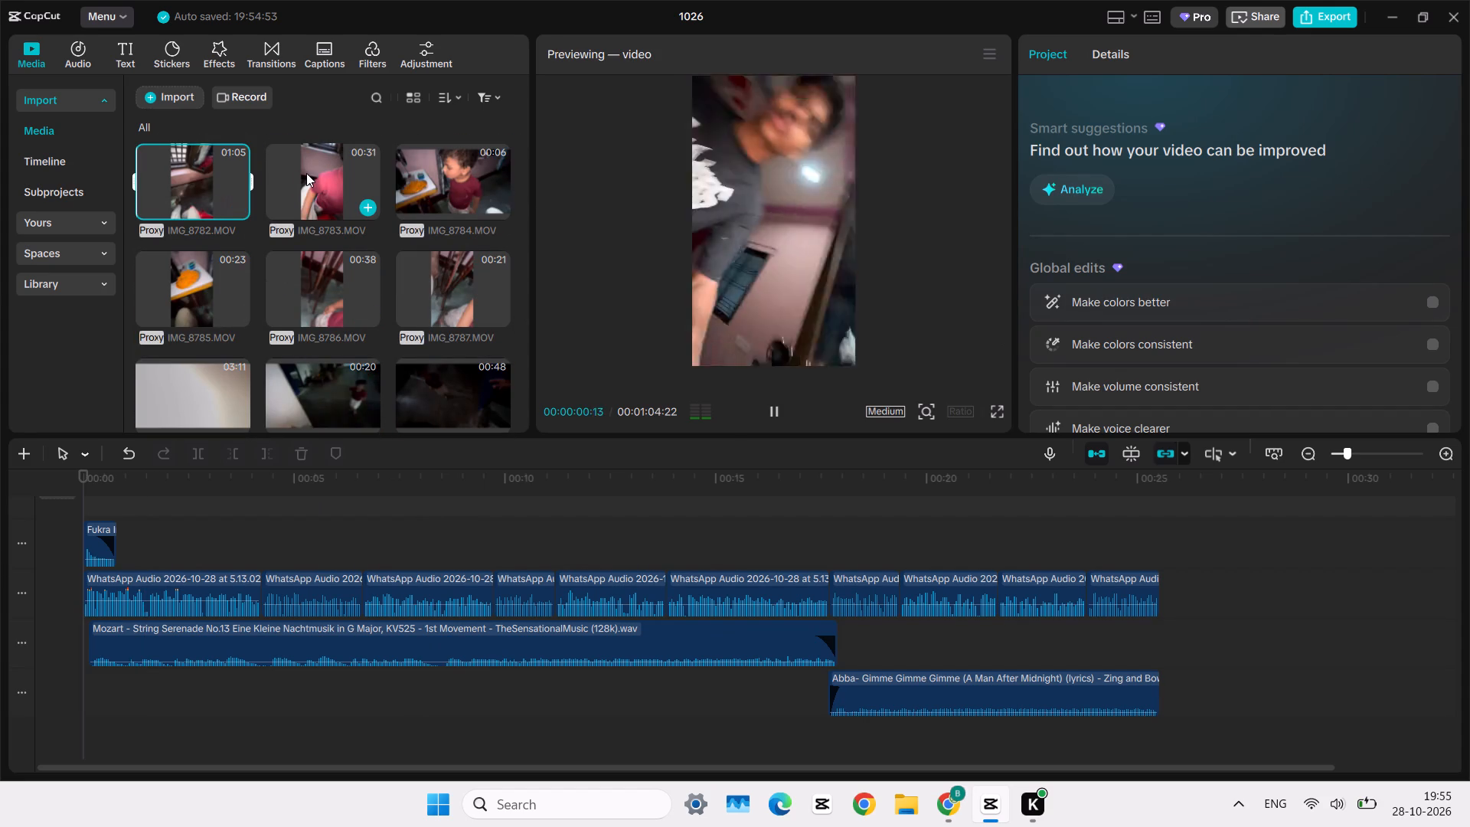
# Preview the IMG_8783.MOV footage at several points through the clip.
pyautogui.click(305, 167)
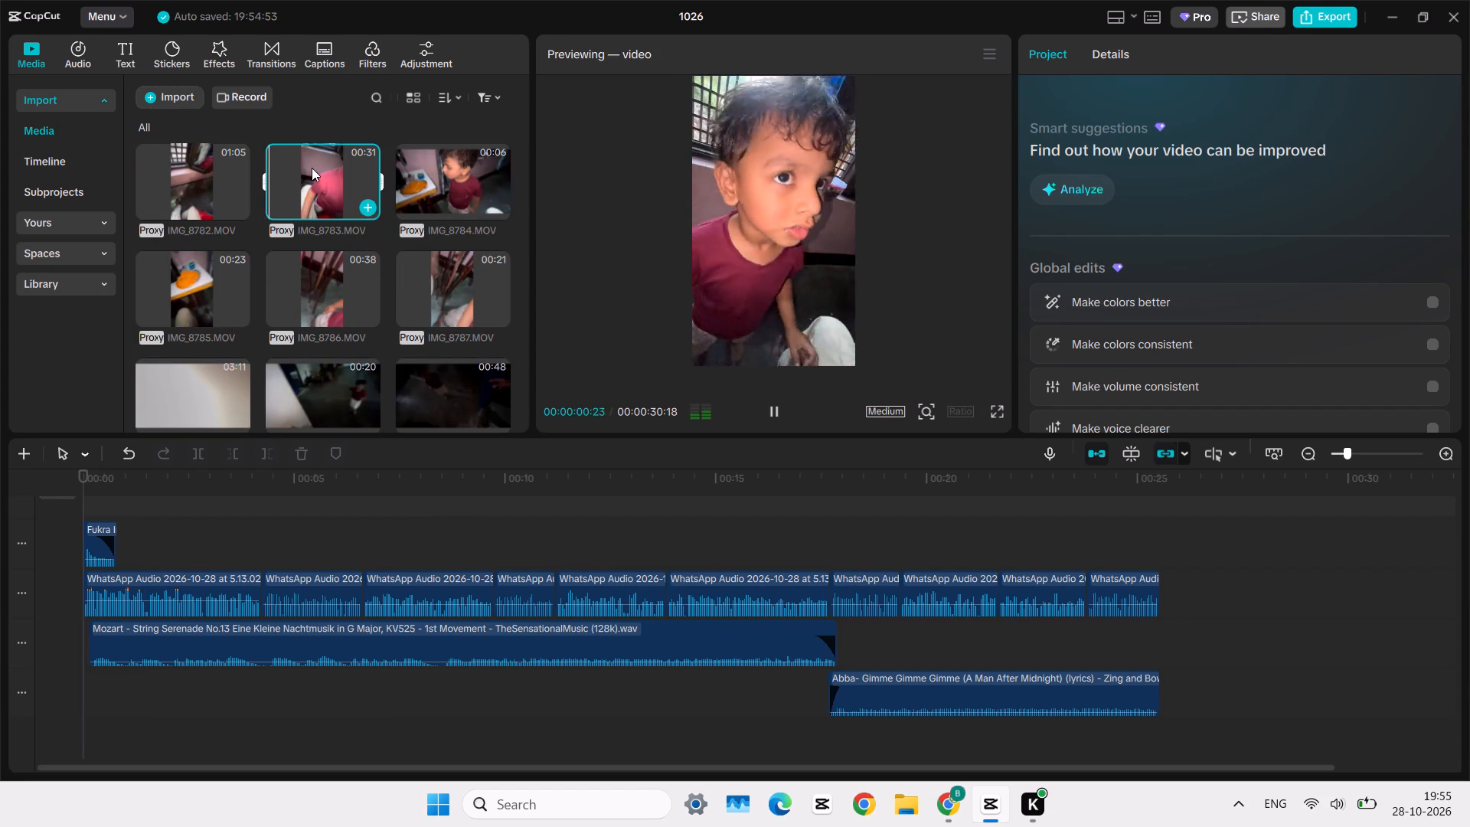
pyautogui.click(289, 163)
pyautogui.click(304, 165)
pyautogui.press('space')
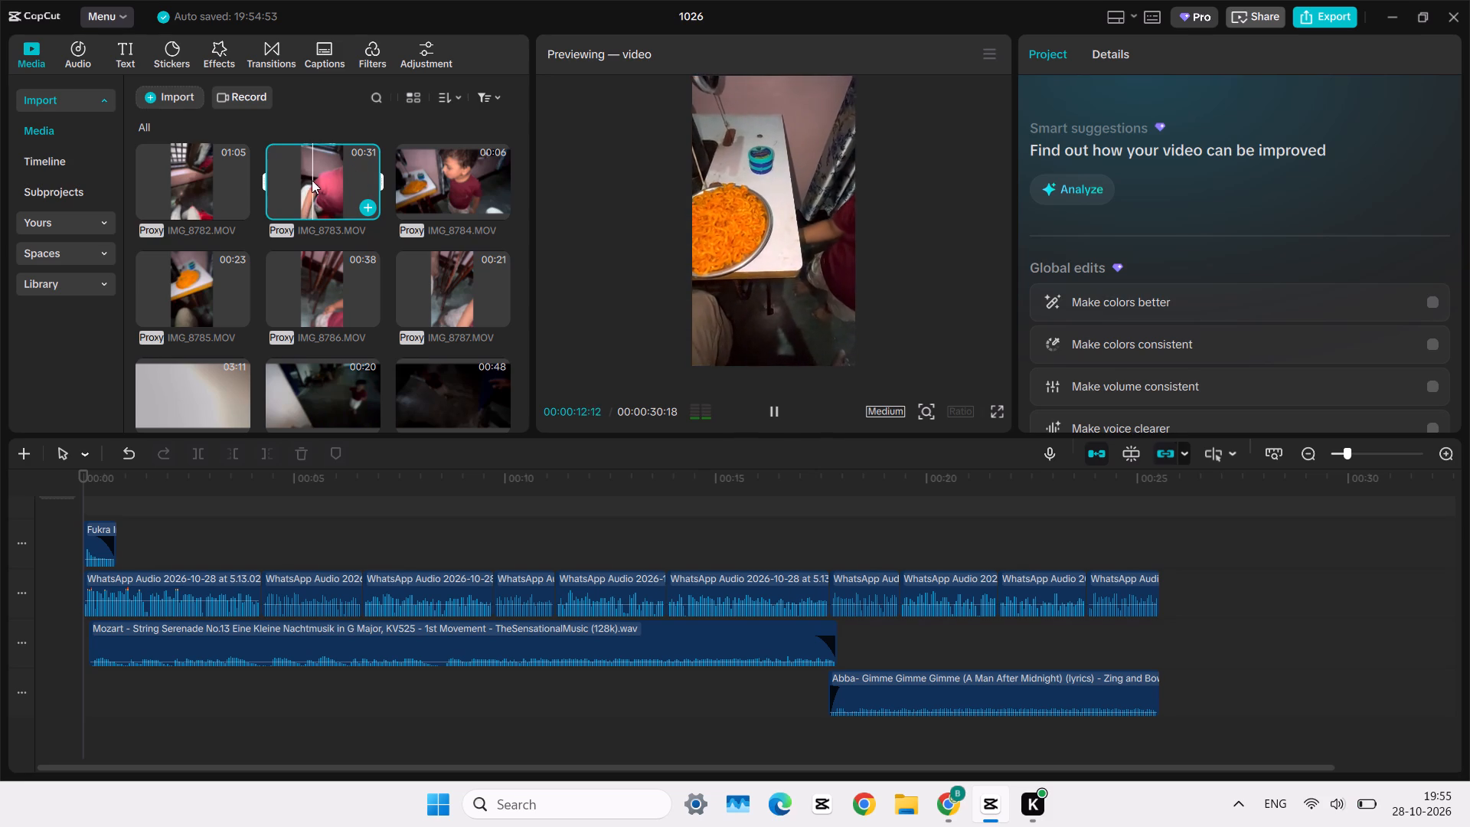
pyautogui.click(310, 181)
pyautogui.click(336, 181)
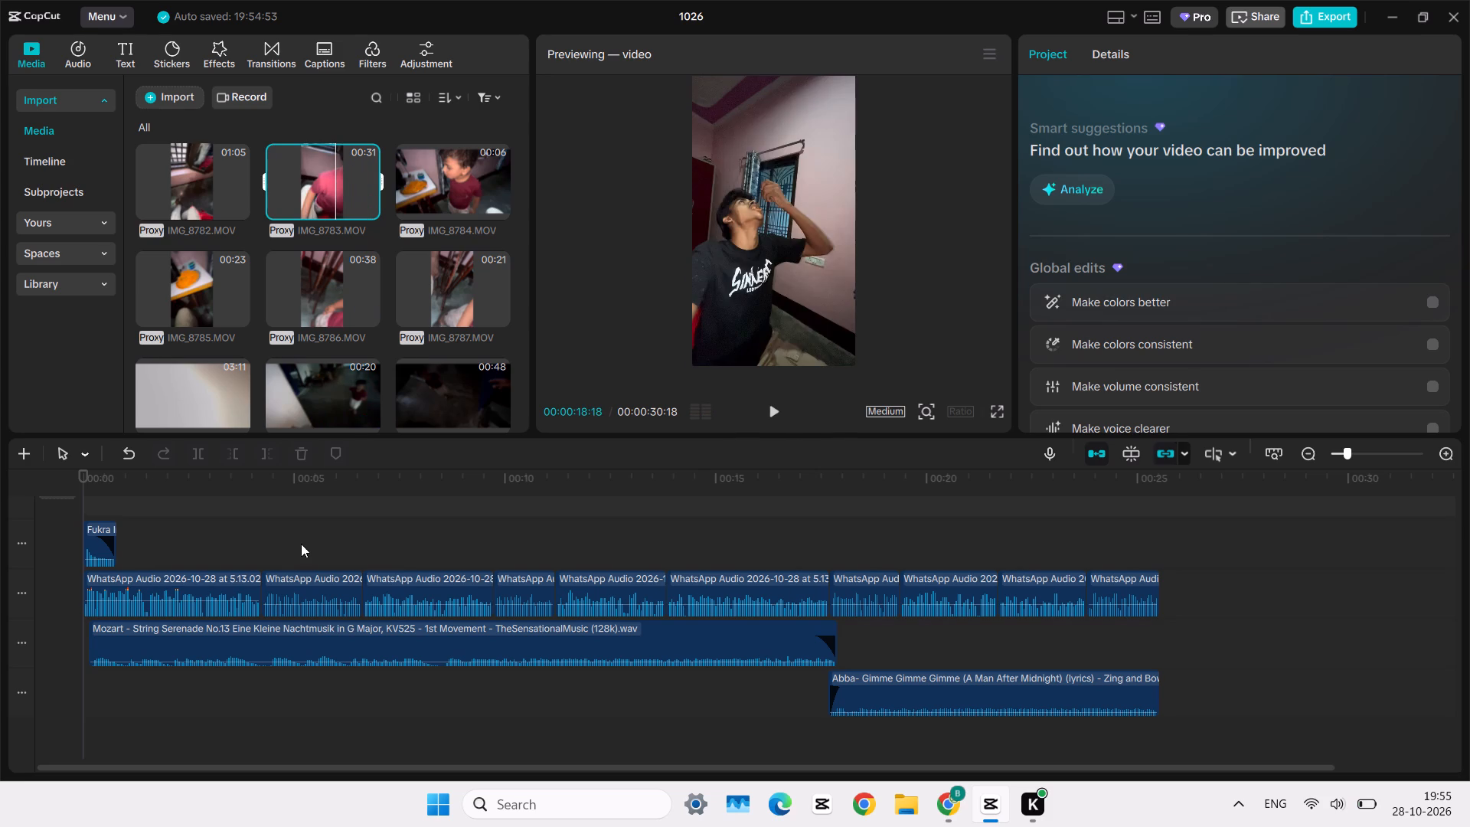
# Combine all the narration and music clips on the timeline into one compound clip.
pyautogui.hotkey('ctrl', 'a')
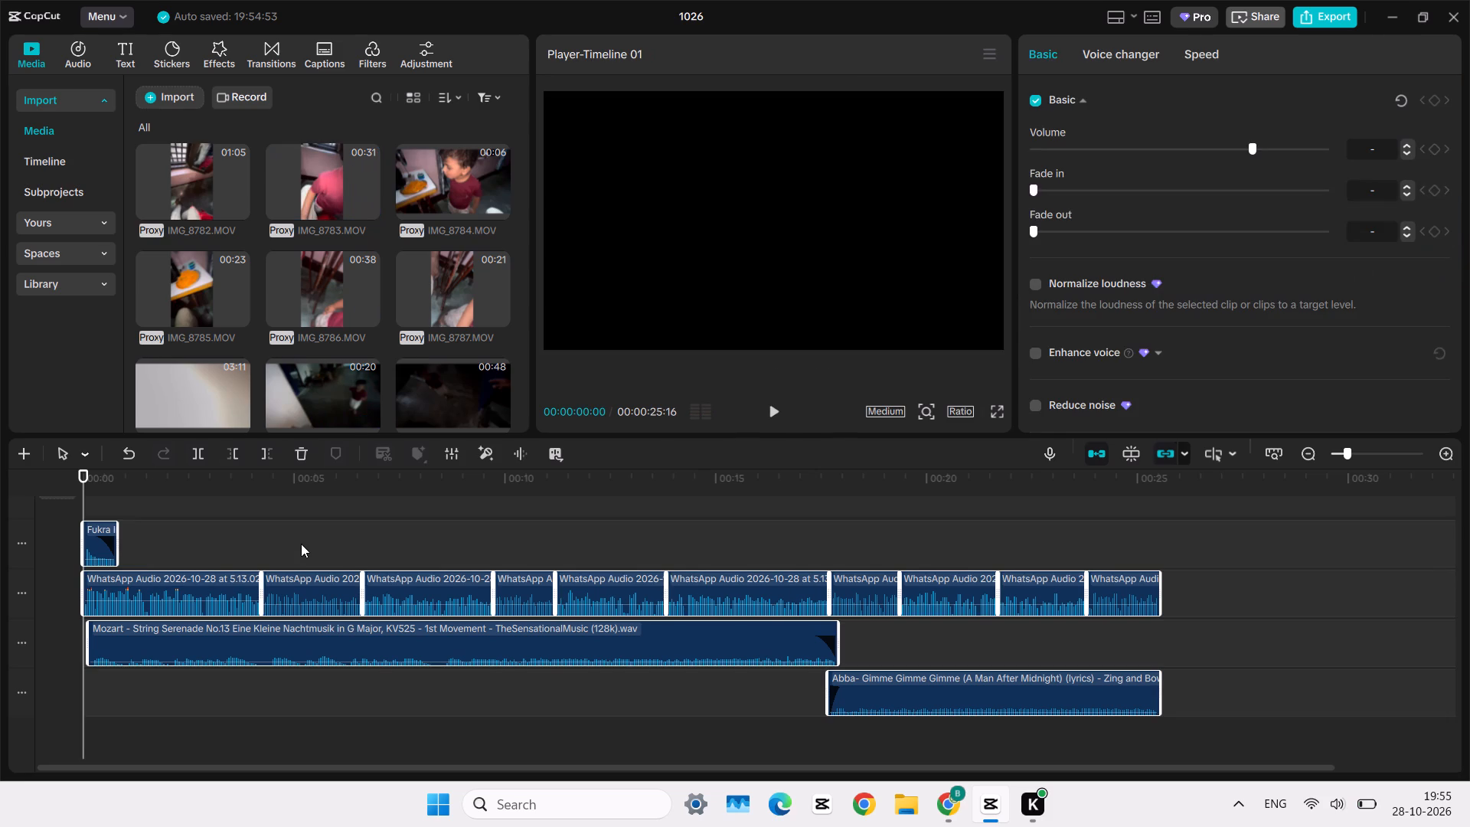
pyautogui.hotkey('alt', 'g')
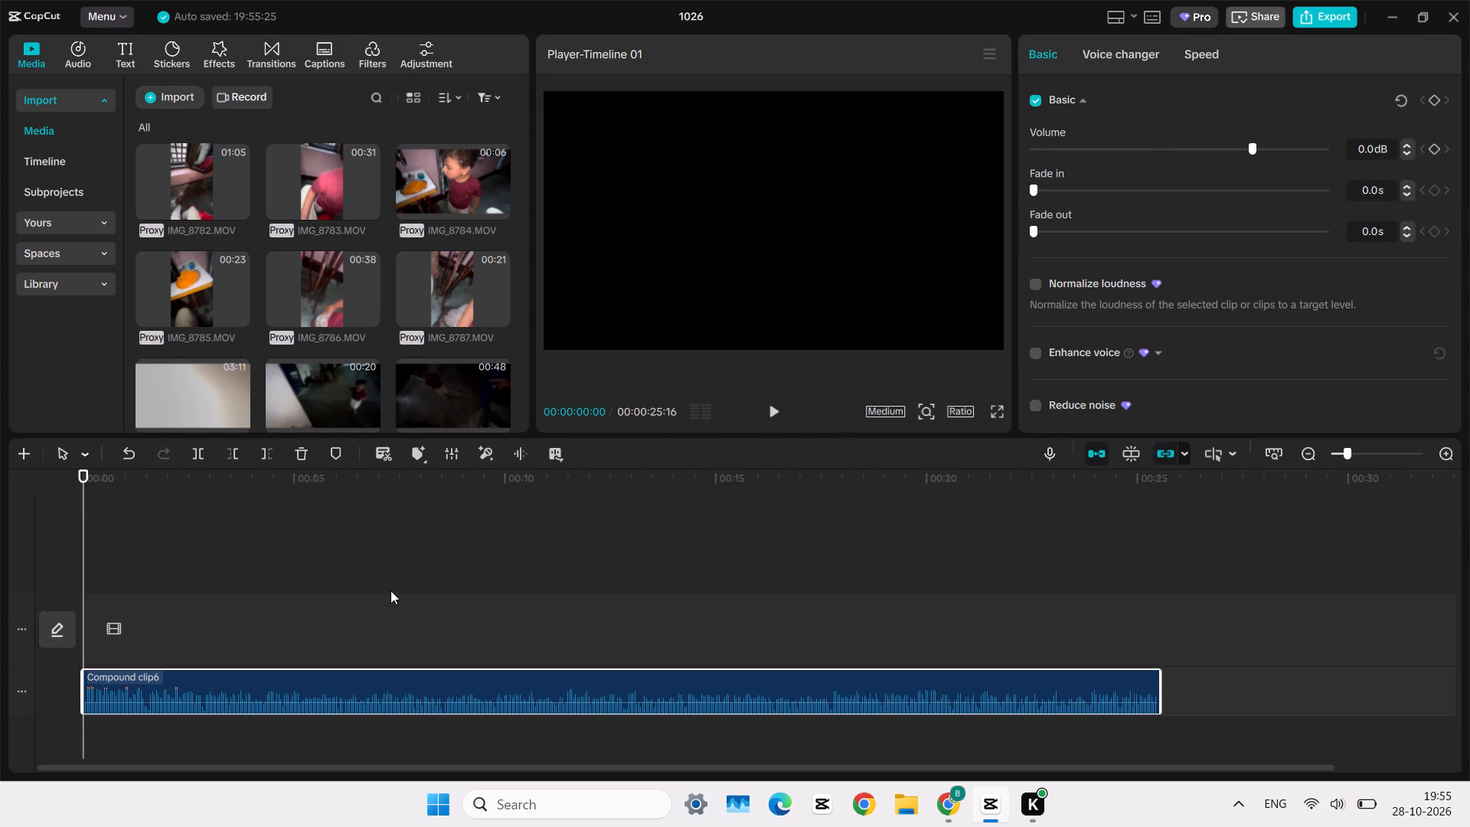
# Play the compound audio clip from the beginning, restart it once, and move the playhead to about 00:00:18:09.
pyautogui.click(381, 607)
pyautogui.moveTo(381, 607); pyautogui.dragTo(1, 822)
pyautogui.press('space')
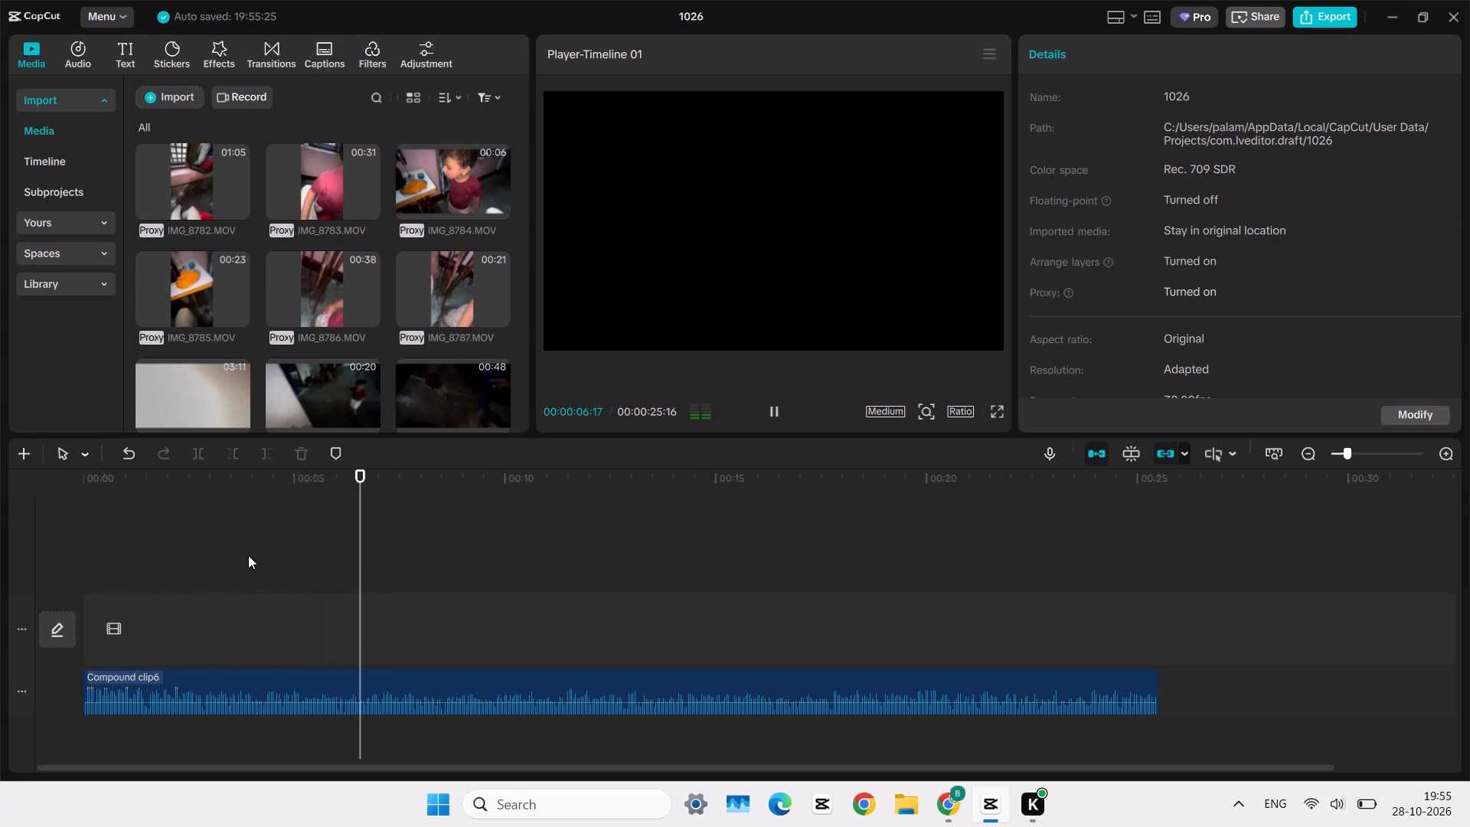
pyautogui.click(371, 542)
pyautogui.moveTo(371, 542); pyautogui.dragTo(0, 684)
pyautogui.press('space')
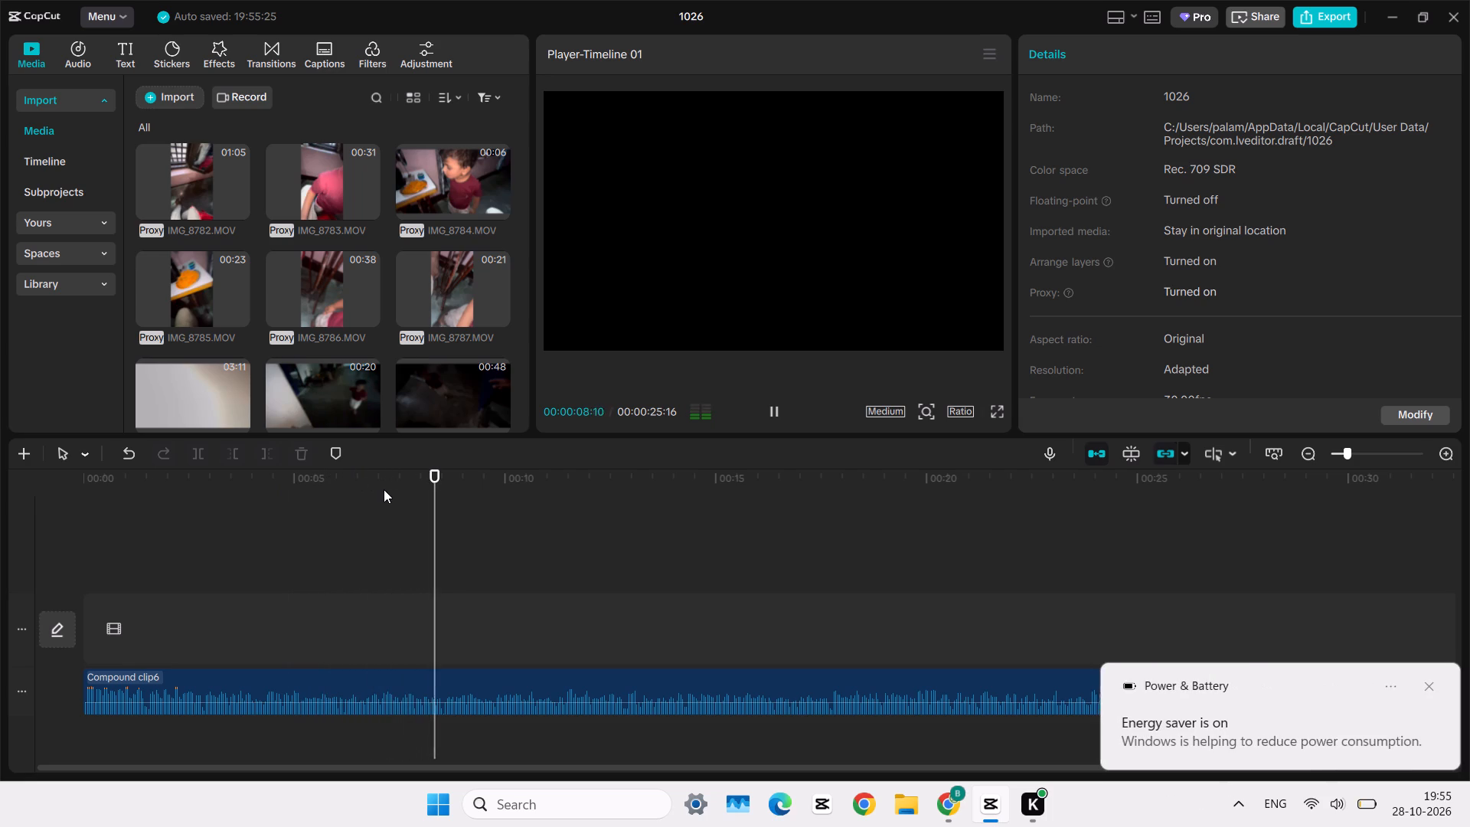
pyautogui.click(855, 556)
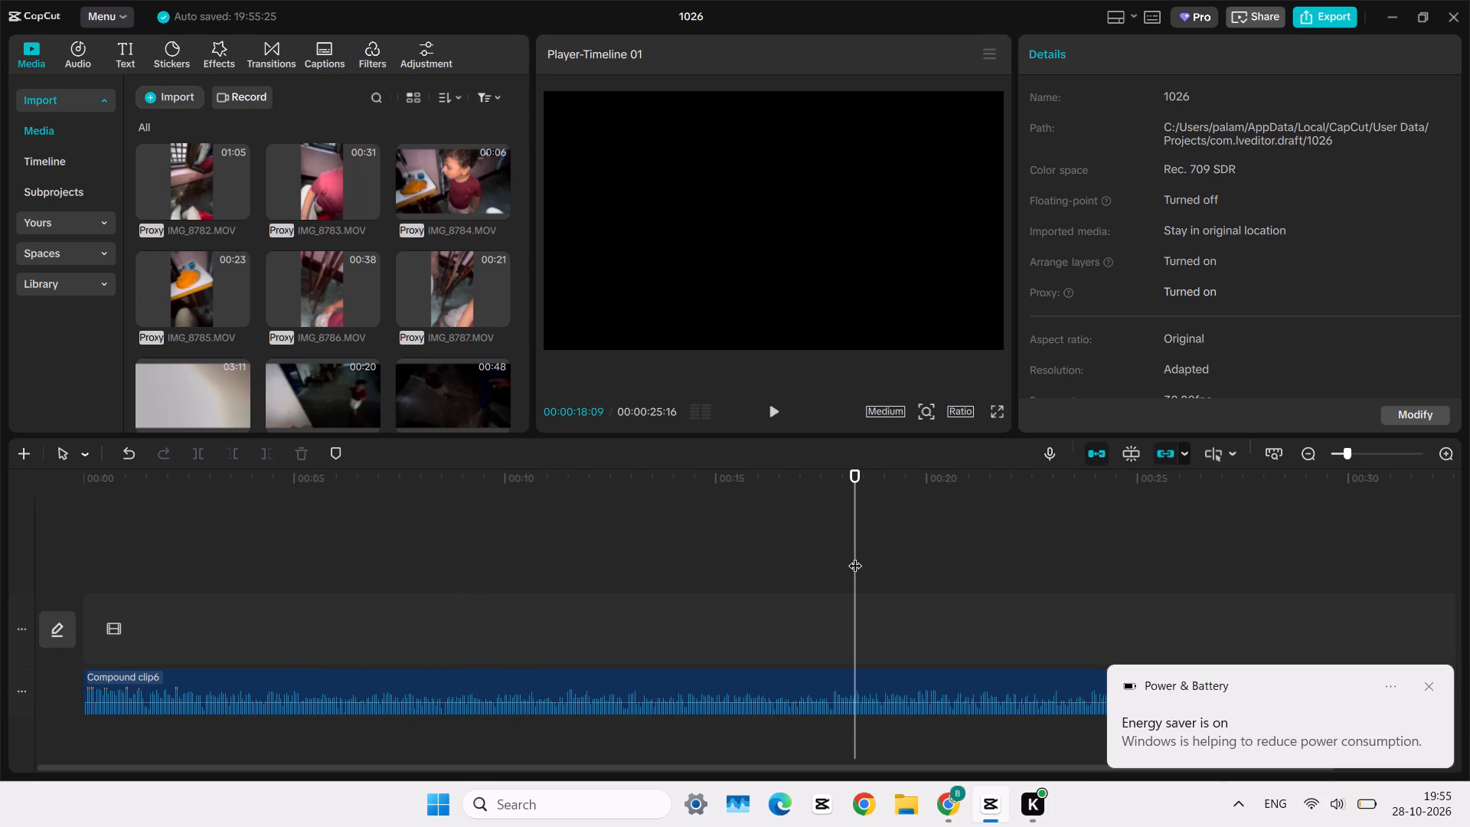
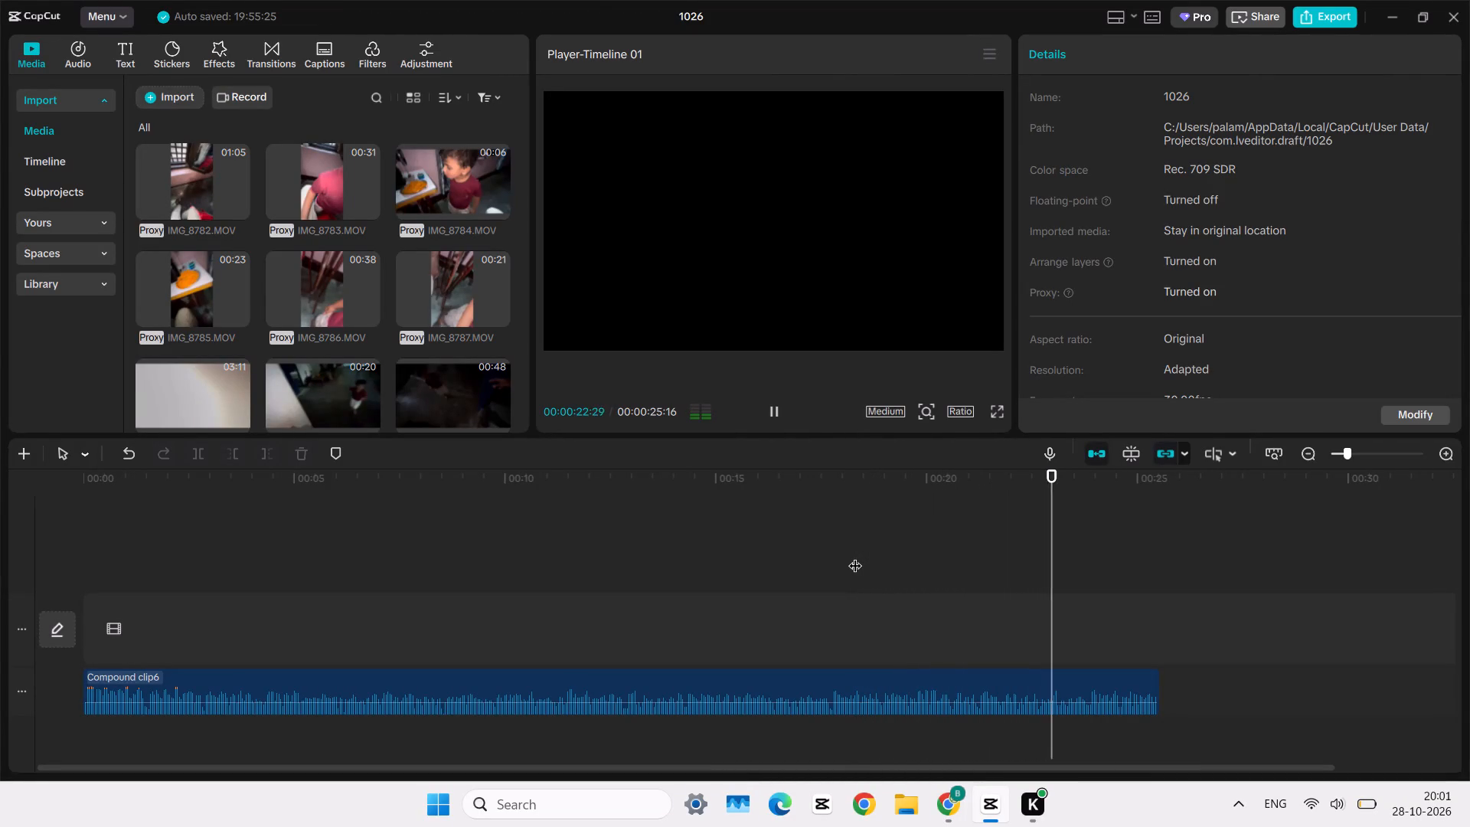
# Pause the compound audio clip's playback at about 00:00:23:16.
pyautogui.press('space')
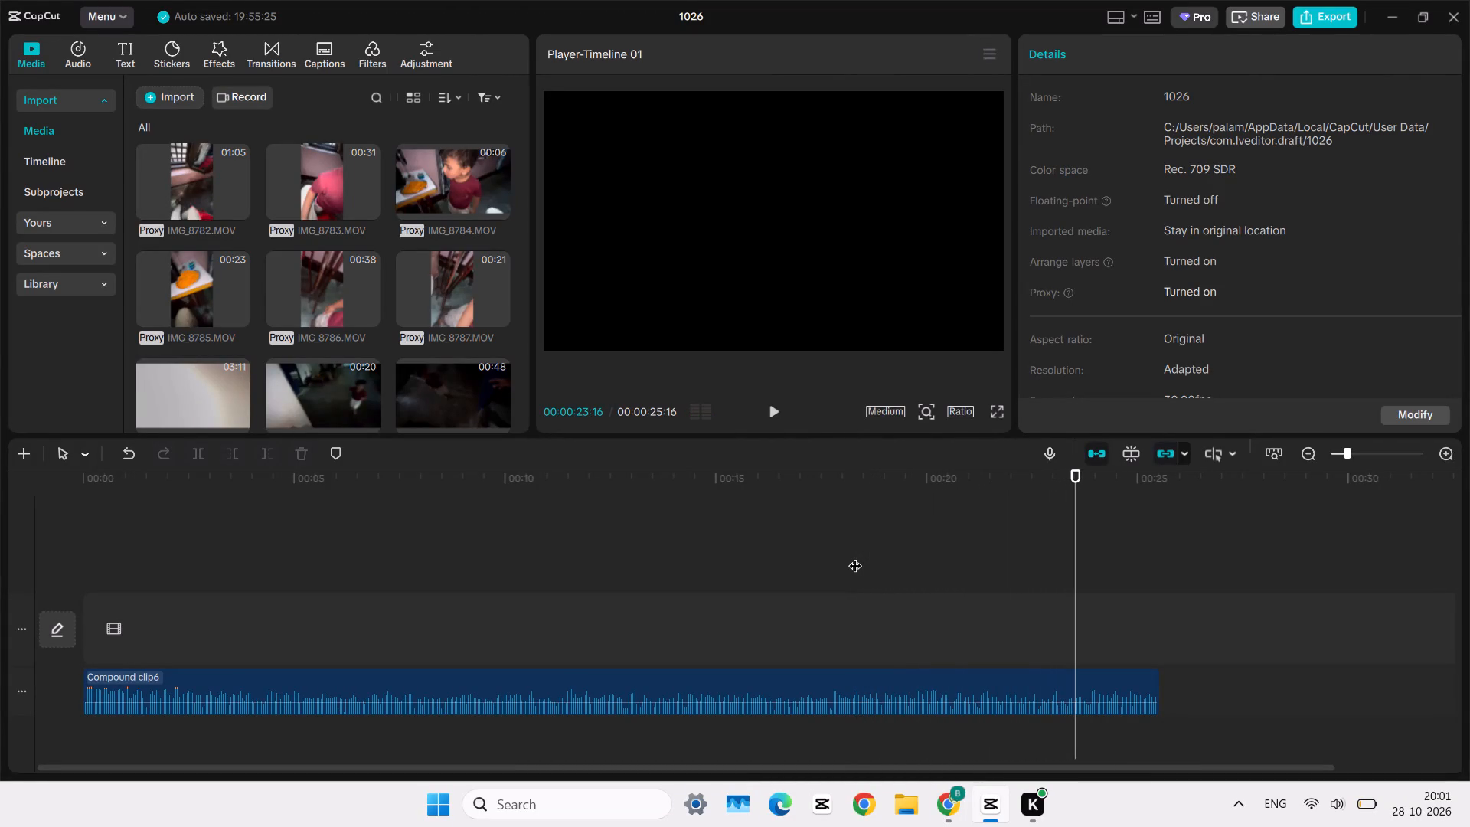